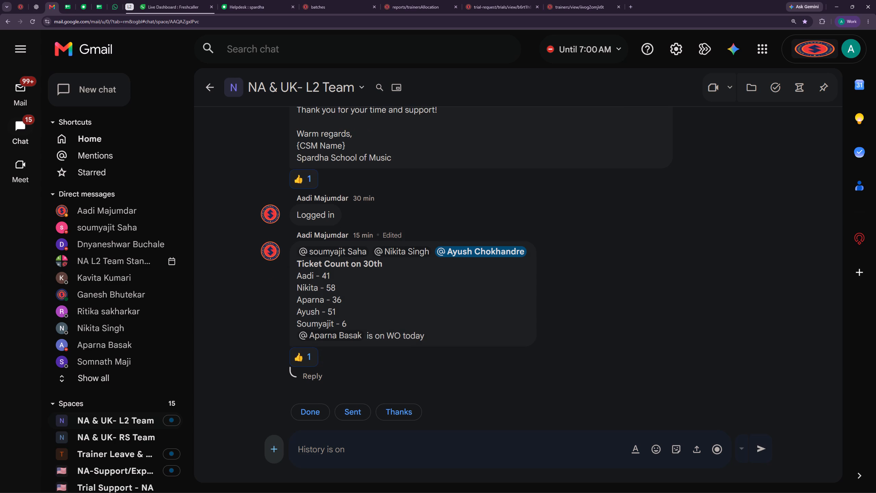
# Post the message "Logged in" in the NA & UK- L2 Team chat.
pyautogui.scroll(-3, 616, 307)
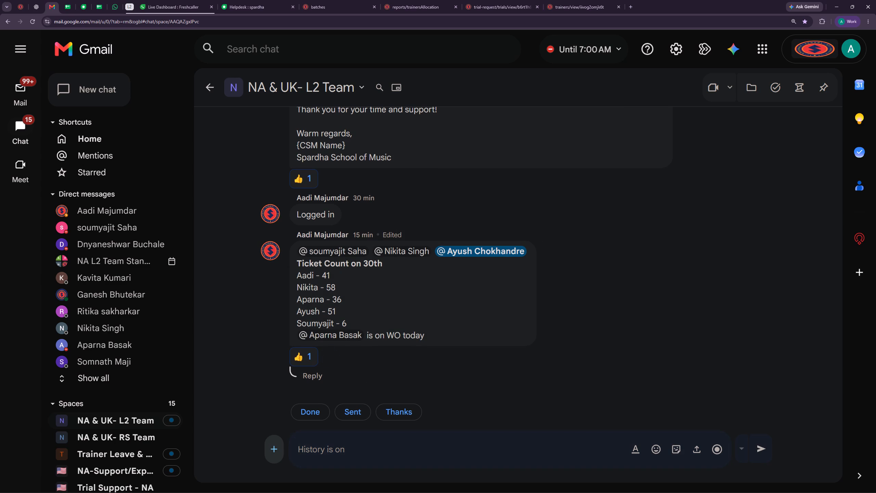
pyautogui.click(433, 446)
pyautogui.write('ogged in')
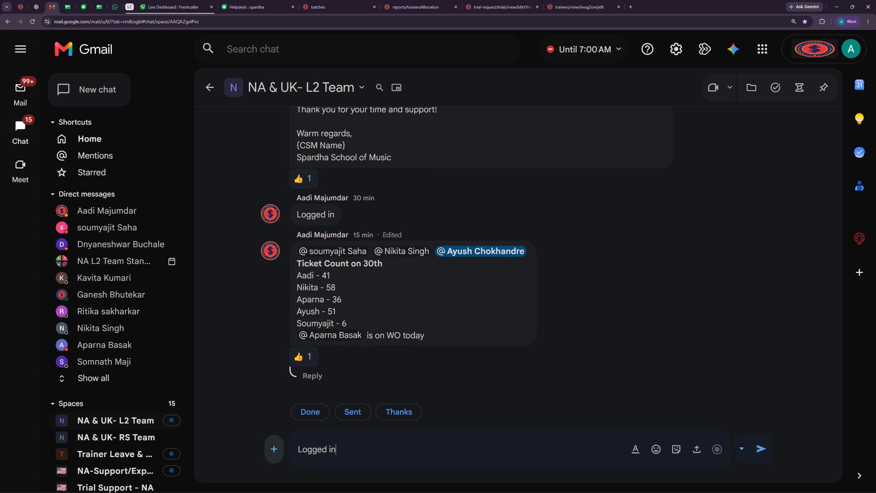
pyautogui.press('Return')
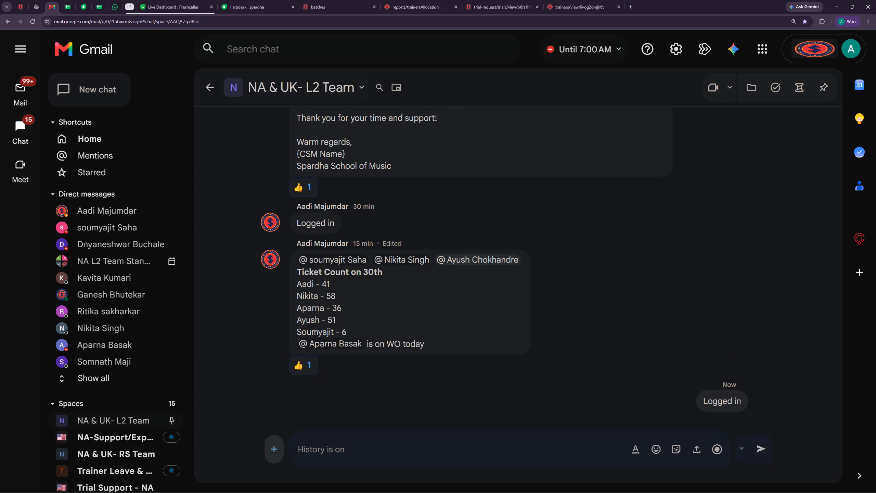
# Switch to the Freshcaller live dashboard and open the choices for your own agent availability status.
pyautogui.click(181, 0)
pyautogui.click(732, 42)
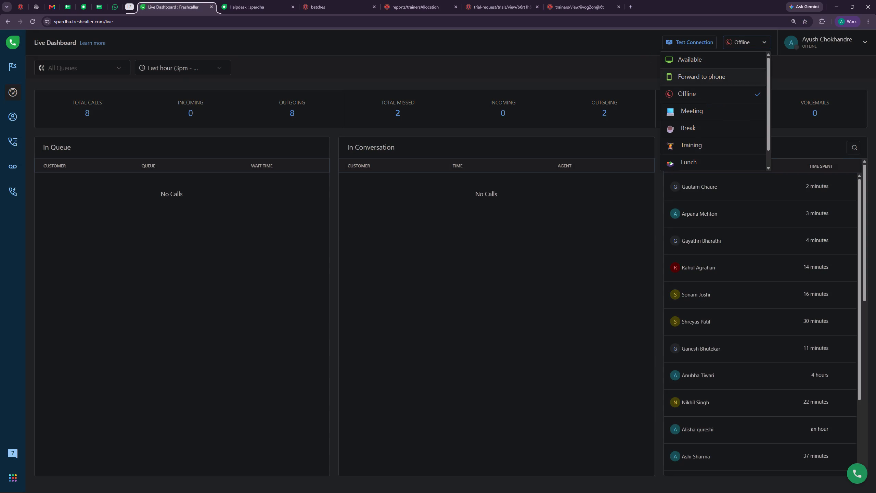
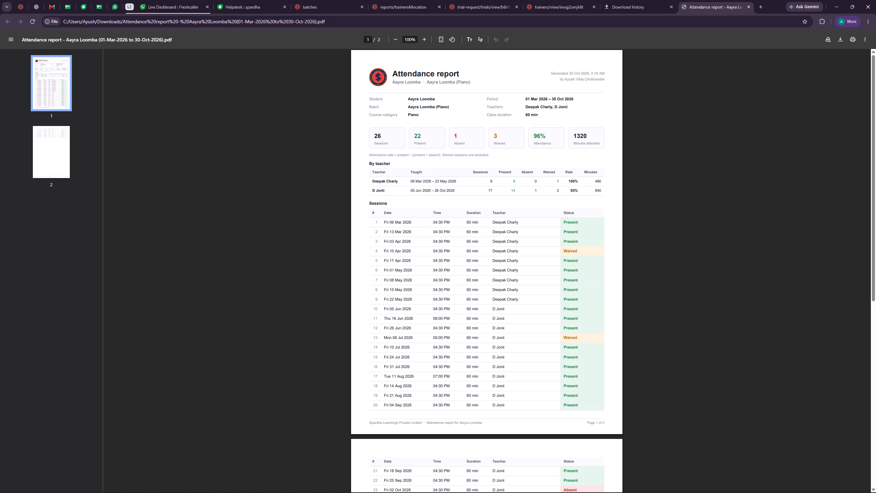
# Review the student's Piano attendance report for 01 Mar to 30 Oct 2026, checking the summary, teacher breakdown and session statuses on both pages.
pyautogui.keyDown('ctrl'); pyautogui.scroll(-1, 614, 233); pyautogui.keyUp('ctrl')
pyautogui.keyDown('ctrl'); pyautogui.scroll(1, 648, 229); pyautogui.keyUp('ctrl')
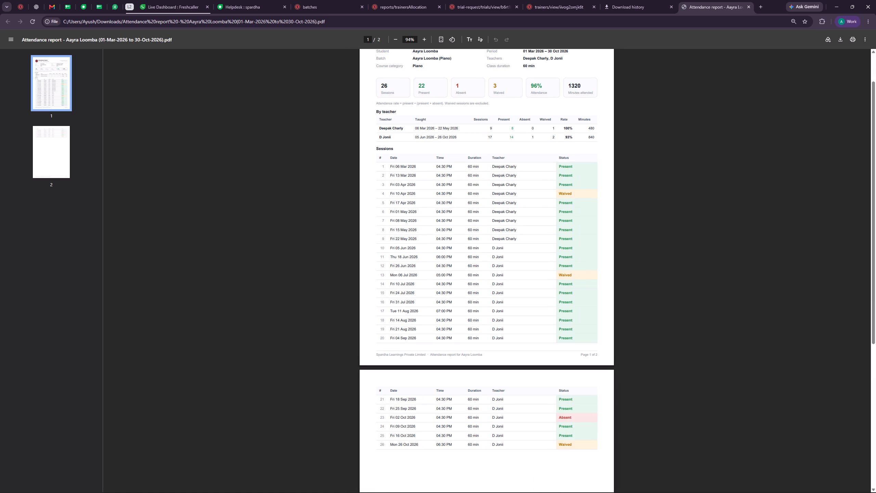
pyautogui.scroll(1, 648, 229)
pyautogui.scroll(1, 759, 154)
pyautogui.click(866, 35)
pyautogui.click(789, 107)
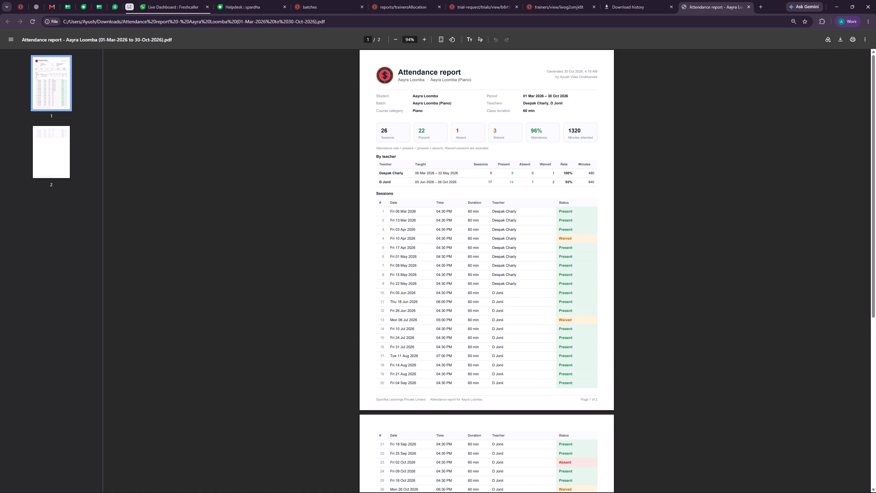
pyautogui.click(53, 22)
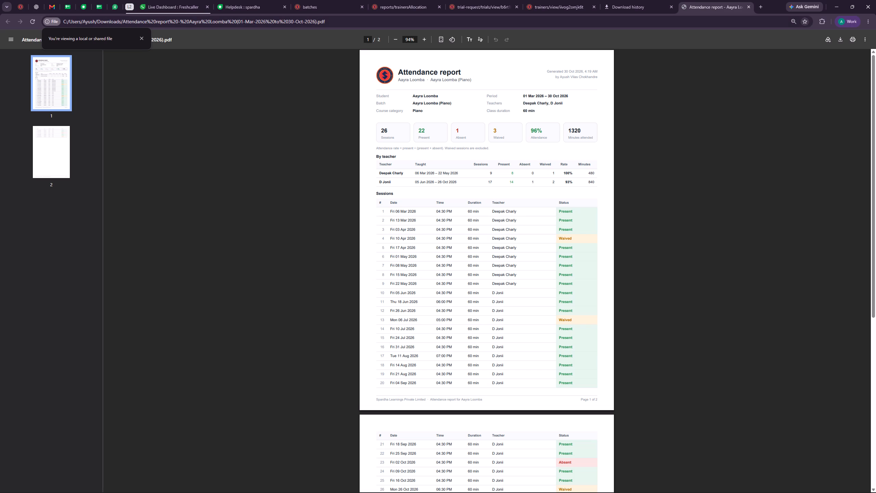
pyautogui.scroll(-1, 789, 172)
pyautogui.scroll(1, 789, 172)
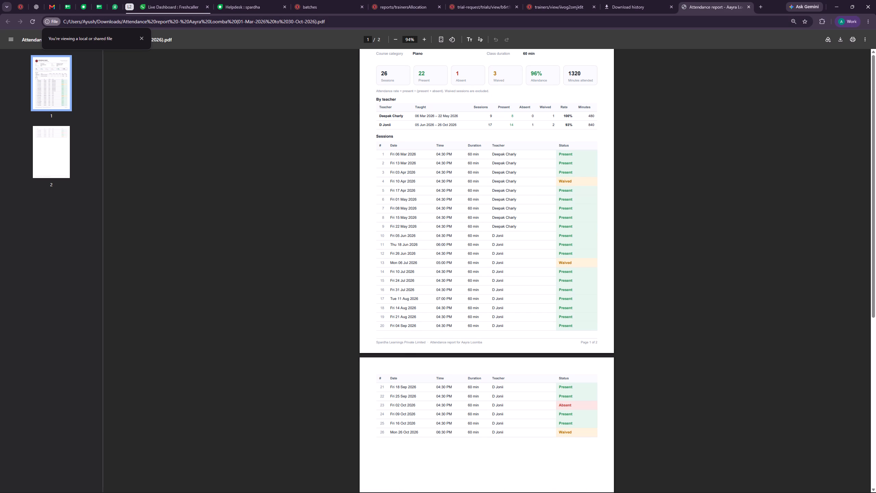
pyautogui.scroll(-1, 797, 169)
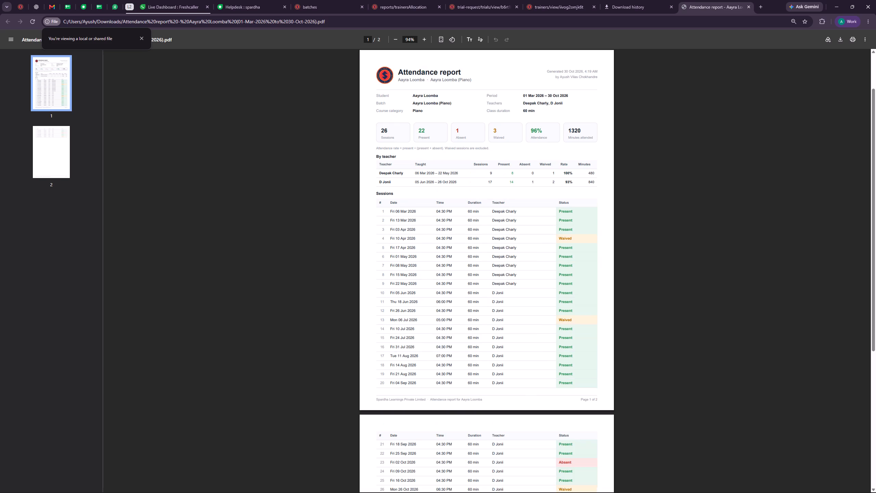
pyautogui.moveTo(873, 195); pyautogui.dragTo(873, 189)
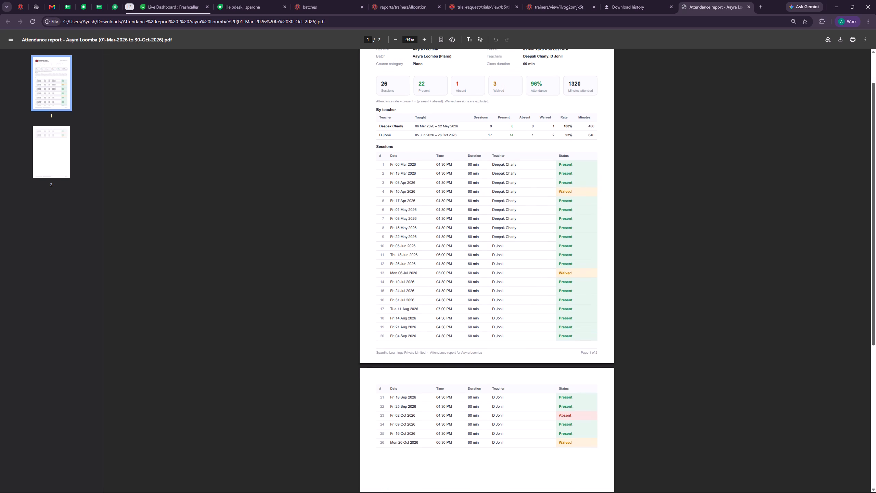
pyautogui.moveTo(873, 189); pyautogui.dragTo(872, 172)
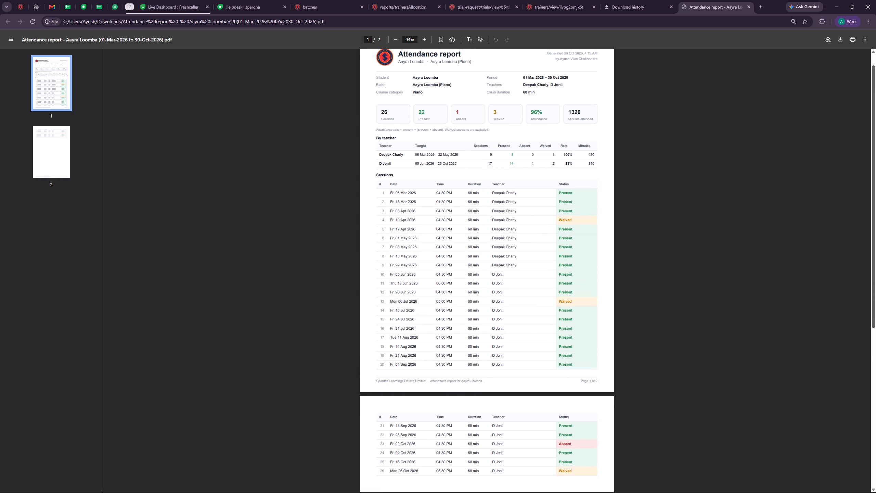
pyautogui.moveTo(872, 172); pyautogui.dragTo(872, 170)
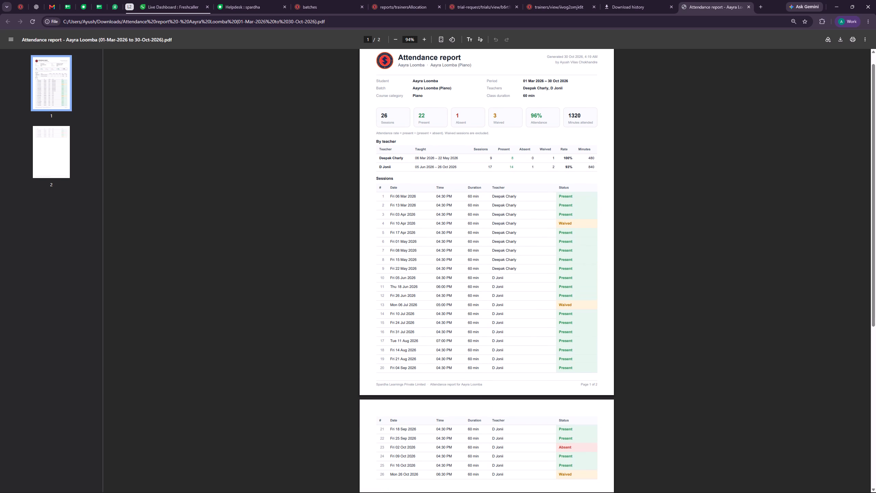
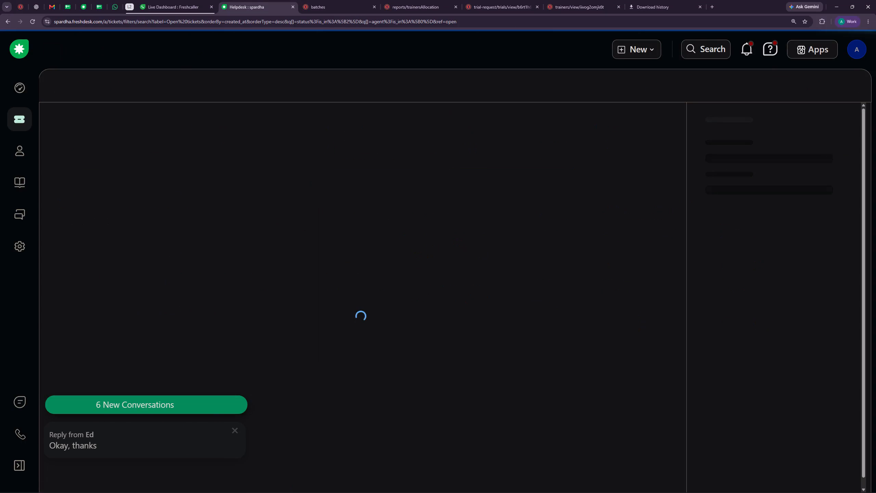
# Open the list of all unresolved tickets from the helpdesk dashboard.
pyautogui.click(16, 87)
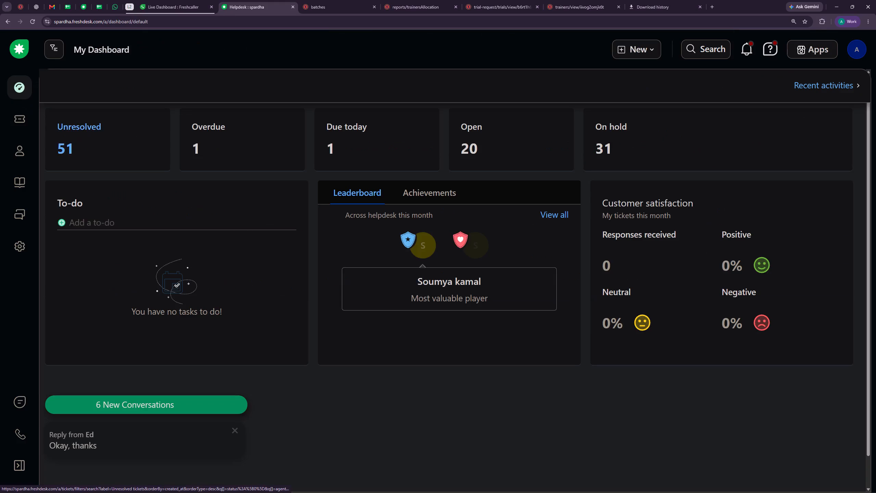
pyautogui.click(103, 139)
pyautogui.scroll(-1, 758, 240)
# Open the helpdesk notifications to check recent ticket updates.
pyautogui.click(754, 49)
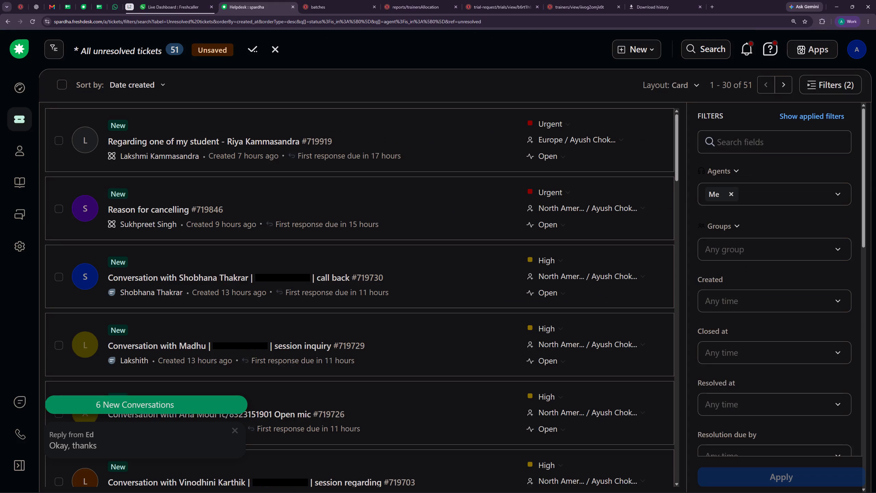
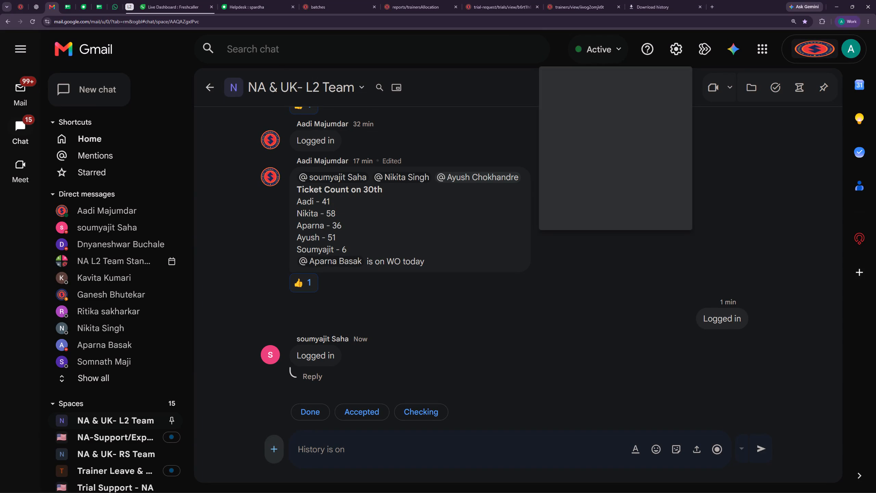
# Check the Freshcaller live dashboard and the NA & UK- L2 Team and NA-Support/Experience/Delivery chat spaces for updates.
pyautogui.click(195, 2)
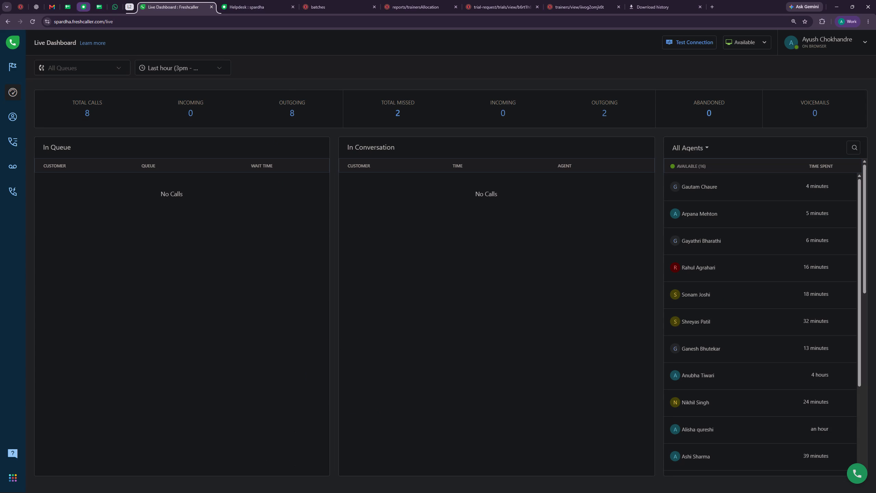
pyautogui.click(52, 0)
pyautogui.scroll(-5, 435, 241)
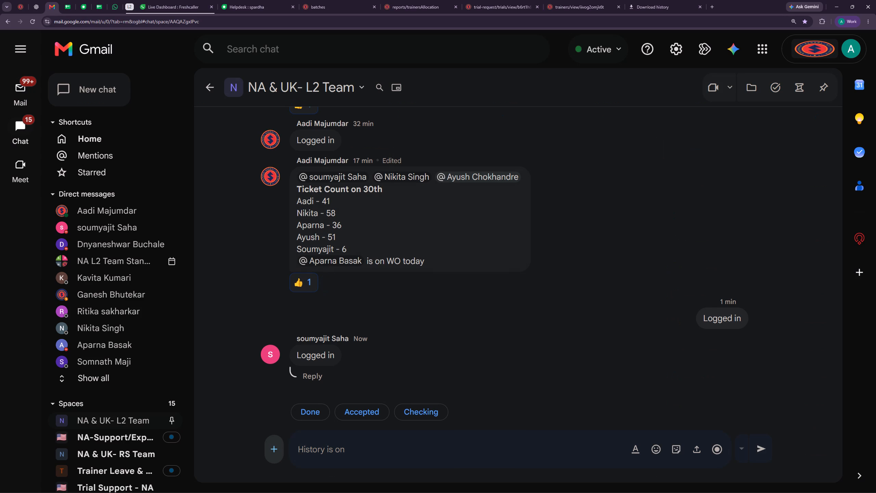
pyautogui.click(455, 460)
pyautogui.click(132, 438)
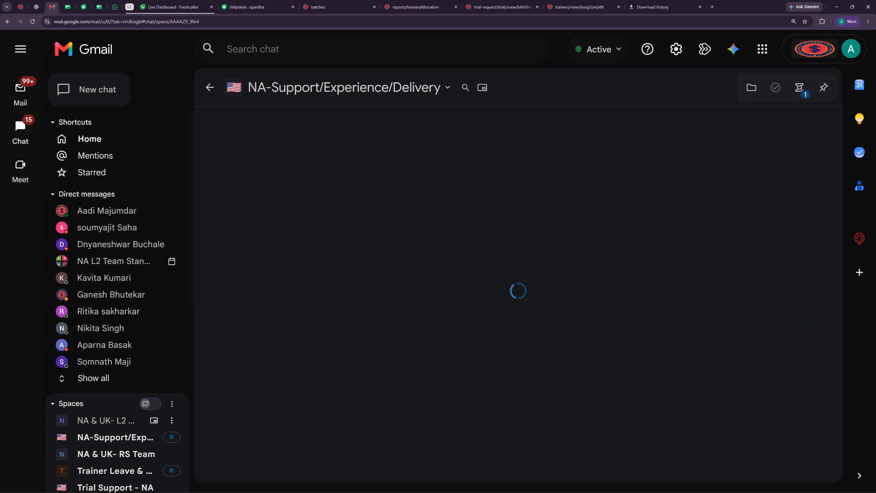
pyautogui.click(111, 414)
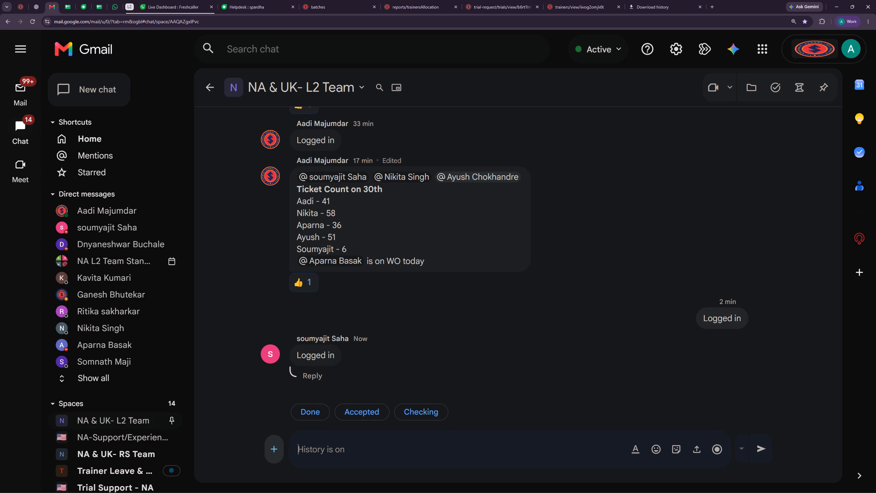
# Switch to Freshdesk and add the ticket types Feature Request and Student Absent to the unresolved tickets filter.
pyautogui.click(249, 0)
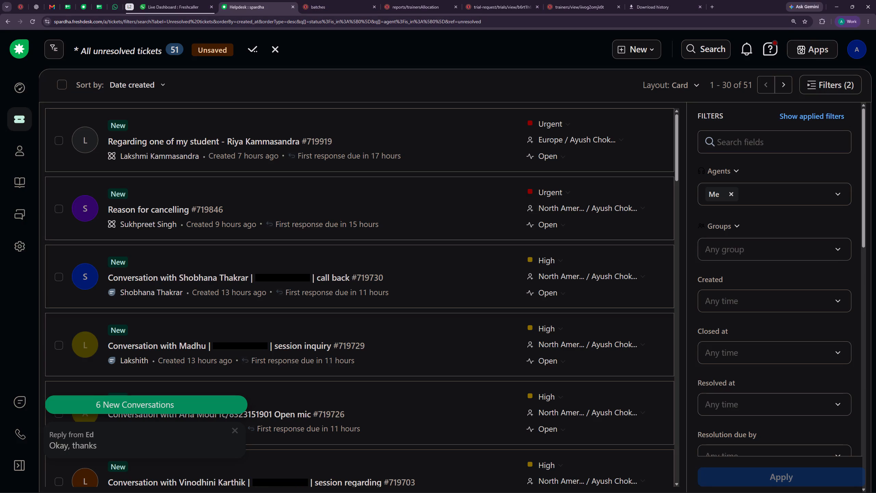
pyautogui.scroll(-3, 746, 303)
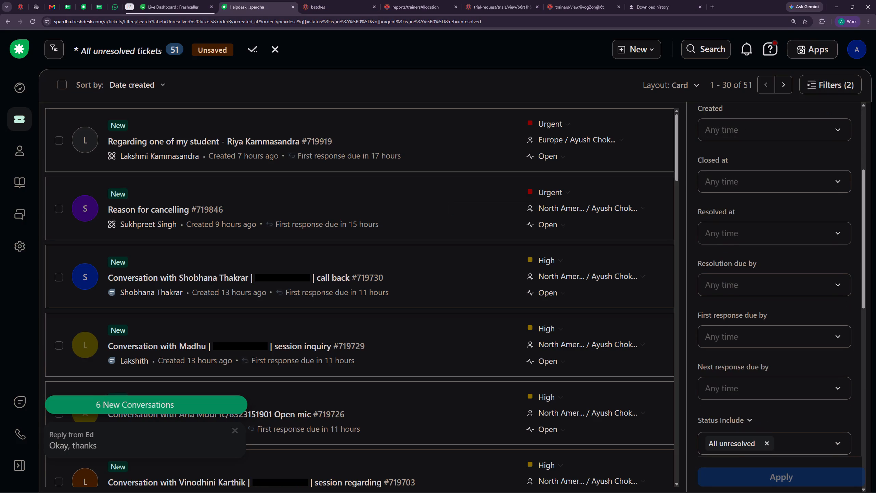
pyautogui.scroll(-2, 759, 297)
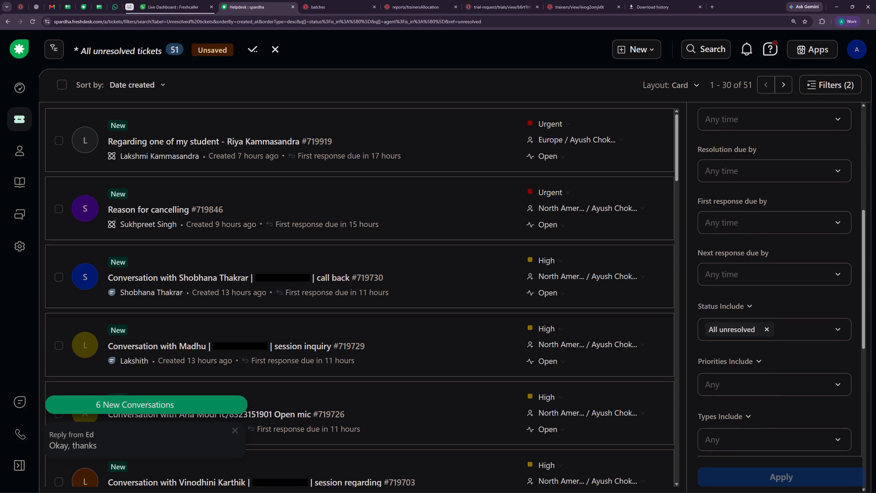
pyautogui.click(755, 382)
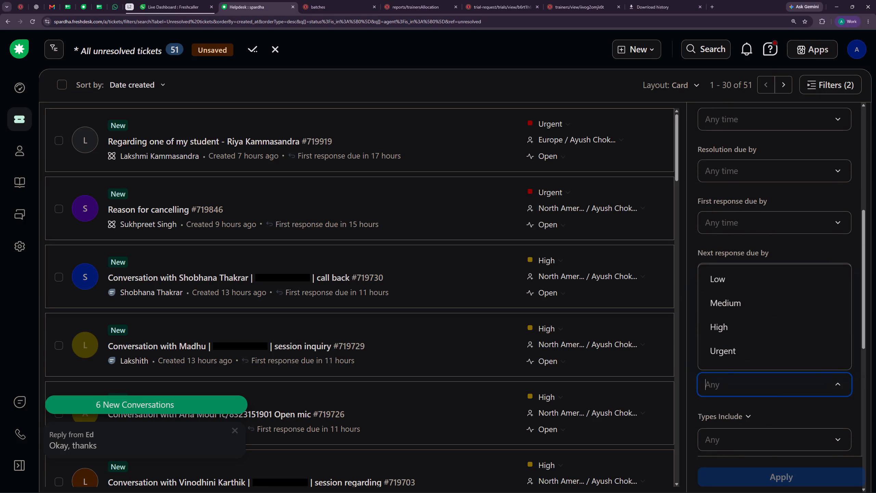
pyautogui.click(758, 438)
pyautogui.click(784, 338)
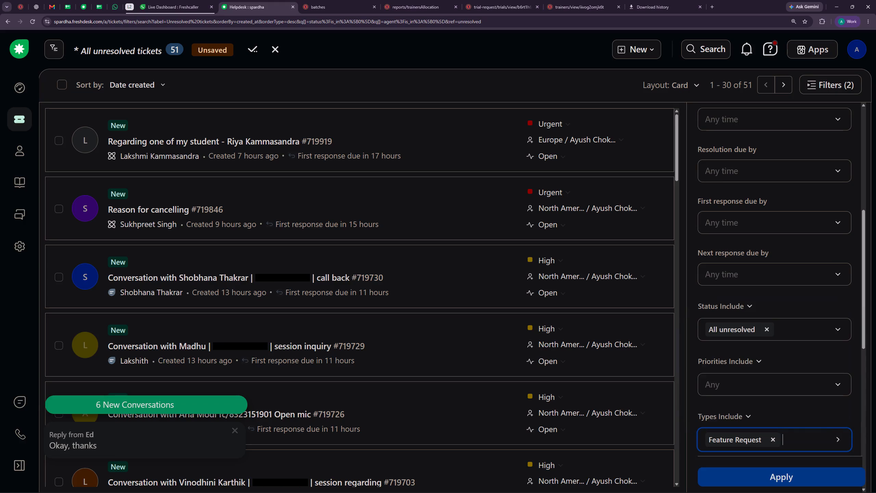
pyautogui.click(800, 449)
pyautogui.scroll(-1, 783, 381)
pyautogui.click(759, 351)
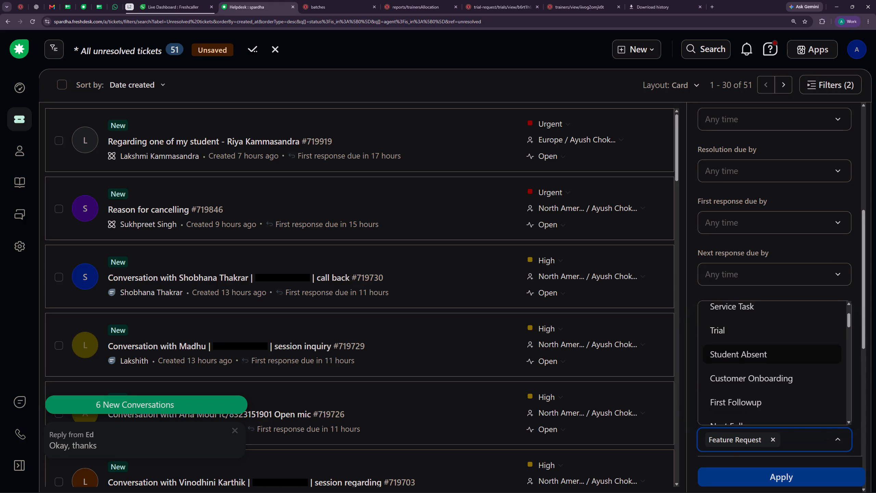
# Add First Session, Customer Callback and HighRisk - Teacher Transferring to the ticket filter's included types.
pyautogui.click(801, 449)
pyautogui.scroll(-1, 796, 346)
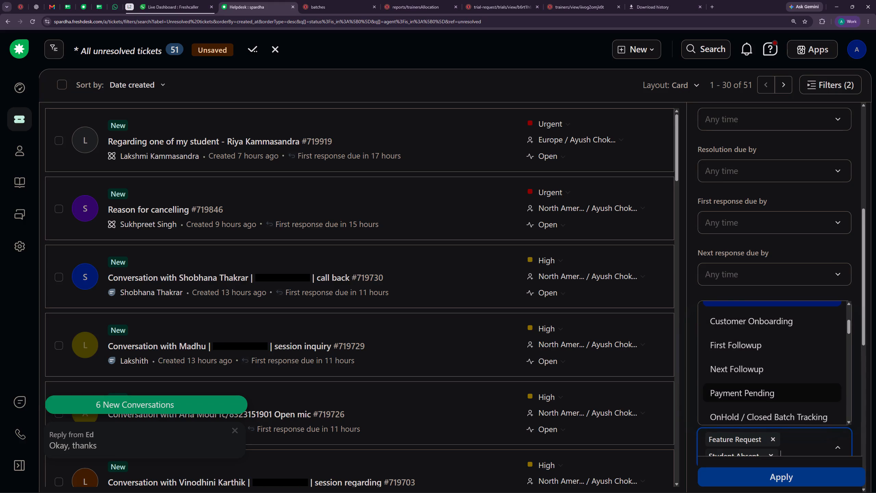
pyautogui.scroll(-1, 765, 392)
pyautogui.click(759, 408)
pyautogui.click(803, 453)
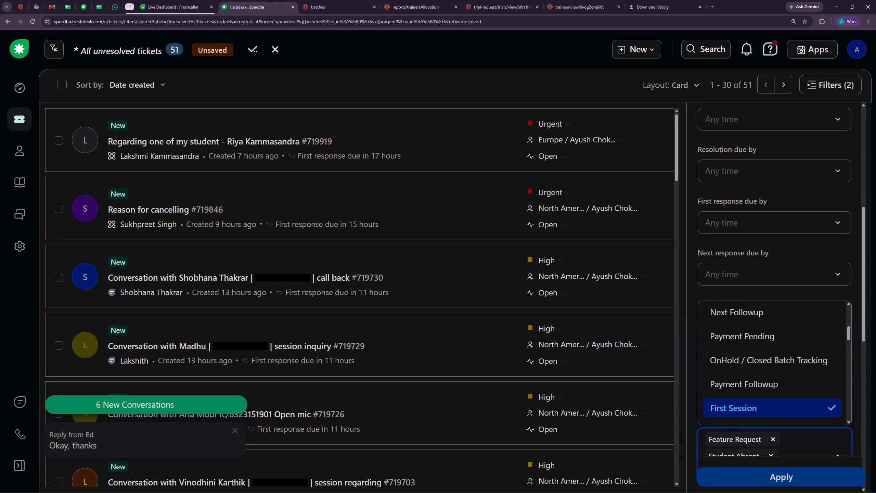
pyautogui.scroll(-2, 762, 348)
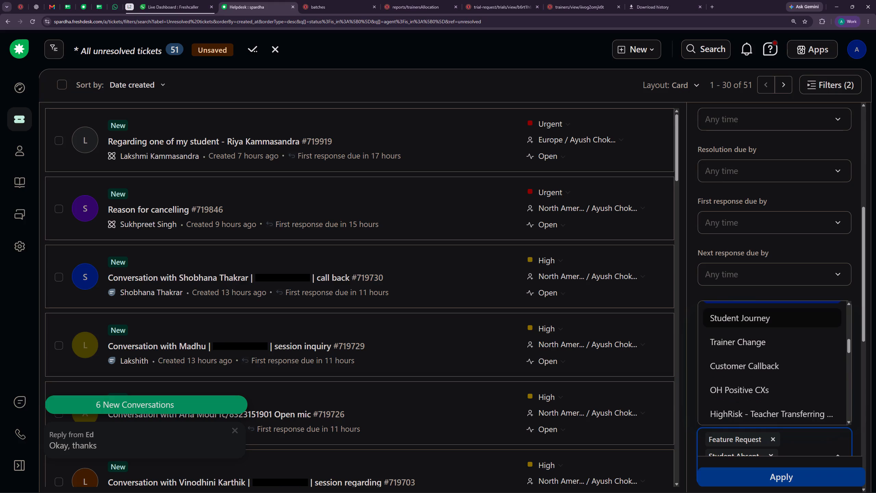
pyautogui.click(765, 367)
pyautogui.click(795, 441)
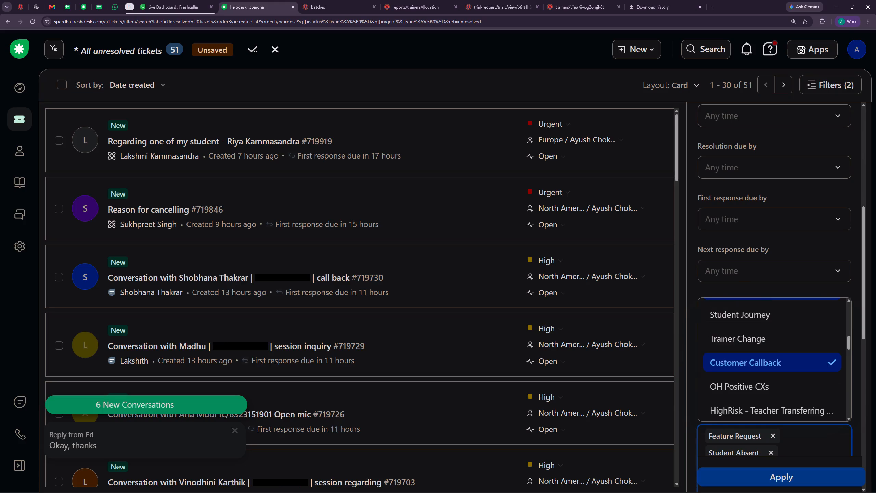
pyautogui.scroll(-1, 775, 362)
pyautogui.click(772, 358)
# Add the HighRisk - Negative Teacher, HighRisk - Lower Rating, Lower Session Rating and TeacherServiceRequest types to the ticket filter.
pyautogui.click(801, 443)
pyautogui.scroll(-1, 780, 375)
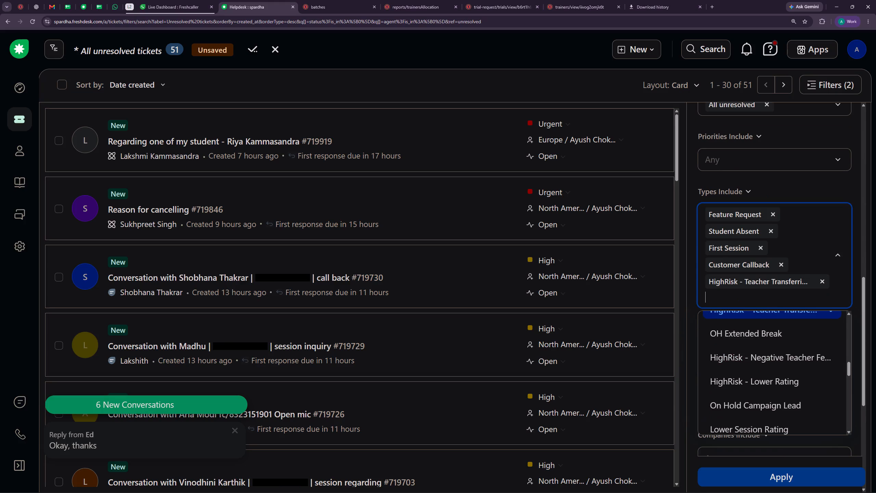
pyautogui.click(775, 359)
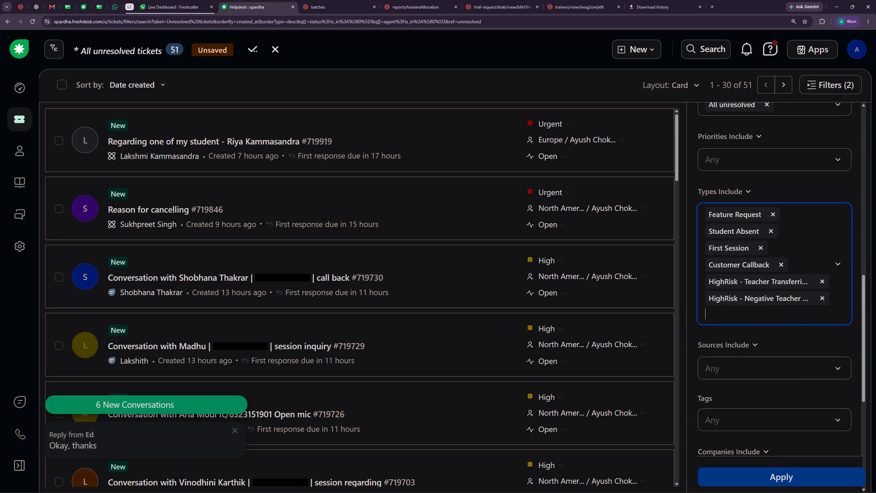
pyautogui.click(766, 317)
pyautogui.click(769, 396)
pyautogui.click(825, 314)
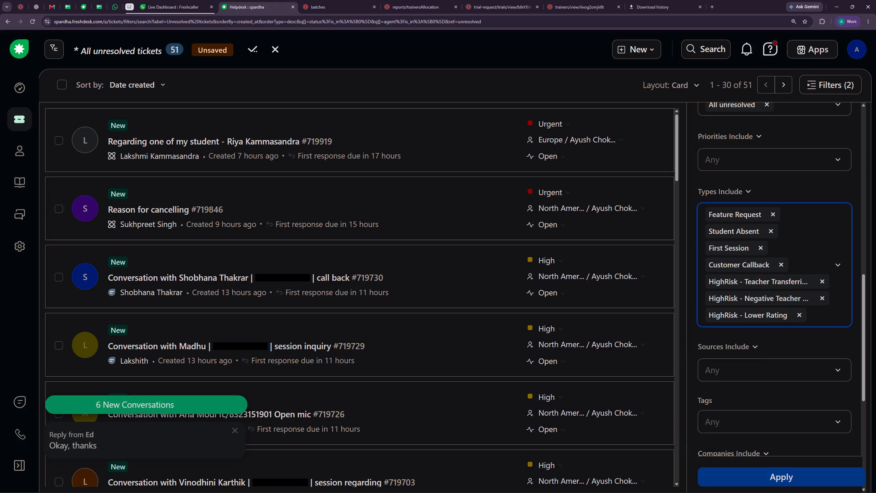
pyautogui.scroll(-1, 784, 355)
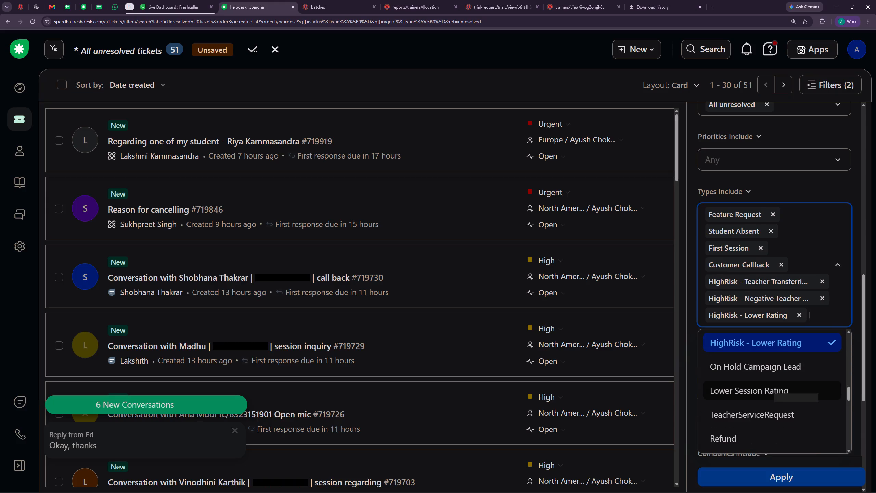
pyautogui.click(771, 388)
pyautogui.click(820, 328)
pyautogui.scroll(-1, 786, 362)
pyautogui.click(773, 377)
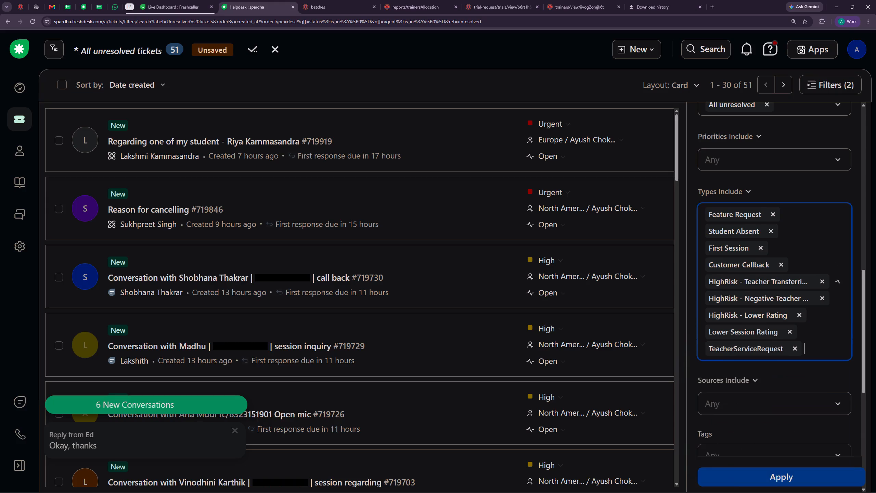
# Check the remaining type options and apply the selected types to the unresolved tickets list.
pyautogui.click(822, 334)
pyautogui.scroll(-3, 797, 355)
pyautogui.scroll(-8, 769, 342)
pyautogui.scroll(5, 765, 345)
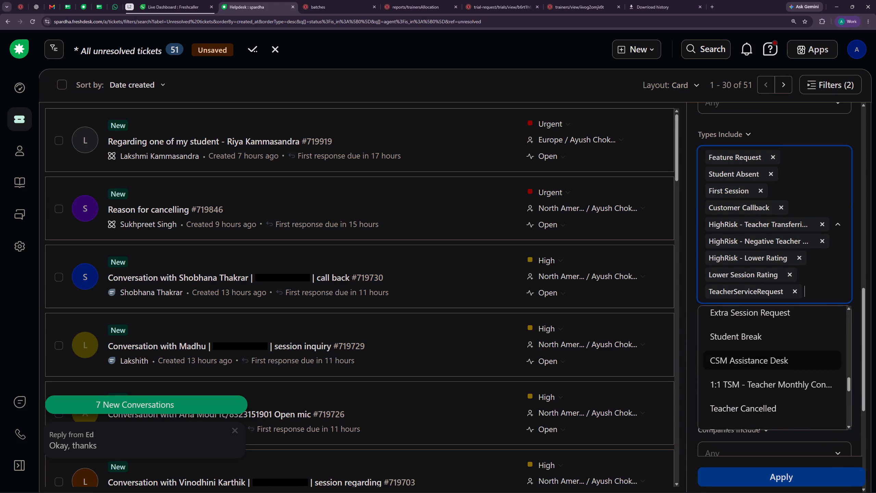
pyautogui.scroll(2, 764, 361)
pyautogui.scroll(-11, 763, 372)
pyautogui.click(778, 483)
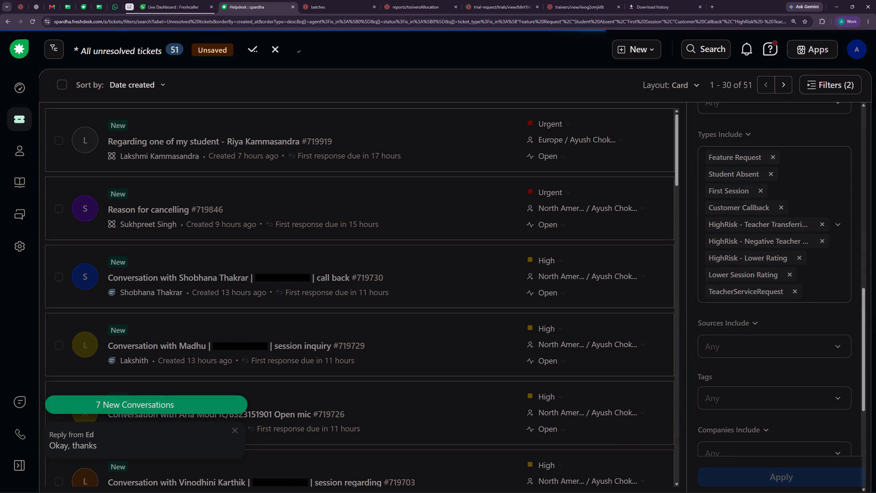
pyautogui.scroll(-2, 212, 240)
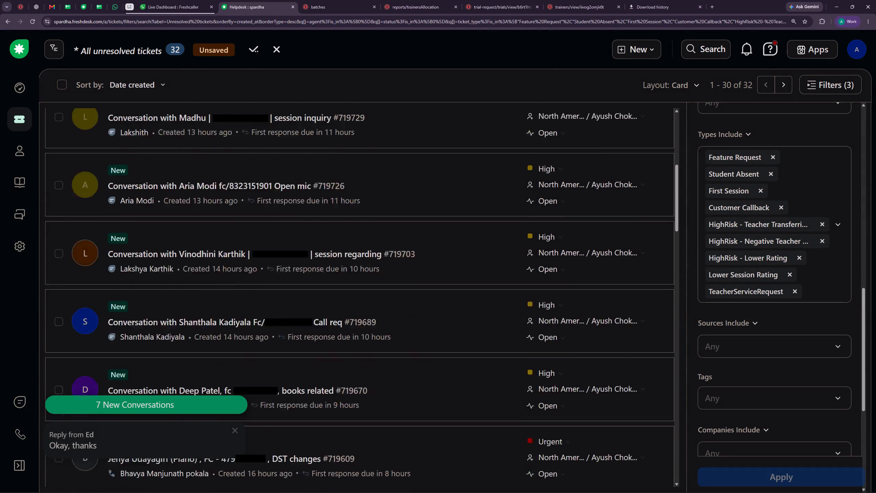
pyautogui.scroll(-20, 212, 240)
pyautogui.scroll(-20, 212, 240)
pyautogui.scroll(-1, 212, 240)
pyautogui.click(236, 427)
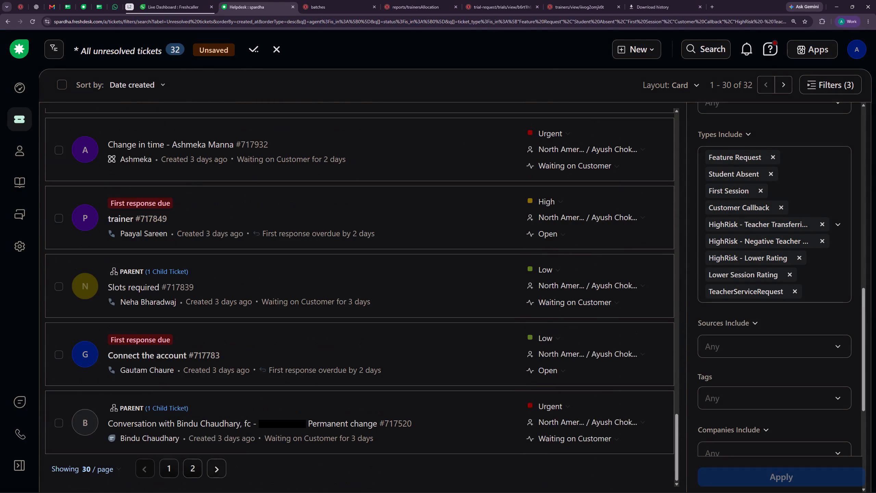
pyautogui.click(195, 467)
pyautogui.scroll(-6, 260, 366)
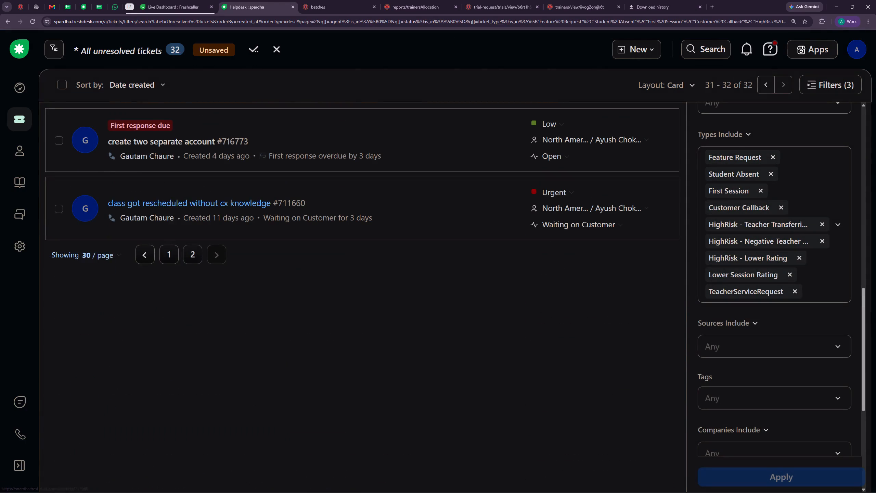
pyautogui.click(179, 204)
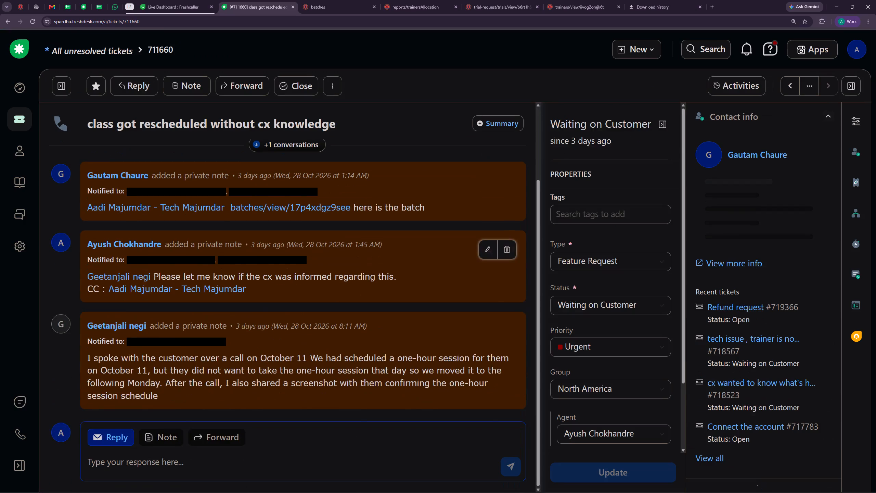
pyautogui.scroll(-8, 308, 280)
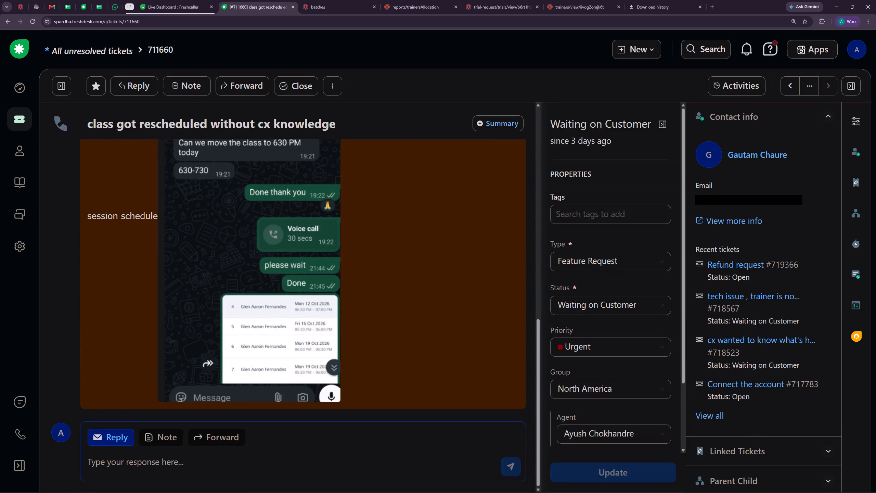
pyautogui.scroll(4, 306, 276)
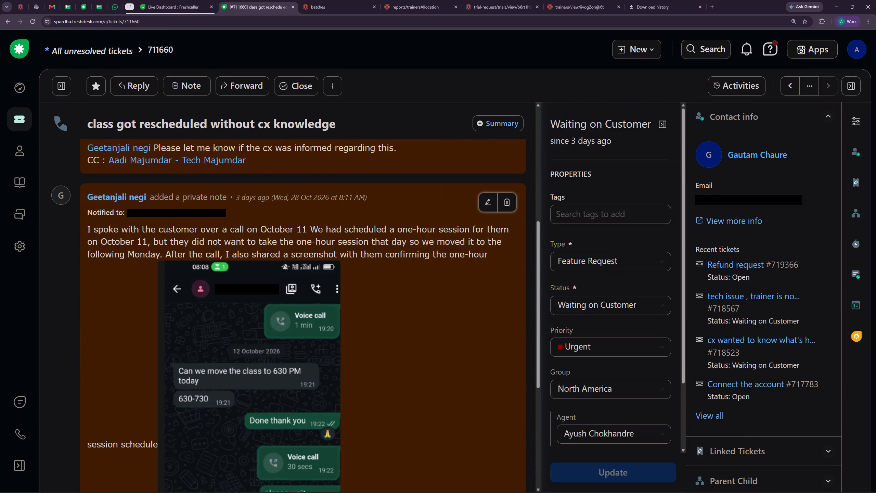
pyautogui.scroll(-3, 304, 274)
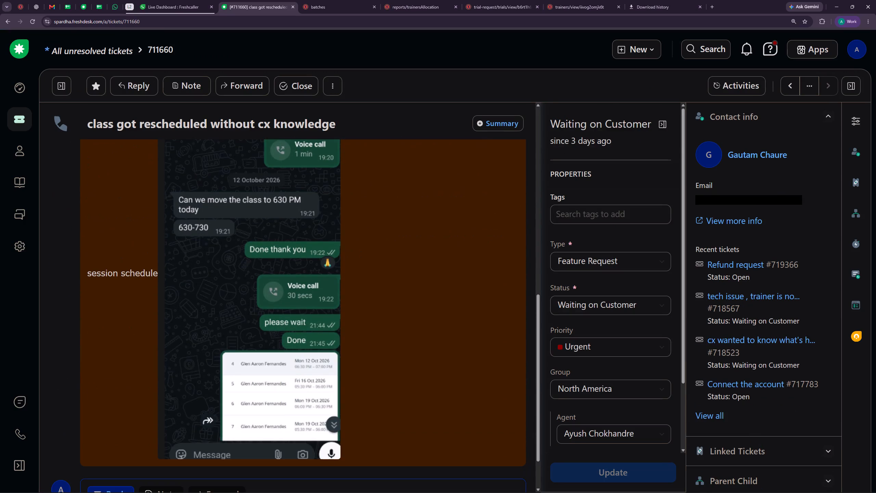
pyautogui.click(283, 274)
pyautogui.click(660, 234)
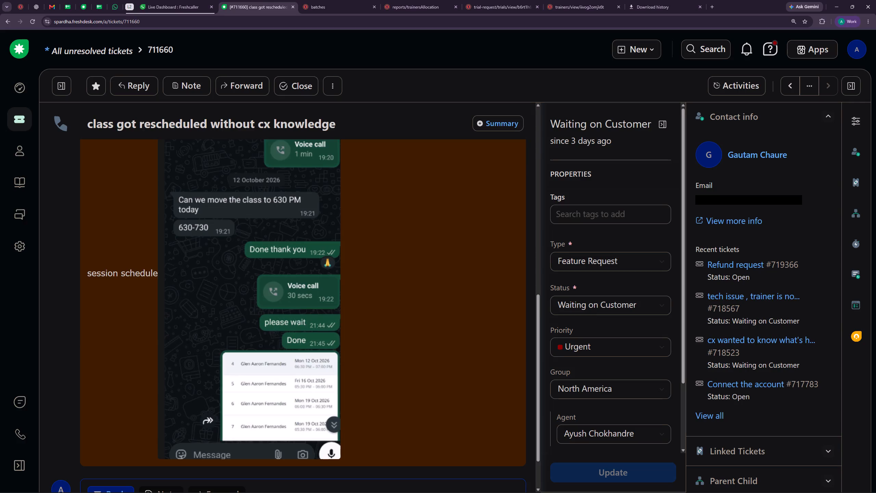
pyautogui.scroll(-1, 340, 227)
pyautogui.scroll(4, 340, 227)
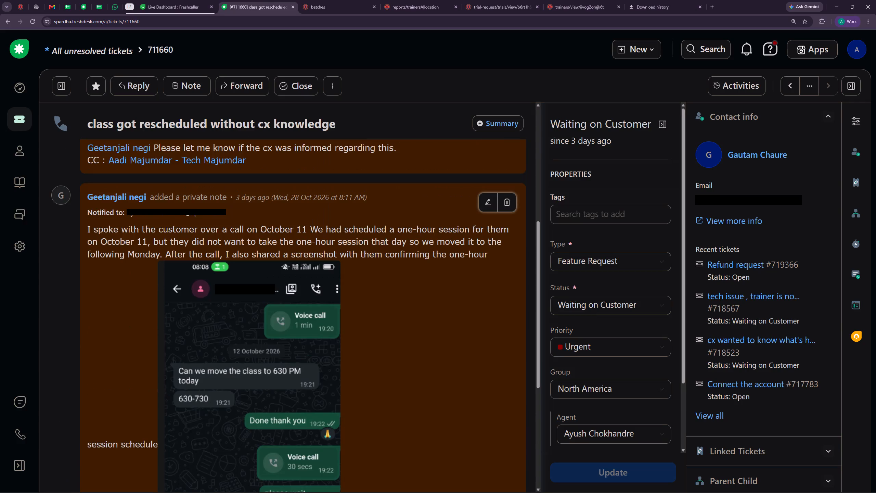
pyautogui.scroll(8, 349, 226)
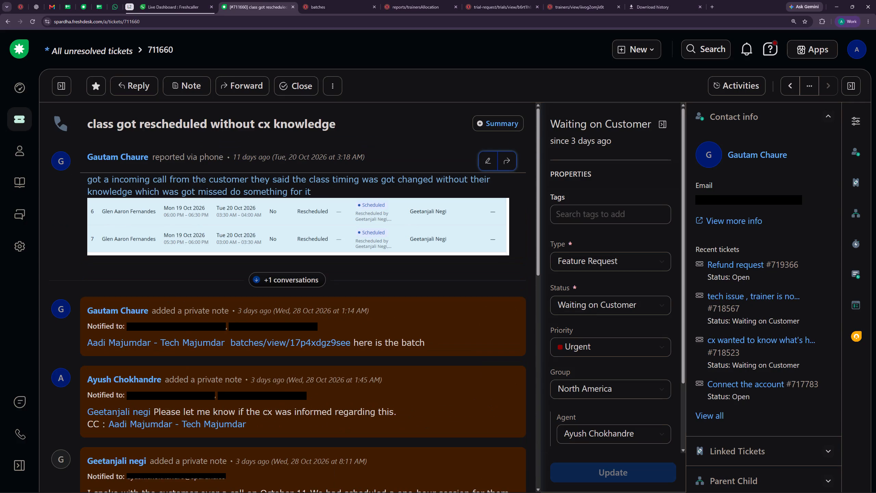
pyautogui.scroll(-5, 398, 258)
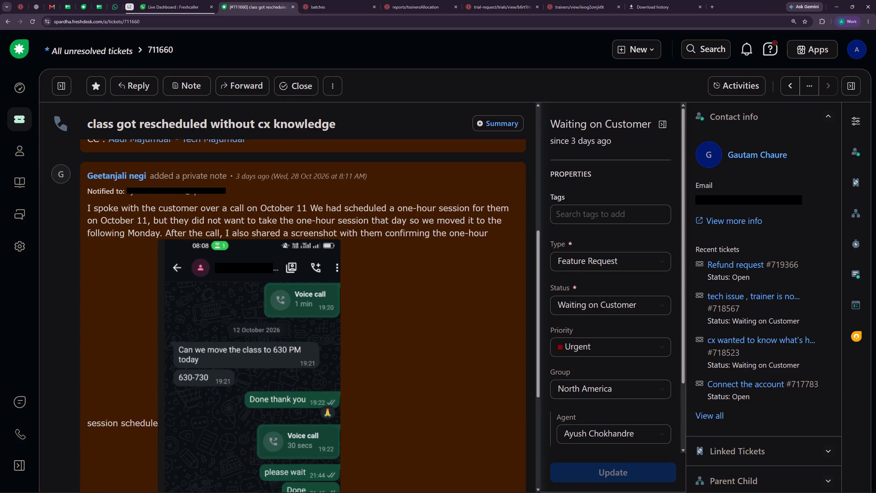
pyautogui.scroll(2, 659, 198)
pyautogui.scroll(-9, 753, 236)
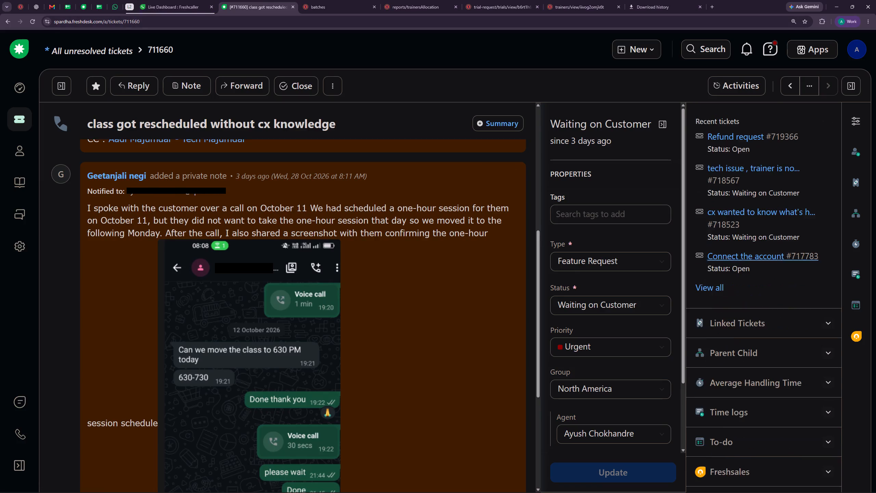
pyautogui.scroll(17, 718, 272)
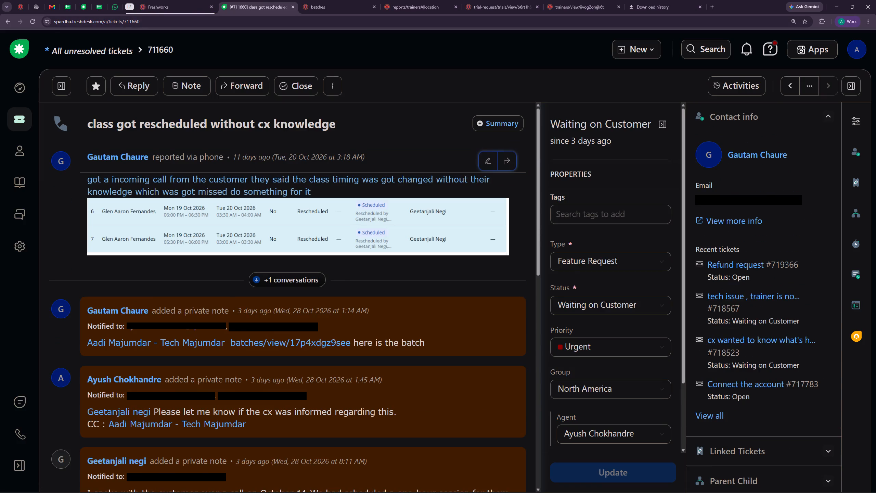
# Expand the collapsed conversation in the ticket and read through the earlier private notes.
pyautogui.click(280, 281)
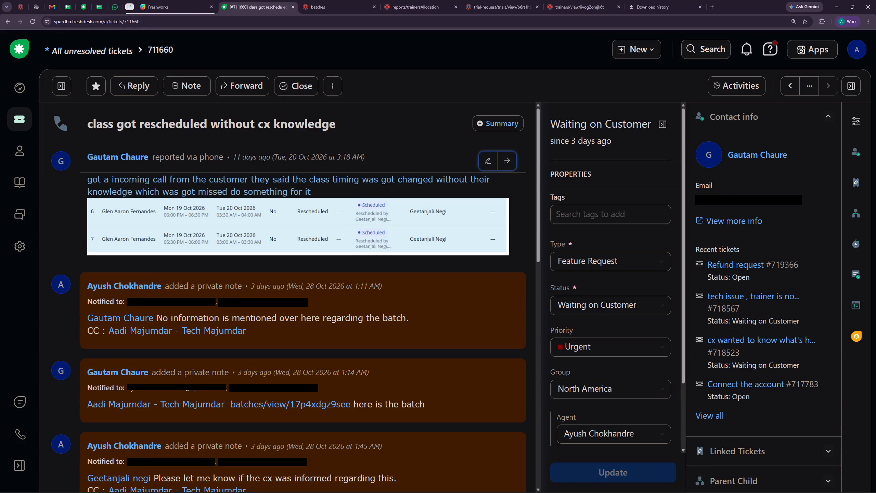
pyautogui.scroll(-3, 310, 270)
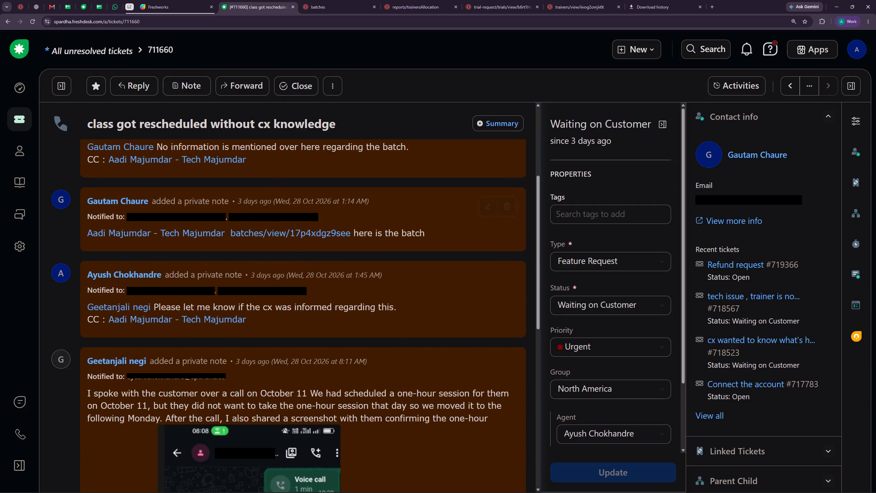
# Open the linked batch 17p4xdgz9see from the private note.
pyautogui.click(294, 234)
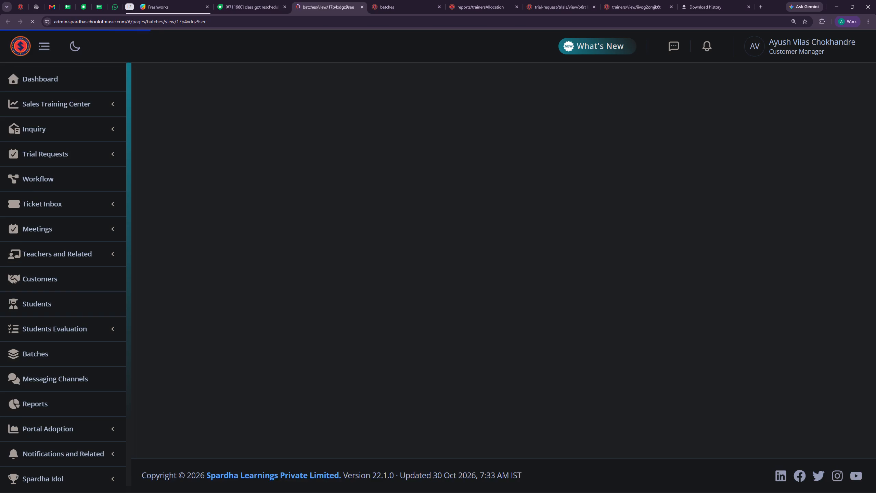
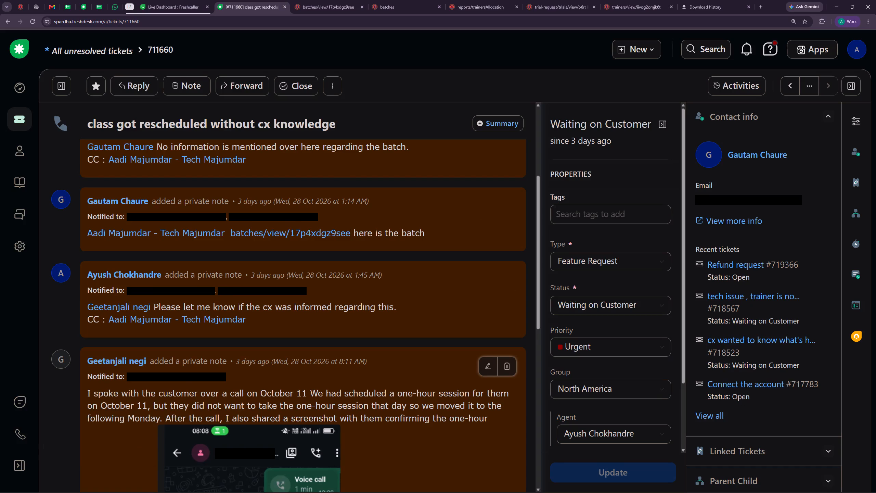
# Check the complaint's screenshot against batch 17p4xdgz9see's October 2026 sessions, opening attendance for the rescheduled Mon 19 Oct 06:00 PM session.
pyautogui.scroll(3, 353, 268)
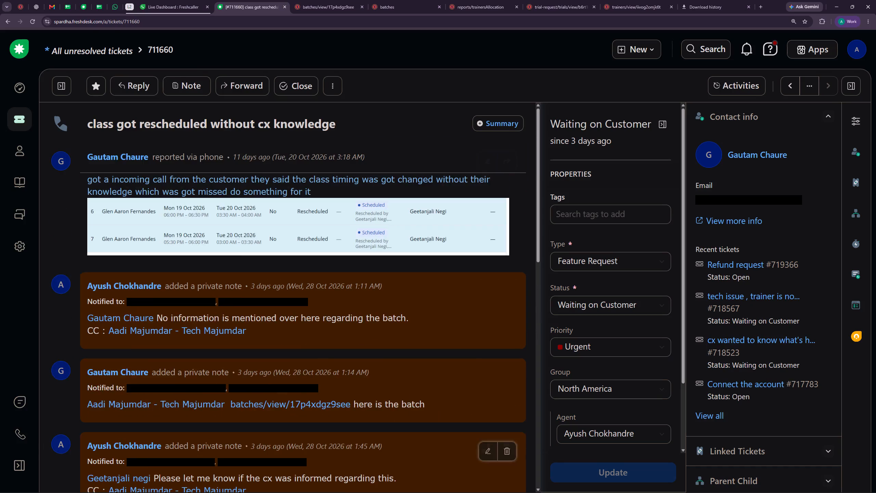
pyautogui.click(322, 6)
pyautogui.scroll(-5, 312, 238)
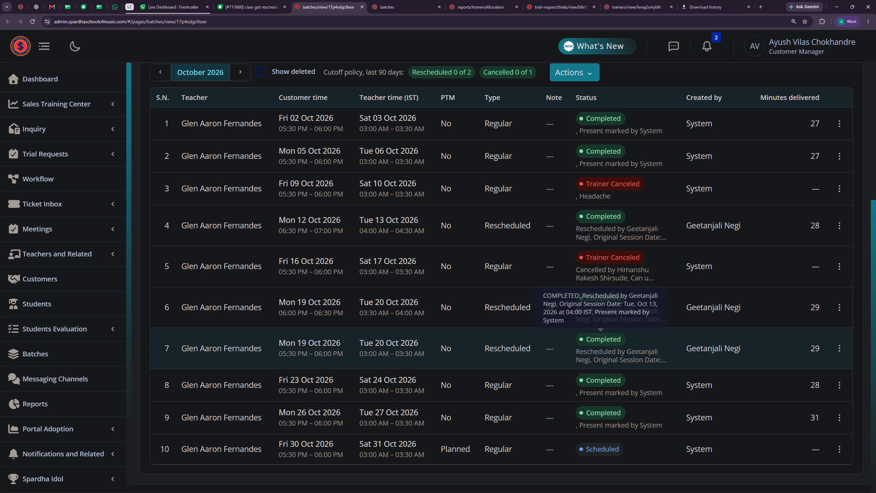
pyautogui.click(839, 307)
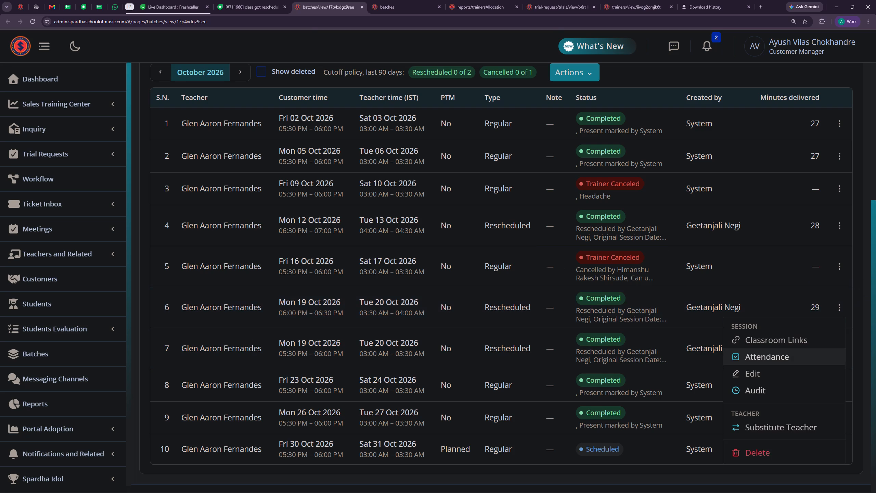
pyautogui.click(785, 356)
pyautogui.click(553, 55)
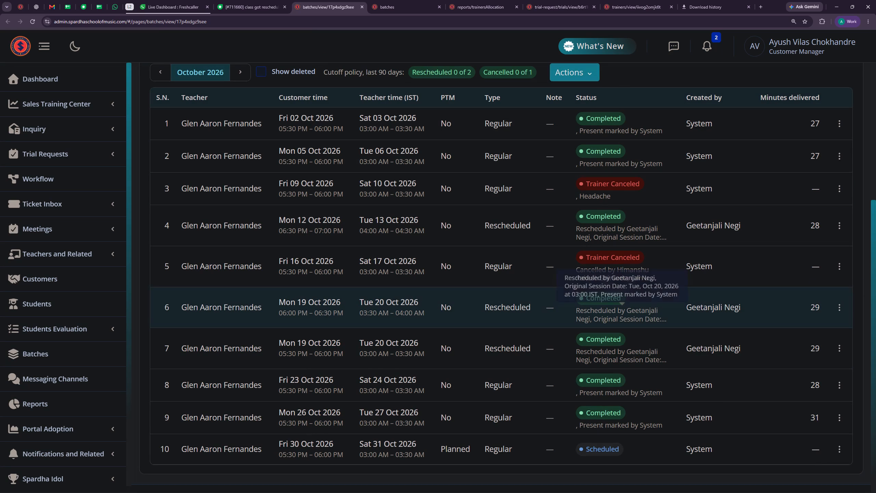
pyautogui.click(253, 0)
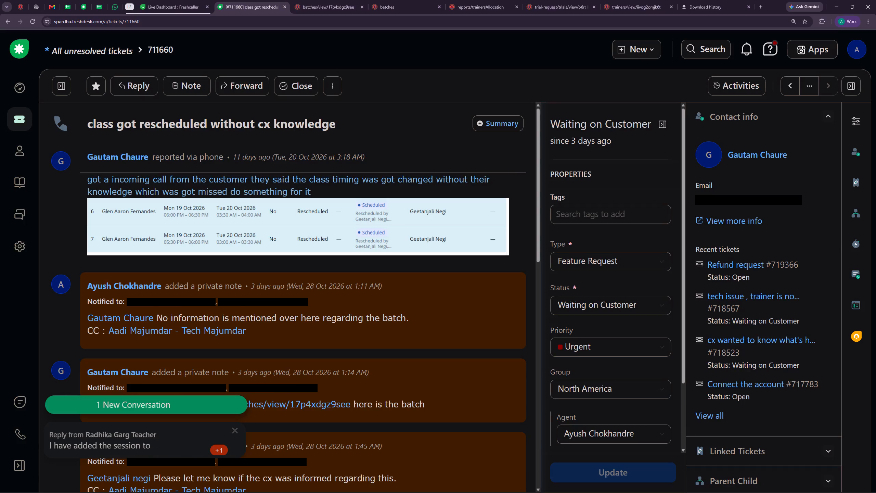
pyautogui.scroll(-6, 299, 334)
pyautogui.click(234, 442)
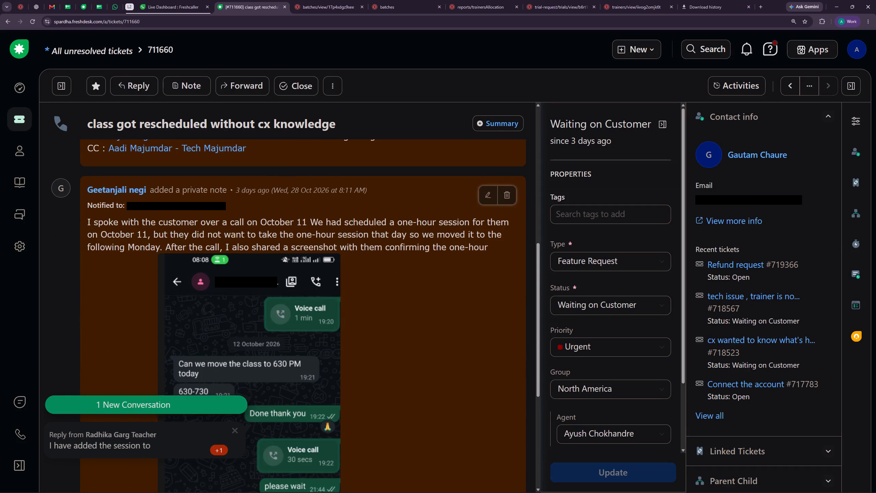
pyautogui.click(234, 430)
pyautogui.scroll(-5, 319, 312)
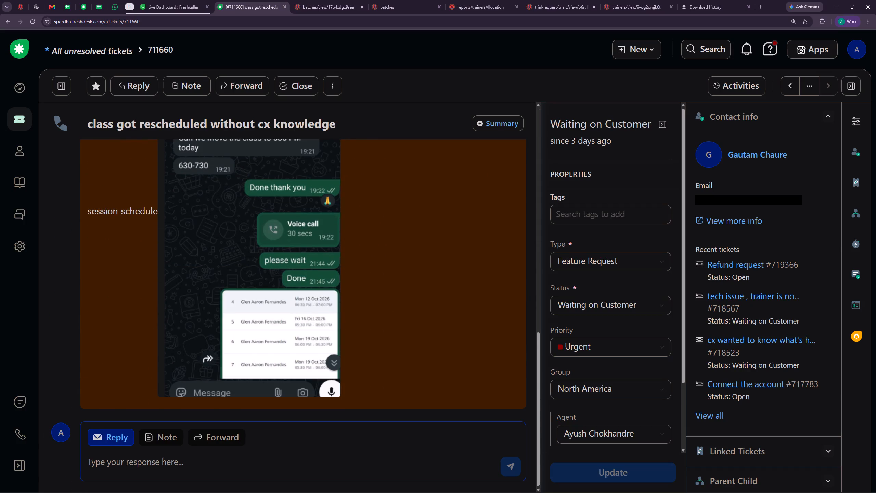
pyautogui.scroll(1, 338, 265)
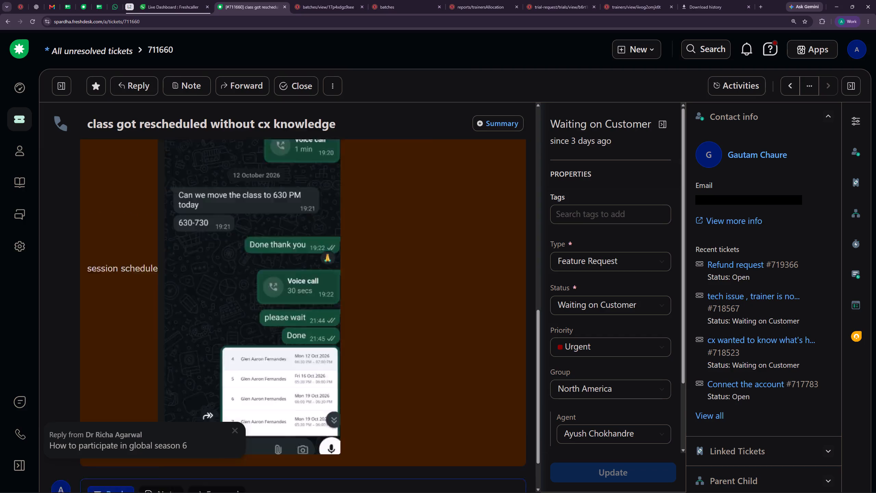
pyautogui.scroll(3, 338, 265)
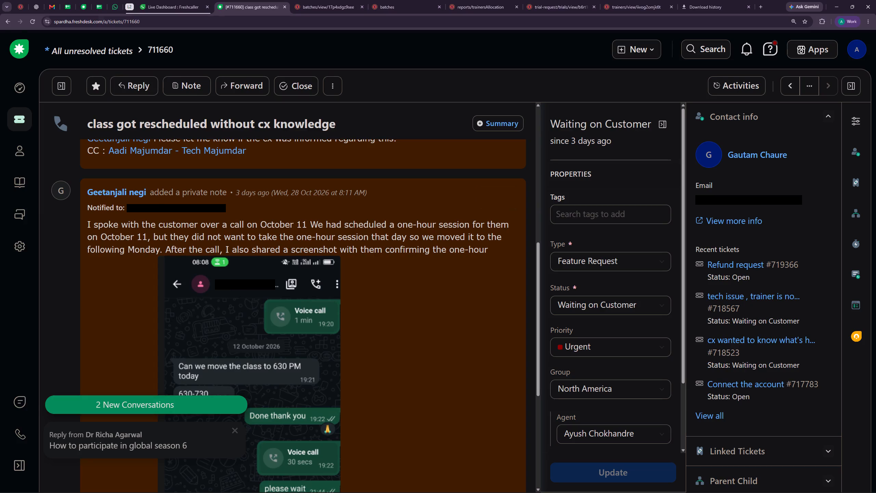
# Compare the batch's rescheduled October sessions with the private note's chat screenshot and the ticket's original complaint.
pyautogui.click(327, 0)
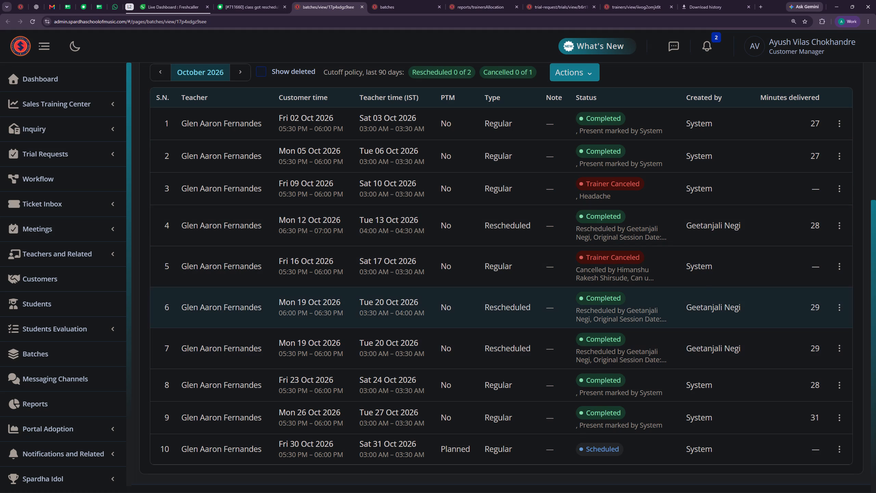
pyautogui.click(251, 0)
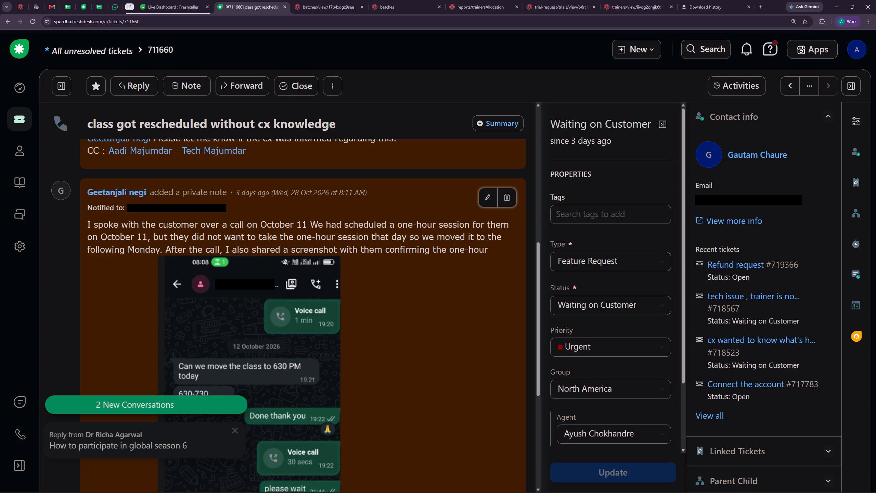
pyautogui.scroll(-3, 364, 265)
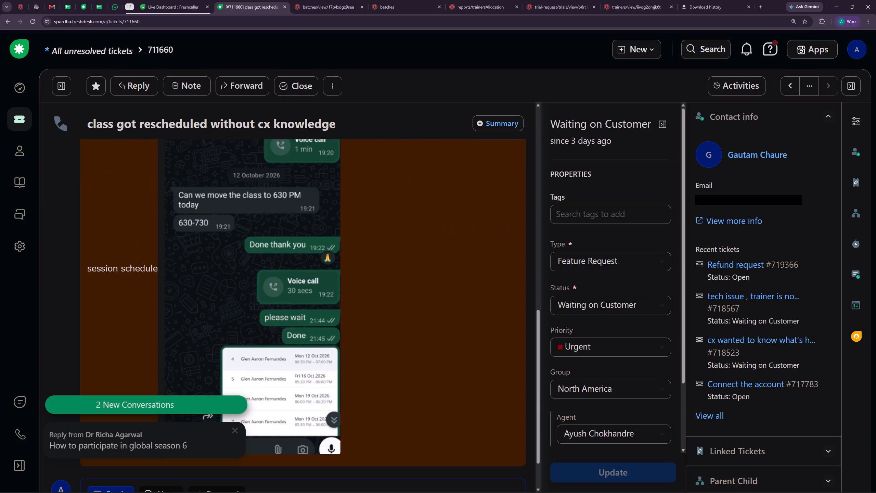
pyautogui.scroll(2, 365, 266)
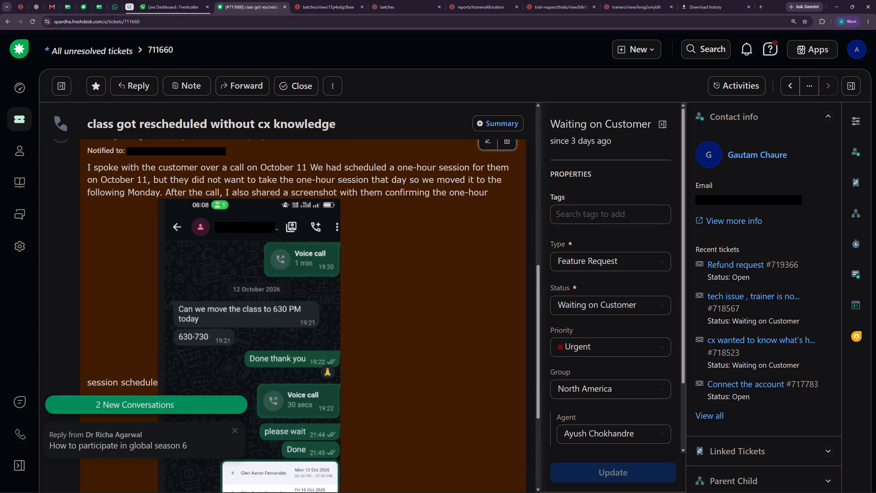
pyautogui.scroll(-7, 376, 251)
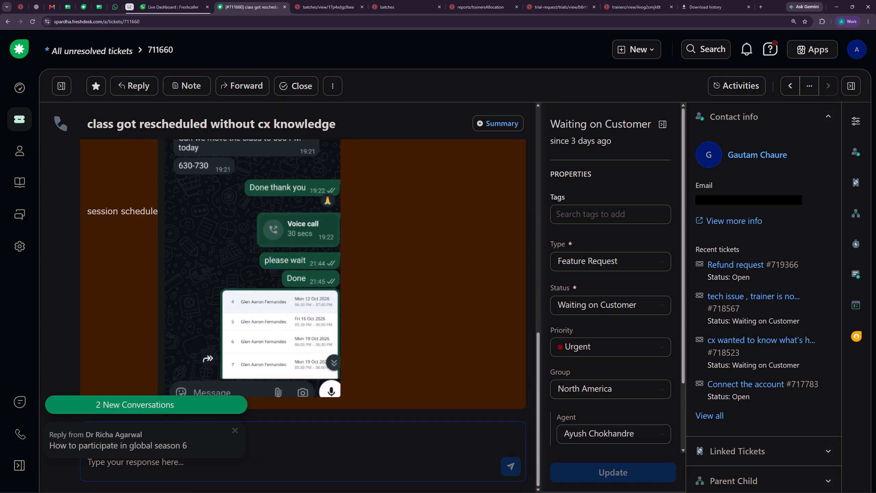
pyautogui.click(234, 429)
pyautogui.scroll(4, 366, 296)
pyautogui.scroll(1, 335, 265)
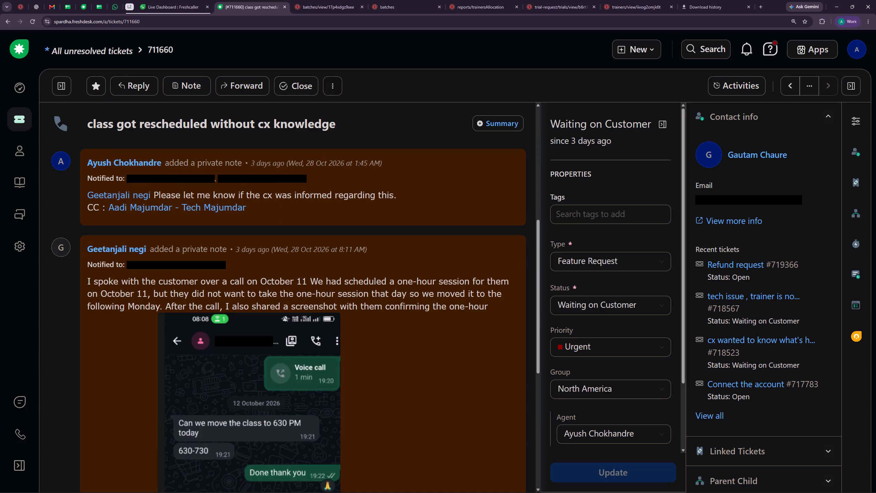
pyautogui.click(327, 8)
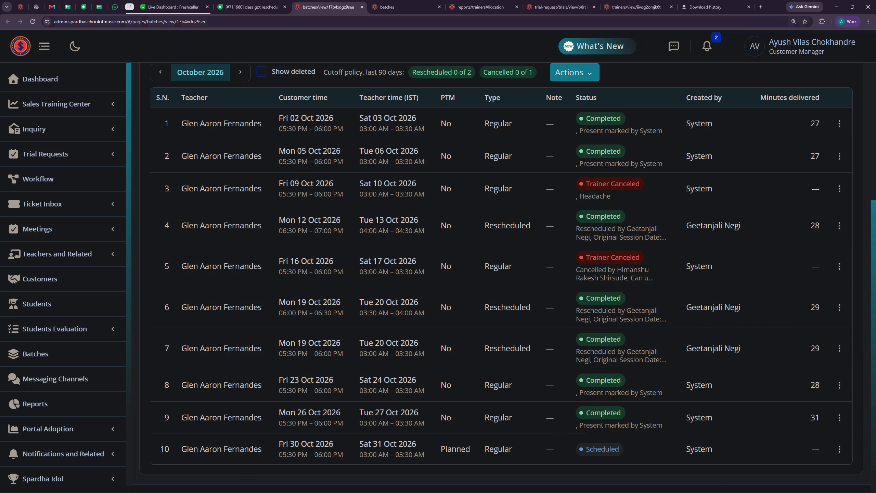
pyautogui.click(260, 4)
pyautogui.scroll(5, 294, 130)
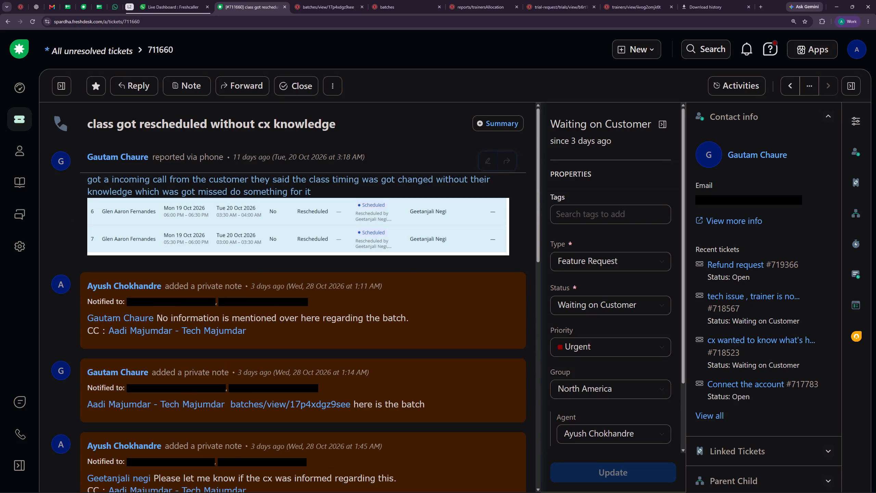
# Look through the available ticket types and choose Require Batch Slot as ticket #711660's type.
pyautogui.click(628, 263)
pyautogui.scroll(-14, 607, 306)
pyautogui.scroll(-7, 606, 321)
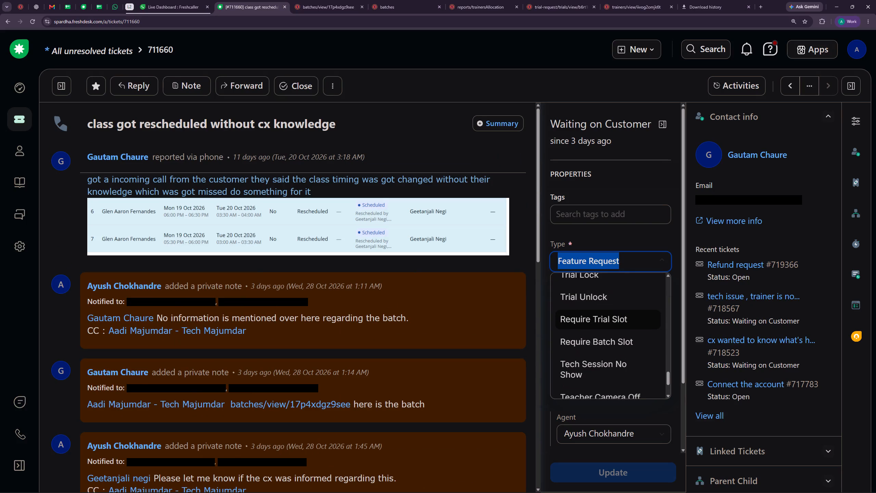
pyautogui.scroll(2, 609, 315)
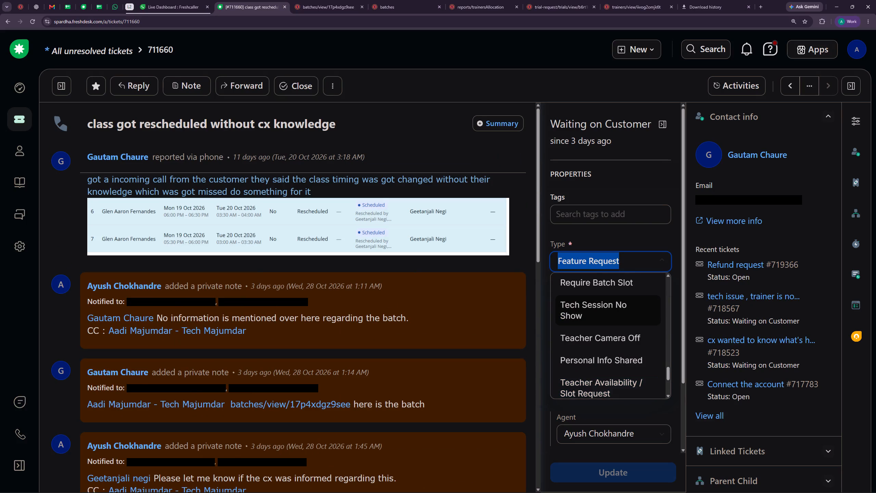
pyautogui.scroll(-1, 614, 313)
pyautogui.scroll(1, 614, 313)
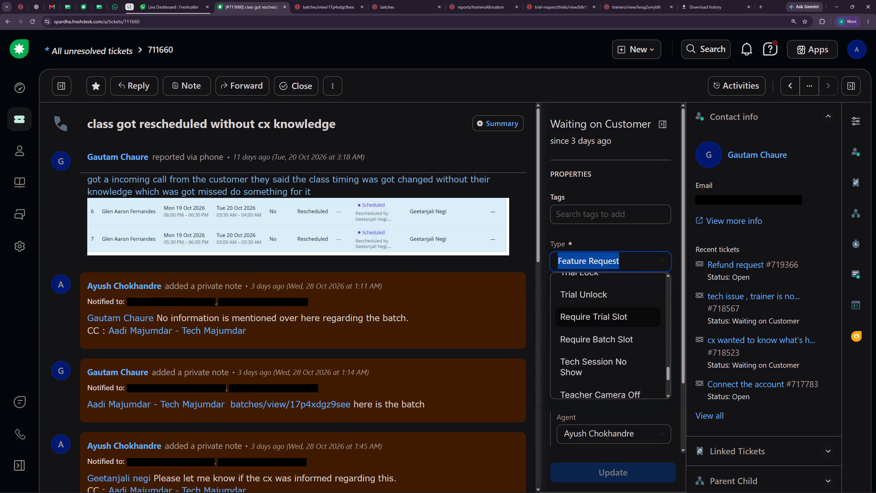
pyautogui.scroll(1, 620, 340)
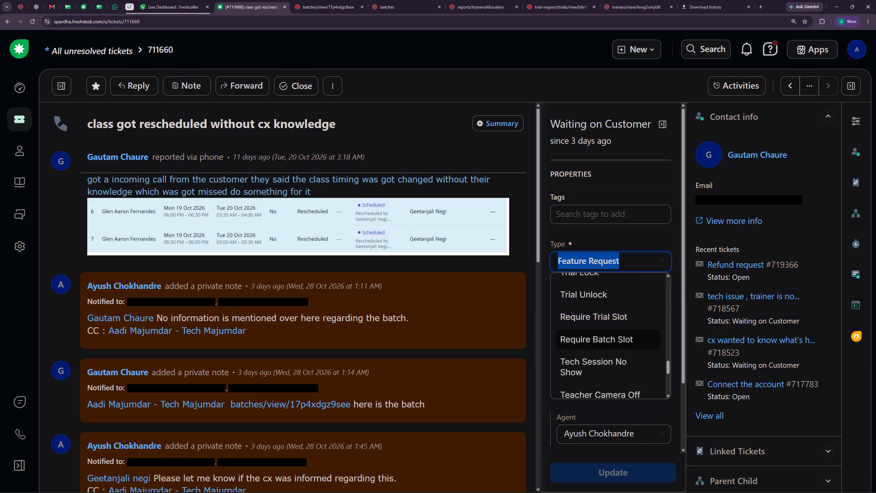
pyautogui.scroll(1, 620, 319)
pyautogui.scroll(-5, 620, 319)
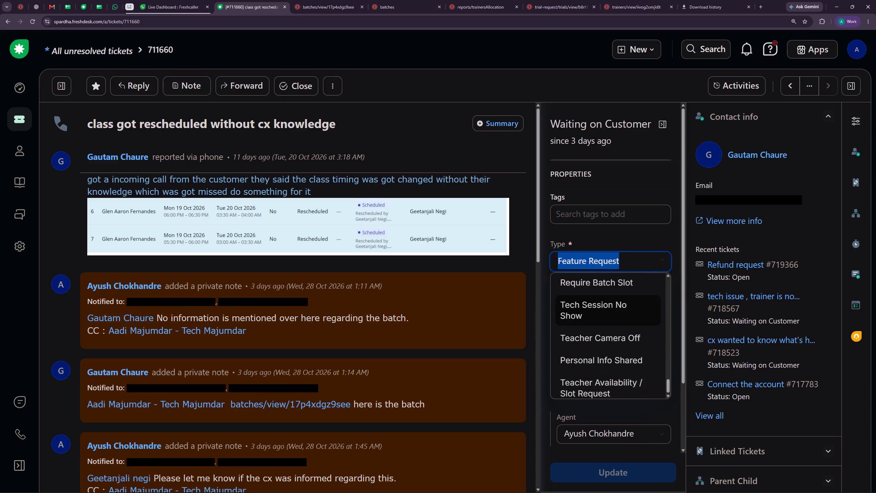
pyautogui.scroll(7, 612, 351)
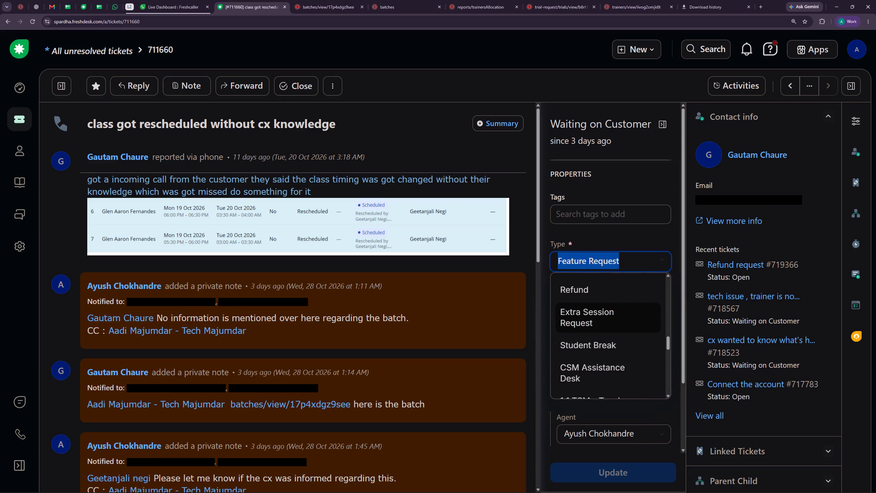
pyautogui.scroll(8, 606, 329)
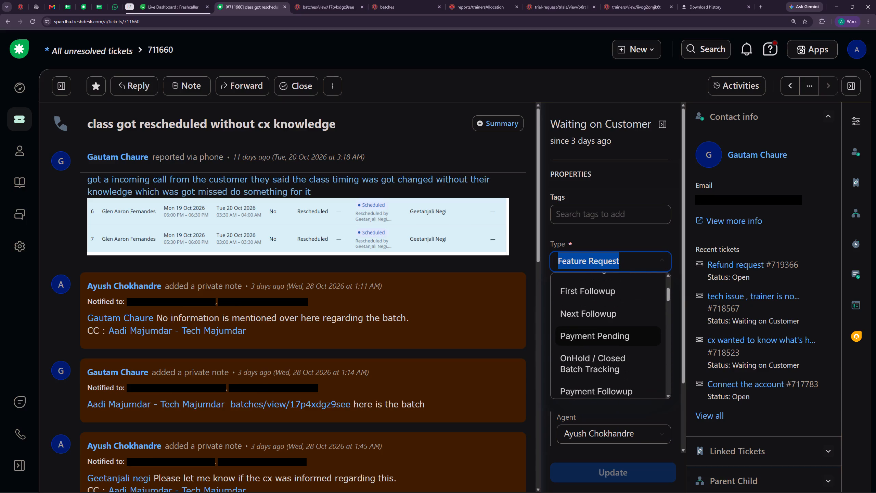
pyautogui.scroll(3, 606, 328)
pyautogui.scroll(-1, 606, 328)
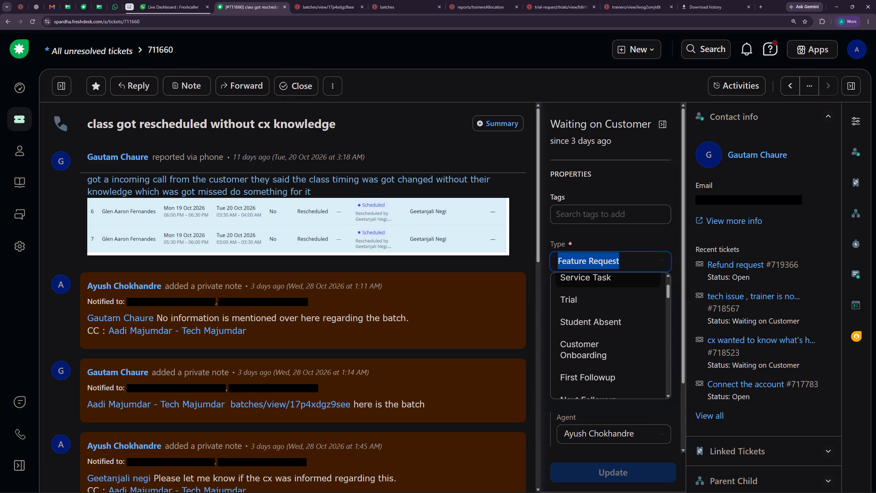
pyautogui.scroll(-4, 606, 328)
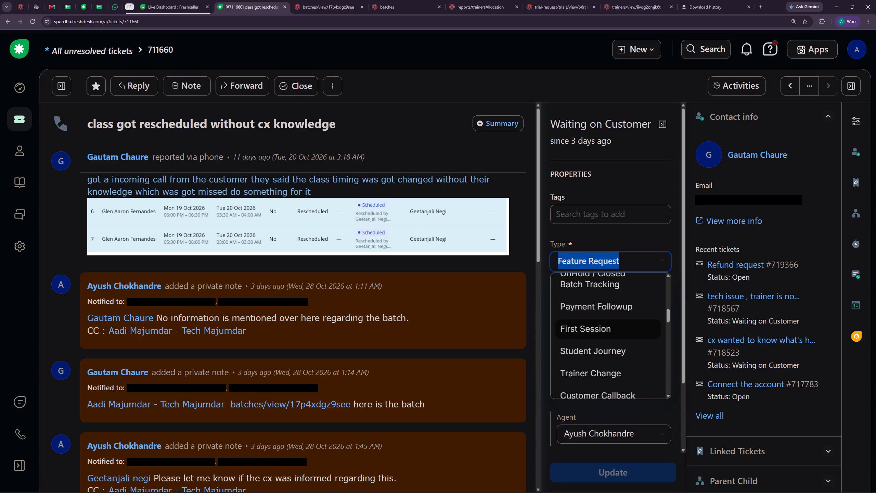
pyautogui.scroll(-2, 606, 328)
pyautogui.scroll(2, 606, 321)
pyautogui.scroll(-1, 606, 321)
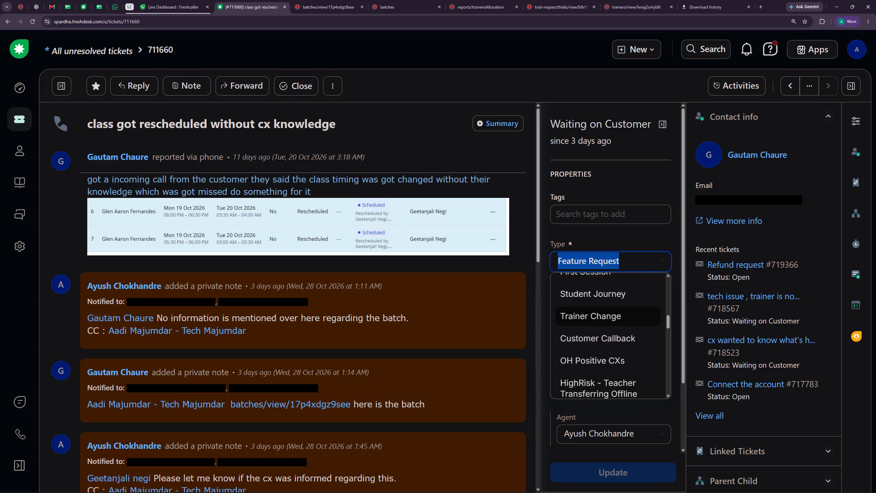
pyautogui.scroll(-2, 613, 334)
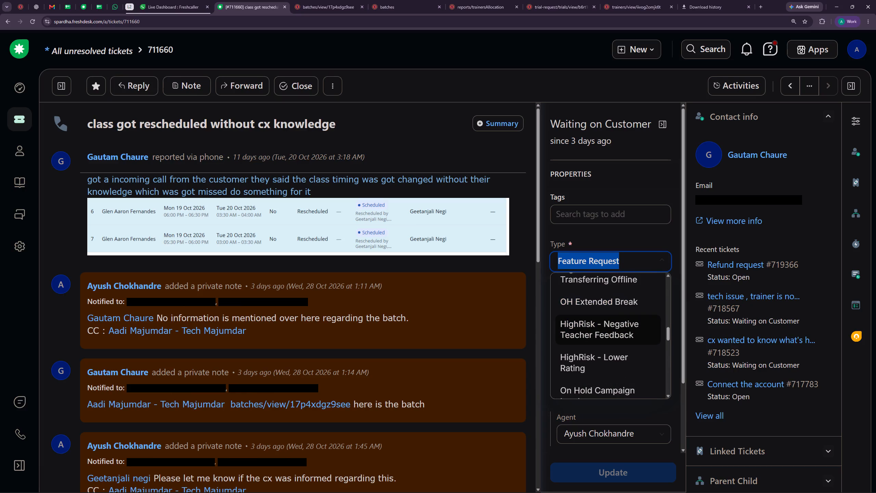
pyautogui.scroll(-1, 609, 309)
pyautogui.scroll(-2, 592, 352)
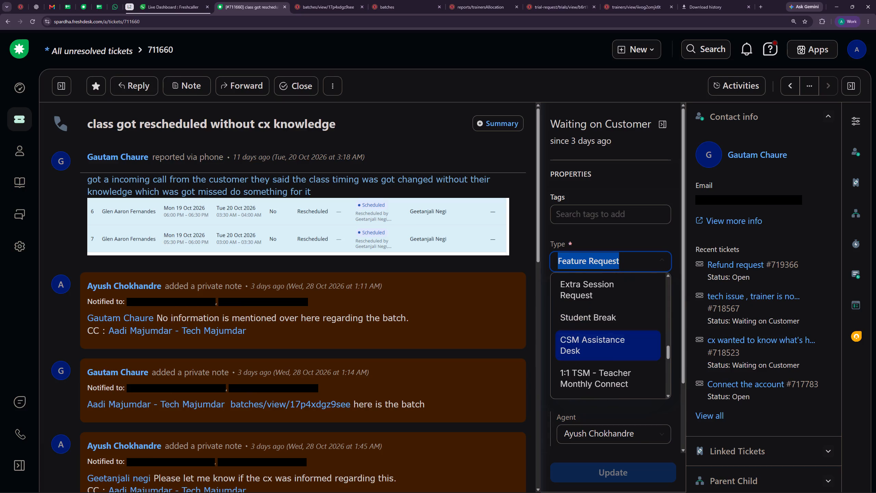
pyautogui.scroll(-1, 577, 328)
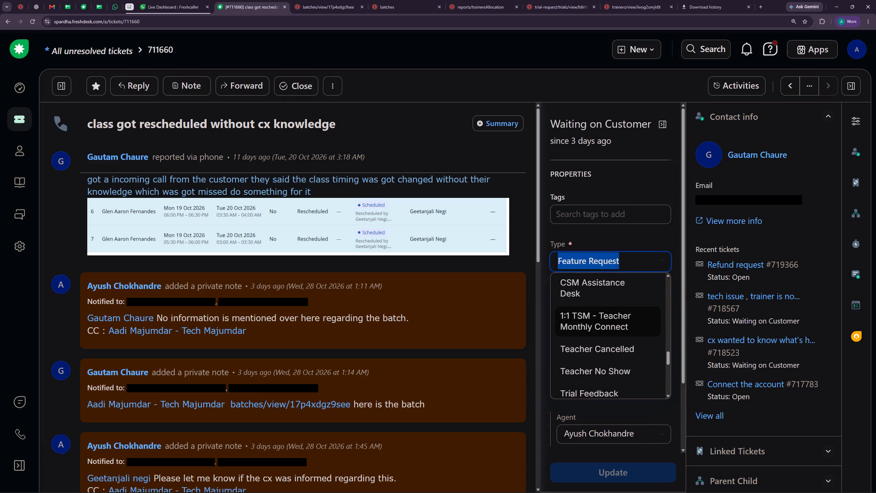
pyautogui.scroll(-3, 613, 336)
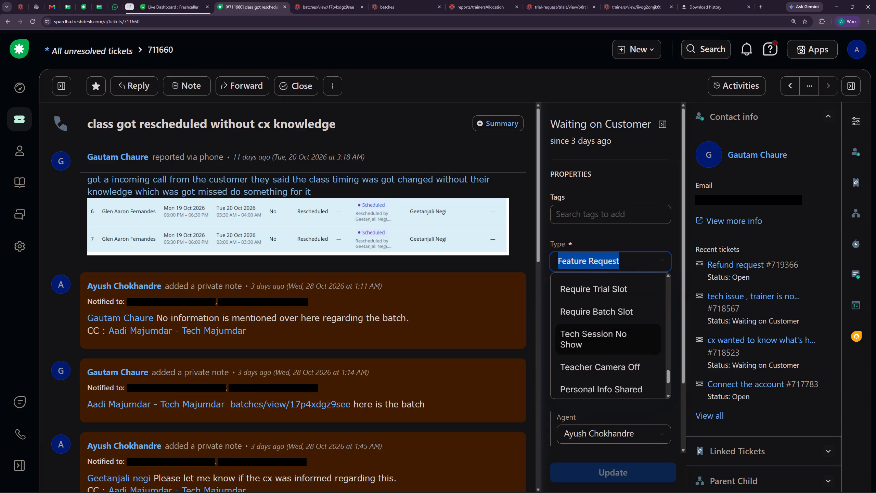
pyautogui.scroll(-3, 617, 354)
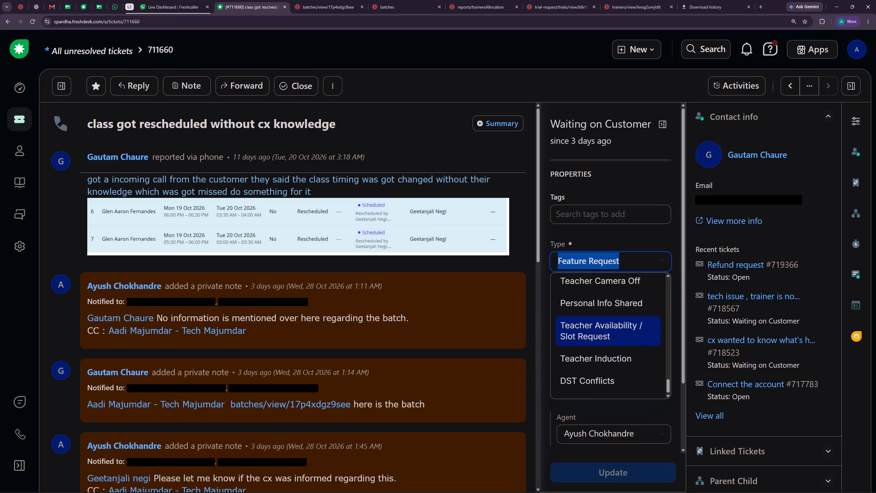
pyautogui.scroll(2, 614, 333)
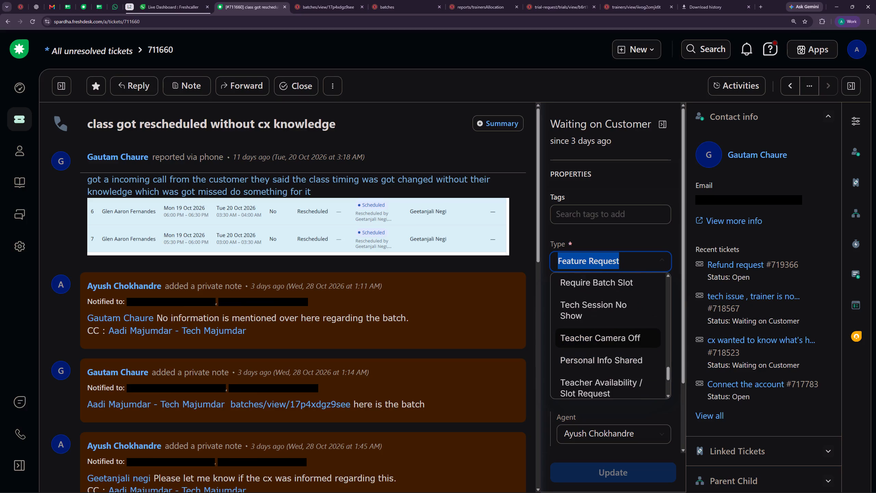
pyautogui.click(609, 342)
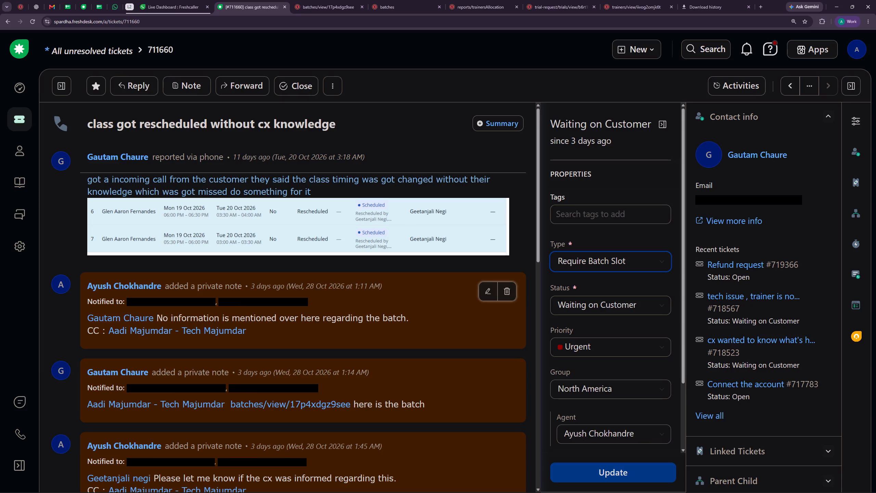
pyautogui.click(787, 84)
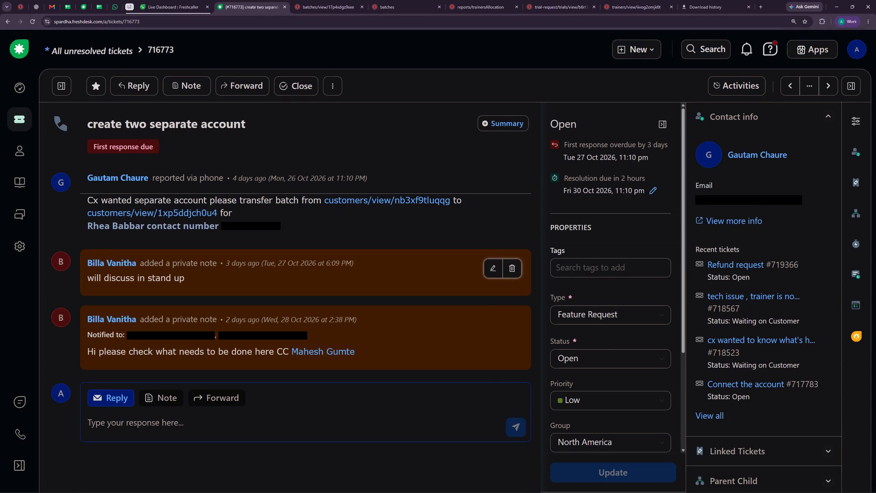
# Move on to unresolved ticket #717520 and read its chat conversation and private notes about the permanent change, dismissing the chat reply notification.
pyautogui.click(791, 82)
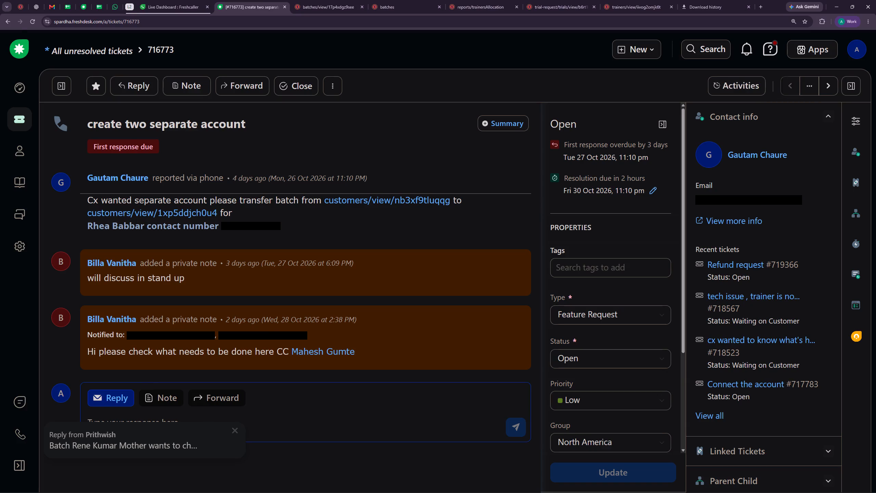
pyautogui.scroll(-18, 372, 211)
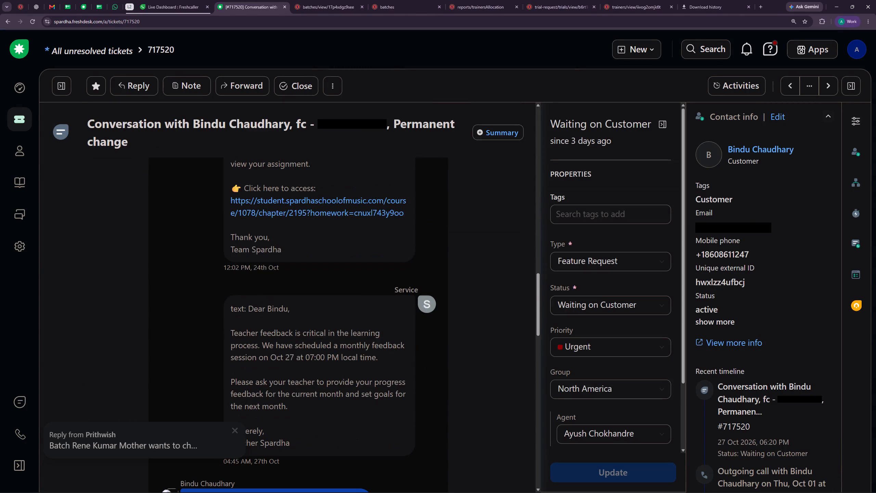
pyautogui.click(233, 434)
pyautogui.scroll(-6, 517, 294)
pyautogui.moveTo(539, 354); pyautogui.dragTo(539, 364)
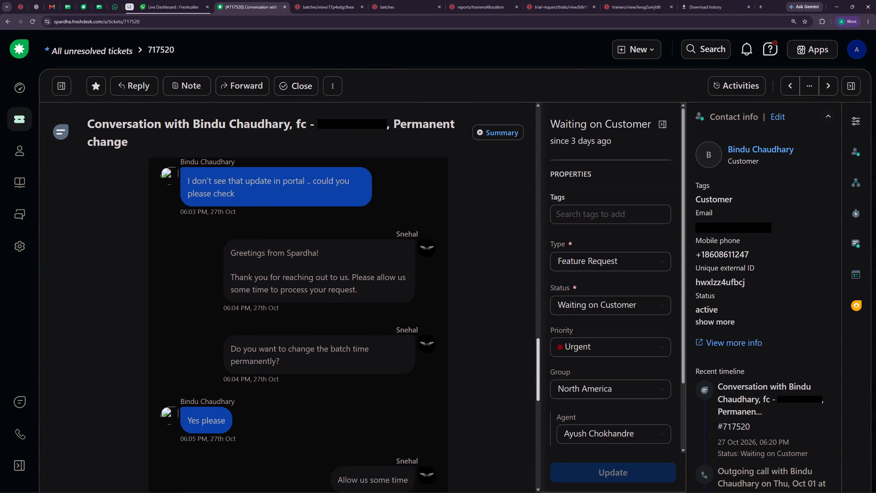
pyautogui.moveTo(539, 364); pyautogui.dragTo(539, 353)
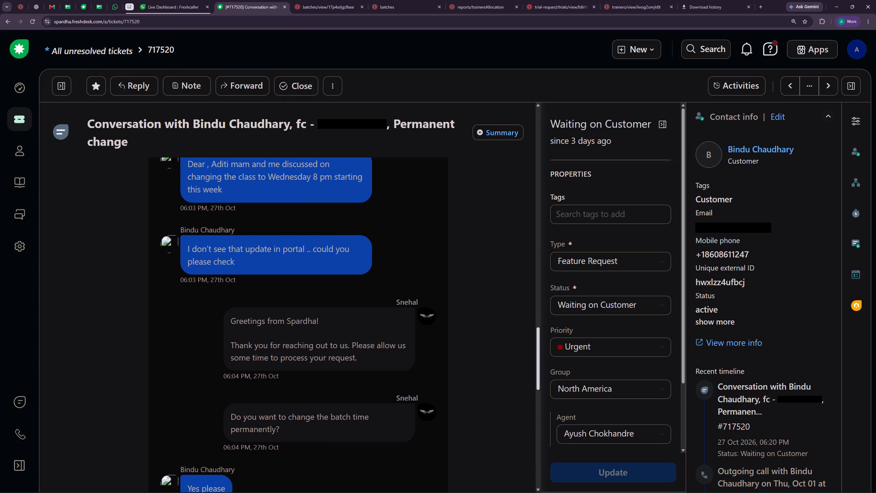
pyautogui.moveTo(539, 353); pyautogui.dragTo(539, 390)
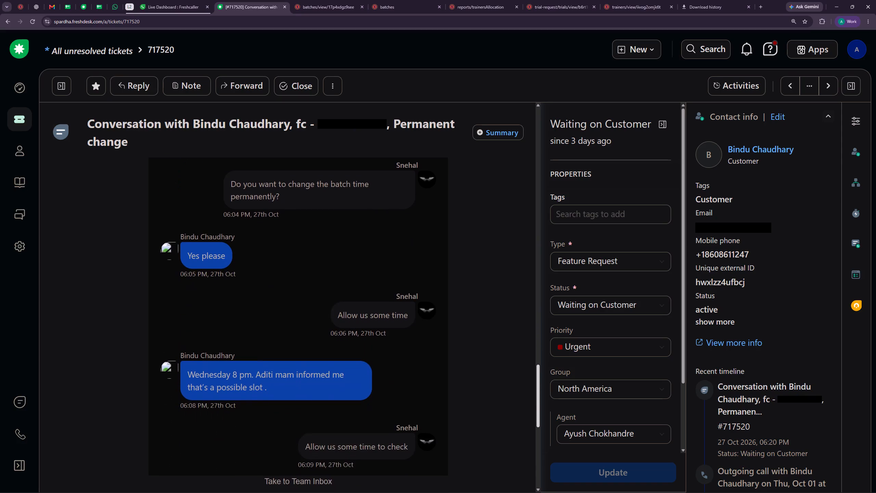
pyautogui.moveTo(539, 390); pyautogui.dragTo(540, 439)
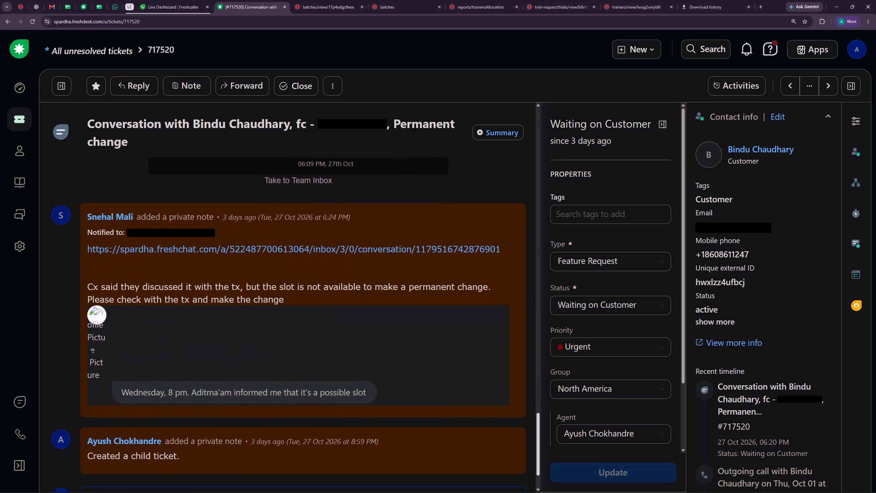
pyautogui.moveTo(540, 439); pyautogui.dragTo(540, 454)
pyautogui.scroll(-10, 761, 338)
# Open ticket #717520's child ticket #717588 and read its private notes about the trainer's reply and the requested slot.
pyautogui.click(745, 357)
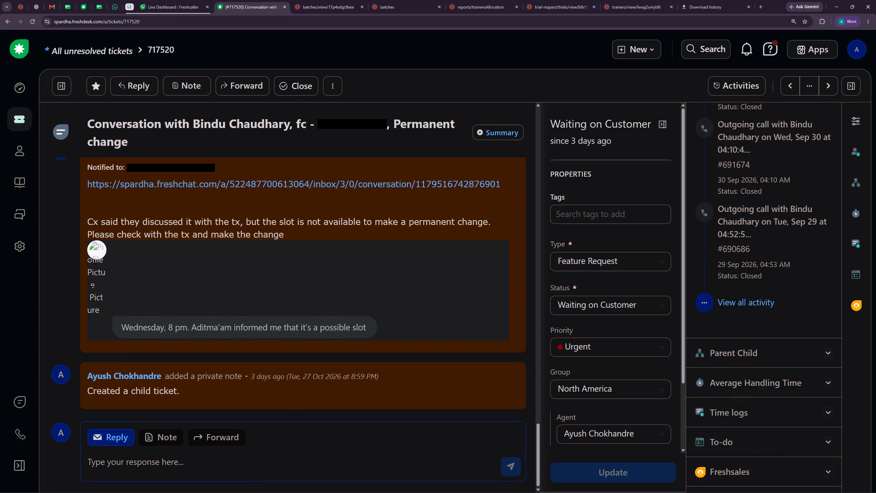
pyautogui.click(726, 382)
pyautogui.click(647, 119)
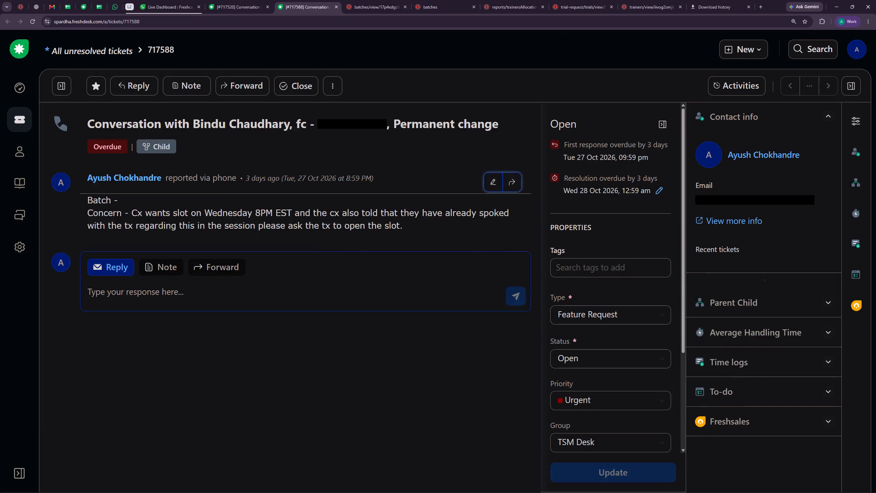
pyautogui.scroll(-3, 398, 227)
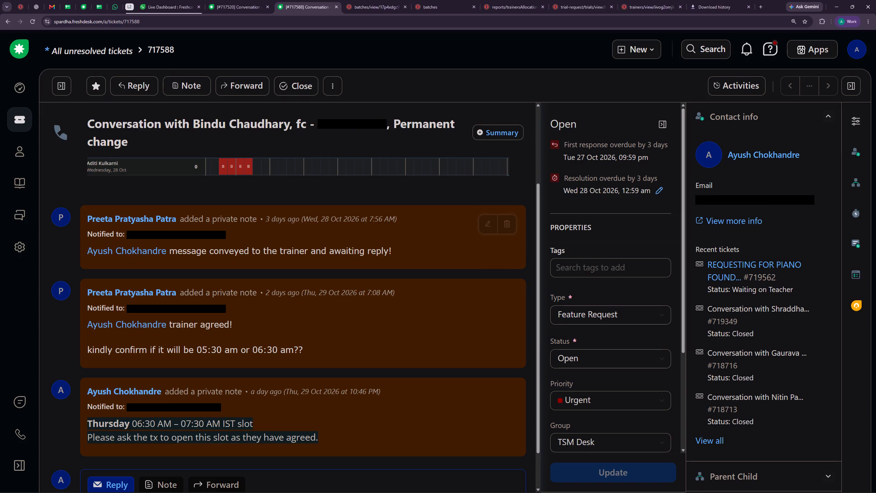
pyautogui.scroll(-1, 328, 260)
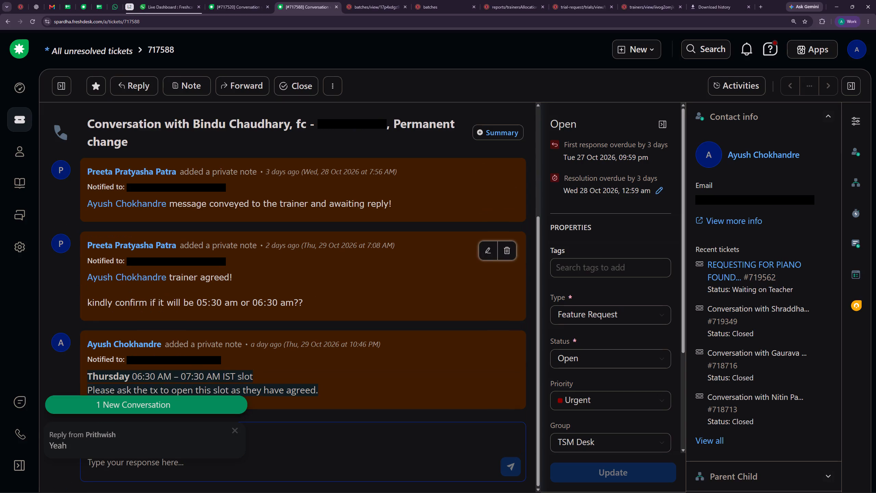
pyautogui.click(234, 431)
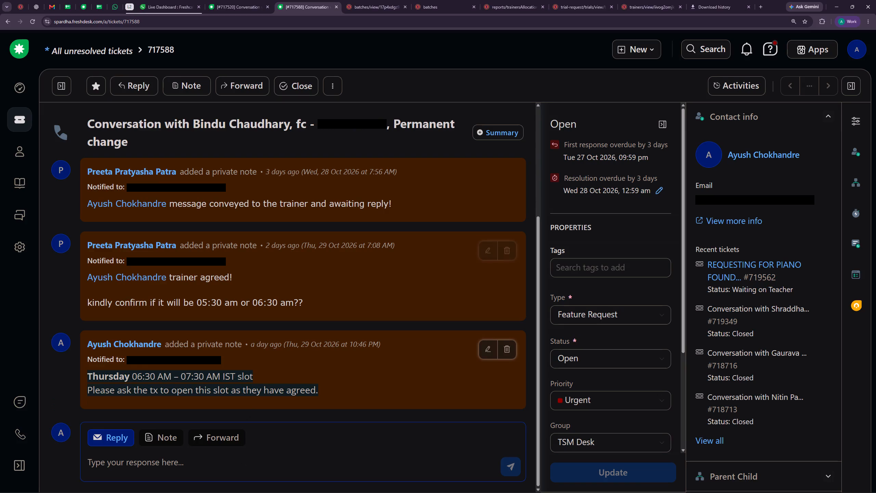
pyautogui.click(235, 0)
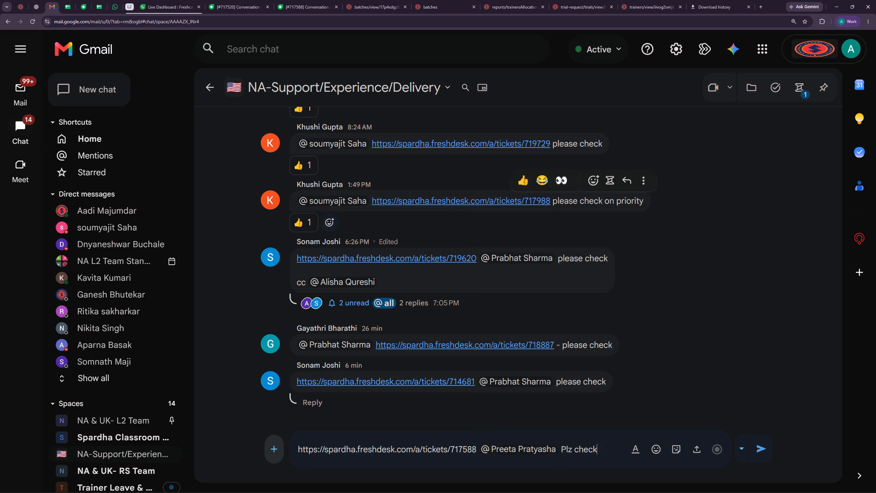
pyautogui.click(759, 451)
pyautogui.click(238, 0)
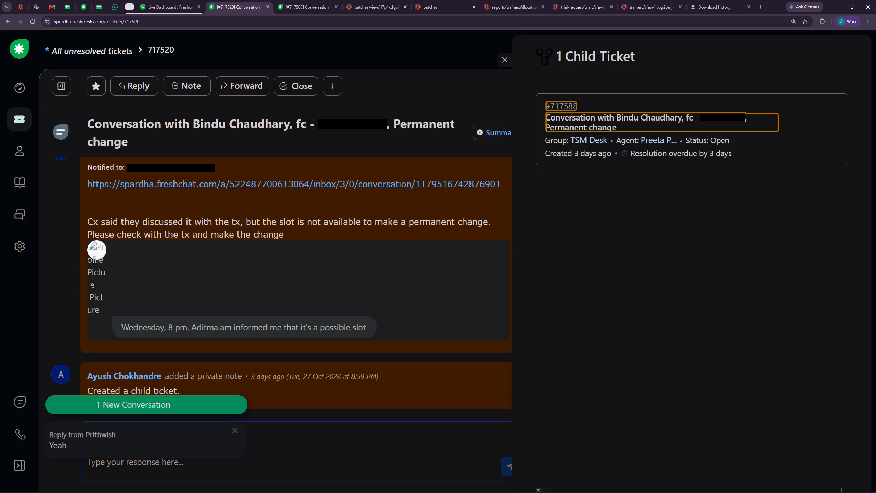
pyautogui.click(295, 1)
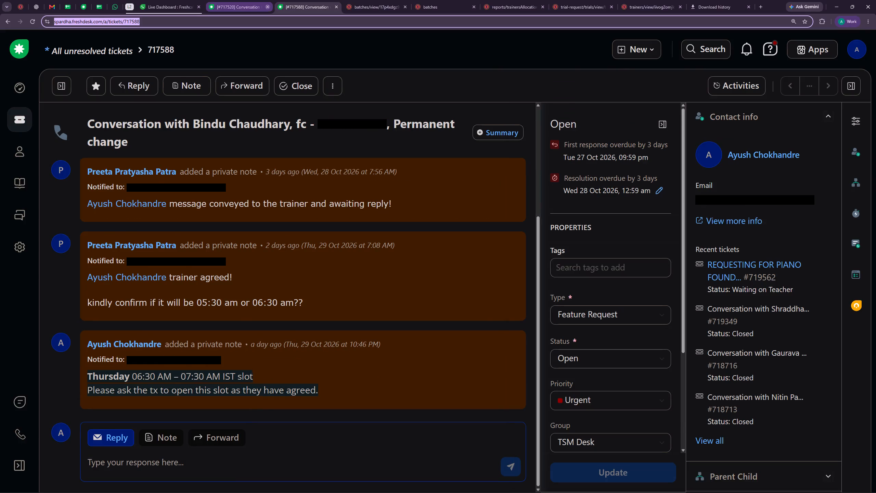
pyautogui.click(241, 2)
pyautogui.click(511, 59)
pyautogui.click(280, 6)
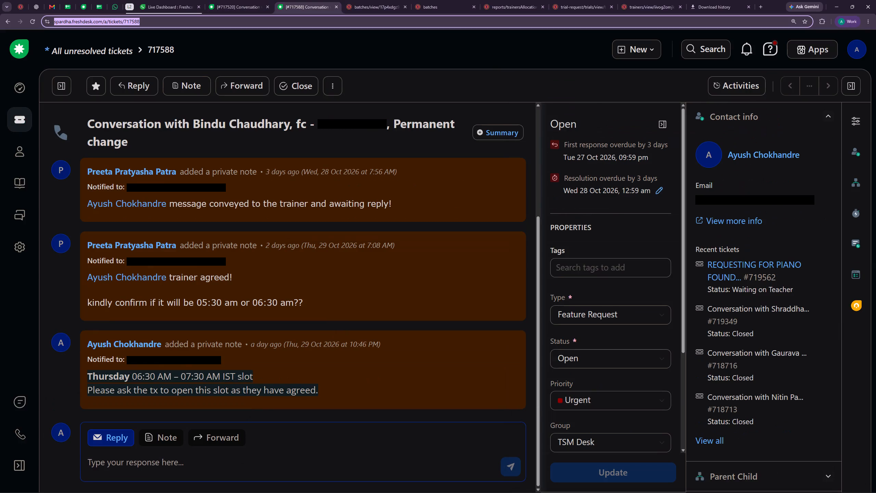
pyautogui.click(224, 4)
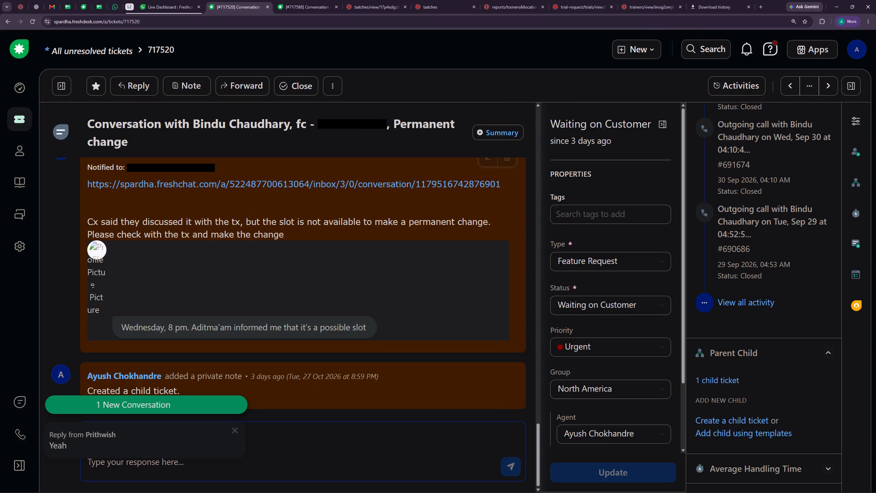
pyautogui.click(232, 427)
pyautogui.scroll(10, 395, 332)
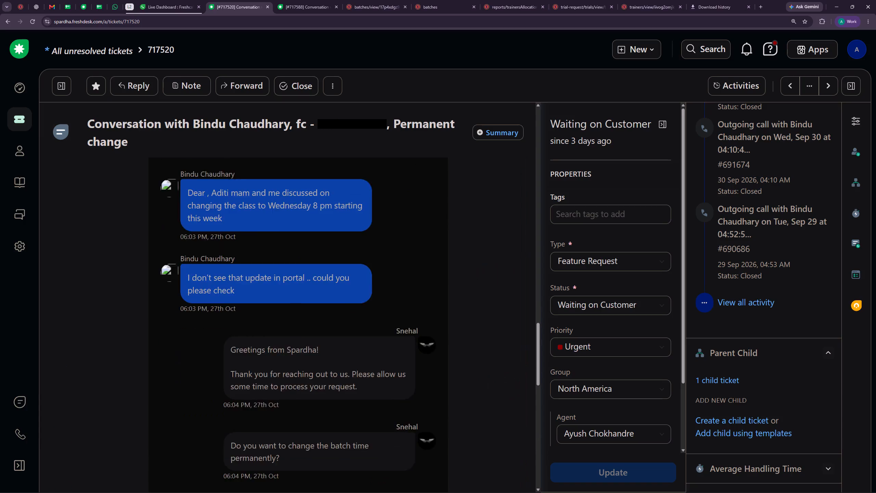
# Return to ticket #717520 and move on past #717783, "Connect the account", to unresolved ticket #717839, "Slots required".
pyautogui.scroll(20, 409, 331)
pyautogui.scroll(12, 409, 331)
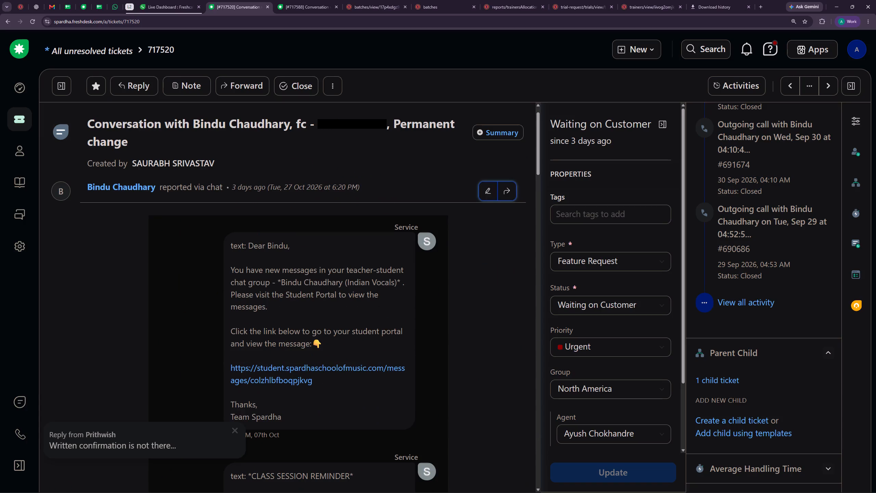
pyautogui.click(786, 93)
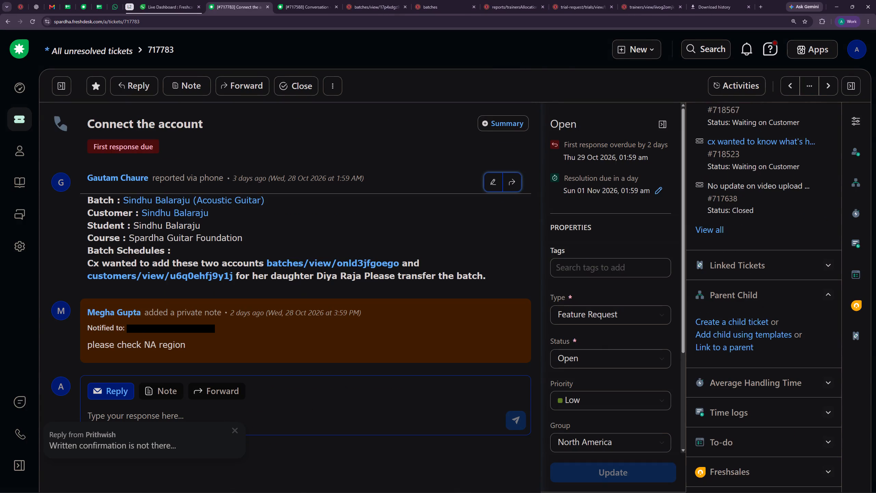
pyautogui.click(234, 434)
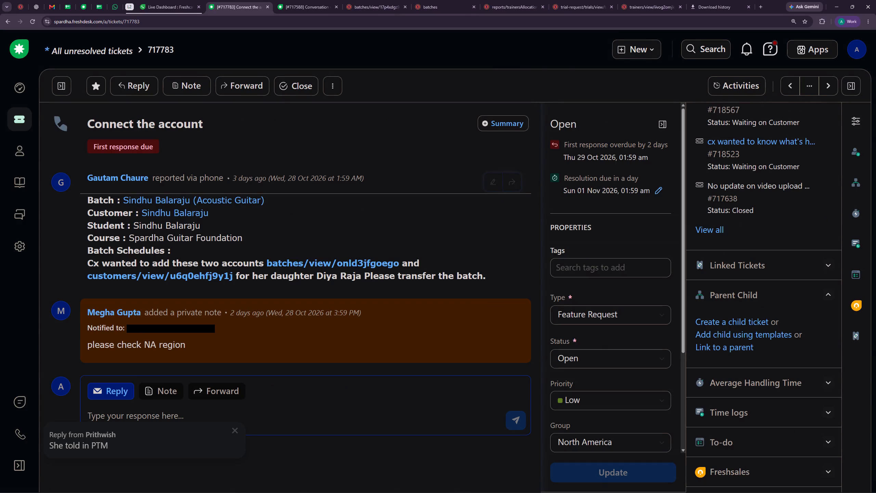
pyautogui.click(793, 88)
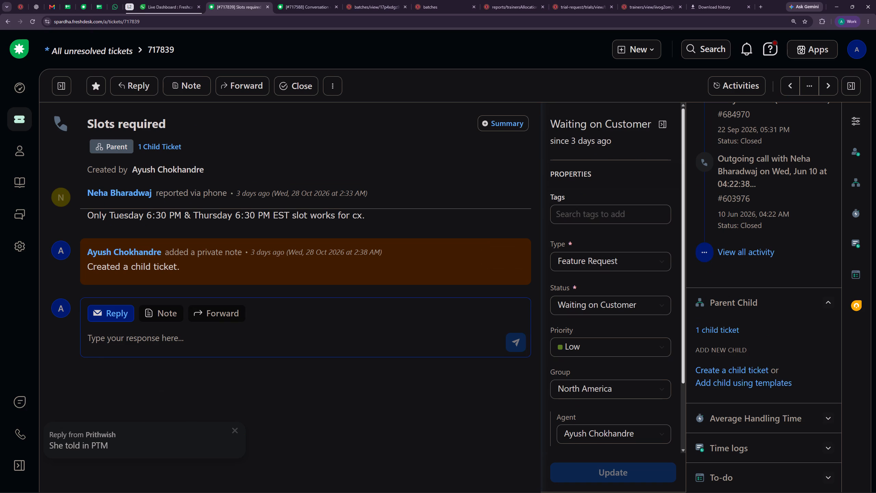
# Change ticket #717839's type to Require Batch Slot and save the updated properties.
pyautogui.click(613, 266)
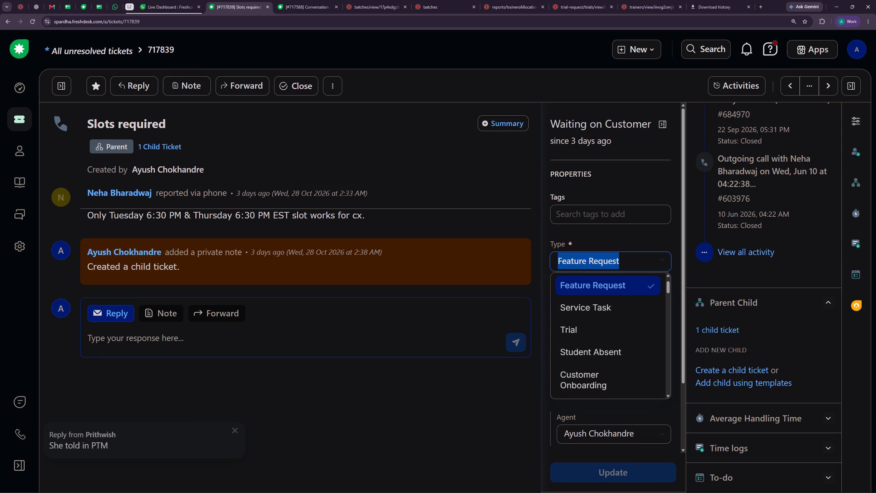
pyautogui.scroll(-3, 605, 315)
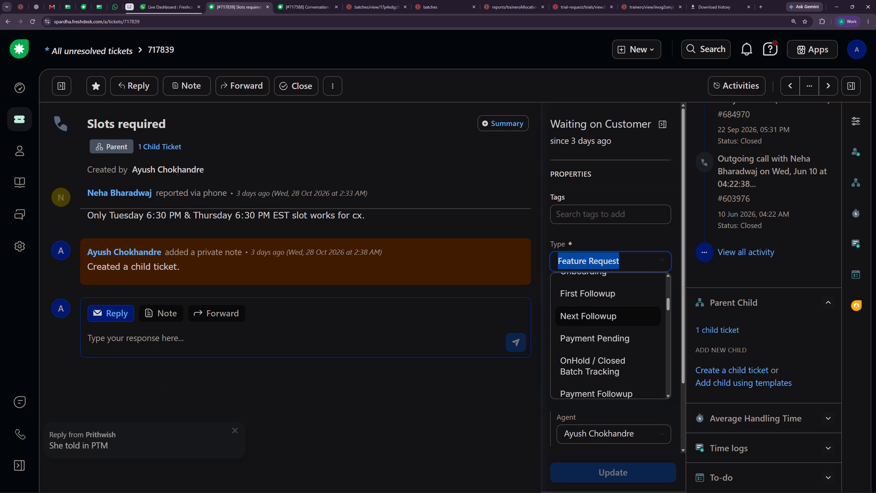
pyautogui.scroll(-1, 605, 336)
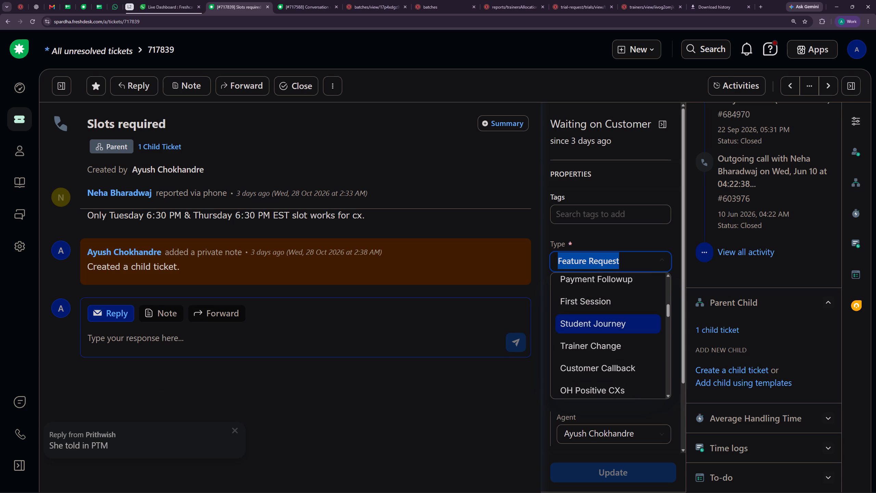
pyautogui.scroll(-5, 605, 331)
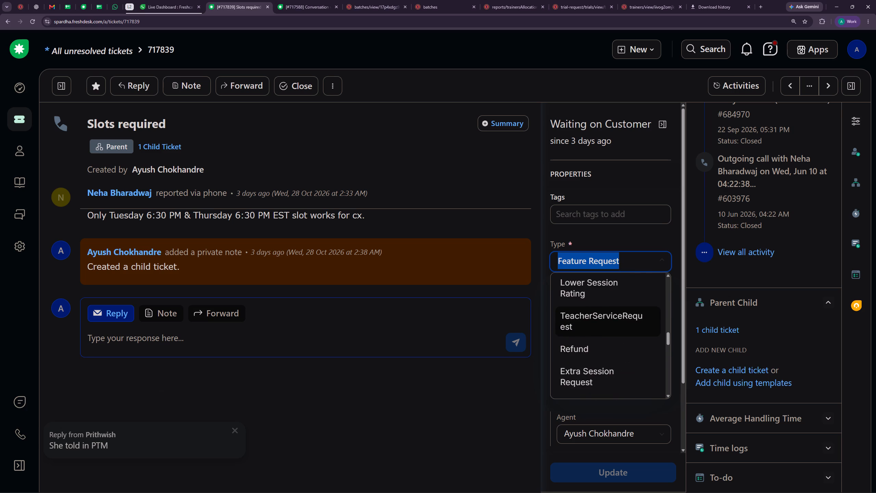
pyautogui.scroll(-3, 603, 337)
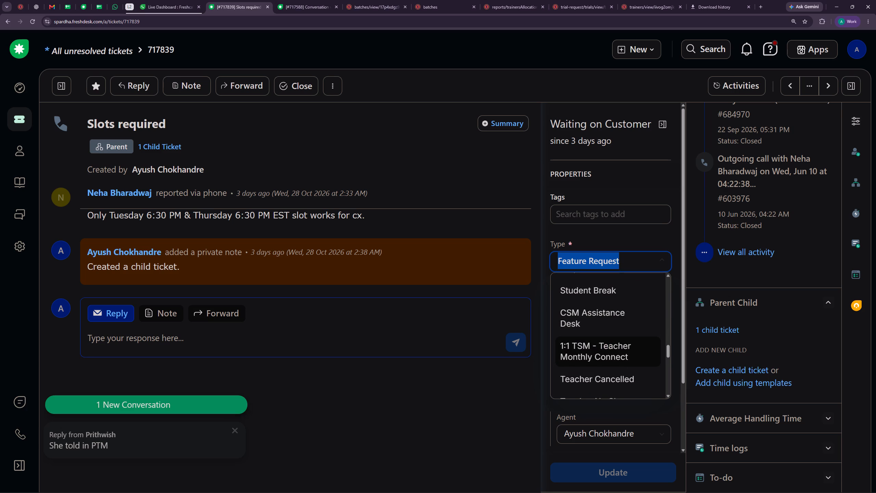
pyautogui.scroll(-2, 602, 337)
pyautogui.click(602, 340)
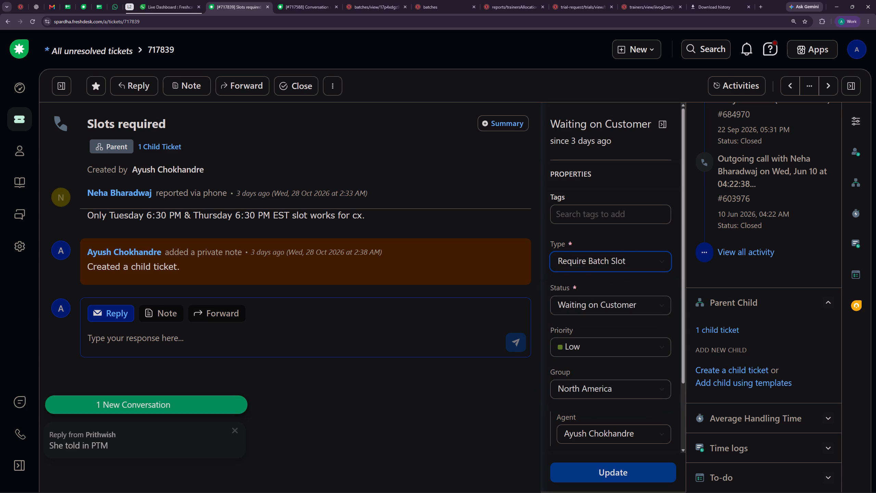
pyautogui.click(614, 472)
# Close the leftover #717588 ticket, open #717839's child ticket #717840, and read its private notes on the trainer's slot options.
pyautogui.click(715, 327)
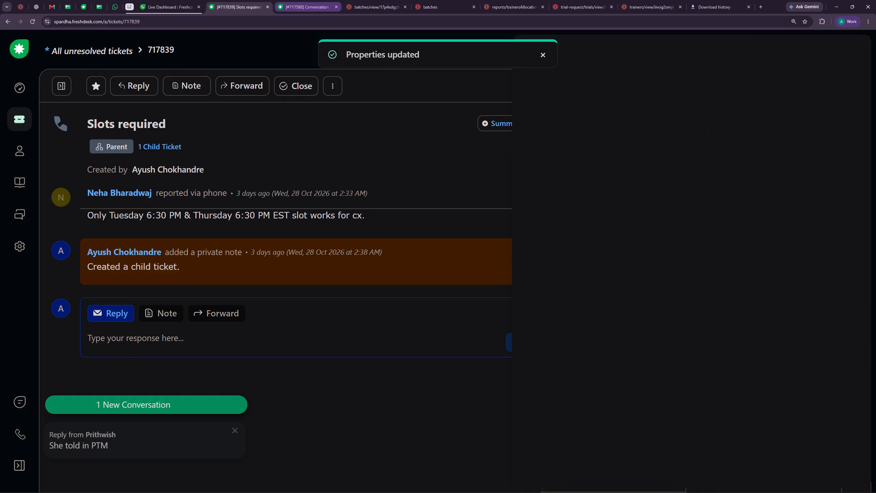
pyautogui.click(297, 0)
pyautogui.click(336, 5)
pyautogui.click(258, 0)
pyautogui.click(617, 105)
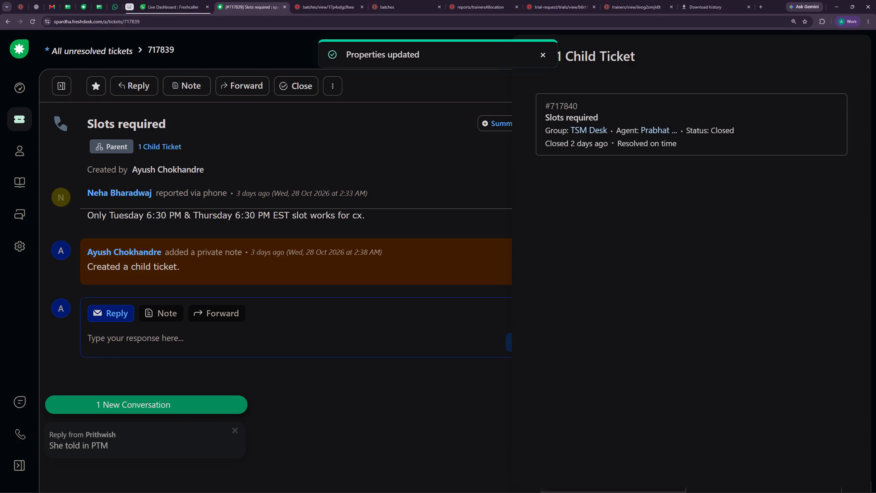
pyautogui.click(574, 112)
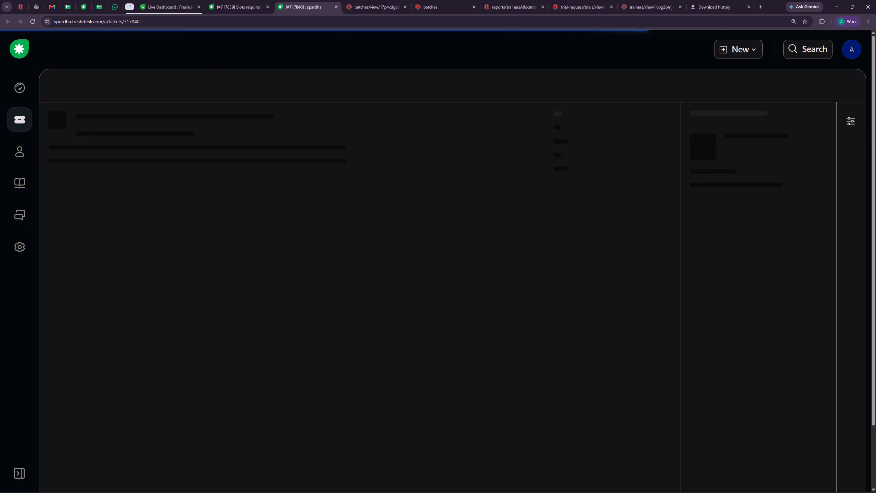
pyautogui.scroll(-5, 265, 330)
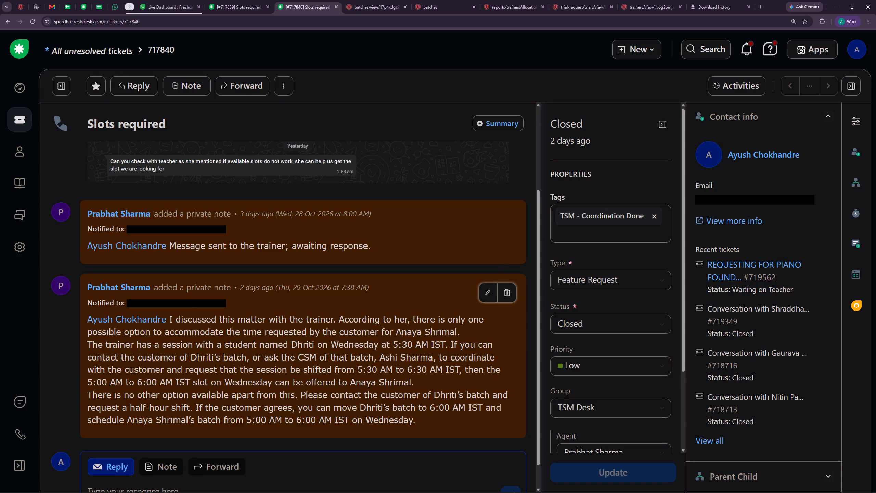
pyautogui.scroll(-2, 245, 400)
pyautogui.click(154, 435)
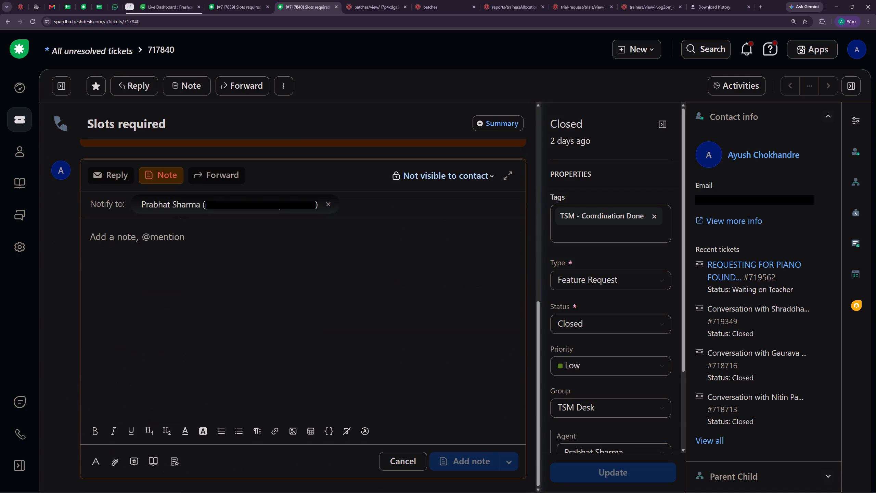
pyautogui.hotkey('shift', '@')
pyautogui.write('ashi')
pyautogui.click(145, 289)
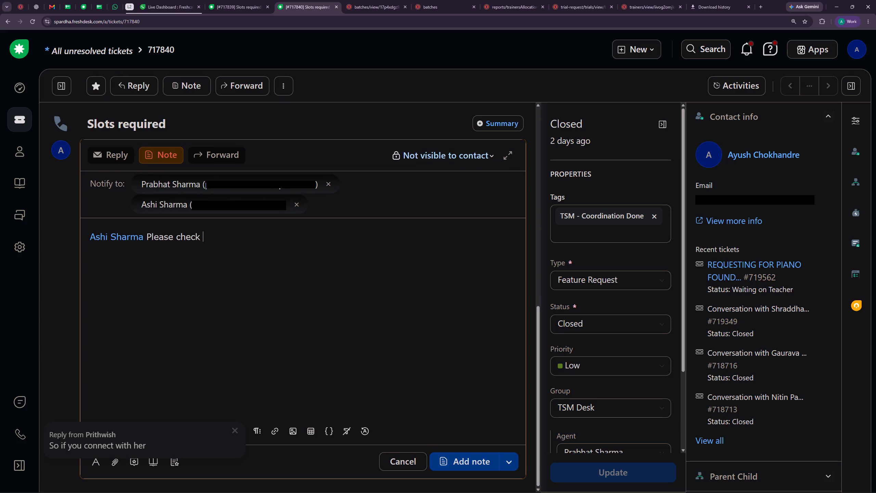
pyautogui.scroll(2, 247, 290)
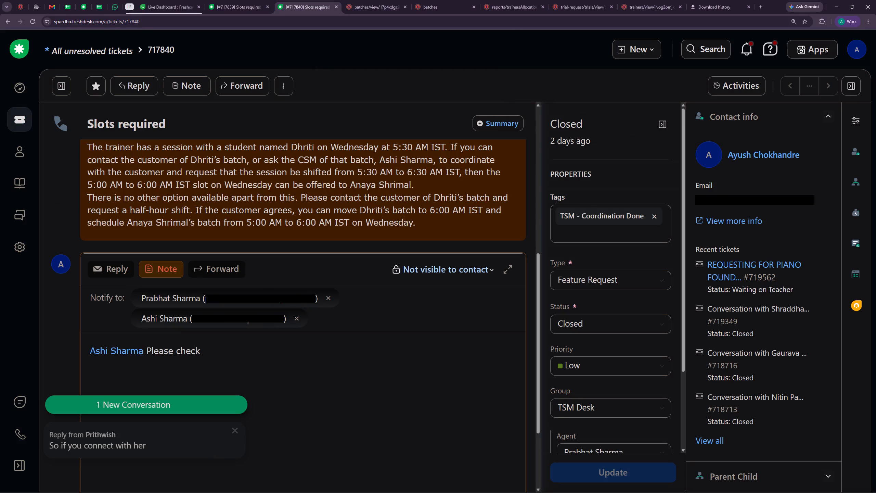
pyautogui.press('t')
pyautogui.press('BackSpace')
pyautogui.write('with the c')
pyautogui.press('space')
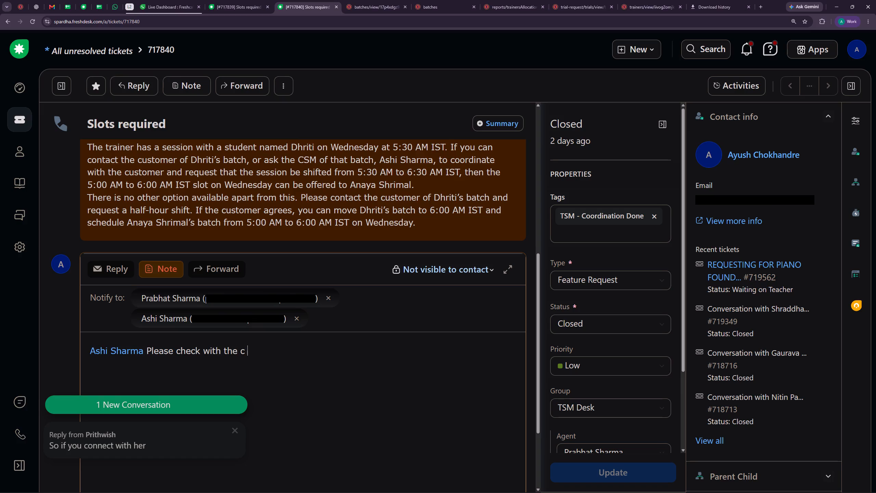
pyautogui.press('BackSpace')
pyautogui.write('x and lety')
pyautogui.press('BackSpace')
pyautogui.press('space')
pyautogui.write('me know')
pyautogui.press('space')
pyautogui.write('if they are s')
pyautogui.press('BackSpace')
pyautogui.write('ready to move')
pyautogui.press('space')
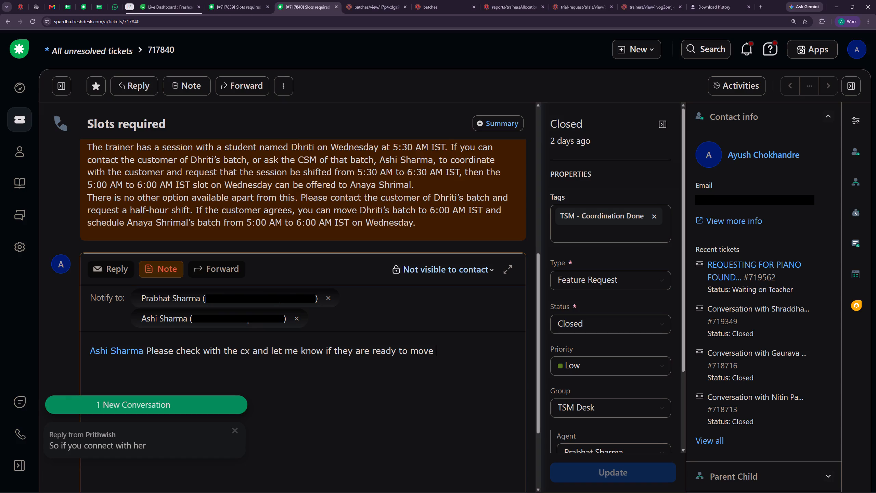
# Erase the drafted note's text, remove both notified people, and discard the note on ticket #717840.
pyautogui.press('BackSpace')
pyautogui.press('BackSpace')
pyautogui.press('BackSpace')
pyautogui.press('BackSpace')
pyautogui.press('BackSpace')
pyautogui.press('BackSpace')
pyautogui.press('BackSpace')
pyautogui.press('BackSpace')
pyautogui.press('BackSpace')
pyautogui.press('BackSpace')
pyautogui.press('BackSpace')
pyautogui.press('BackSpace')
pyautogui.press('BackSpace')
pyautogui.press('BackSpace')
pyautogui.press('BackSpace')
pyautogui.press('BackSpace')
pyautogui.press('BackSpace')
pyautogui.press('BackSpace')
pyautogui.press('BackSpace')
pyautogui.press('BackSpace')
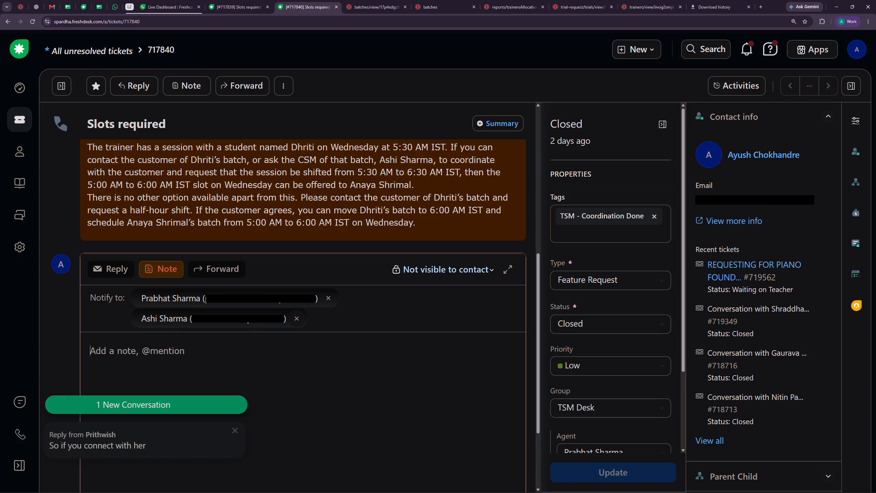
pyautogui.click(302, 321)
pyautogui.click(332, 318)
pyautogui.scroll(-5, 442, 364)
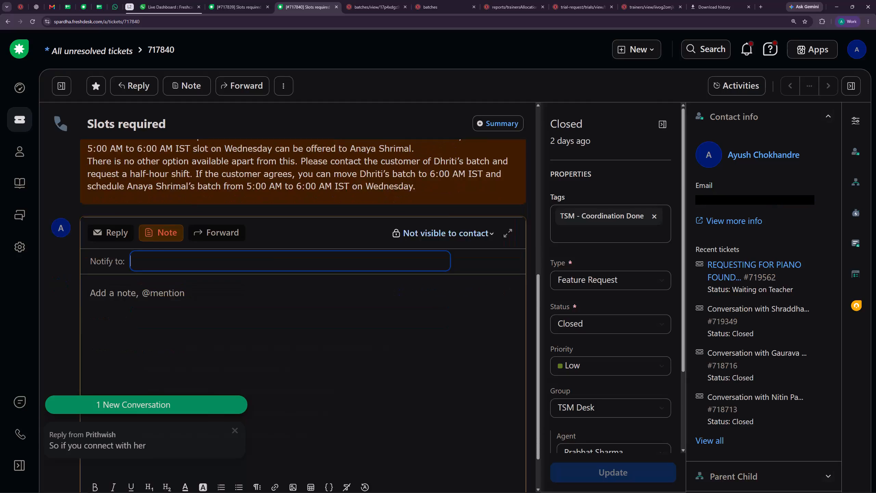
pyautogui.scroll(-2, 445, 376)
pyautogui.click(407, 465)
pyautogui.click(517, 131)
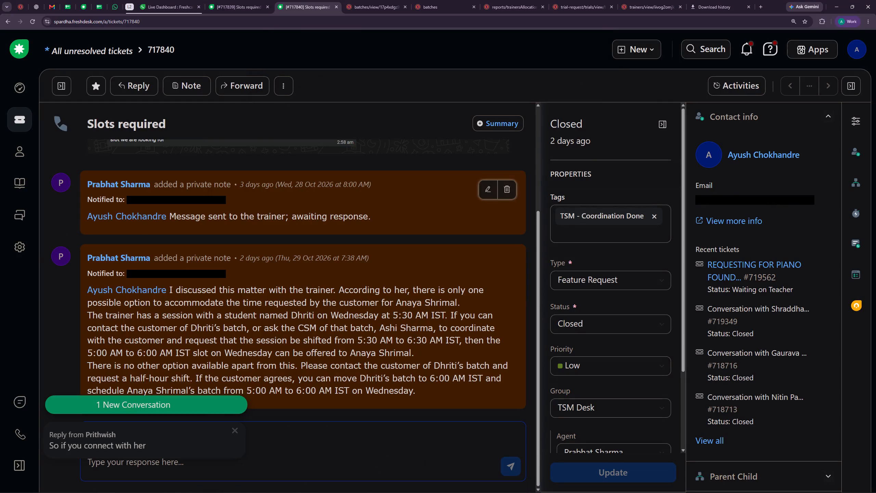
# Capture the 7:38 AM private note about the Wednesday slot shift with the Snipping Tool, dismissing the chat reply notification first.
pyautogui.scroll(-2, 338, 324)
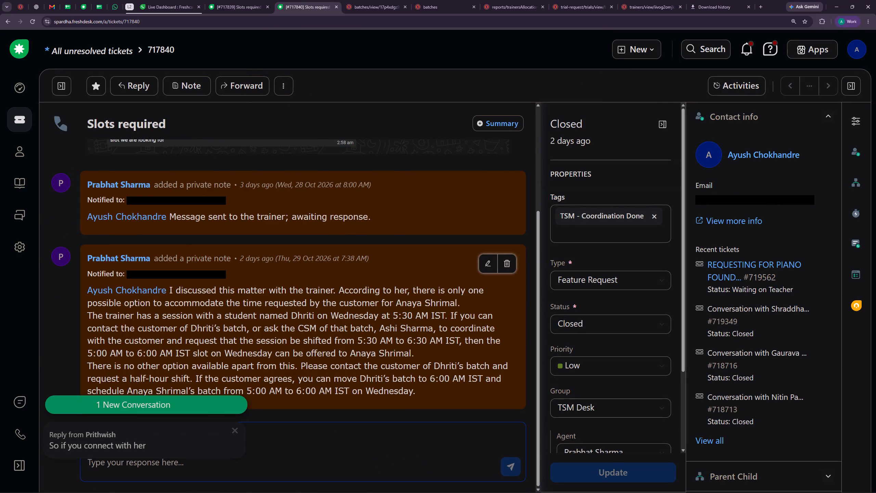
pyautogui.scroll(-1, 401, 343)
pyautogui.click(231, 433)
pyautogui.scroll(-2, 347, 417)
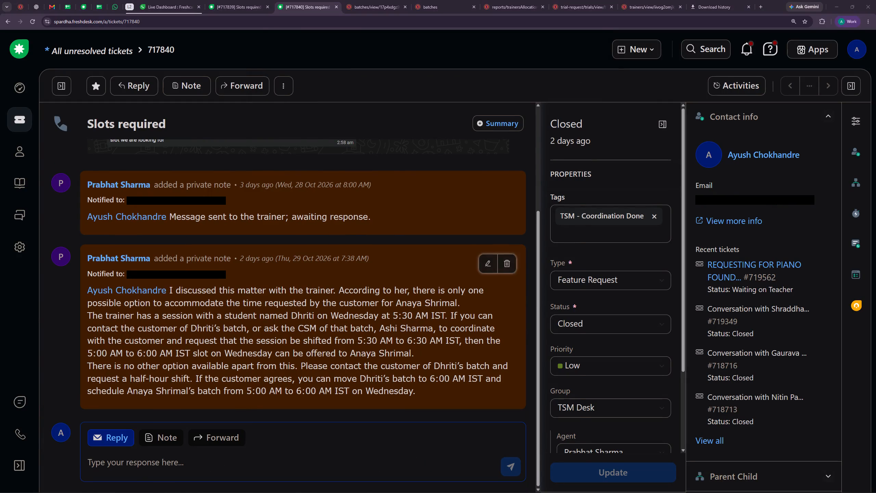
pyautogui.click(514, 485)
pyautogui.click(365, 223)
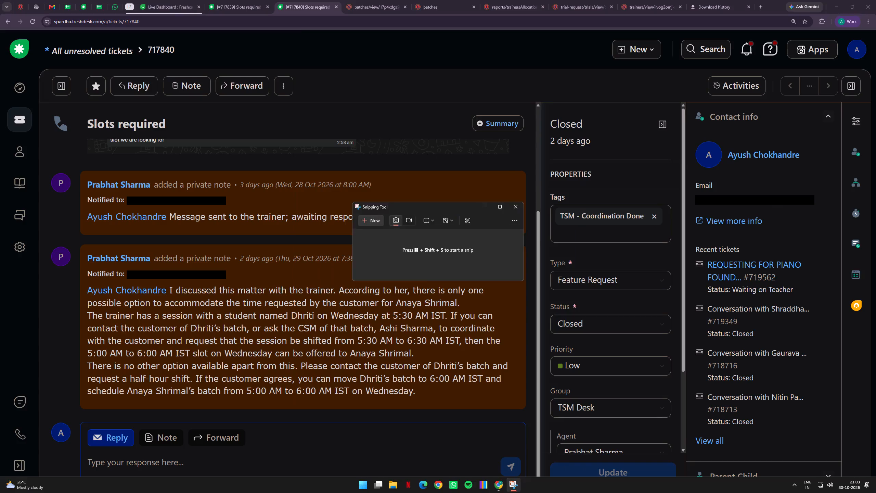
pyautogui.moveTo(70, 245); pyautogui.dragTo(528, 419)
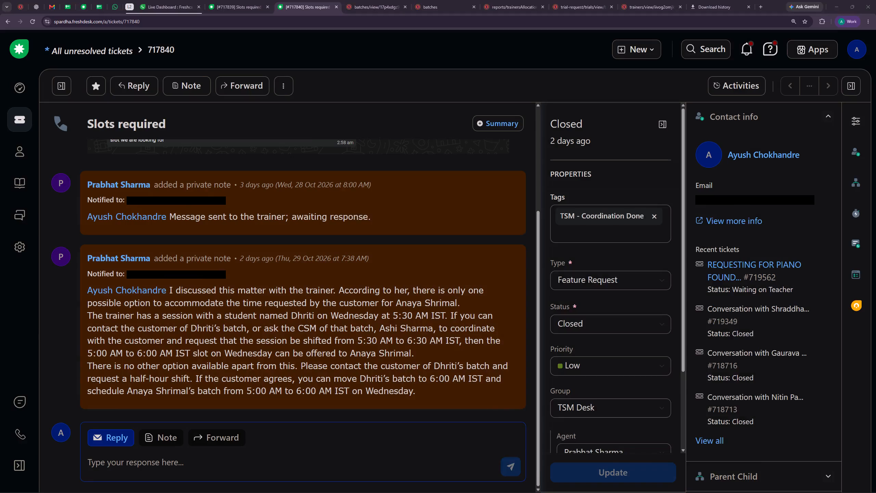
# Close child ticket #717840 and paste the captured trainer-slot screenshot into a new private note on parent ticket #717839.
pyautogui.click(715, 223)
pyautogui.click(755, 205)
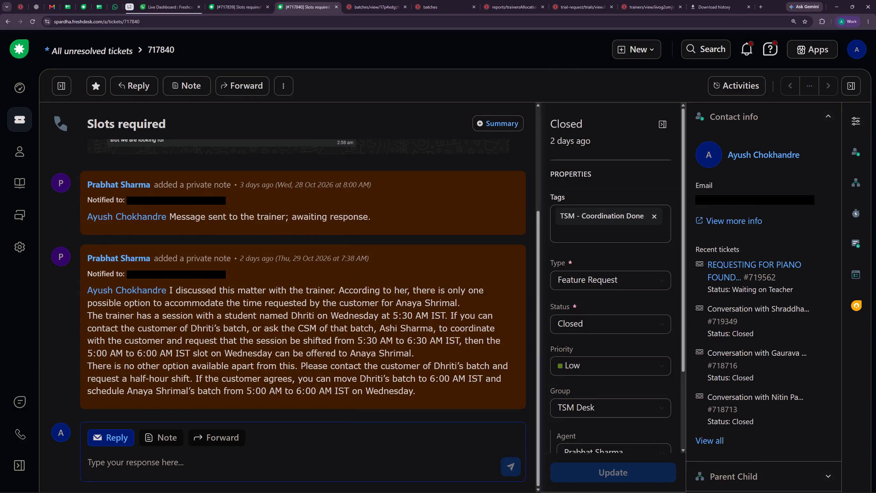
pyautogui.click(246, 0)
pyautogui.scroll(-3, 271, 336)
pyautogui.click(502, 60)
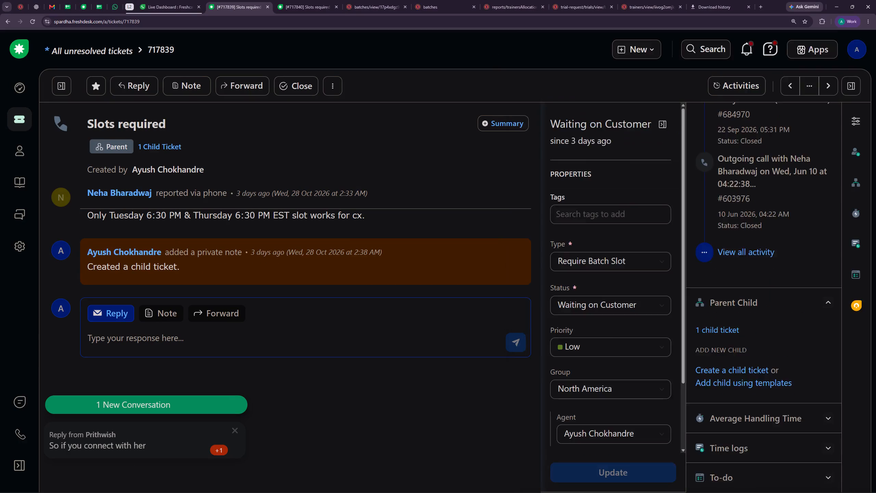
pyautogui.click(305, 0)
pyautogui.click(334, 4)
pyautogui.click(230, 5)
pyautogui.click(161, 306)
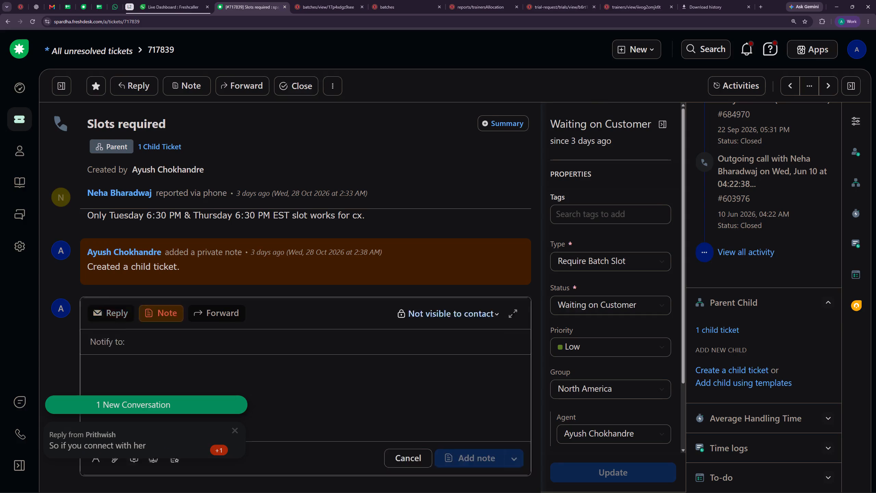
pyautogui.hotkey('ctrl', 'v')
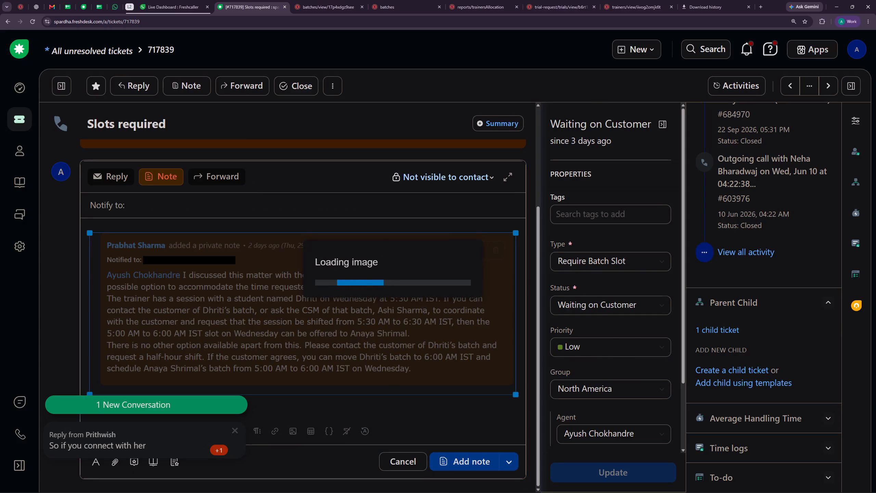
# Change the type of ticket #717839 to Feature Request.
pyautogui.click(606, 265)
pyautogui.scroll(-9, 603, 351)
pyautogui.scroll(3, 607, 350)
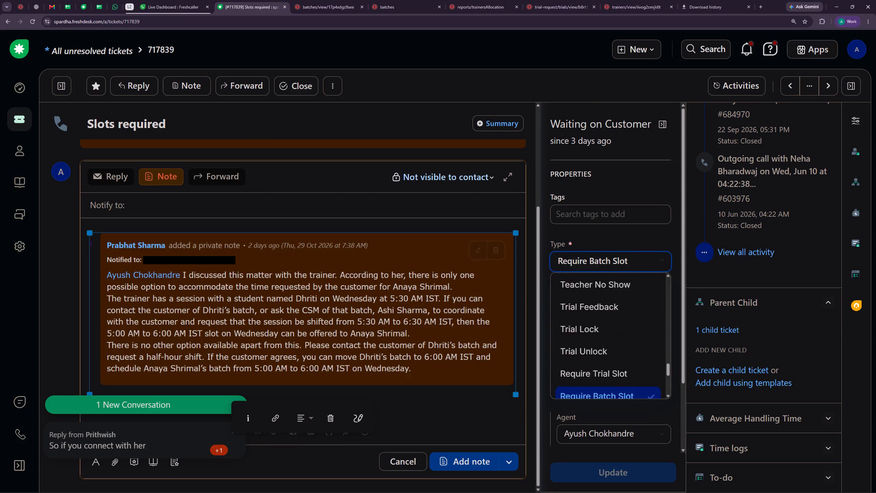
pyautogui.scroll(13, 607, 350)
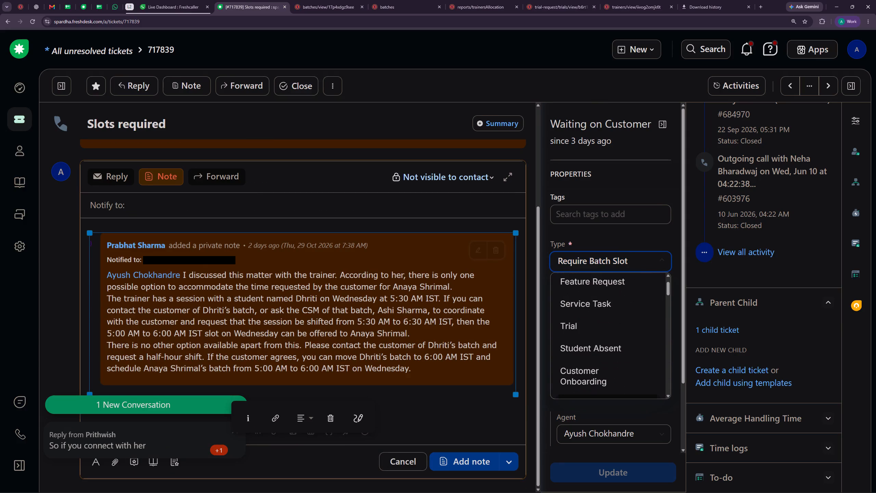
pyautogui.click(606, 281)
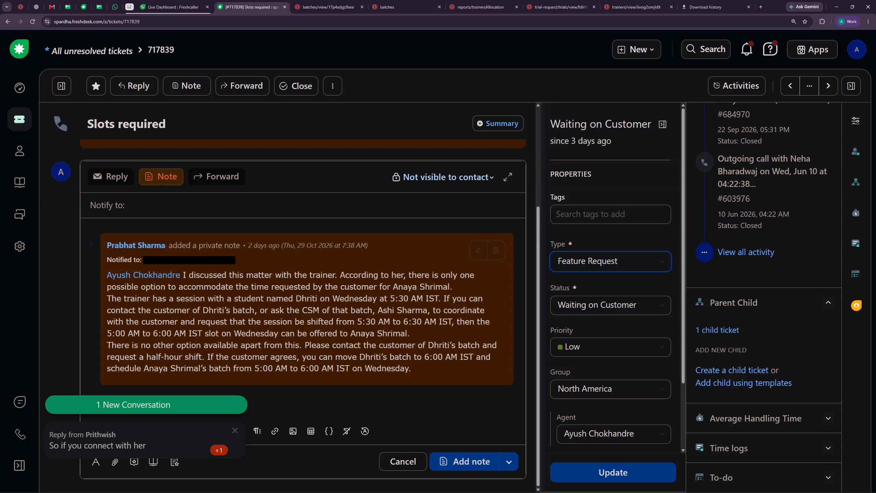
# Above the pasted screenshot, mention the CSM of Dhriti's batch and write "please can you help here".
pyautogui.click(128, 230)
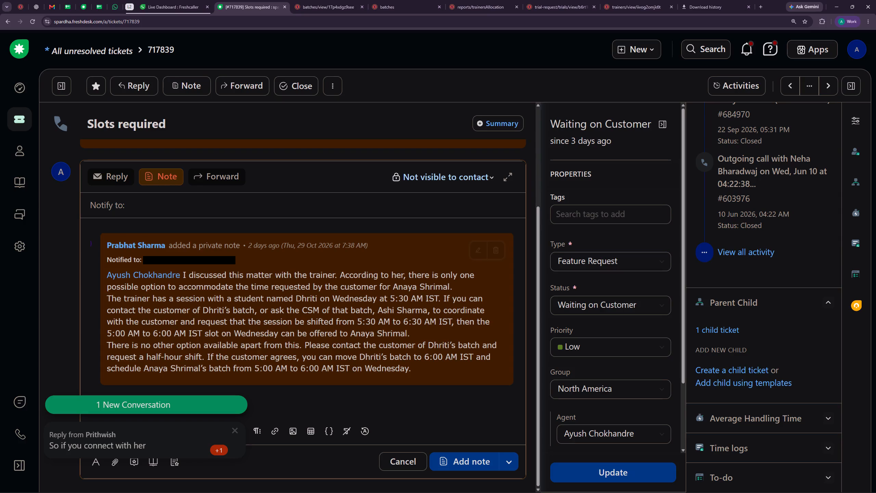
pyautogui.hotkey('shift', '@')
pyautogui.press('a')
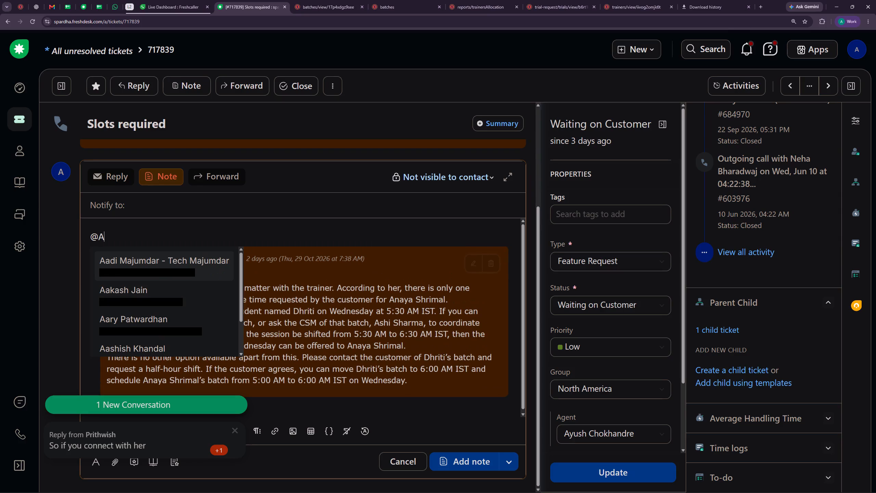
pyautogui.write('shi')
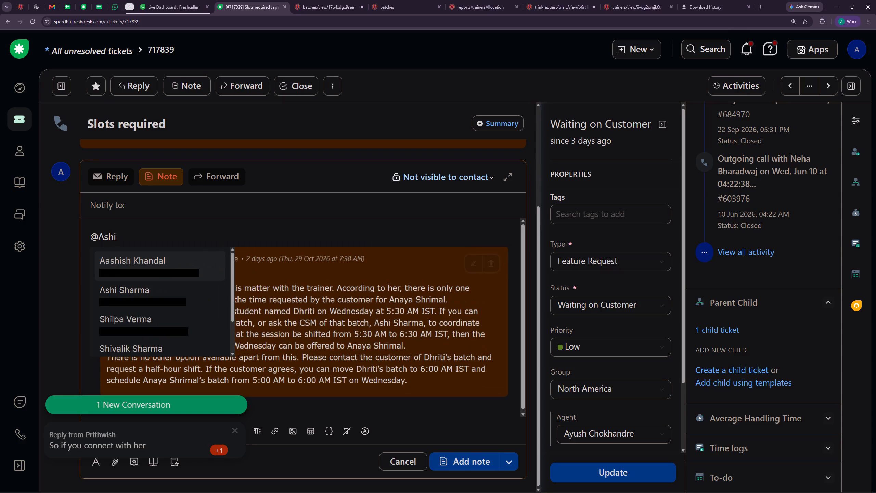
pyautogui.click(134, 299)
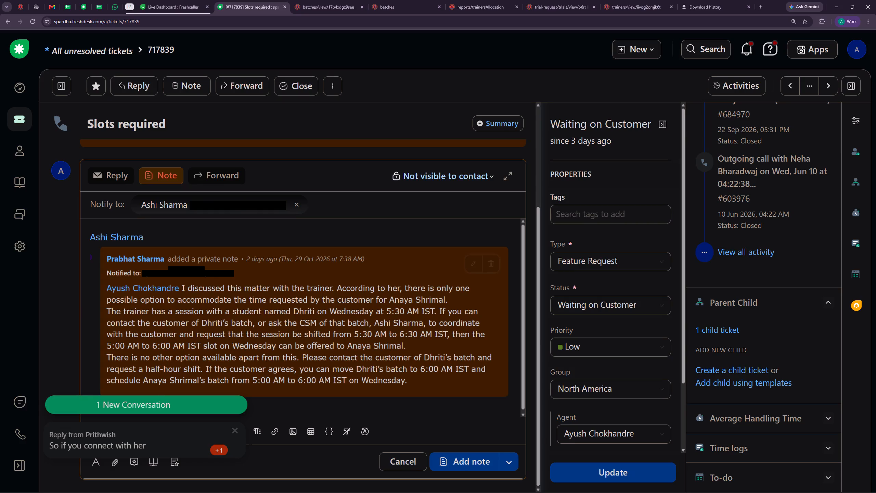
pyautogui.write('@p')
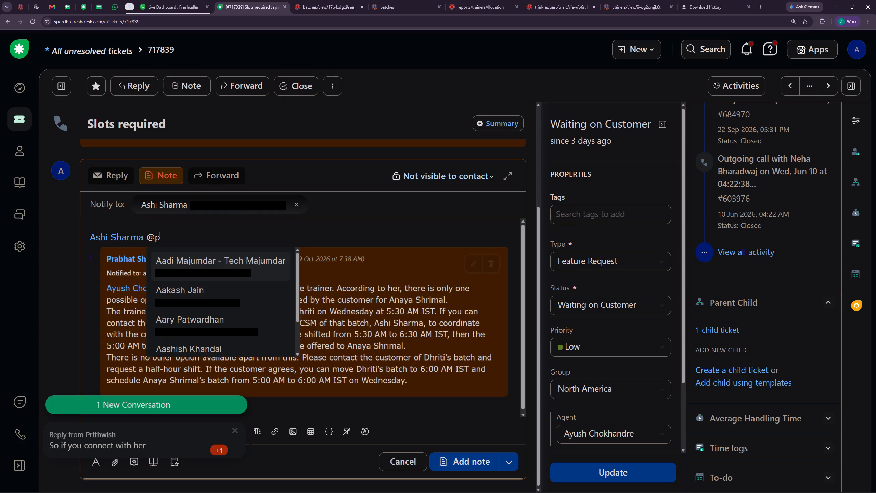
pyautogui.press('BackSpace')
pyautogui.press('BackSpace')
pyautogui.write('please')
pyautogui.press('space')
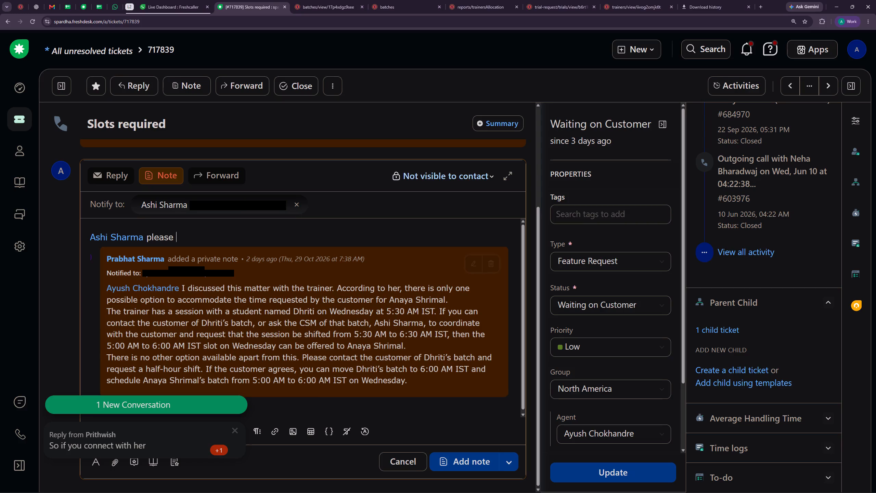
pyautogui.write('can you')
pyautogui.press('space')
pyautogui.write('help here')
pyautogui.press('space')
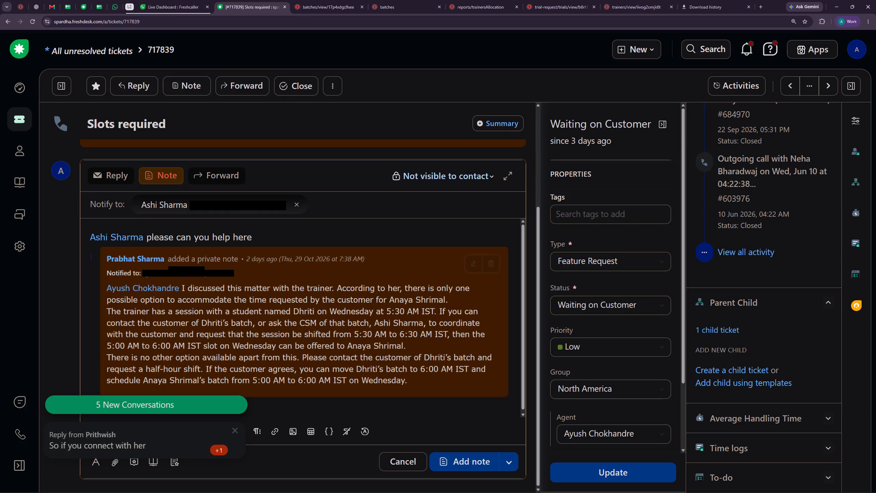
# Complete the message with "and let me know if the cx ready to make changes." and add the private note to #717839.
pyautogui.click(744, 50)
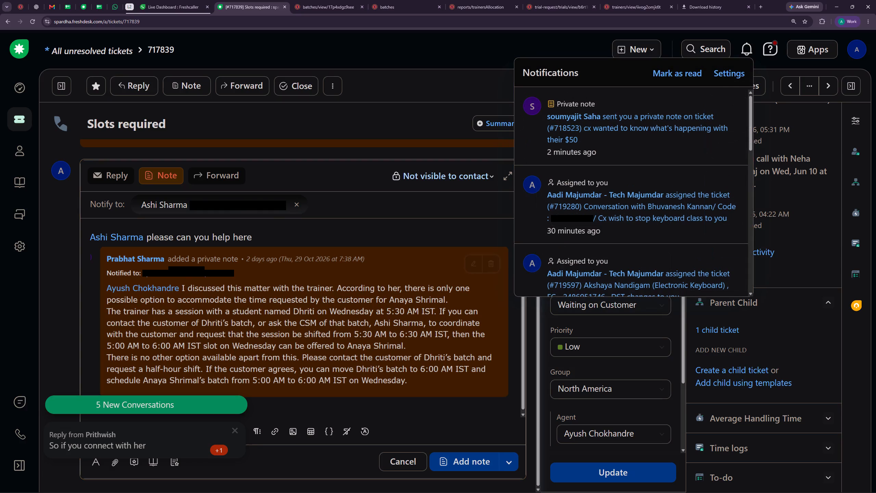
pyautogui.click(745, 49)
pyautogui.click(272, 244)
pyautogui.click(273, 237)
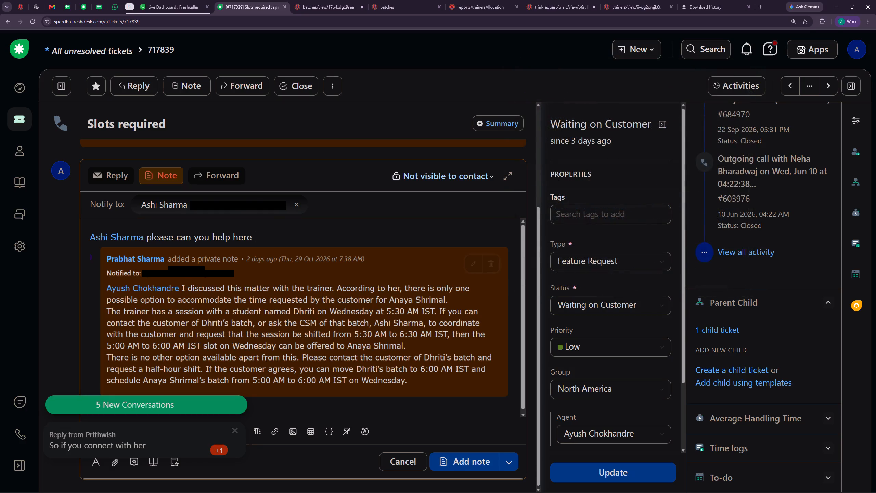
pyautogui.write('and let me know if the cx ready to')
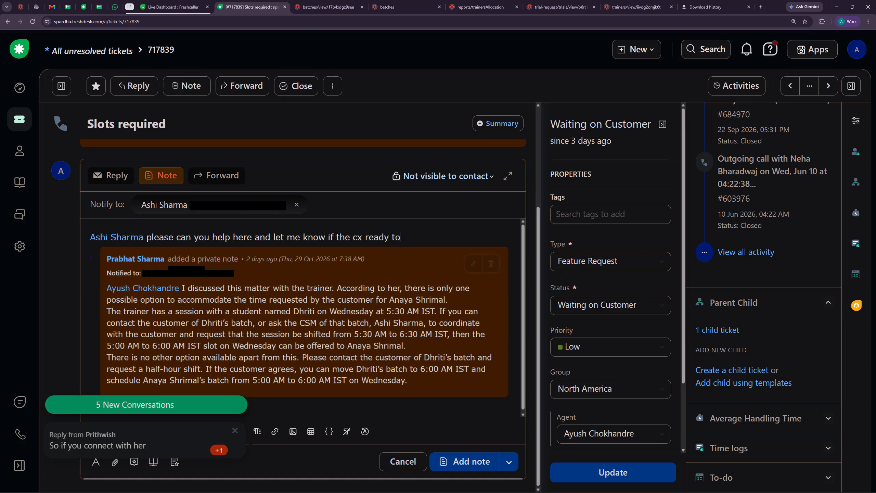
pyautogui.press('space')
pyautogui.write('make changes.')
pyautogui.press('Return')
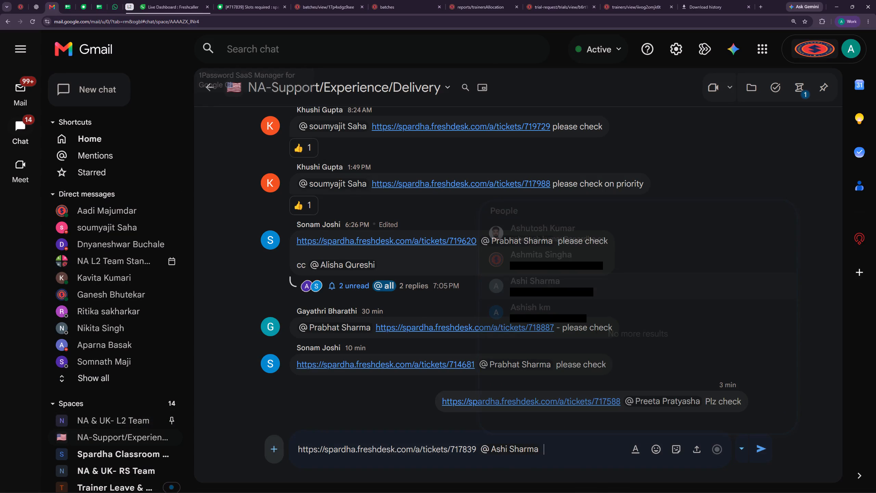
pyautogui.click(266, 12)
pyautogui.click(175, 0)
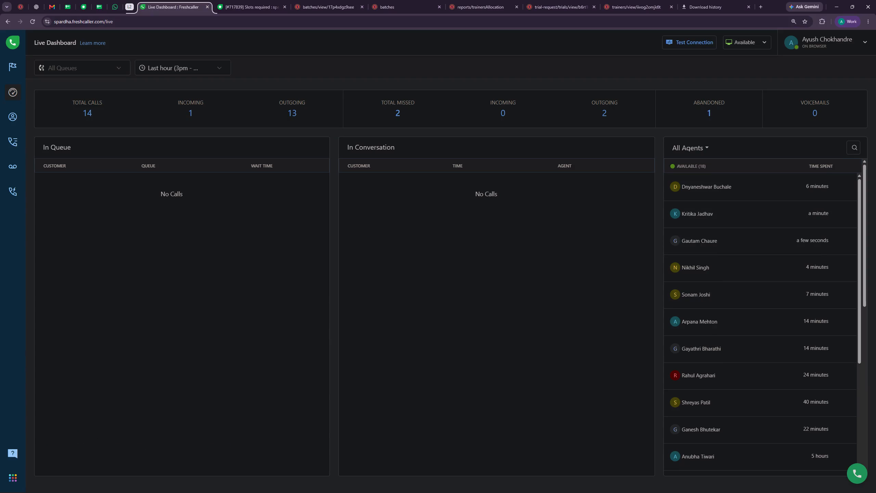
pyautogui.click(54, 3)
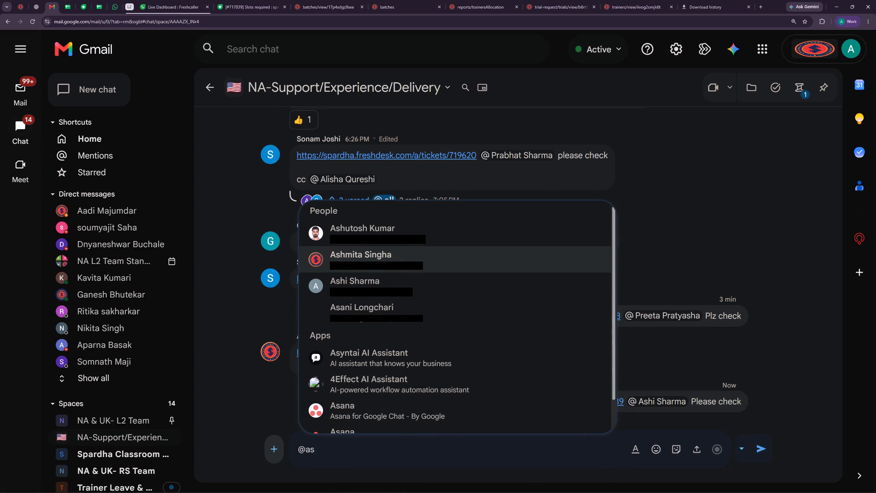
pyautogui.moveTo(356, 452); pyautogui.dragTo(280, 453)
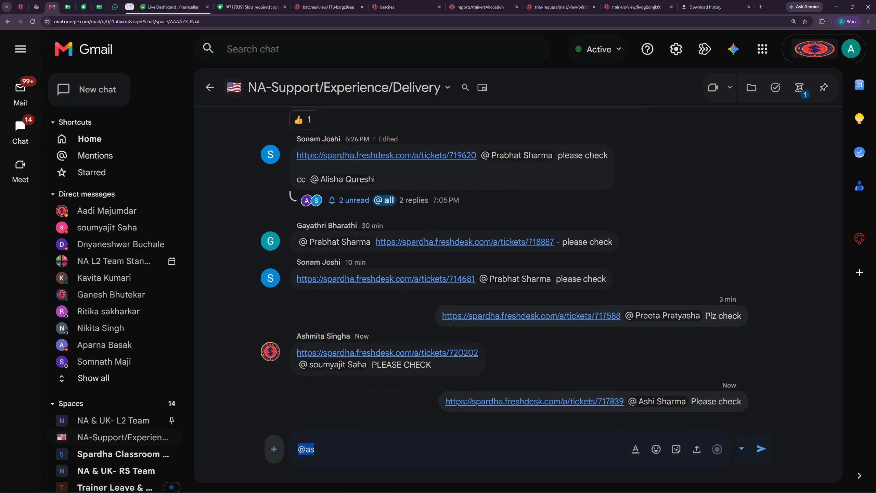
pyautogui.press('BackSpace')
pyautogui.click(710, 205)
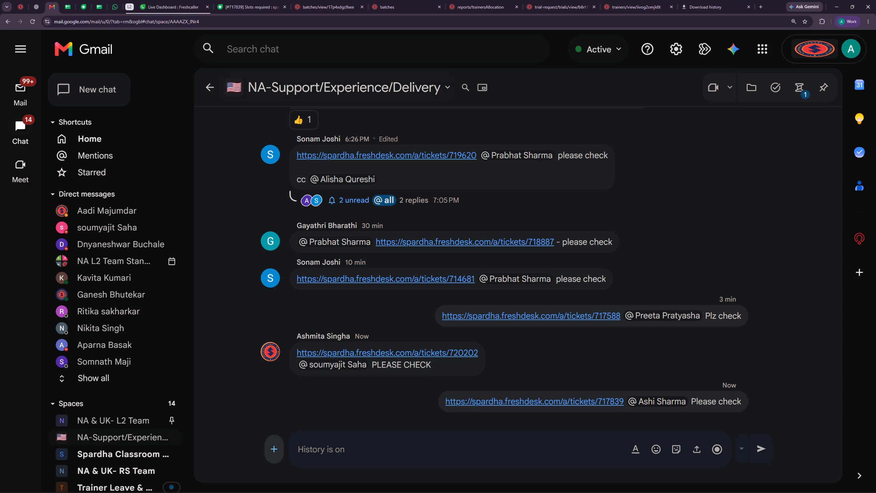
# Return to ticket #717839 in Freshdesk, open its Type property for editing and browse the available types.
pyautogui.click(247, 0)
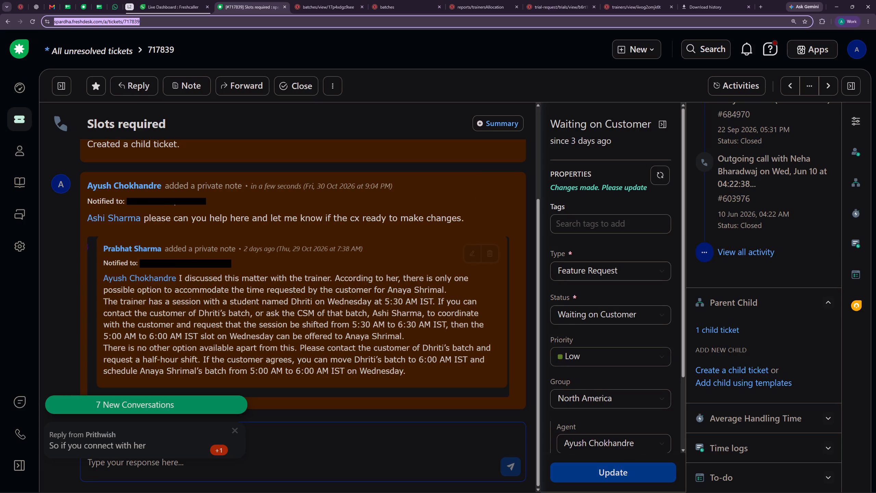
pyautogui.click(606, 272)
pyautogui.scroll(-11, 609, 350)
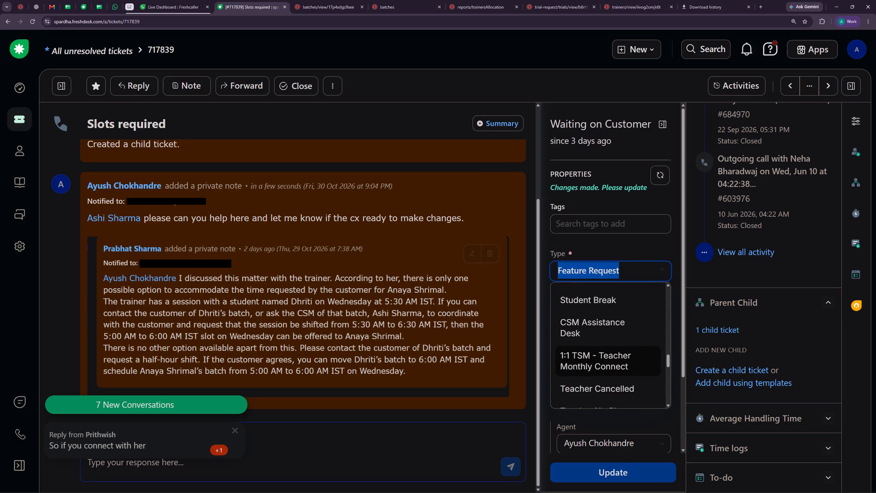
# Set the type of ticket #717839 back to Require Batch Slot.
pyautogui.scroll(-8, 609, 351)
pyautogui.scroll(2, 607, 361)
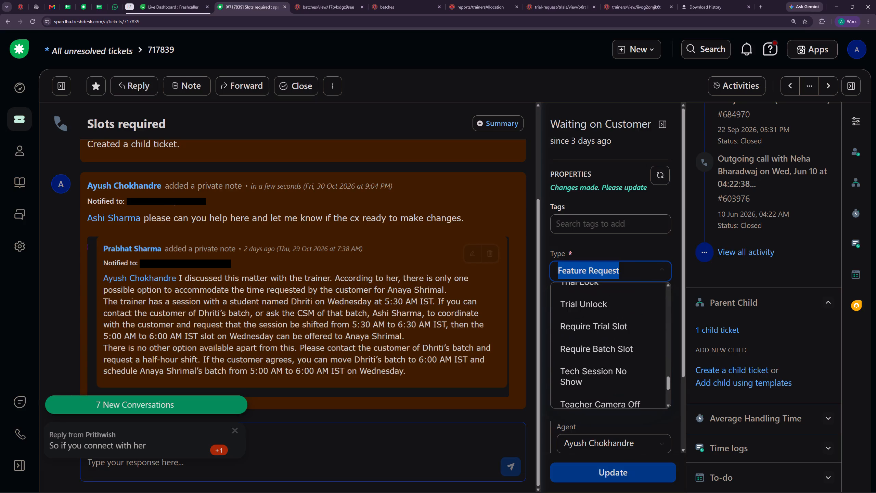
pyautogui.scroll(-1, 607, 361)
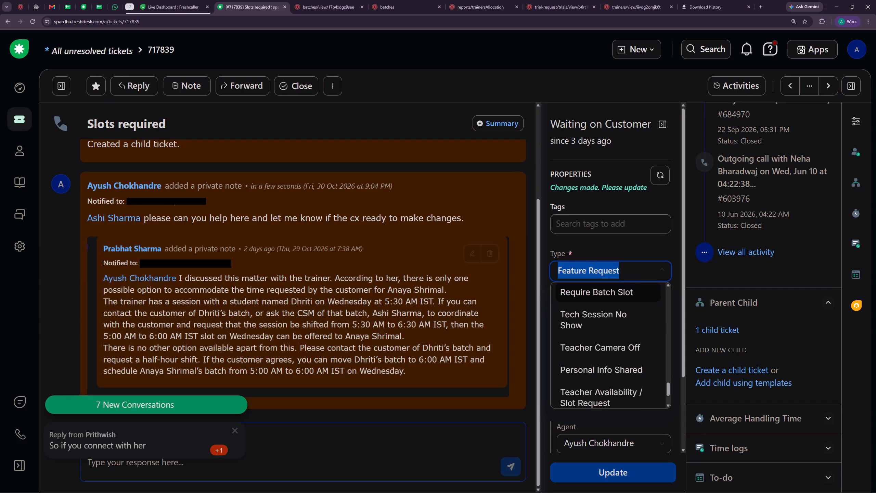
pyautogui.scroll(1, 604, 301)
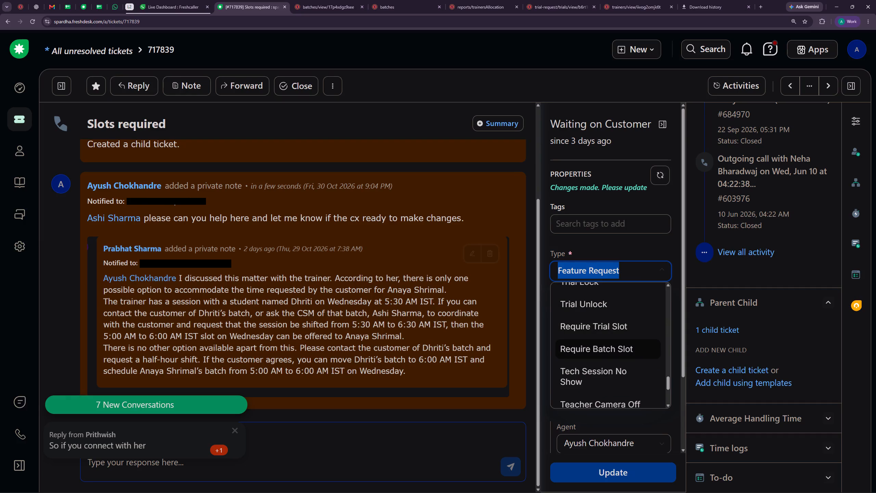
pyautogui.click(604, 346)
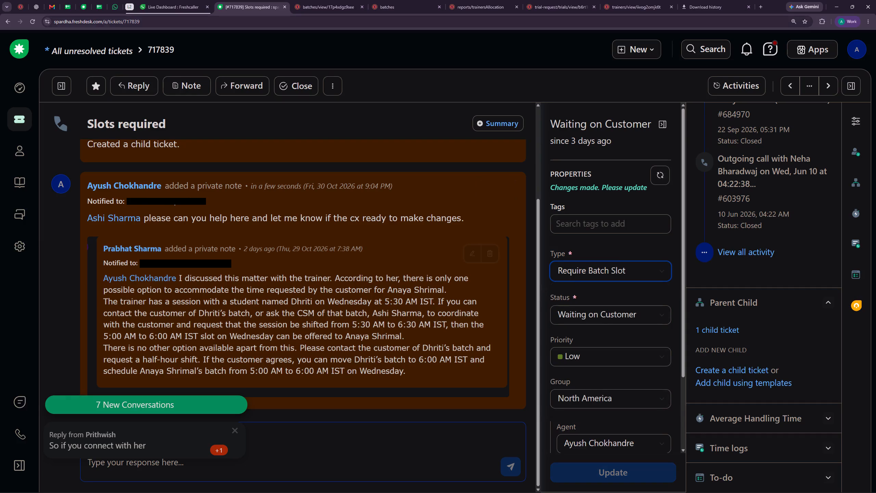
# Go to ticket #717849 and read the customer's message about student progress and the private note, dismissing the chat notification.
pyautogui.click(789, 89)
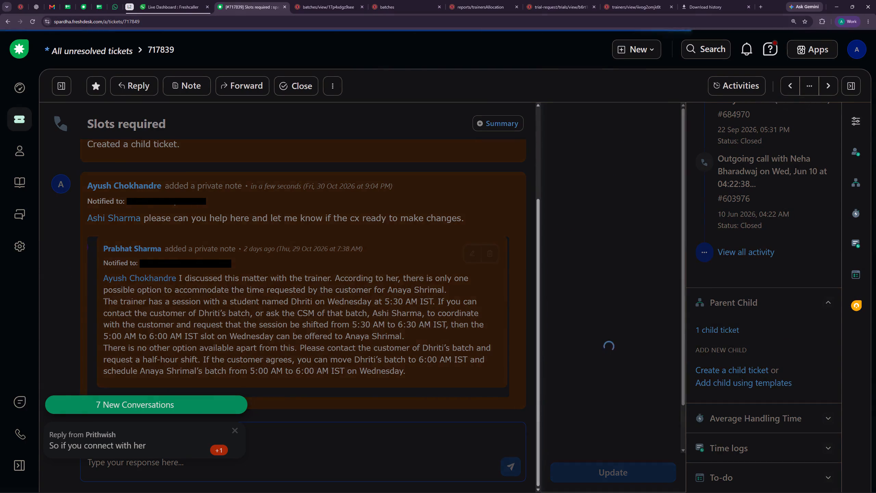
pyautogui.scroll(-6, 300, 292)
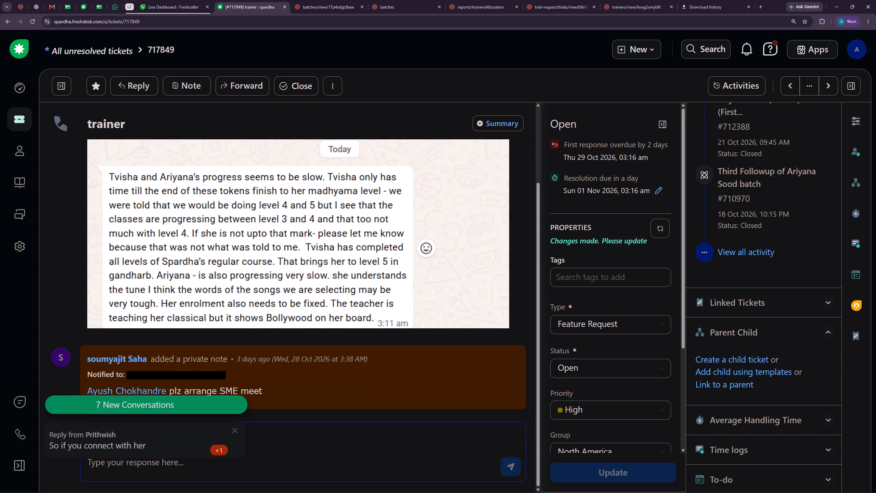
pyautogui.click(234, 430)
pyautogui.scroll(4, 302, 349)
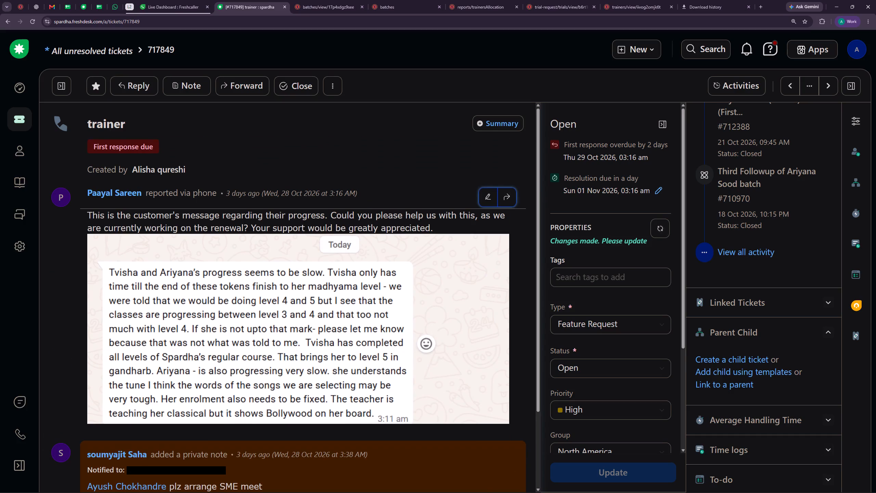
pyautogui.click(796, 82)
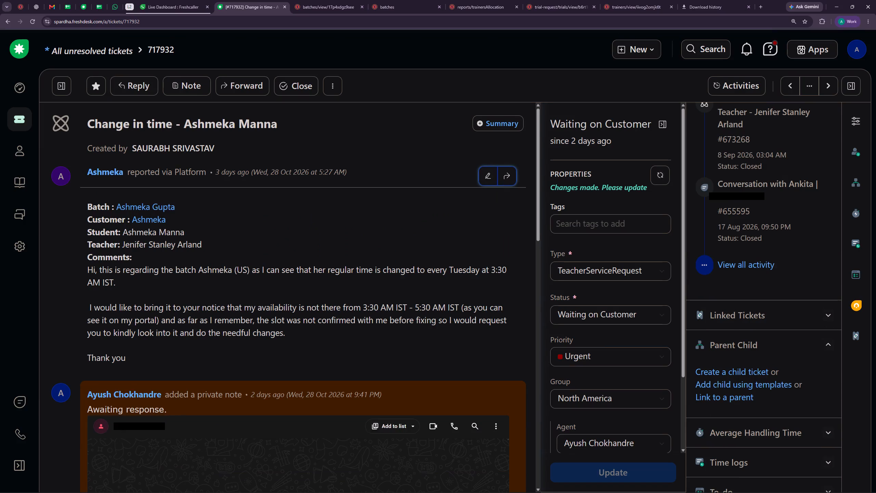
pyautogui.scroll(-1, 225, 299)
pyautogui.scroll(-11, 257, 304)
pyautogui.scroll(-4, 285, 303)
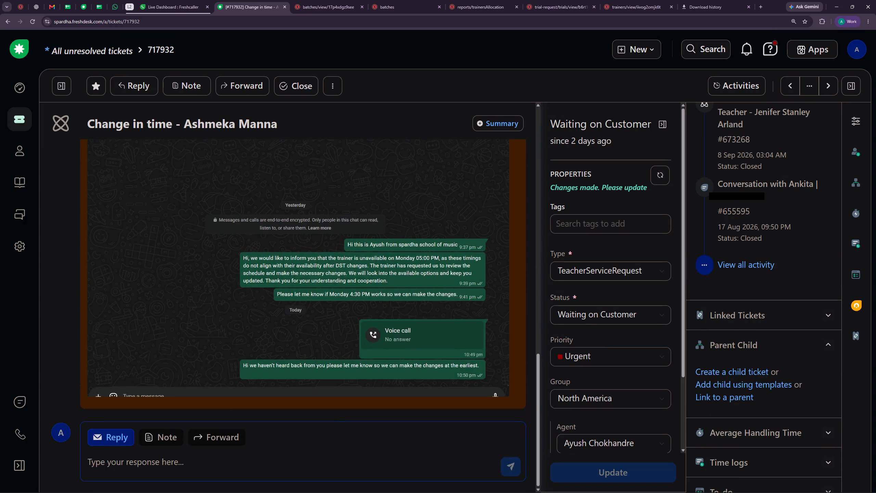
pyautogui.scroll(-1, 285, 303)
pyautogui.scroll(18, 285, 303)
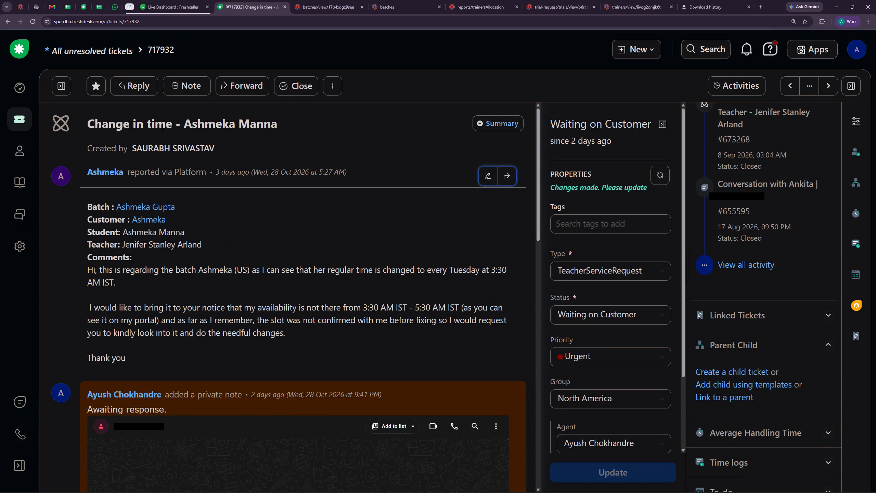
pyautogui.scroll(-12, 294, 303)
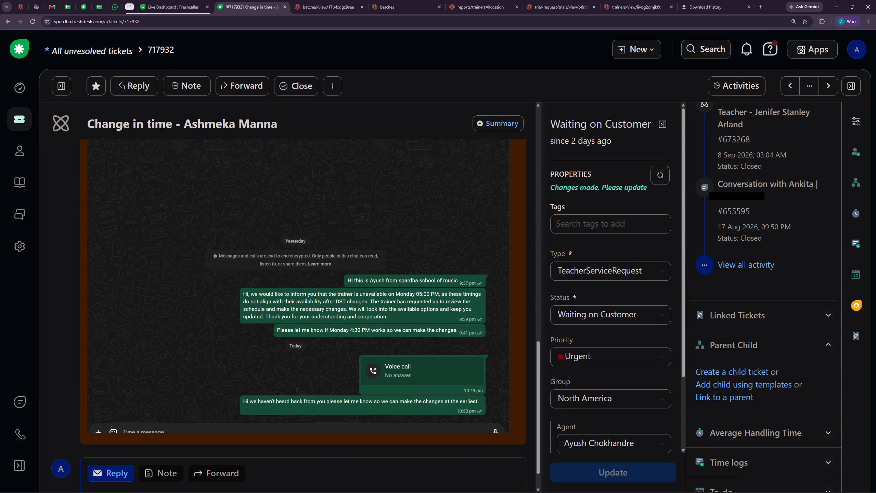
# Select the customer's mobile number in the contact details of ticket #717932.
pyautogui.scroll(13, 740, 315)
pyautogui.moveTo(764, 228); pyautogui.dragTo(695, 228)
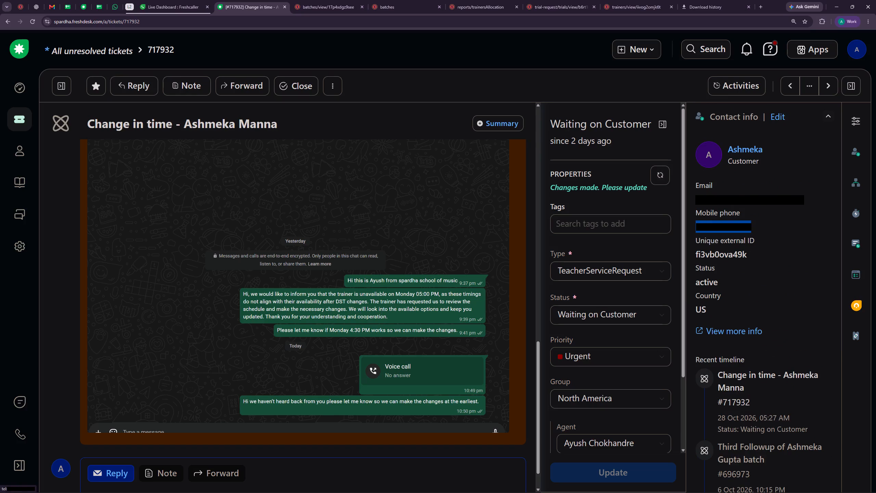
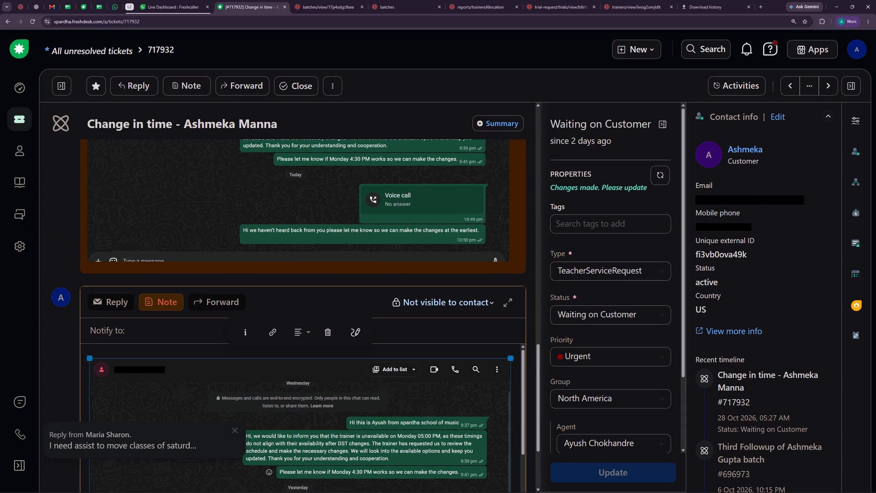
# Above the pasted chat screenshot in #717932's private note, write "No response from cx." and, on a new line, "Closing the ticket as SLA is breaching will update".
pyautogui.click(112, 349)
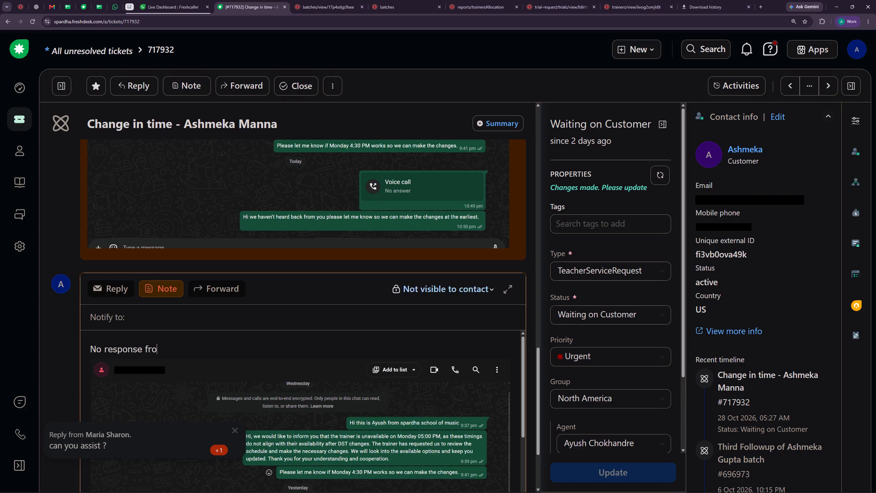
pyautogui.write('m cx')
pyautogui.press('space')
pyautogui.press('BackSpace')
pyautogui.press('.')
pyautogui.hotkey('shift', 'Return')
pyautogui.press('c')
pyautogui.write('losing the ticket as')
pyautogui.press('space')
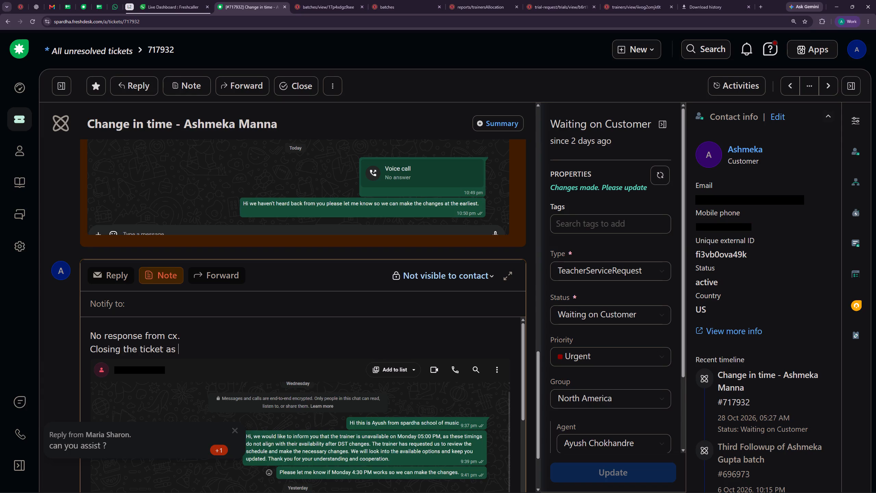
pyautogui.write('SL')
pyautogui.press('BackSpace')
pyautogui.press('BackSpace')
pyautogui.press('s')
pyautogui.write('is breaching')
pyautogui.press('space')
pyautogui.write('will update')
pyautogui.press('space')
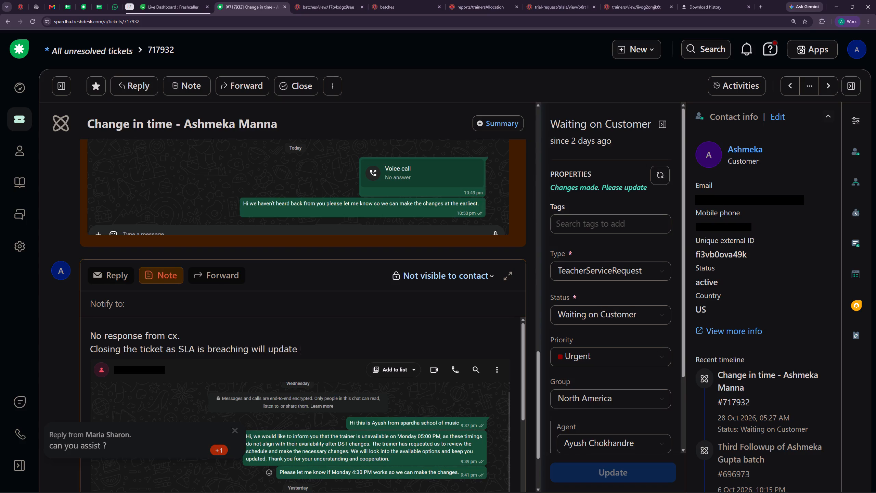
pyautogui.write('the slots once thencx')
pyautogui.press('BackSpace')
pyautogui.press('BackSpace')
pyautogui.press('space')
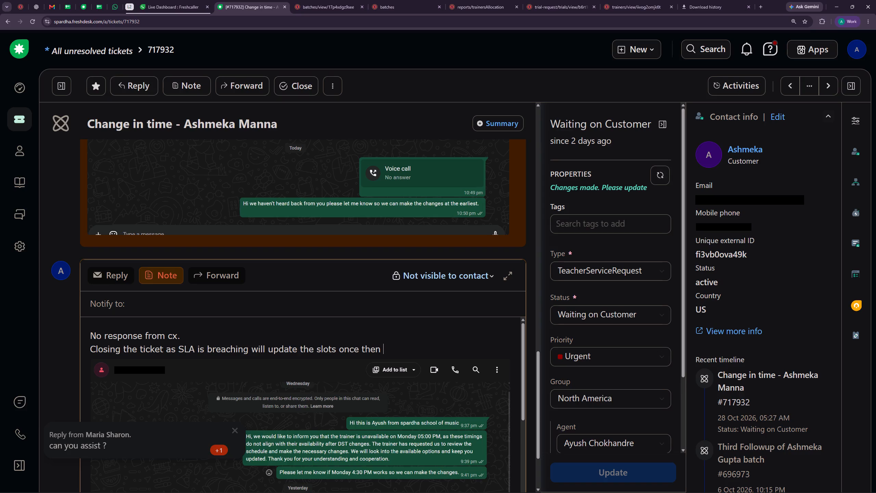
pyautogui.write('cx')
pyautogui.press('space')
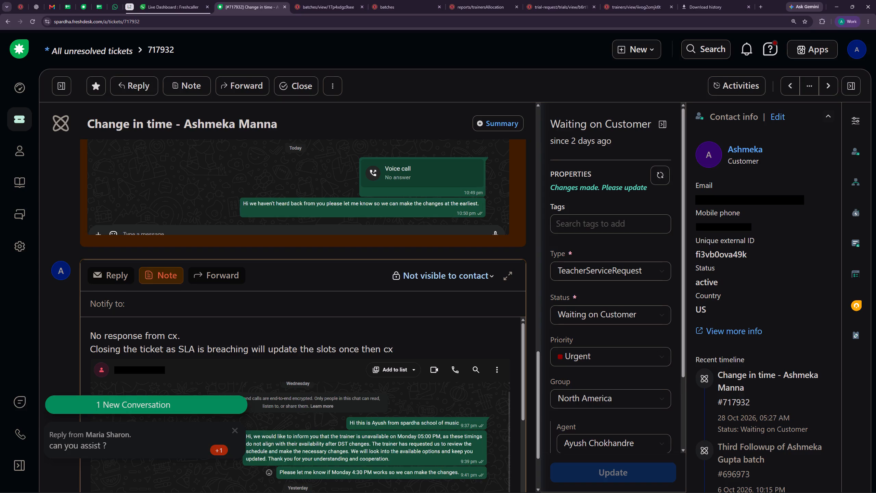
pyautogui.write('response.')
pyautogui.scroll(-6, 356, 421)
pyautogui.scroll(-1, 425, 442)
pyautogui.click(464, 465)
# Set the status of ticket #717932 to Closed and update its properties.
pyautogui.click(617, 321)
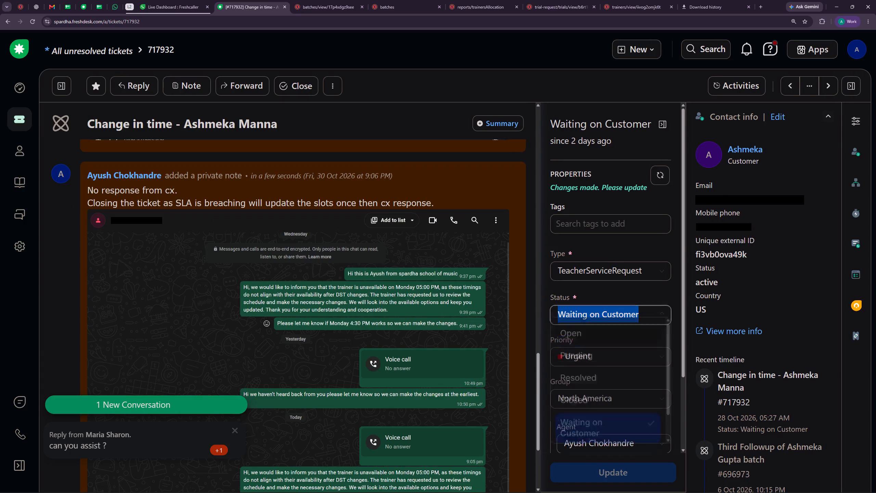
pyautogui.click(603, 416)
pyautogui.click(611, 475)
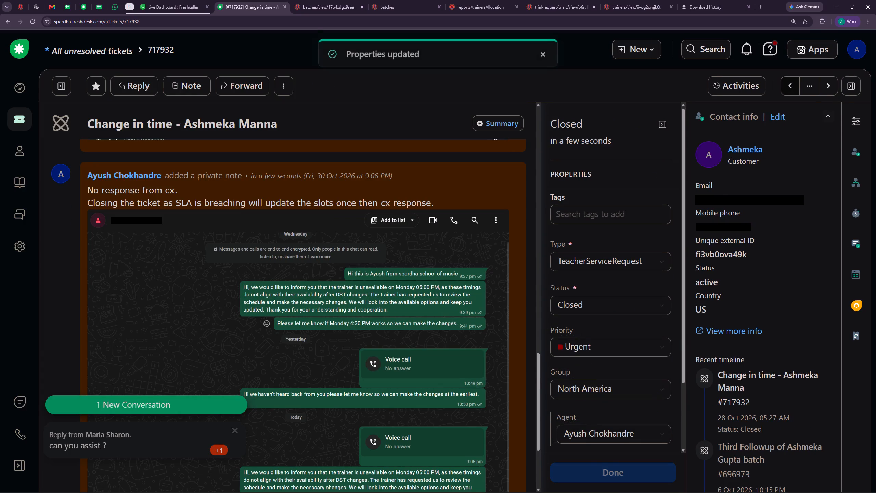
pyautogui.click(790, 84)
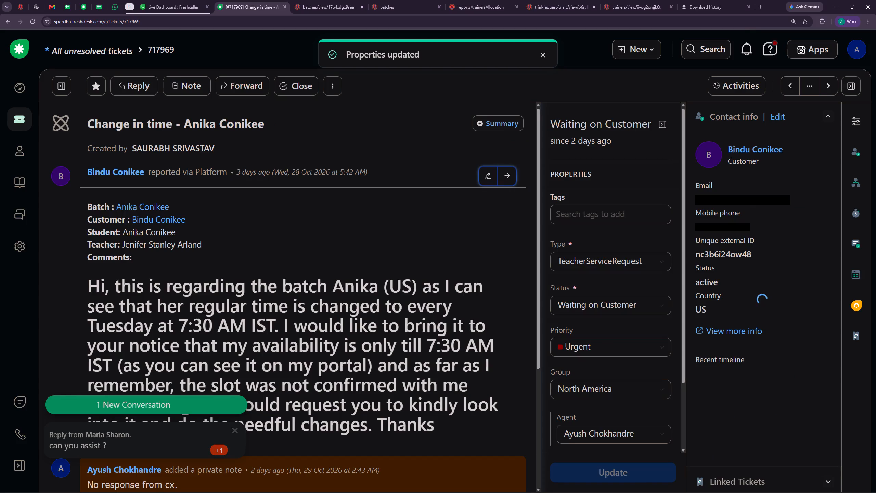
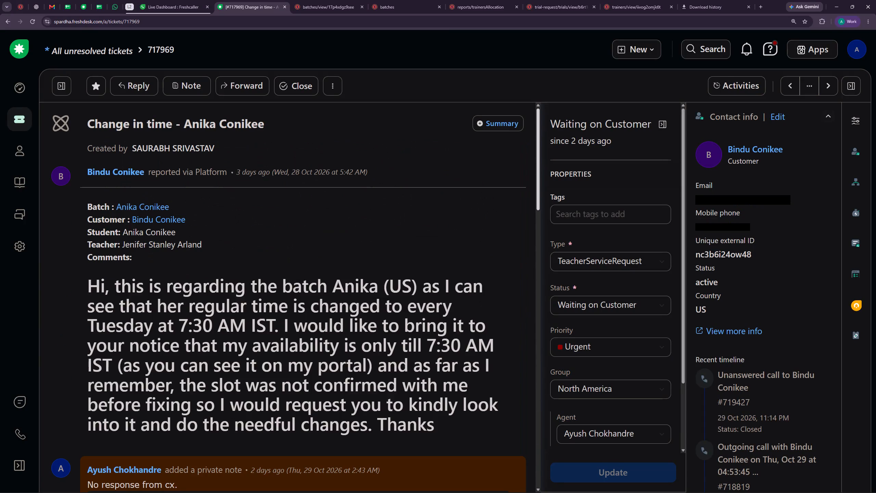
# Above the pasted chat screenshot in the private note on ticket #717969, write "Closing the ticket as SLA is".
pyautogui.moveTo(527, 101); pyautogui.dragTo(527, 408)
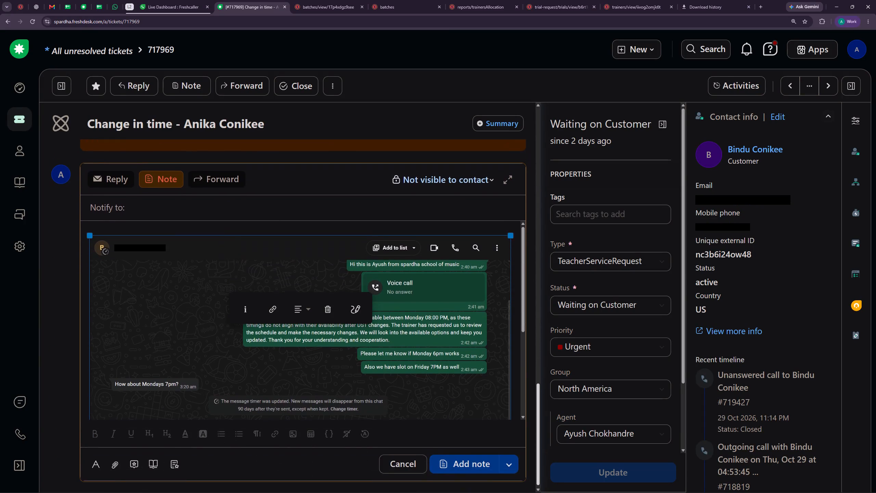
pyautogui.moveTo(527, 408); pyautogui.dragTo(527, 413)
pyautogui.click(139, 228)
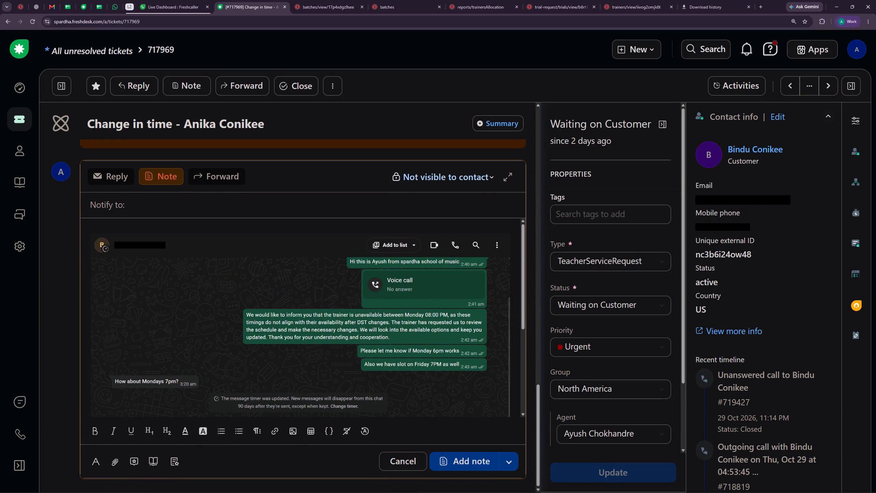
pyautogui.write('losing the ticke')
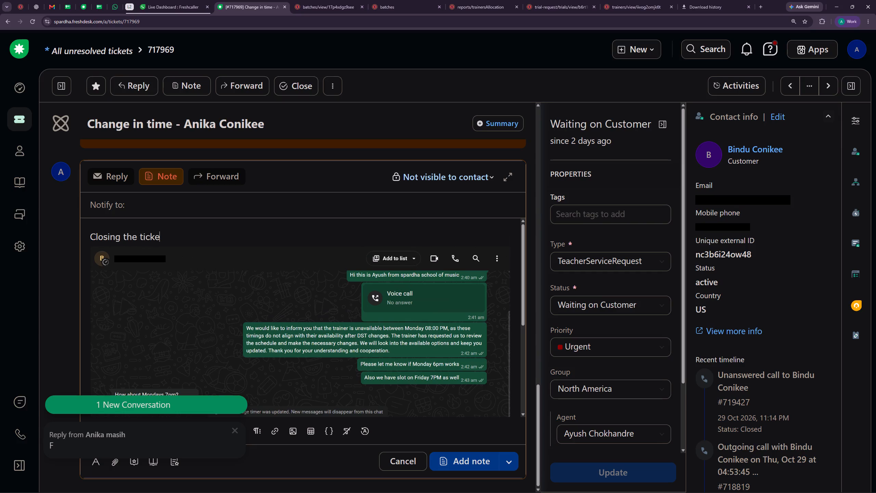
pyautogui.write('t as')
# Complete the first line of the private note on #717969 so it reads "Closing the ticket as SLA is breaching.".
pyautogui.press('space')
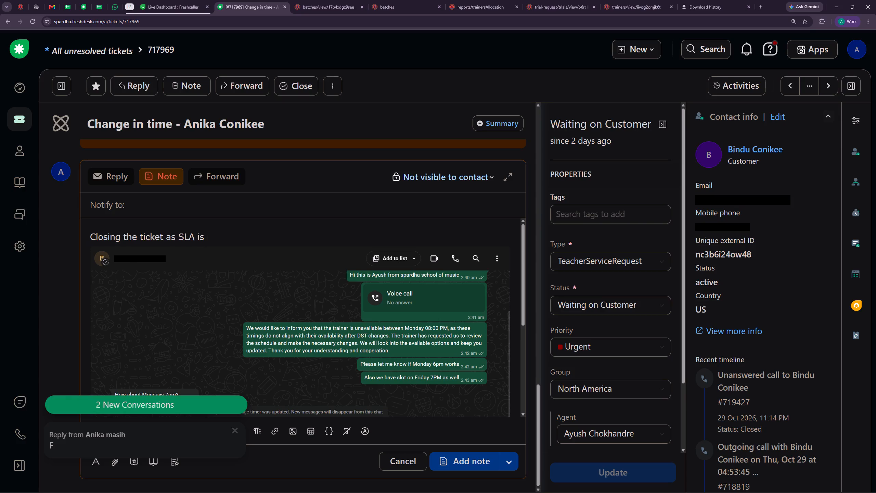
pyautogui.write('breacg')
pyautogui.press('BackSpace')
pyautogui.write('hing')
pyautogui.press('space')
pyautogui.press('BackSpace')
pyautogui.press('.')
pyautogui.hotkey('shift', 'Return')
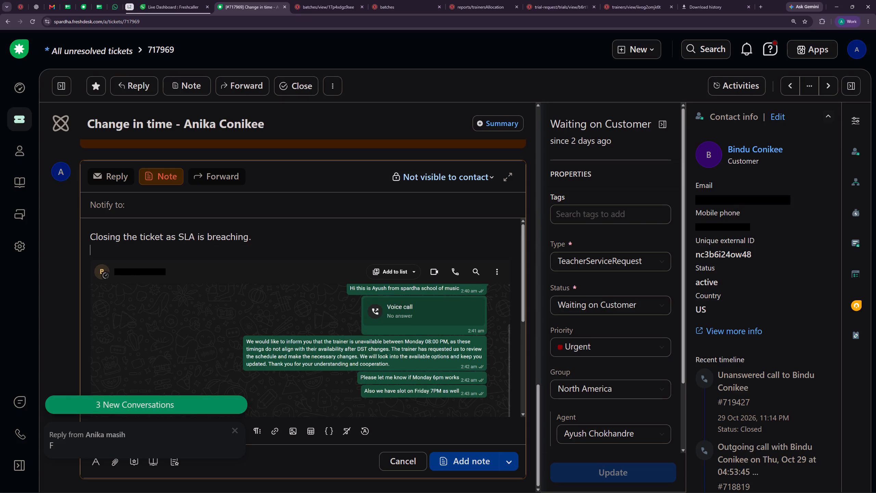
# Write "Will update the slots once the cx response." as the note's second line and add the private note to the ticket.
pyautogui.write('ill updtae')
pyautogui.press('space')
pyautogui.press('BackSpace')
pyautogui.press('BackSpace')
pyautogui.press('BackSpace')
pyautogui.press('BackSpace')
pyautogui.write('ate the slots once the cx re')
pyautogui.press('BackSpace')
pyautogui.press('BackSpace')
pyautogui.write('response.')
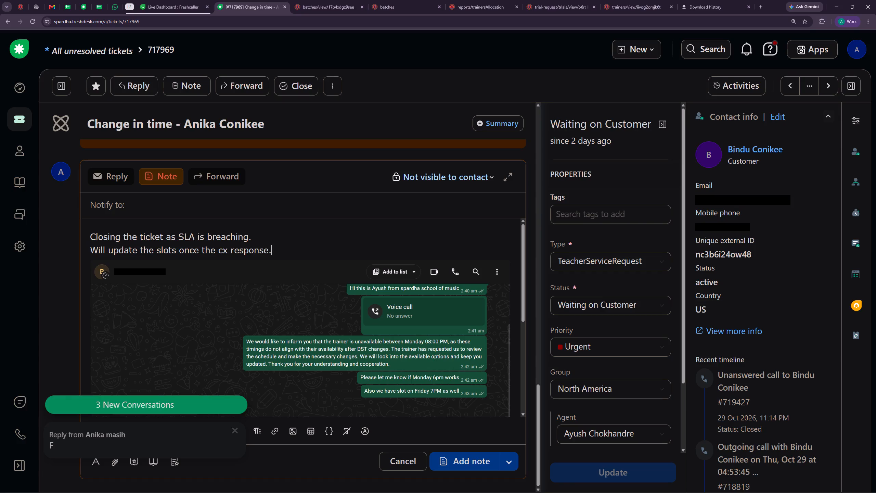
pyautogui.scroll(-4, 421, 444)
pyautogui.click(458, 463)
# Set the status of ticket #717969 to Closed and update its properties.
pyautogui.click(596, 309)
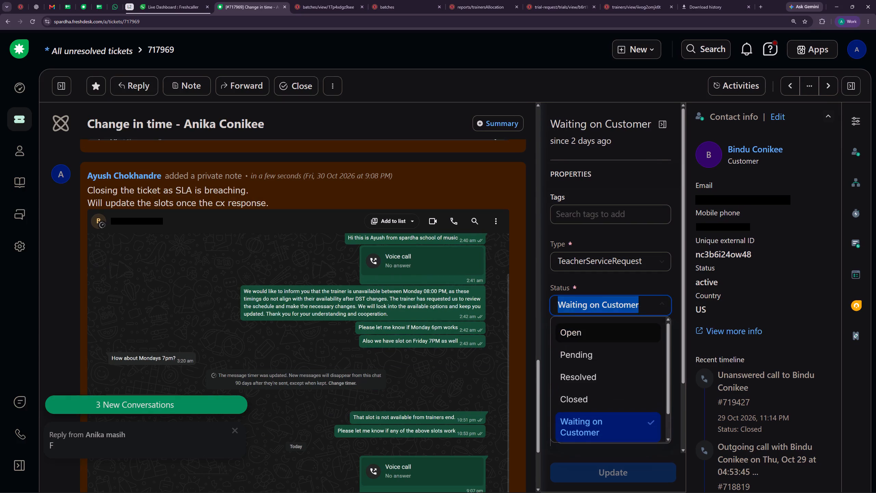
pyautogui.click(599, 404)
pyautogui.click(603, 475)
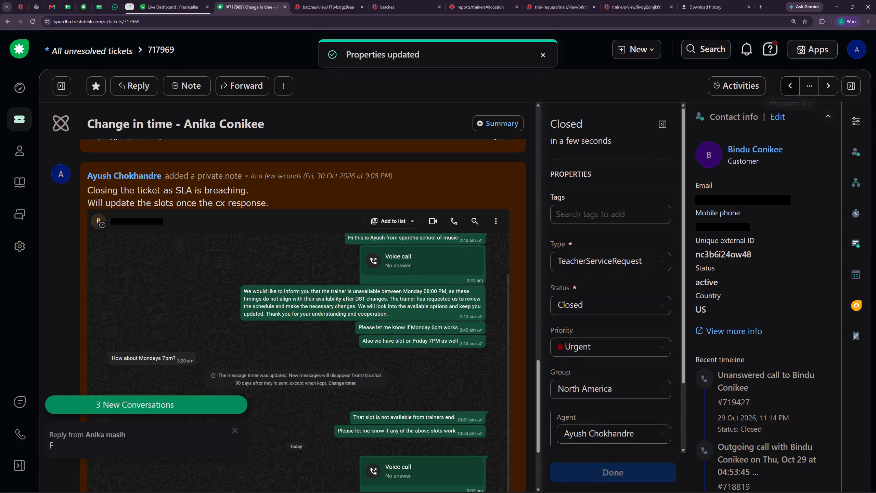
pyautogui.click(789, 85)
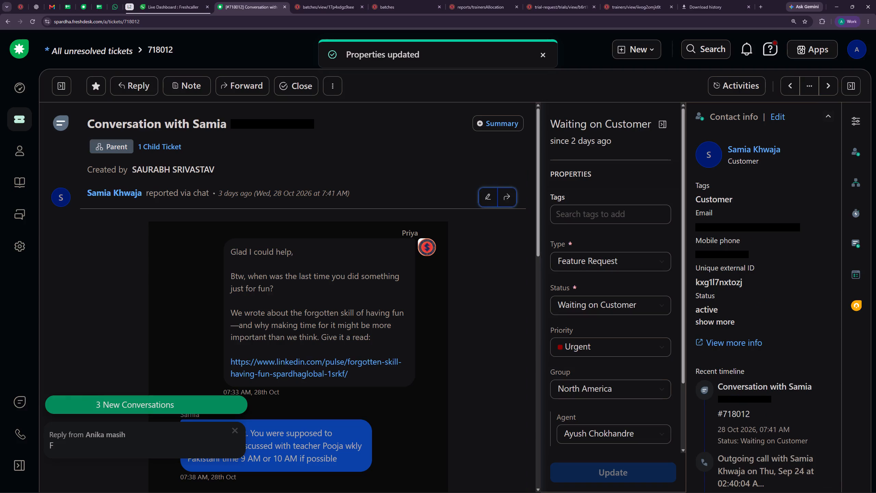
pyautogui.click(239, 425)
pyautogui.scroll(-2, 388, 310)
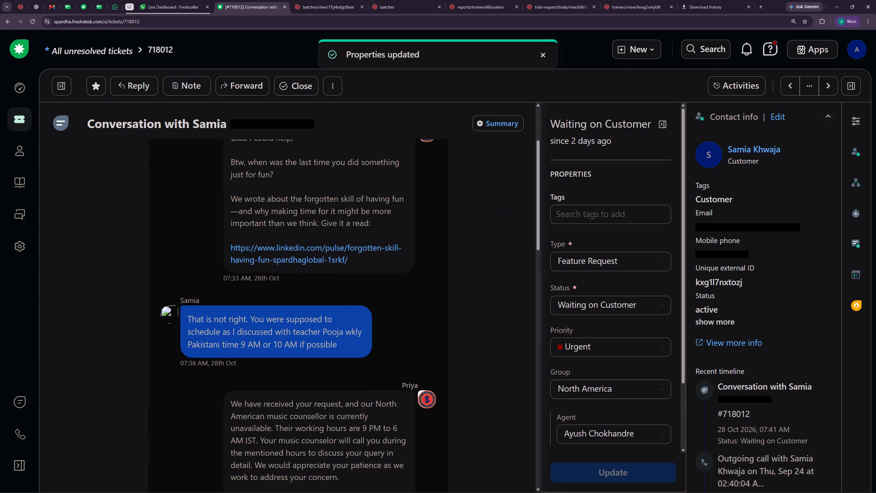
pyautogui.scroll(-7, 405, 305)
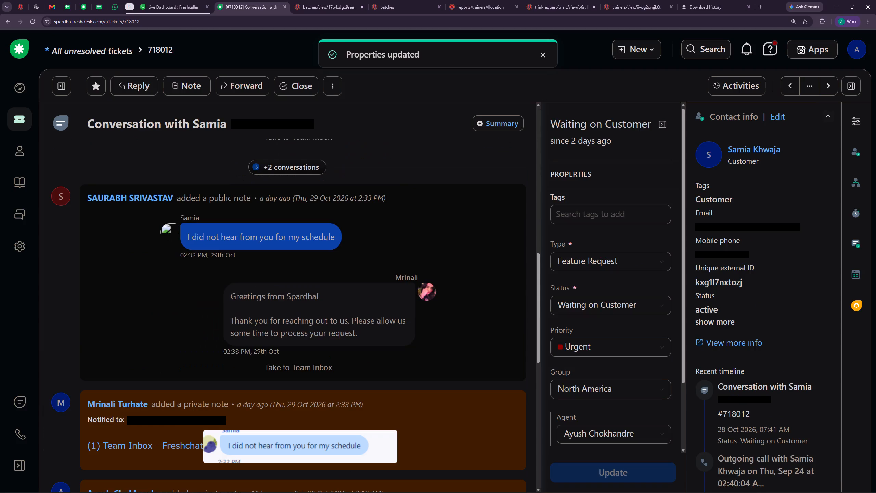
pyautogui.scroll(11, 412, 306)
pyautogui.scroll(-3, 412, 306)
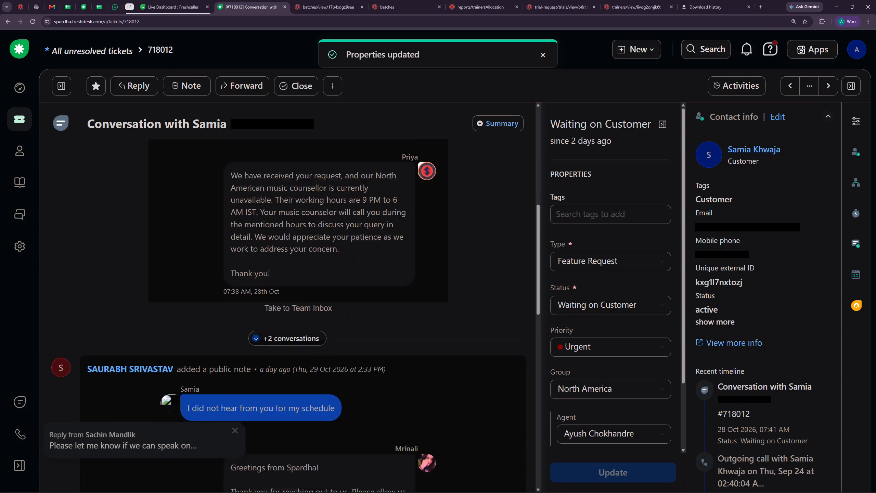
pyautogui.scroll(-20, 412, 306)
pyautogui.scroll(-5, 412, 306)
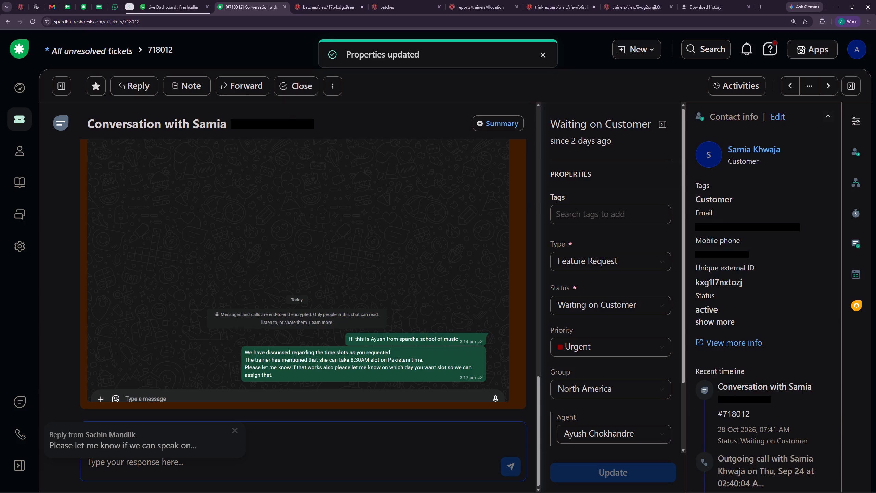
pyautogui.scroll(-12, 740, 339)
pyautogui.click(720, 297)
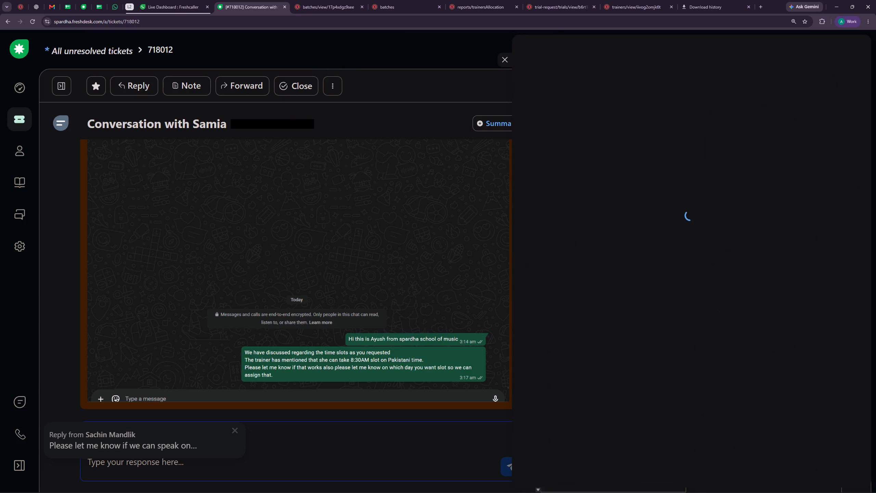
pyautogui.click(591, 120)
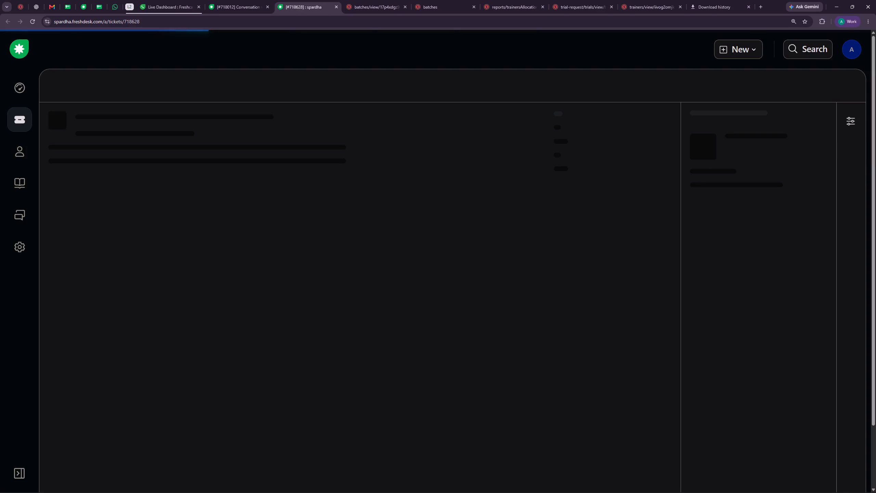
pyautogui.scroll(-6, 374, 302)
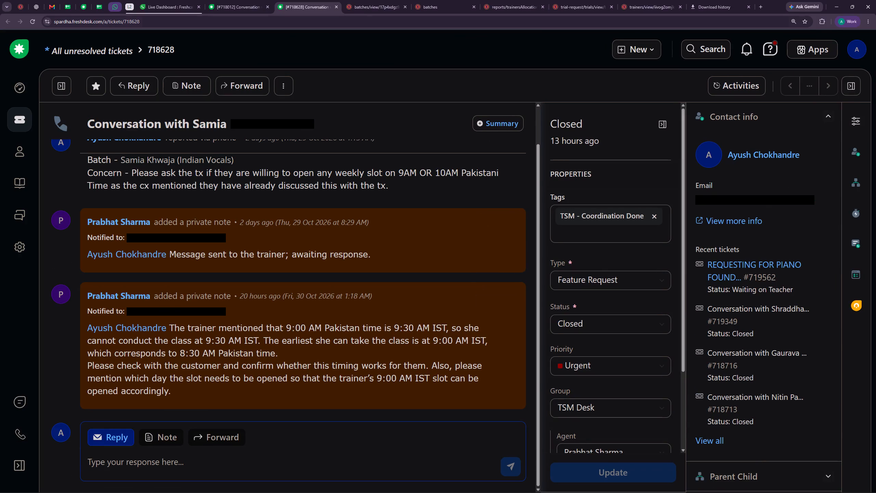
pyautogui.click(166, 434)
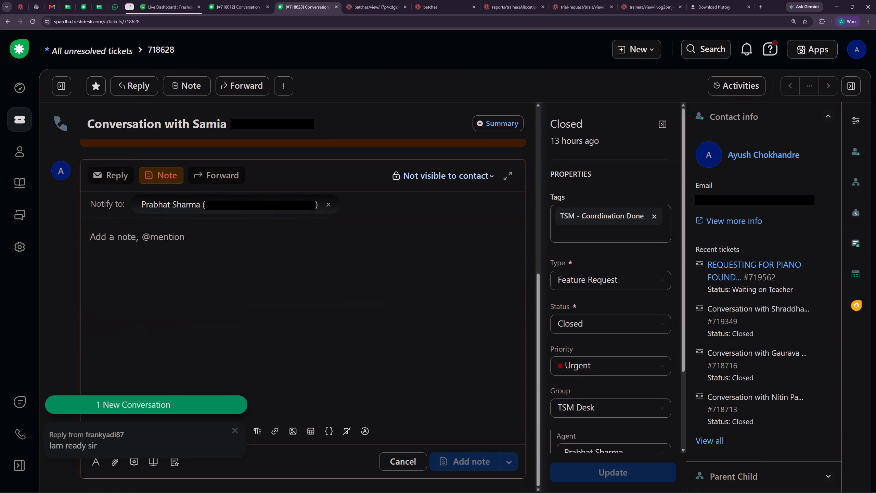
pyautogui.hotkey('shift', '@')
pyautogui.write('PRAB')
pyautogui.click(163, 275)
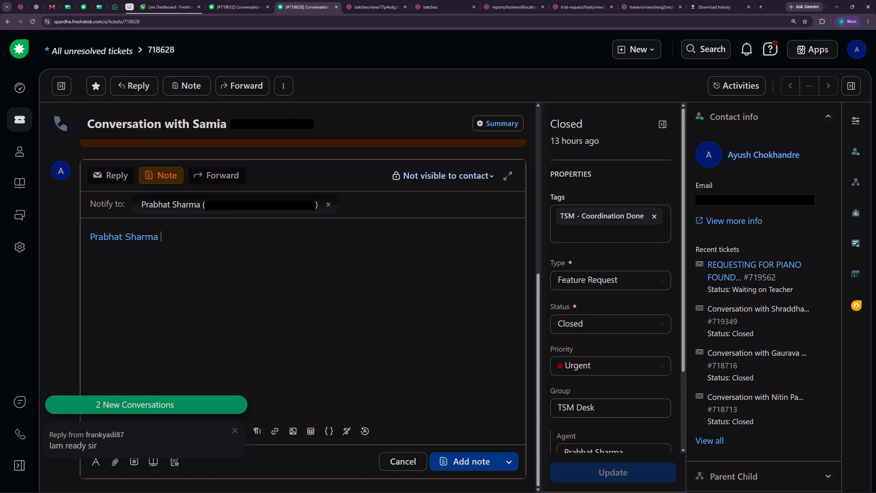
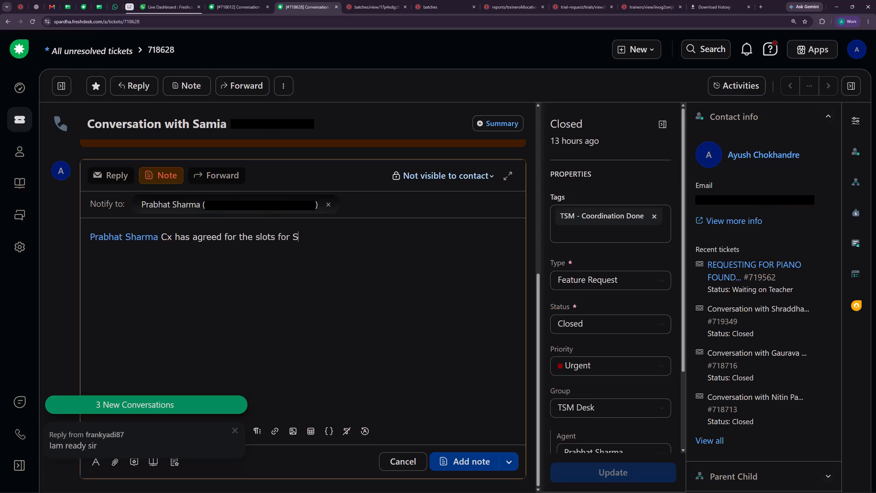
# Continue the private note on ticket #718628 by completing the day, so it reads "Cx has agreed for the slots for Sunday".
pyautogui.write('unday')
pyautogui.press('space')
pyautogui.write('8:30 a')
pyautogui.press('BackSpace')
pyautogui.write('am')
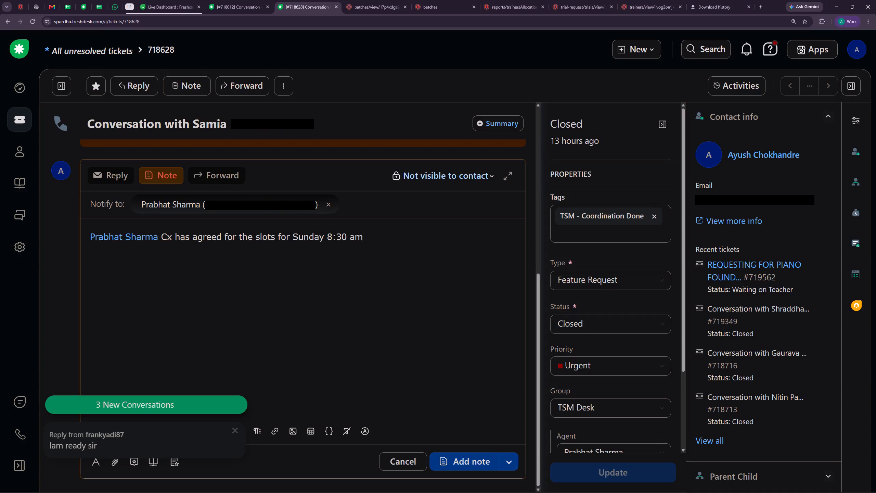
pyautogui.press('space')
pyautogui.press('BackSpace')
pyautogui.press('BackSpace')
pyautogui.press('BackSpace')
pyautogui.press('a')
pyautogui.write('pakastani time')
pyautogui.press('space')
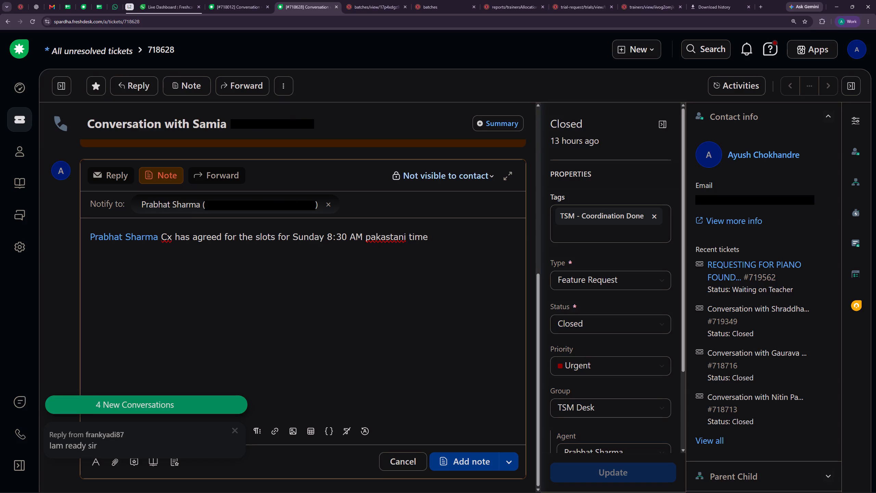
pyautogui.rightClick(390, 236)
pyautogui.click(421, 245)
# Extend the private note on #718628 with the request "please ask the trainer to open the slots.".
pyautogui.click(440, 236)
pyautogui.write('please ask the trainer to ip')
pyautogui.press('BackSpace')
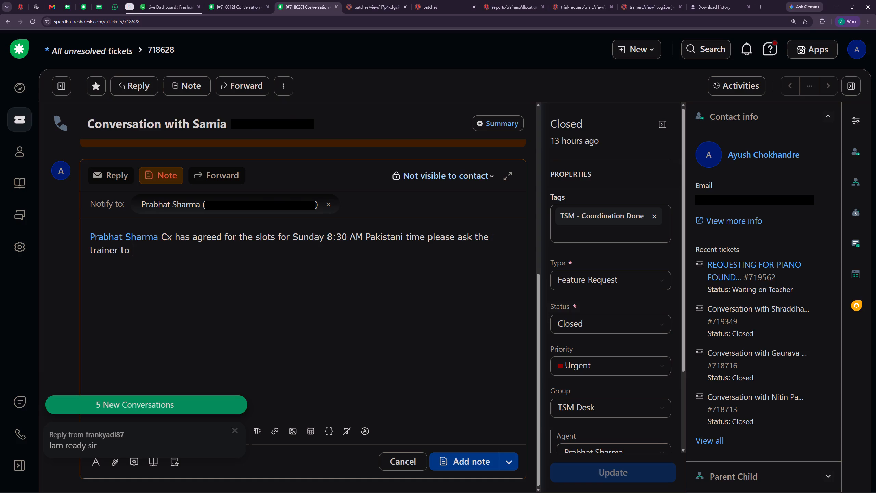
pyautogui.press('BackSpace')
pyautogui.write('open the slots.')
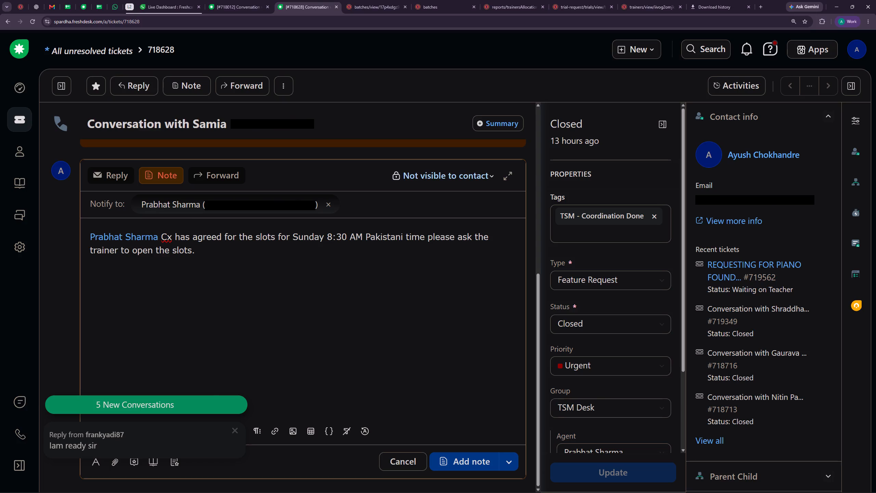
pyautogui.click(456, 462)
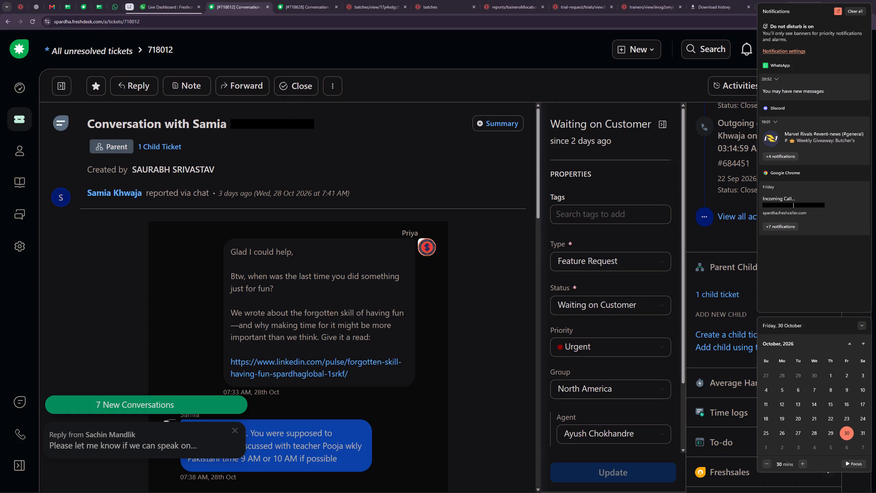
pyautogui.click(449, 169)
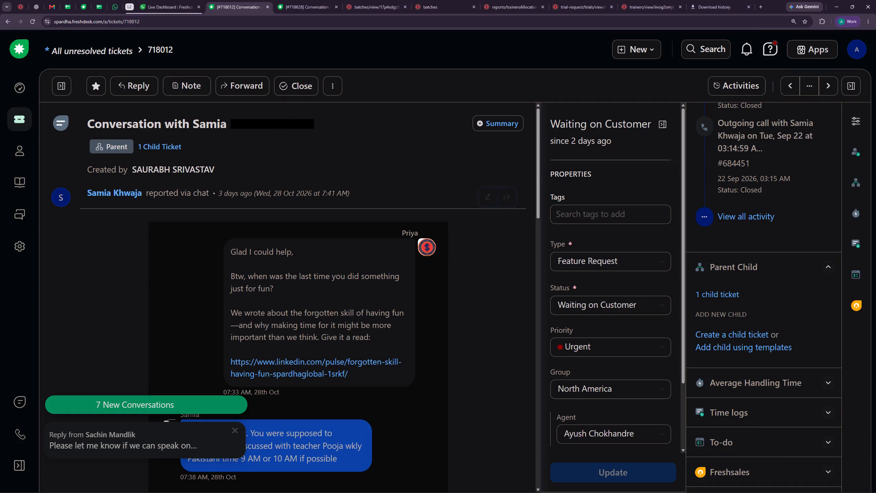
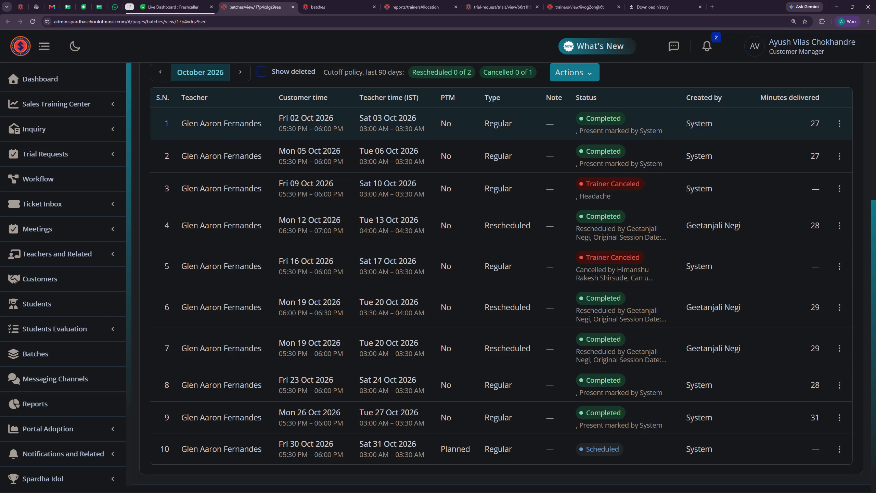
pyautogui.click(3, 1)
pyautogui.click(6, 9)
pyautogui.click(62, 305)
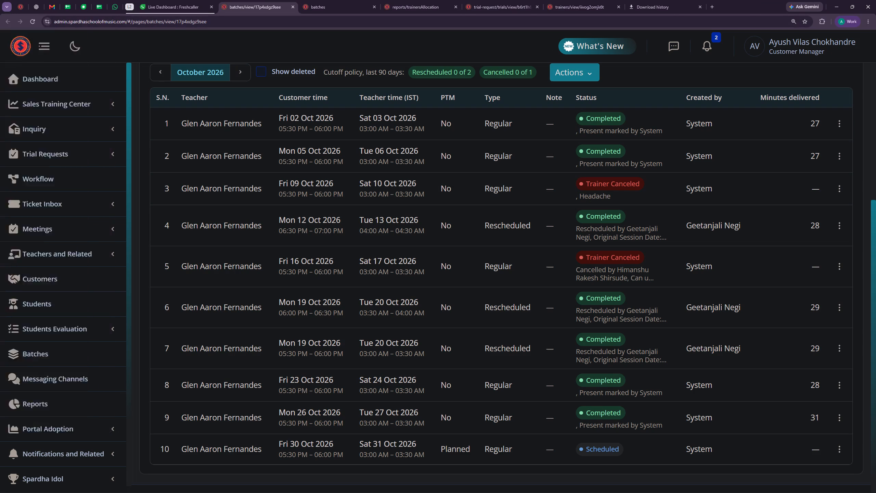
# Place the #718012 ticket tab beside the Live Dashboard tab and move on from it to the adjacent ticket #718019.
pyautogui.moveTo(719, 8); pyautogui.dragTo(262, 0)
pyautogui.click(251, 7)
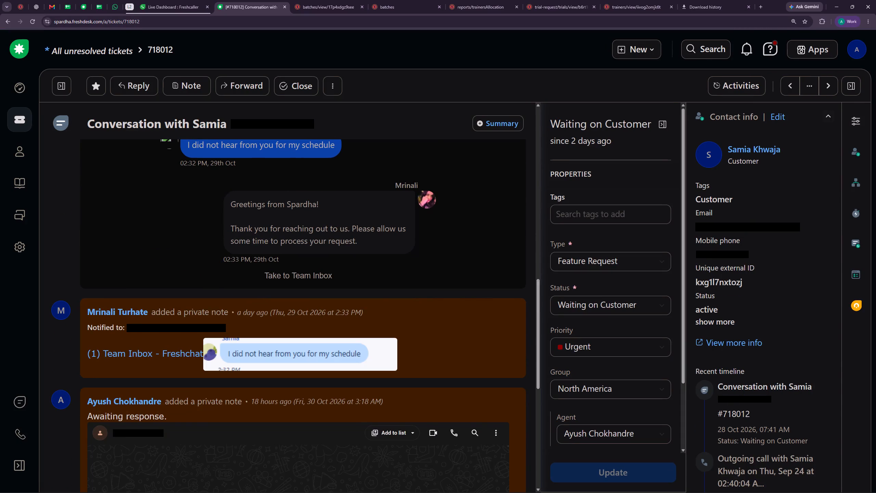
pyautogui.scroll(-10, 392, 270)
pyautogui.click(788, 83)
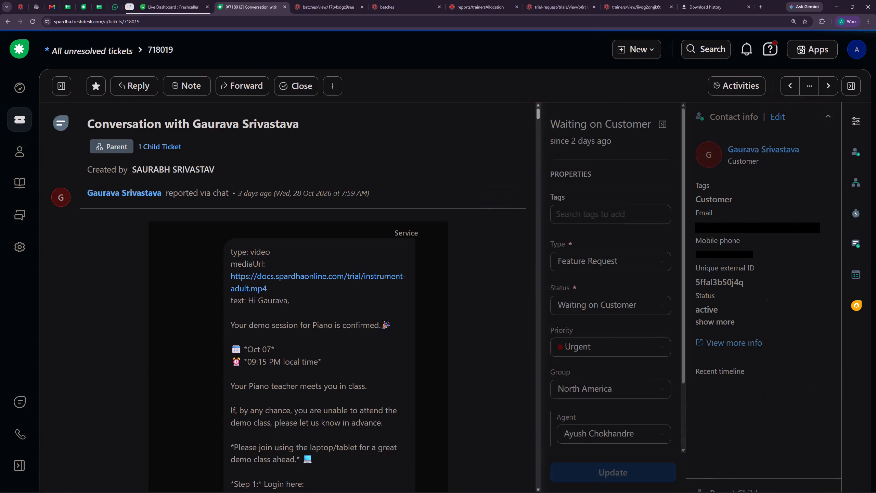
pyautogui.scroll(-7, 312, 273)
pyautogui.scroll(12, 333, 284)
pyautogui.scroll(-20, 333, 287)
pyautogui.scroll(-20, 333, 287)
pyautogui.scroll(-5, 333, 287)
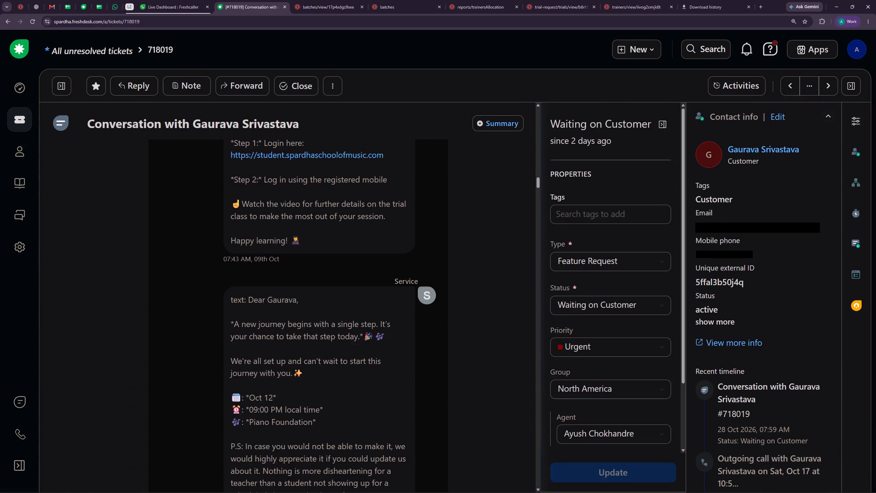
pyautogui.moveTo(537, 179); pyautogui.dragTo(544, 482)
pyautogui.scroll(1, 414, 362)
pyautogui.scroll(-8, 773, 303)
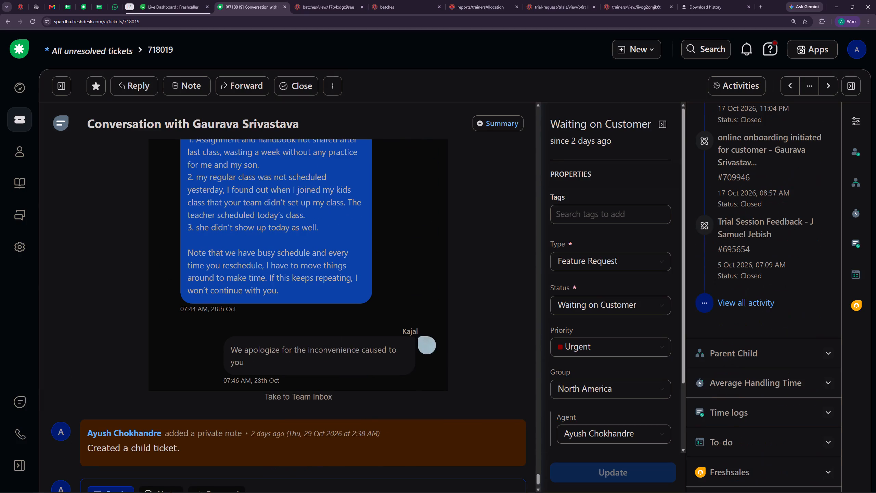
# Open child ticket #718716 of #718019 and read its concern description and the trainer coordination notes.
pyautogui.click(749, 357)
pyautogui.click(740, 377)
pyautogui.click(731, 382)
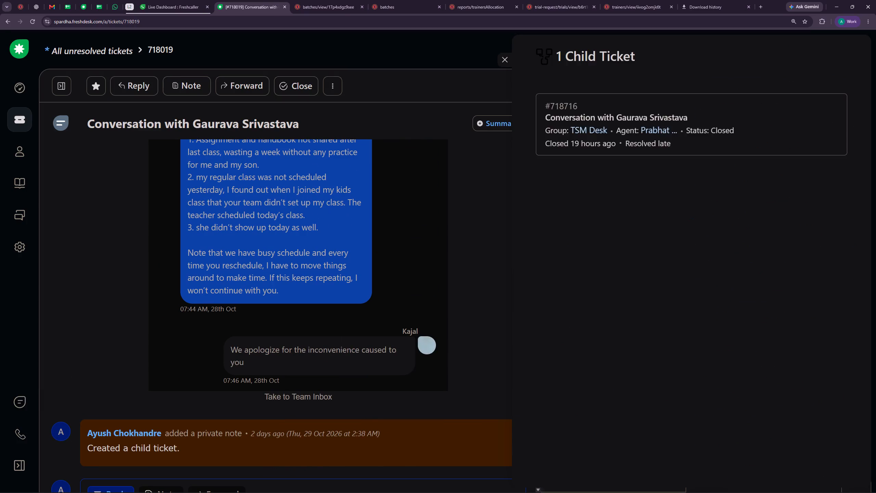
pyautogui.click(672, 116)
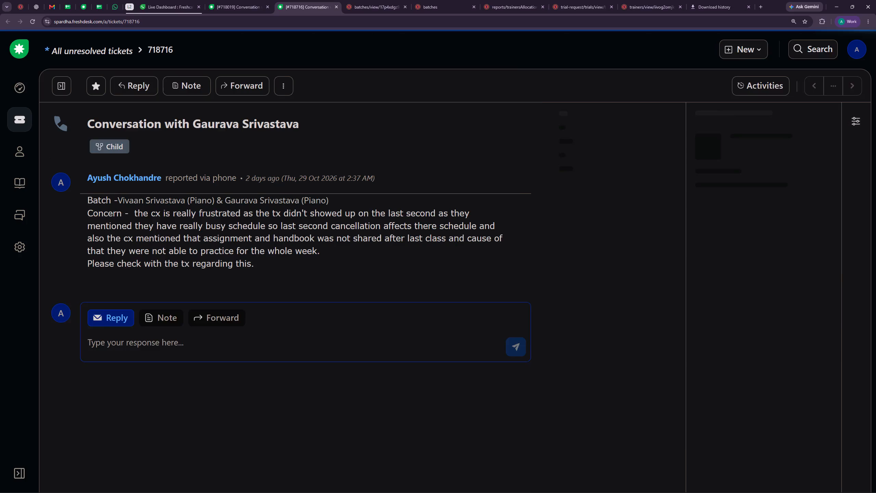
pyautogui.scroll(-2, 362, 263)
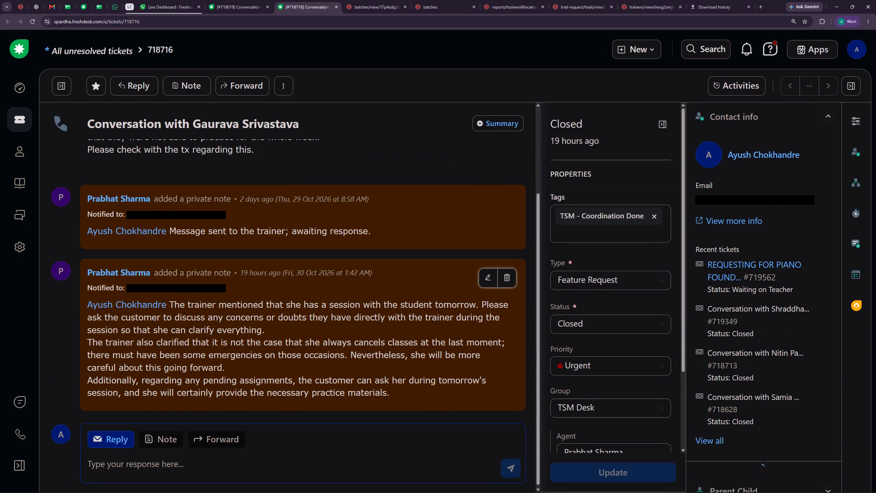
pyautogui.scroll(1, 424, 299)
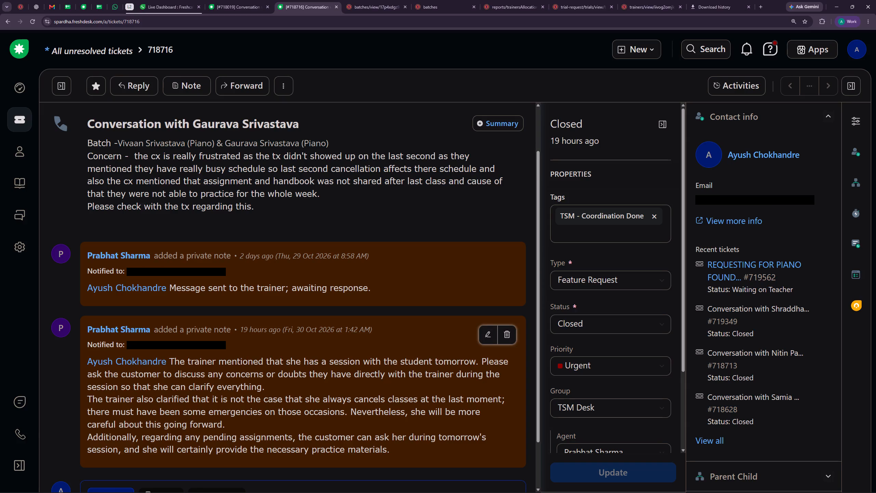
pyautogui.click(239, 432)
pyautogui.click(234, 430)
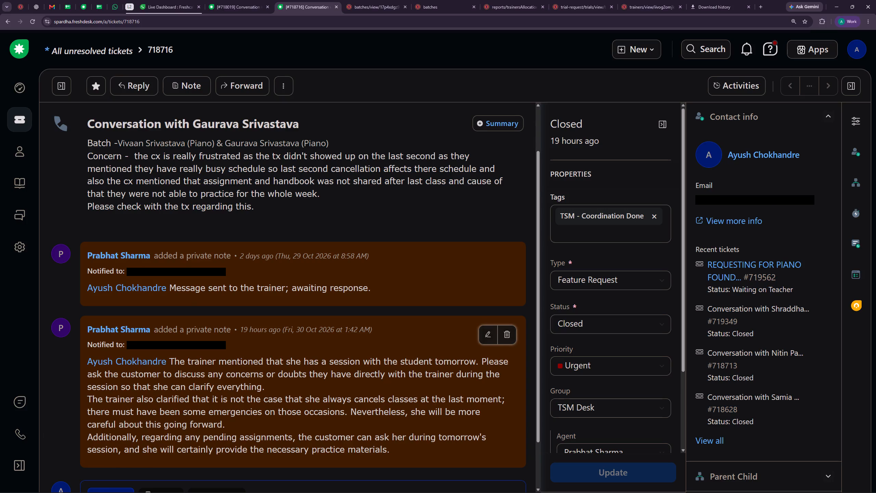
pyautogui.scroll(-1, 307, 345)
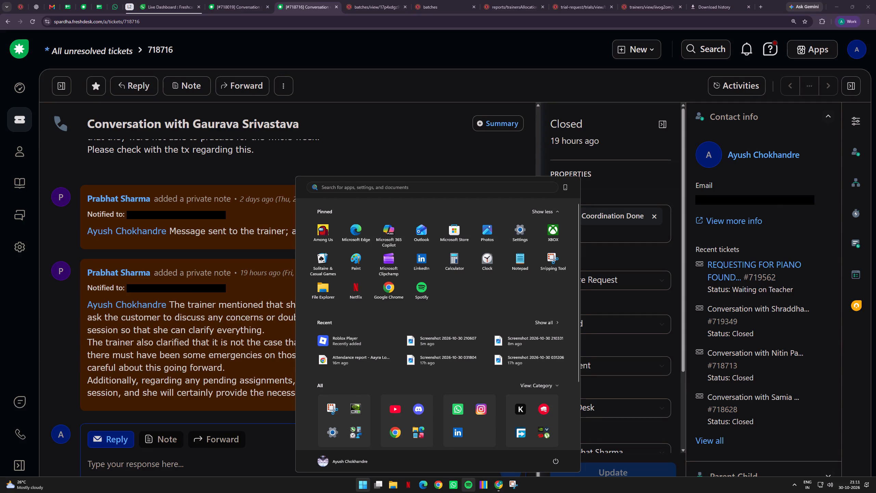
# Switch to WhatsApp.
pyautogui.click(454, 484)
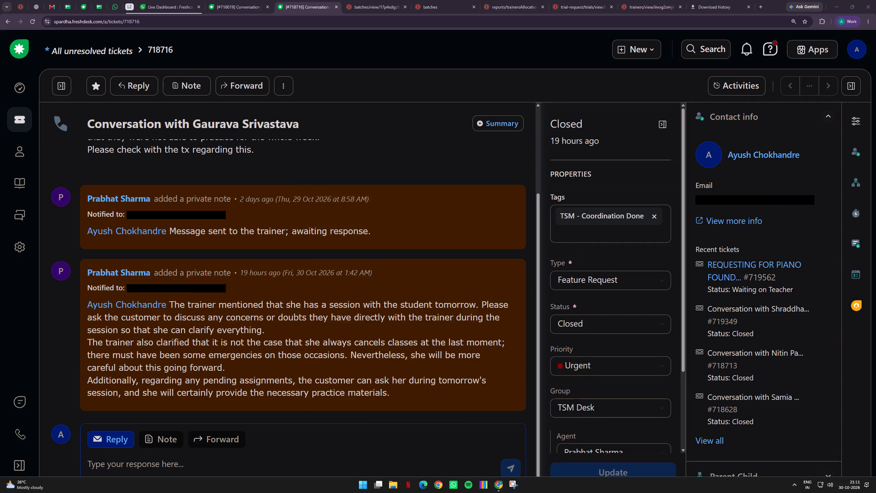
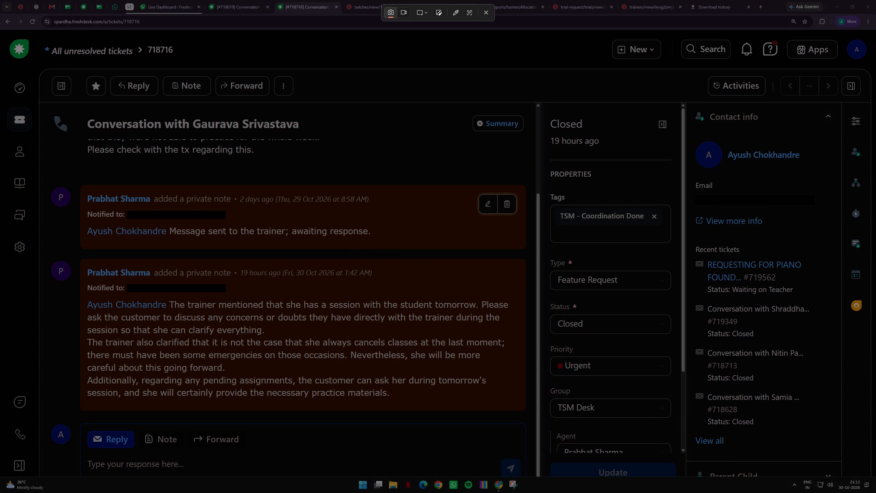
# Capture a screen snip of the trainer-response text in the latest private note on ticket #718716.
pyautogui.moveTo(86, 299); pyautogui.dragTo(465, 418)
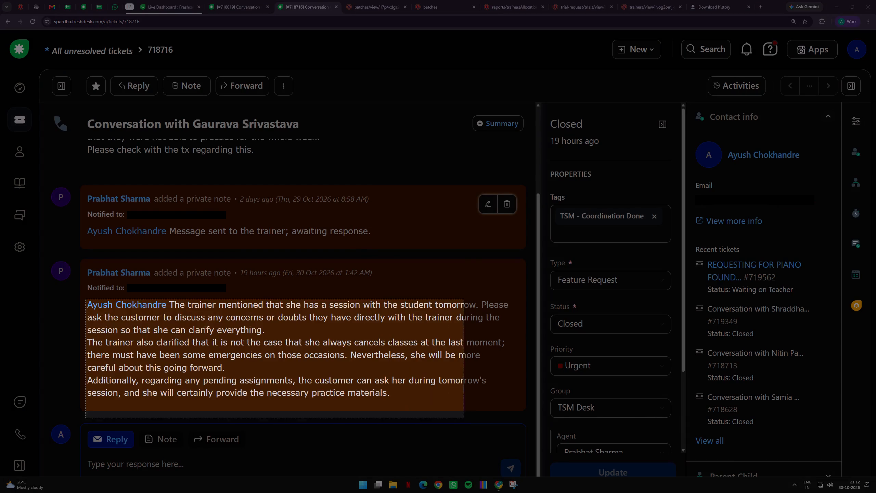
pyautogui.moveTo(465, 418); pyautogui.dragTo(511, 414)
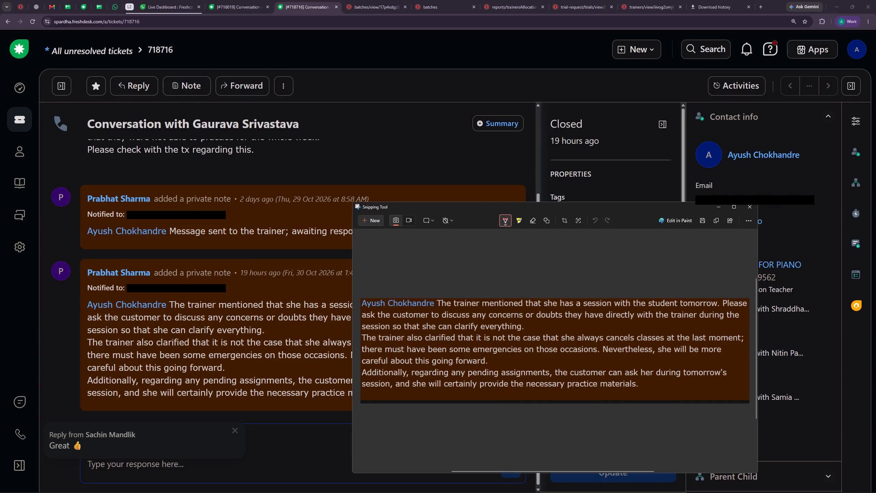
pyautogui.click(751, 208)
# Copy the full trainer-response text from the latest private note on ticket #718716, leaving out the tagged agent name.
pyautogui.moveTo(170, 304); pyautogui.dragTo(350, 379)
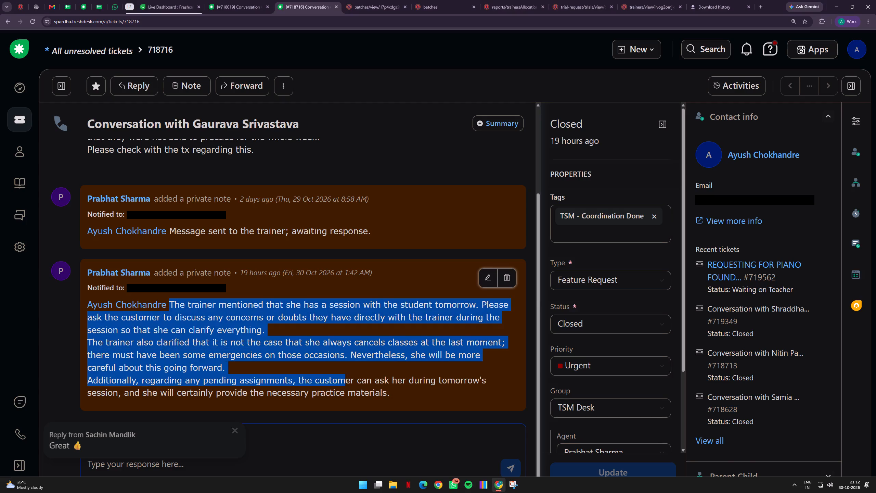
pyautogui.moveTo(350, 379); pyautogui.dragTo(404, 395)
pyautogui.hotkey('ctrl', 'c')
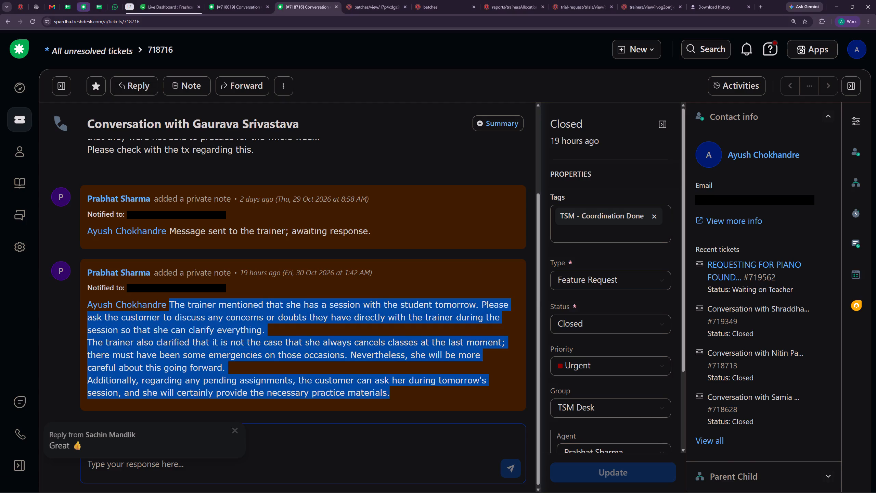
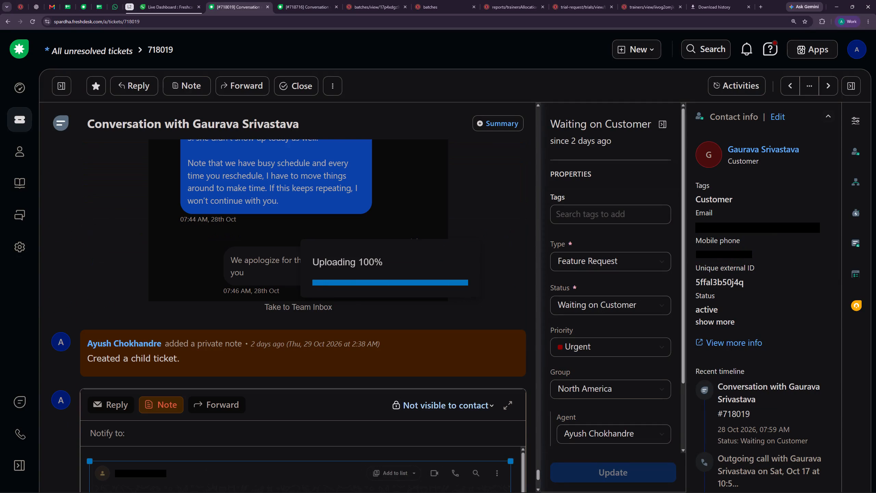
pyautogui.scroll(6, 411, 248)
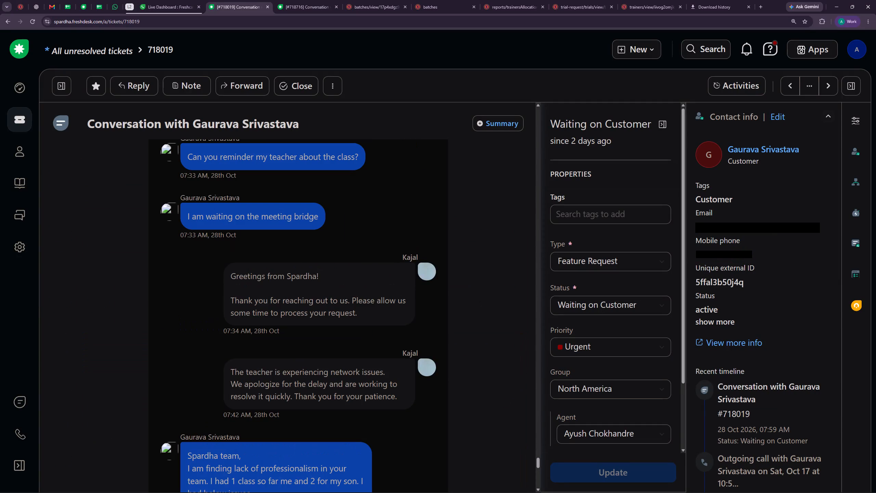
pyautogui.scroll(-6, 337, 249)
pyautogui.scroll(6, 333, 266)
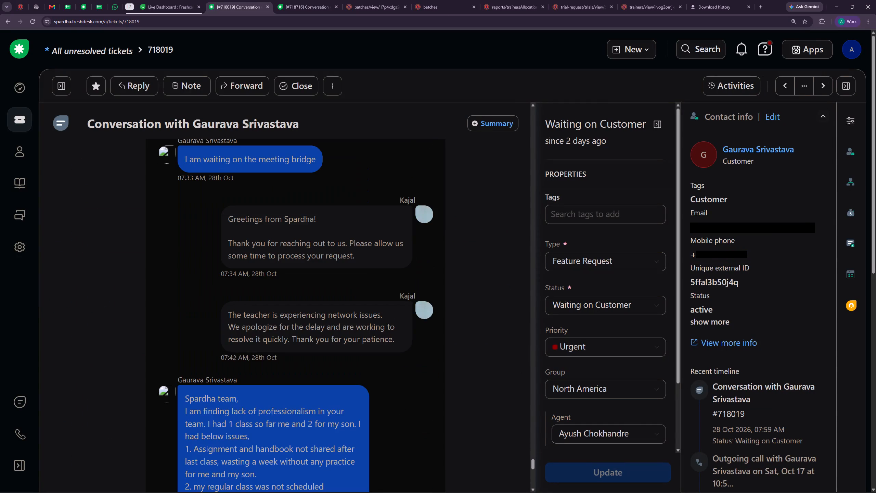
pyautogui.scroll(2, 321, 260)
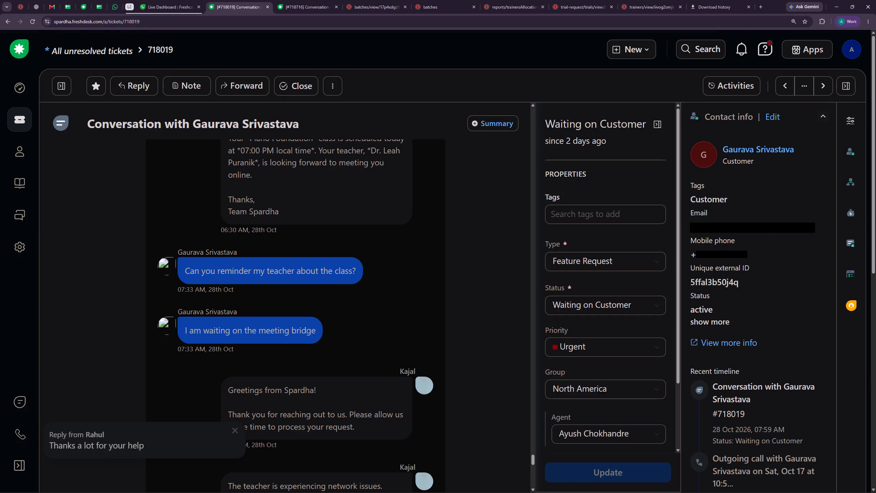
pyautogui.click(293, 5)
pyautogui.click(249, 2)
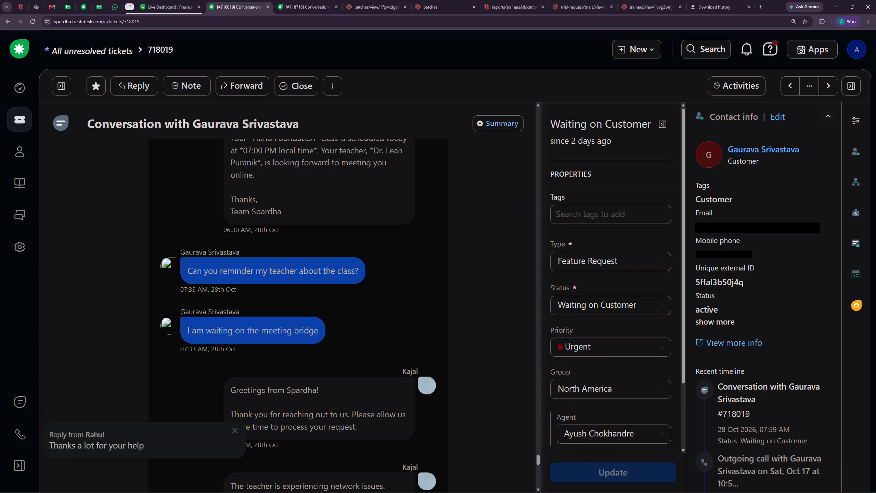
pyautogui.scroll(-4, 307, 247)
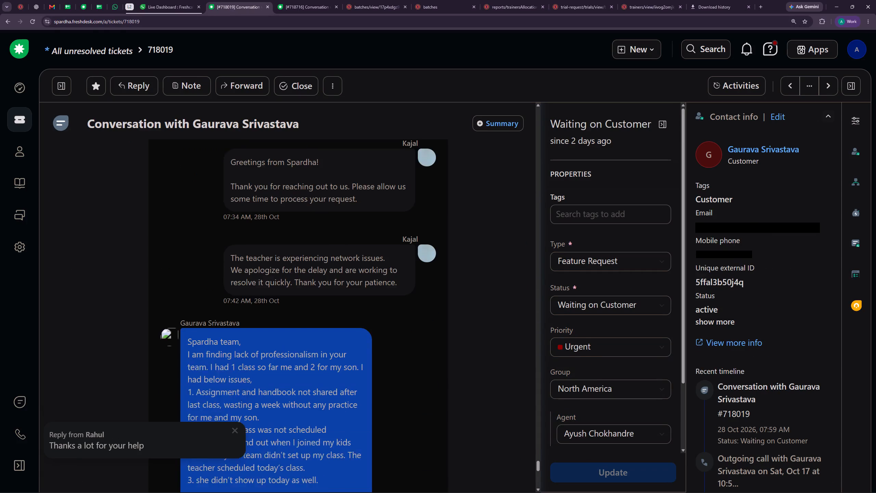
pyautogui.scroll(5, 312, 266)
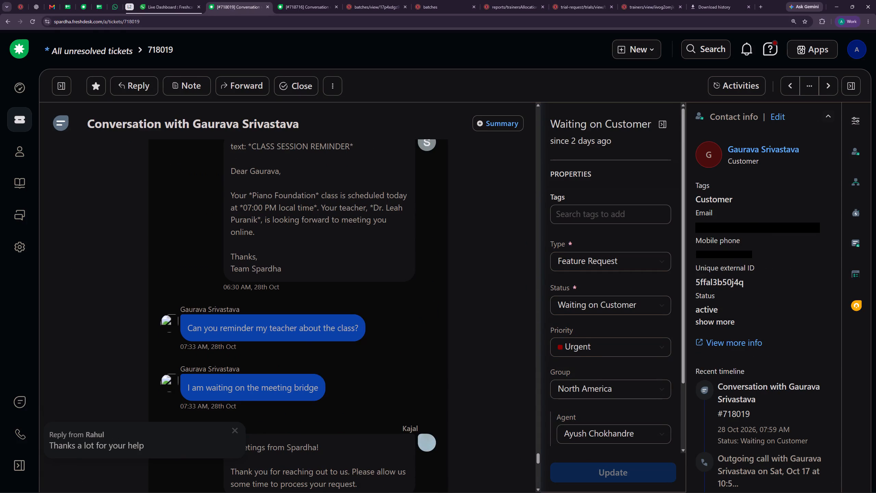
pyautogui.scroll(-2, 339, 343)
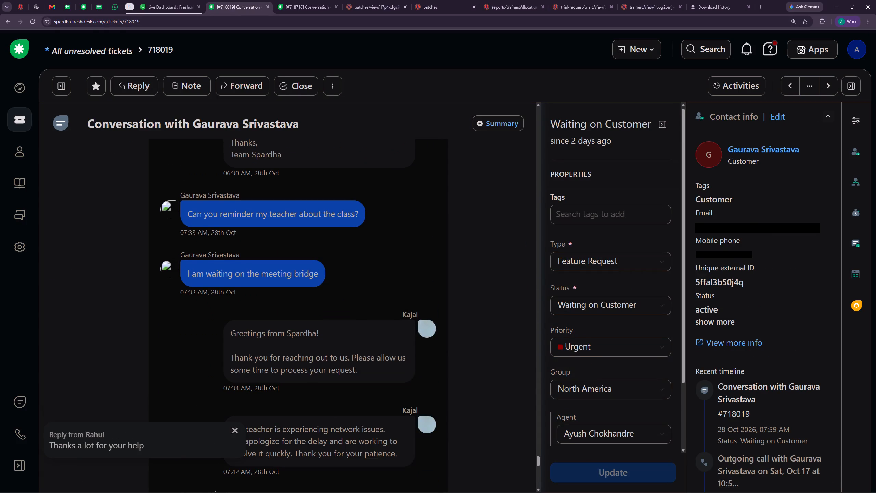
pyautogui.click(236, 429)
pyautogui.scroll(-5, 361, 380)
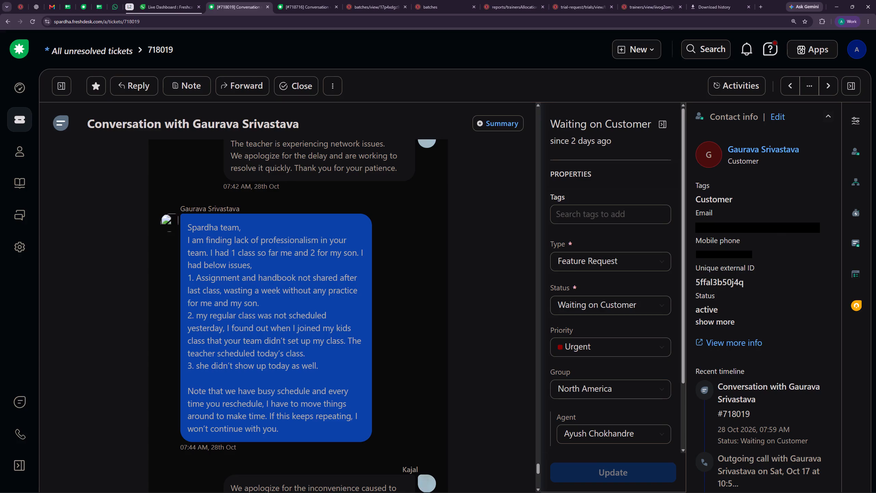
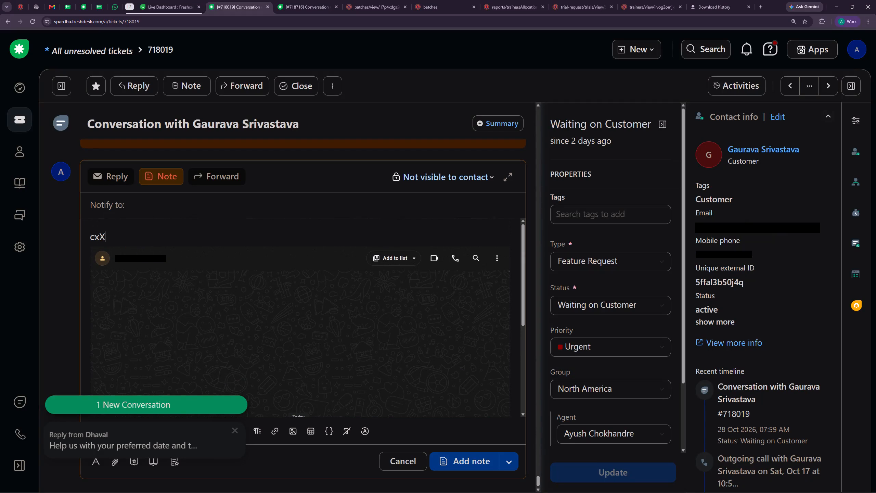
pyautogui.press('BackSpace')
pyautogui.press('BackSpace')
pyautogui.press('BackSpace')
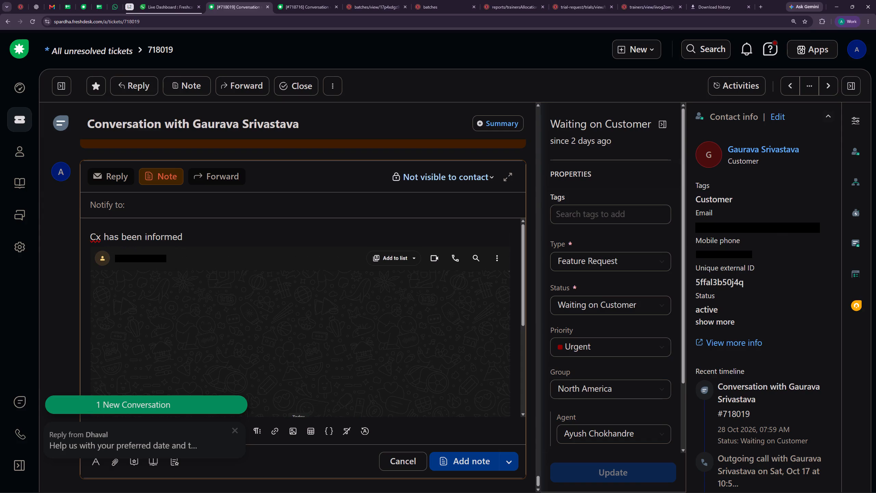
pyautogui.press('.')
pyautogui.click(196, 237)
pyautogui.click(470, 459)
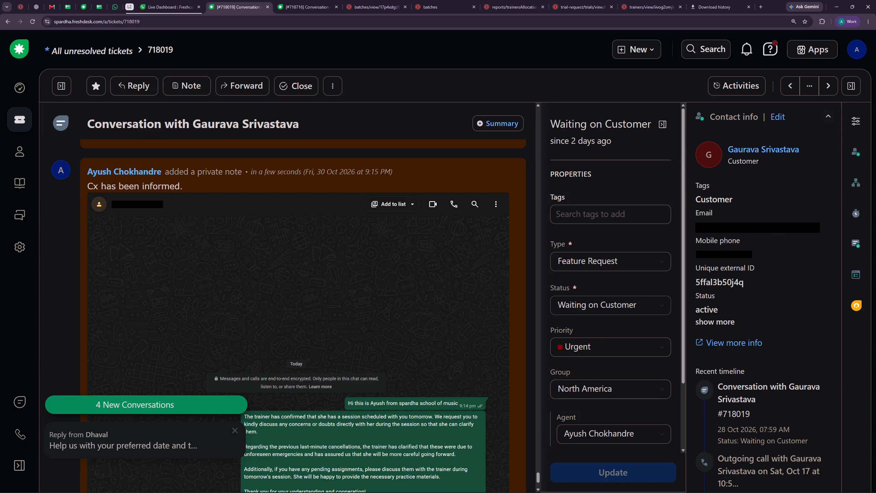
# Set the status of ticket #718019 to Closed and update the ticket's properties.
pyautogui.click(601, 304)
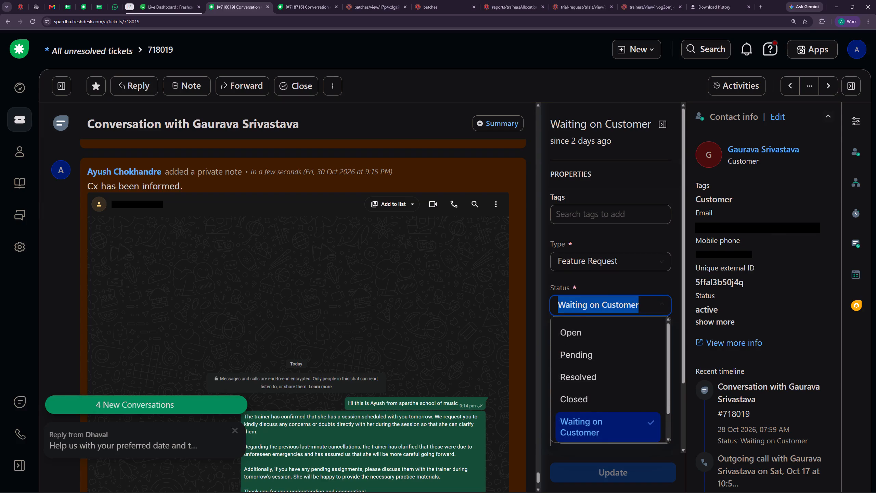
pyautogui.click(604, 304)
pyautogui.click(620, 303)
pyautogui.scroll(2, 604, 354)
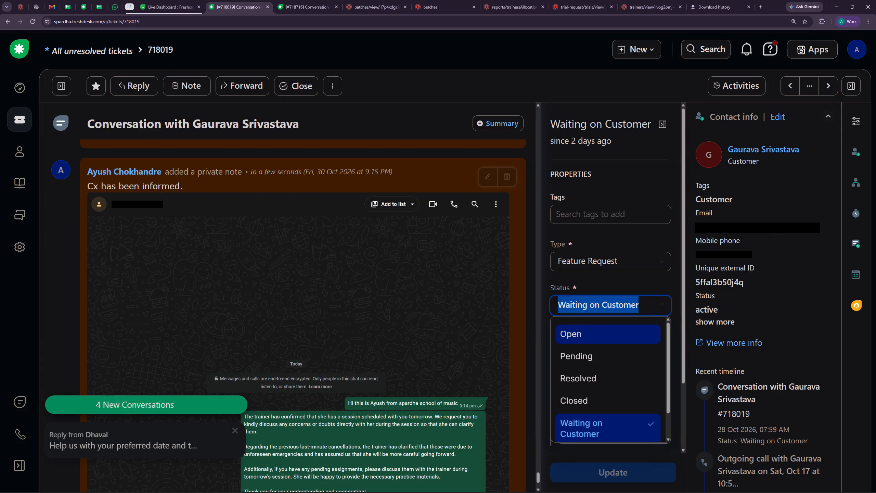
pyautogui.click(626, 287)
pyautogui.click(603, 308)
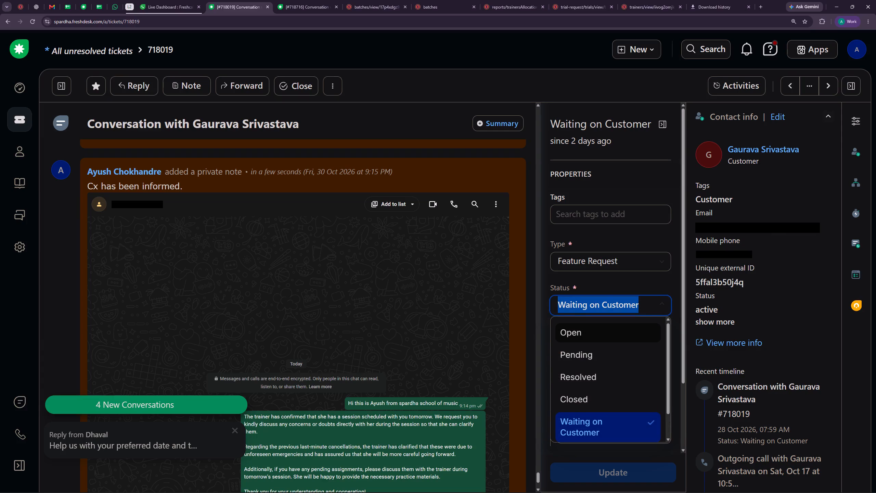
pyautogui.click(581, 399)
pyautogui.click(606, 473)
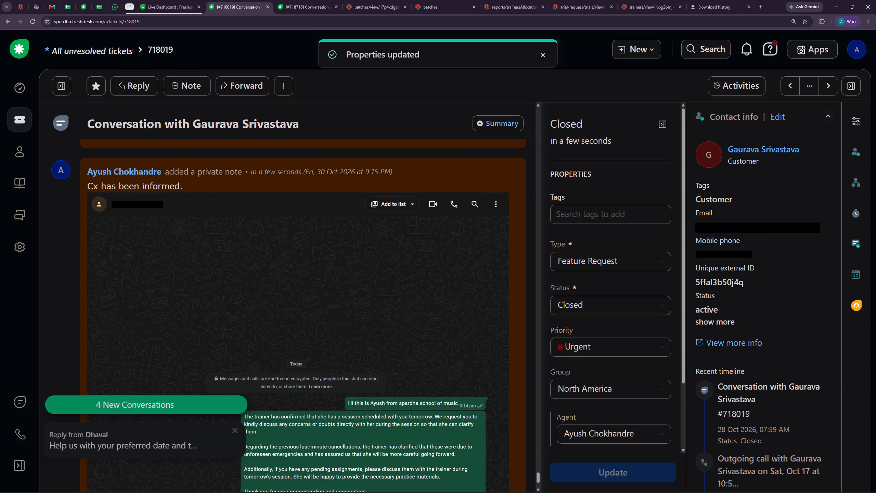
pyautogui.scroll(6, 458, 263)
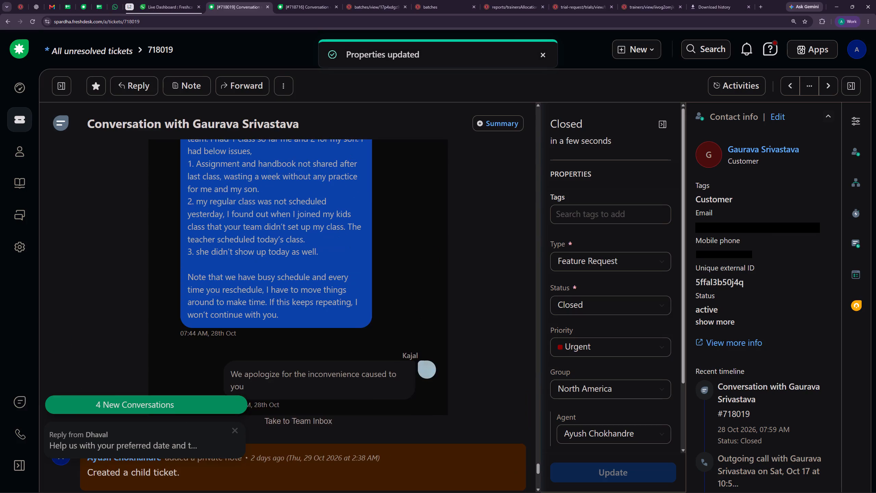
pyautogui.scroll(-7, 451, 260)
pyautogui.scroll(-6, 479, 261)
pyautogui.click(230, 430)
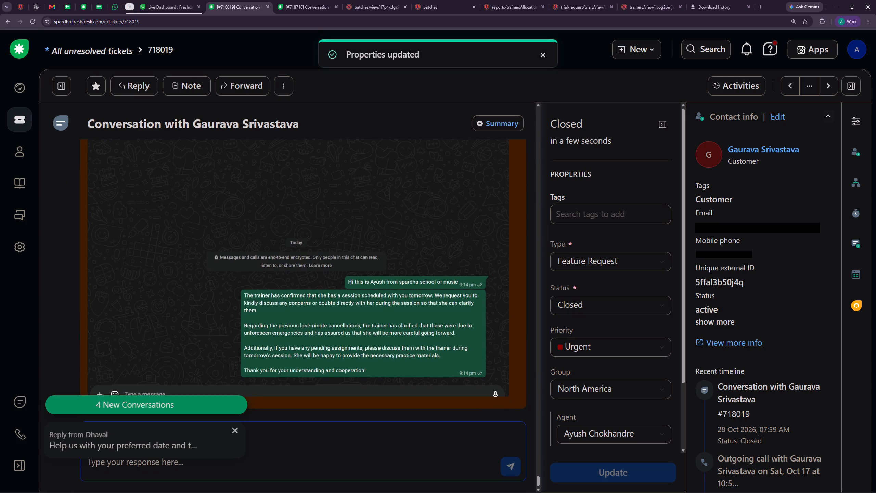
pyautogui.click(236, 433)
pyautogui.scroll(2, 644, 272)
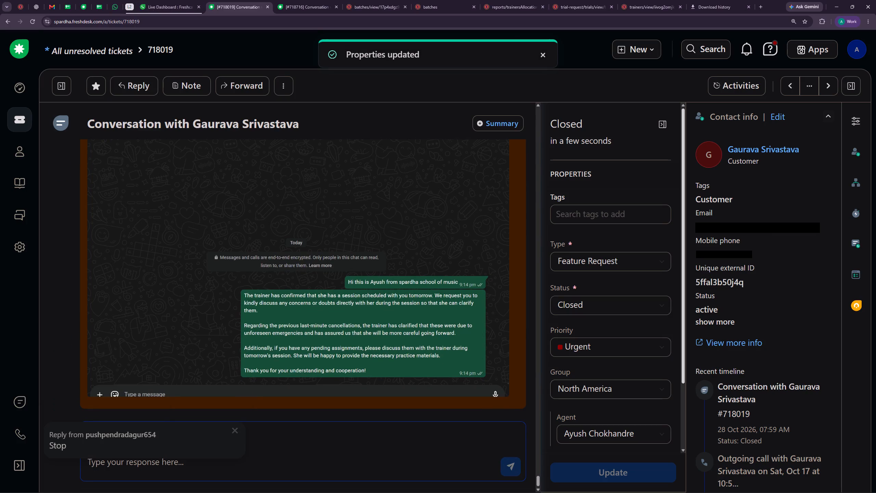
pyautogui.scroll(4, 644, 272)
pyautogui.click(793, 86)
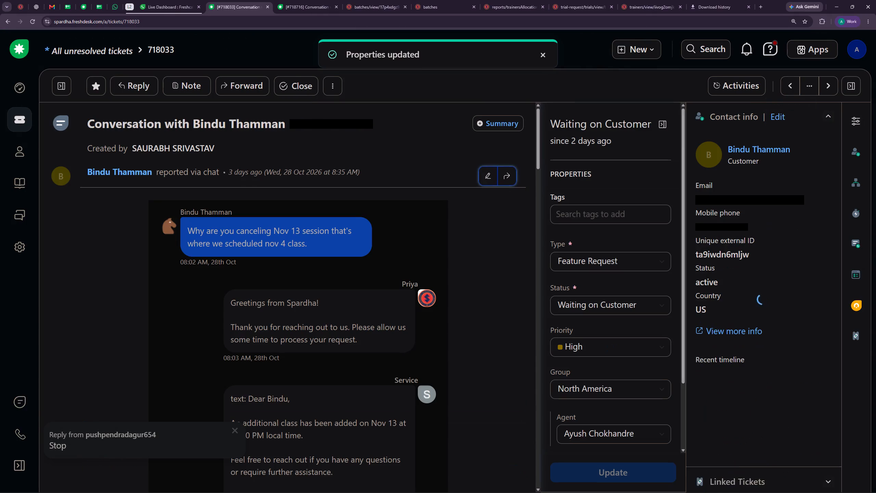
pyautogui.click(238, 433)
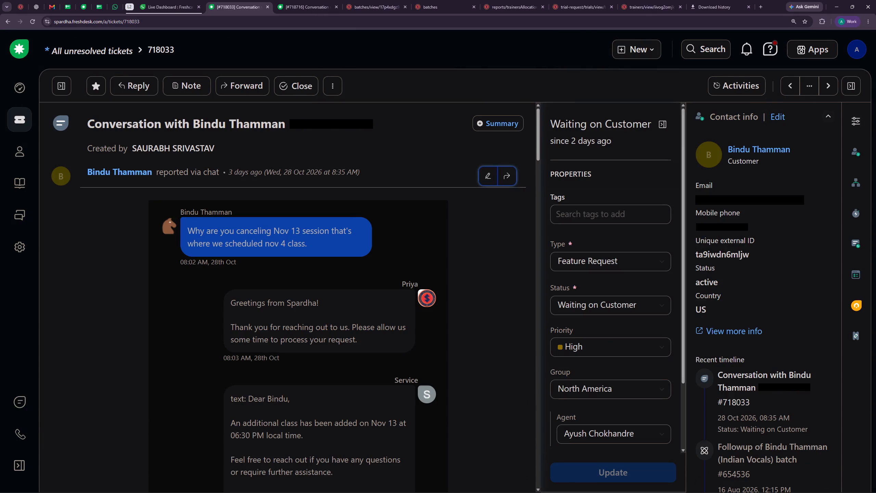
pyautogui.moveTo(537, 128); pyautogui.dragTo(537, 151)
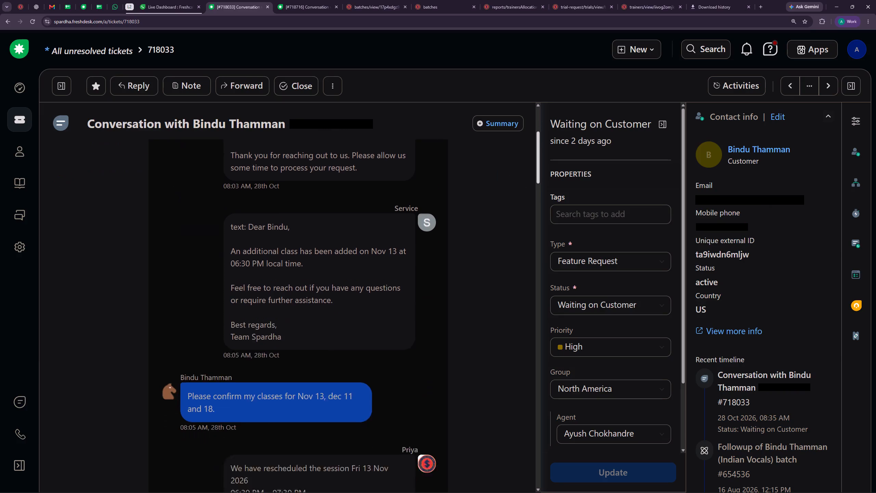
pyautogui.moveTo(537, 151); pyautogui.dragTo(540, 129)
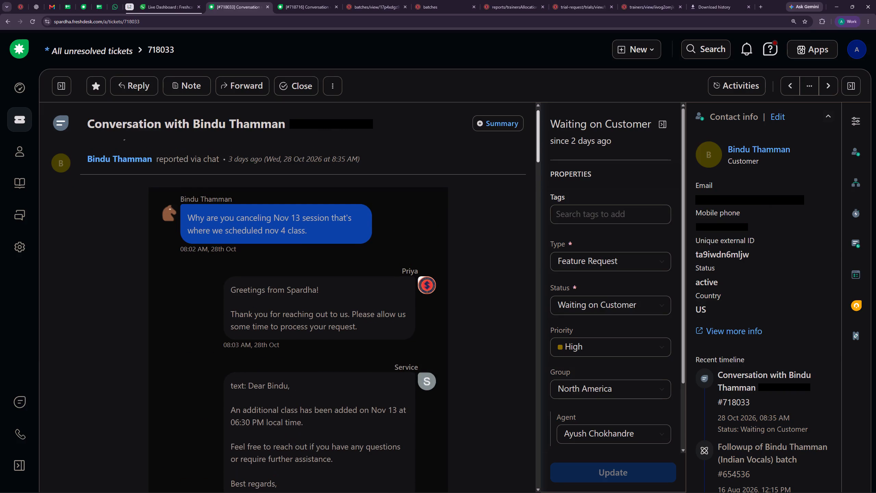
pyautogui.moveTo(540, 129); pyautogui.dragTo(540, 137)
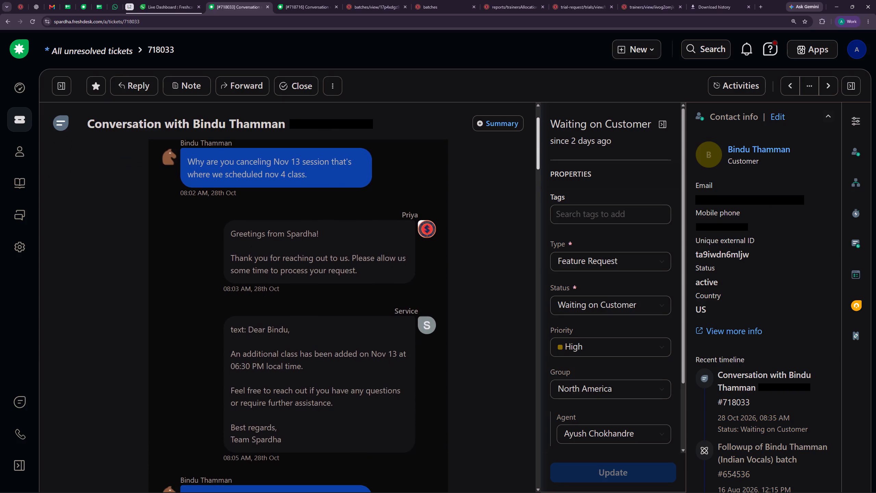
pyautogui.moveTo(540, 137); pyautogui.dragTo(541, 123)
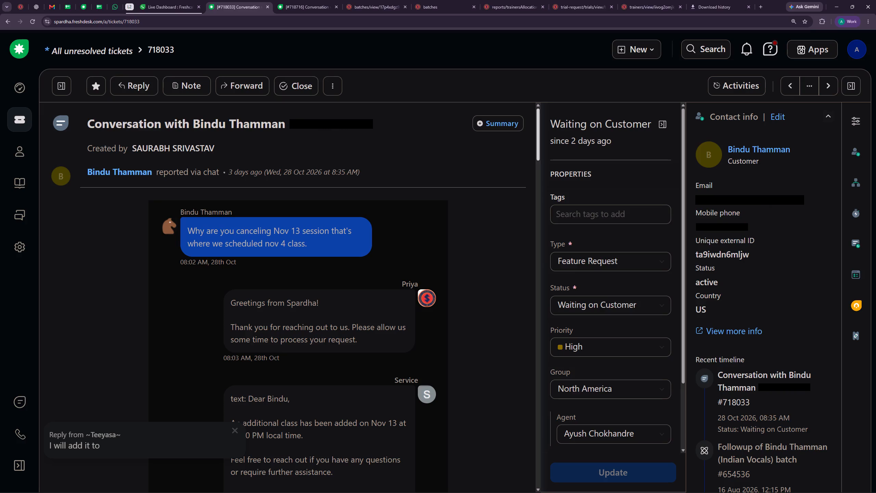
pyautogui.moveTo(538, 128); pyautogui.dragTo(538, 133)
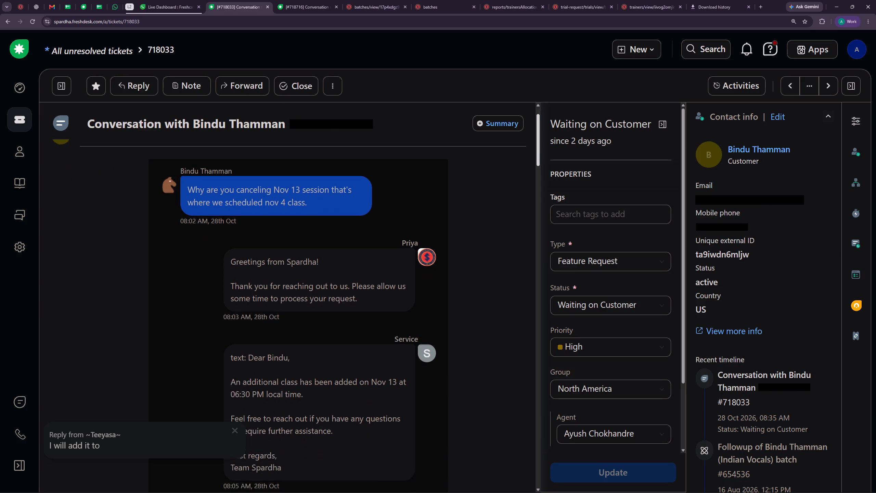
pyautogui.moveTo(538, 133); pyautogui.dragTo(540, 123)
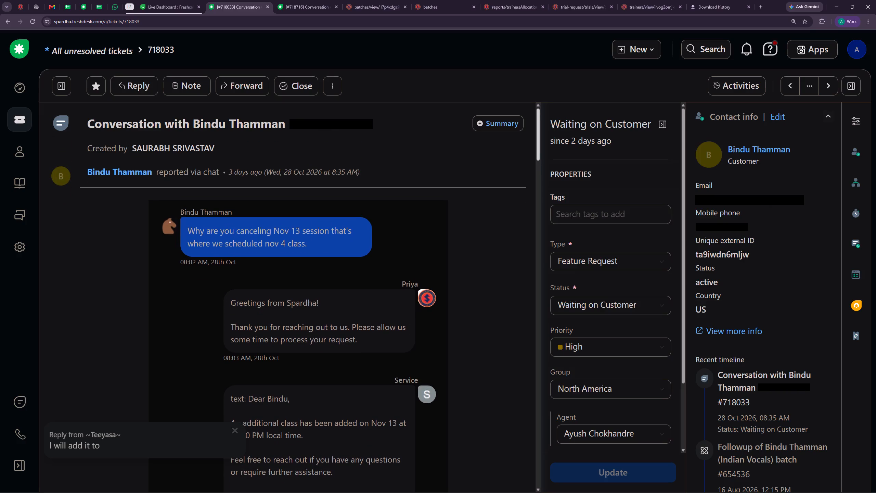
pyautogui.click(539, 130)
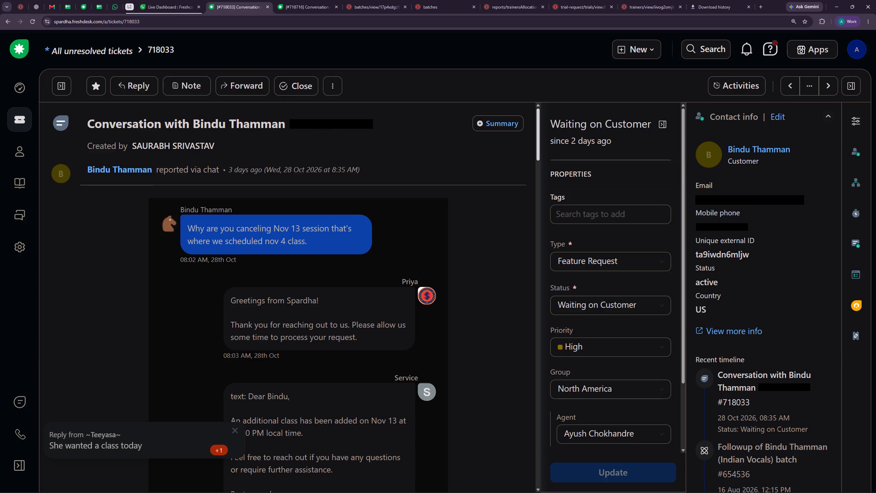
pyautogui.moveTo(539, 130); pyautogui.dragTo(539, 122)
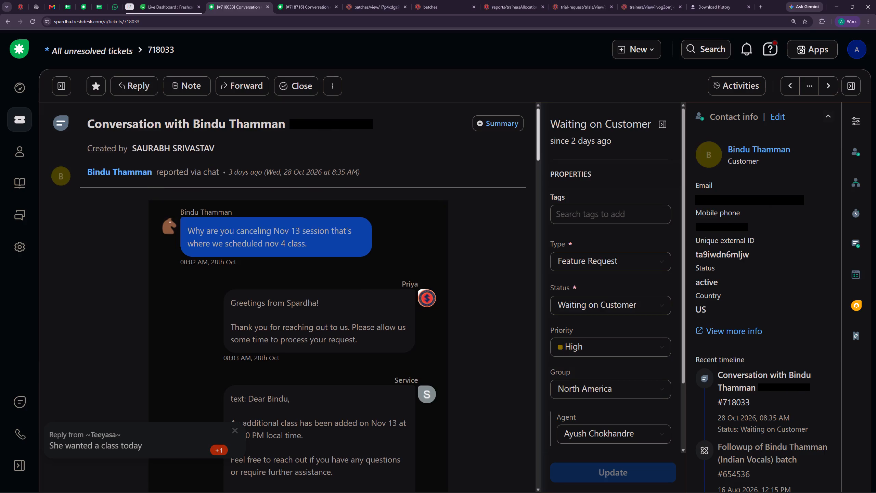
pyautogui.moveTo(537, 129); pyautogui.dragTo(533, 239)
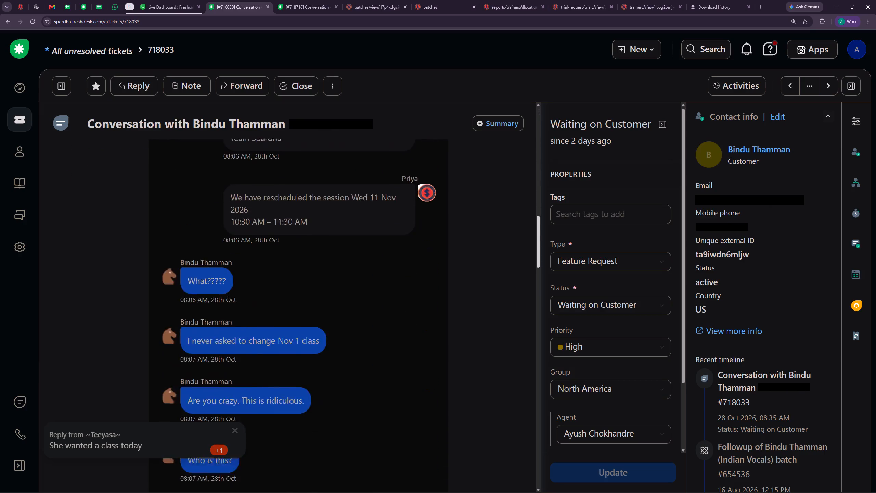
pyautogui.moveTo(533, 239); pyautogui.dragTo(556, 428)
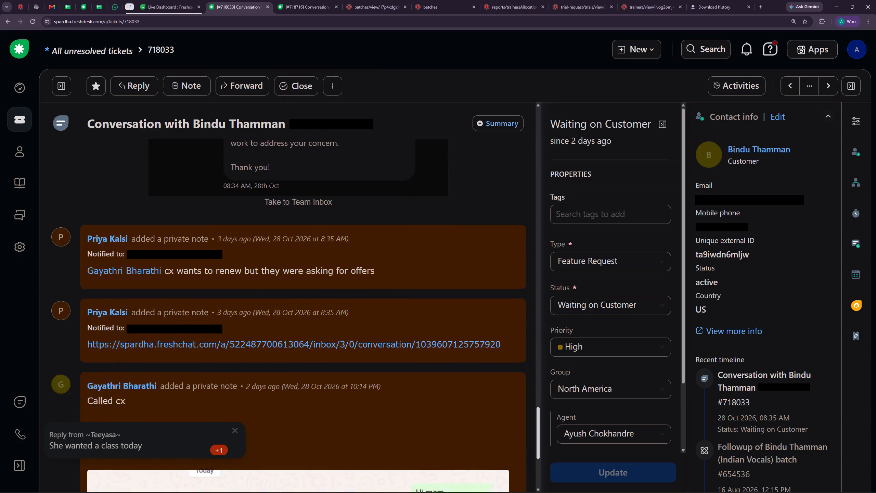
pyautogui.moveTo(556, 428); pyautogui.dragTo(536, 464)
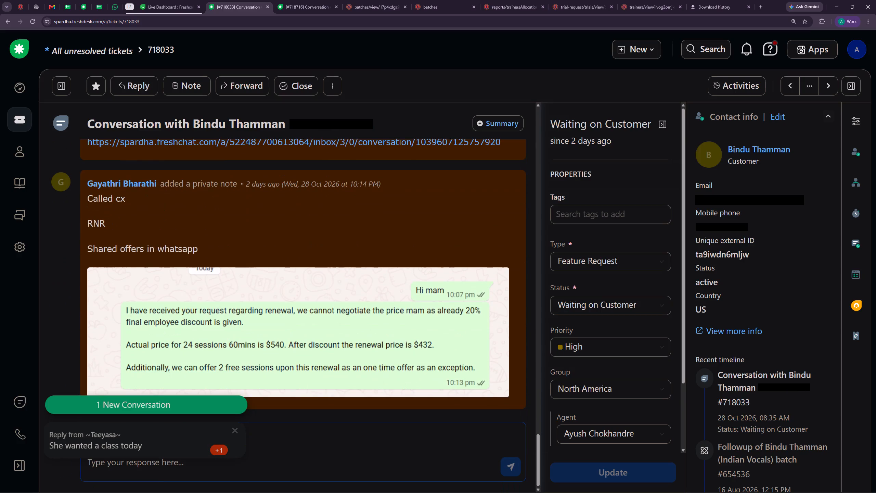
pyautogui.click(232, 431)
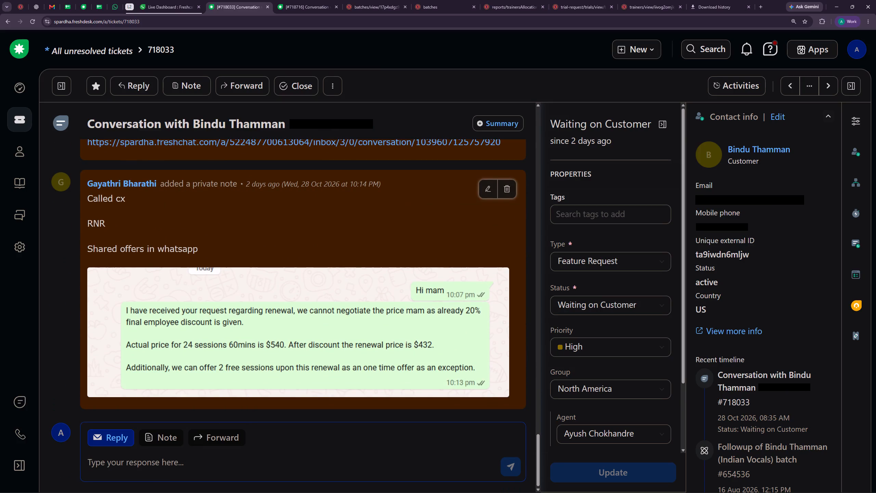
pyautogui.scroll(17, 370, 330)
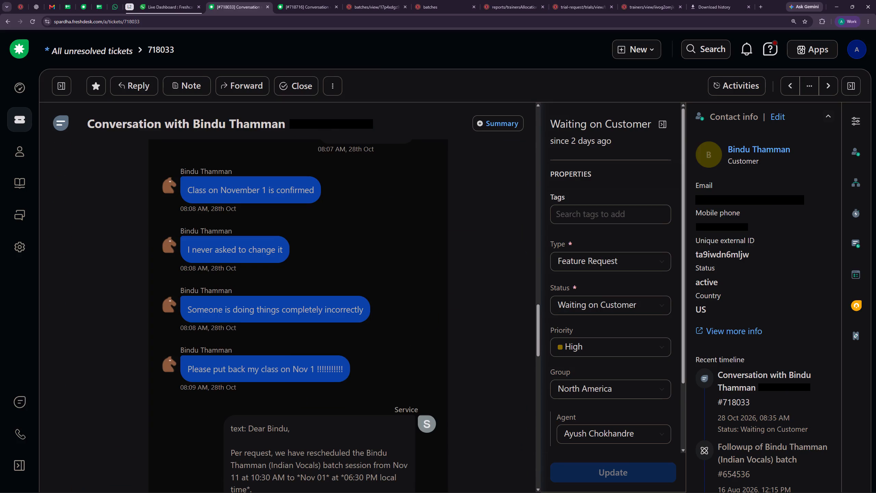
pyautogui.moveTo(540, 324); pyautogui.dragTo(526, 463)
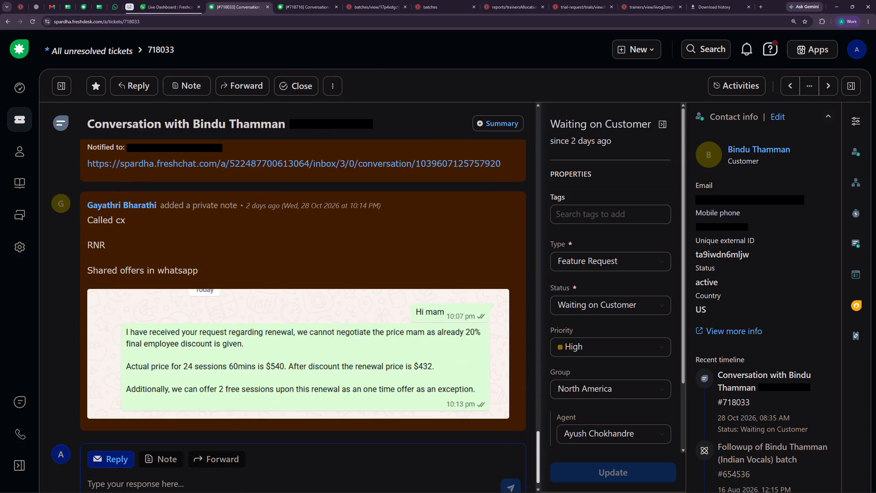
pyautogui.moveTo(526, 463); pyautogui.dragTo(525, 478)
pyautogui.scroll(1, 395, 294)
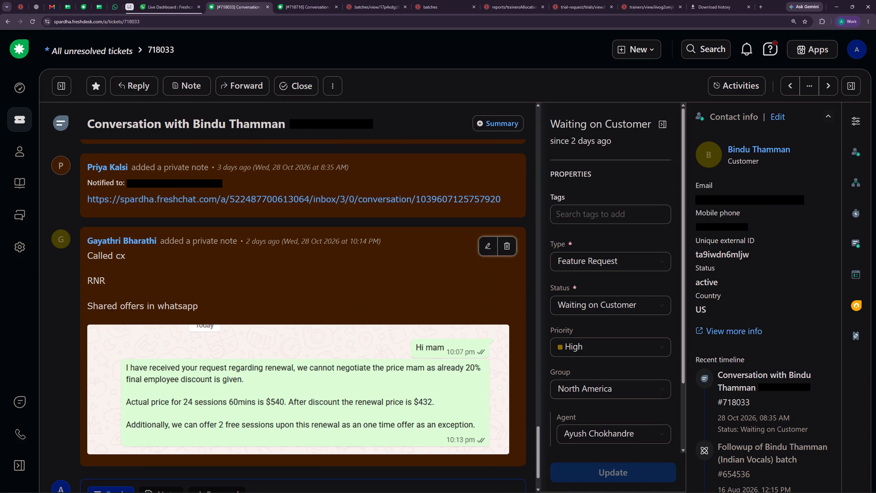
pyautogui.moveTo(537, 449); pyautogui.dragTo(537, 190)
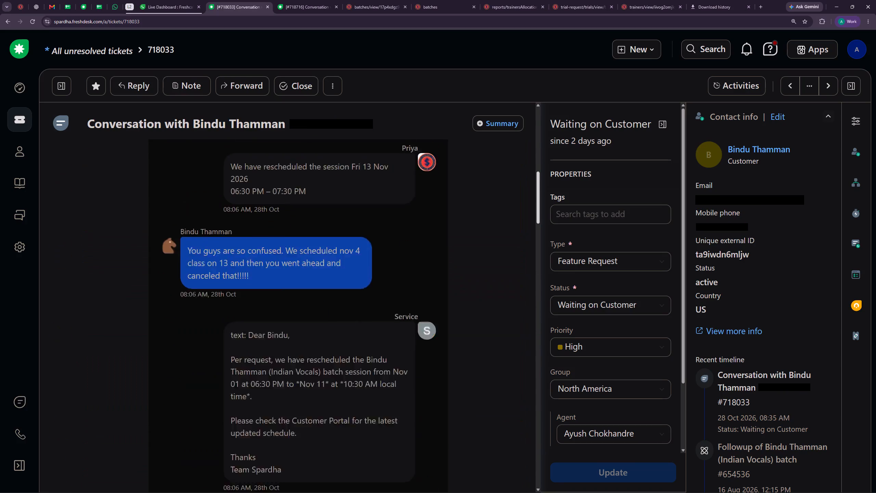
pyautogui.moveTo(537, 190); pyautogui.dragTo(534, 99)
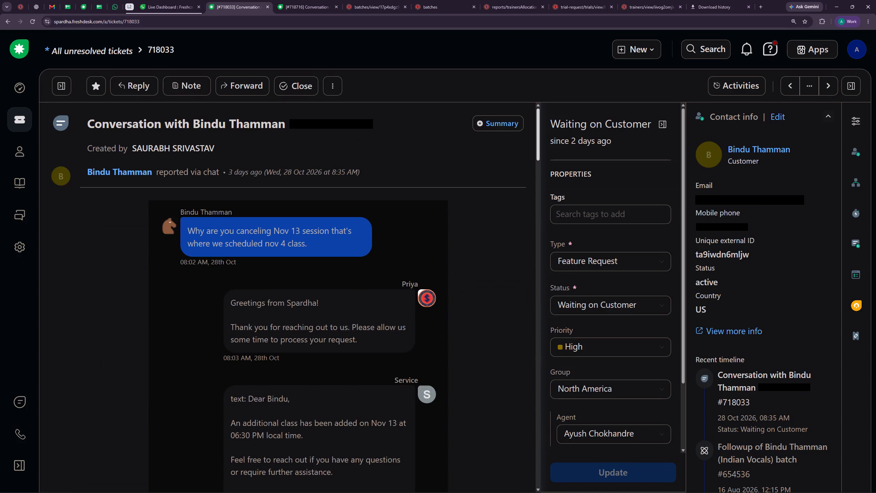
pyautogui.moveTo(537, 128); pyautogui.dragTo(538, 438)
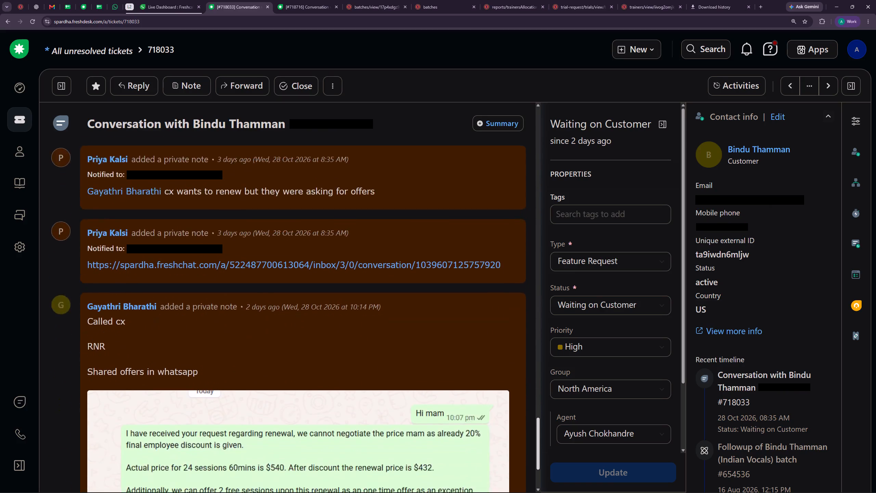
pyautogui.moveTo(538, 438); pyautogui.dragTo(537, 458)
pyautogui.moveTo(537, 458); pyautogui.dragTo(537, 431)
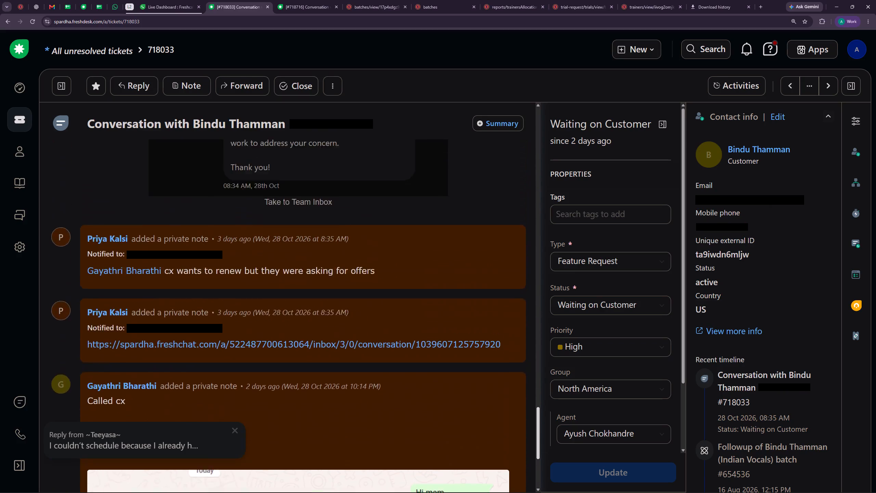
pyautogui.moveTo(537, 431); pyautogui.dragTo(535, 375)
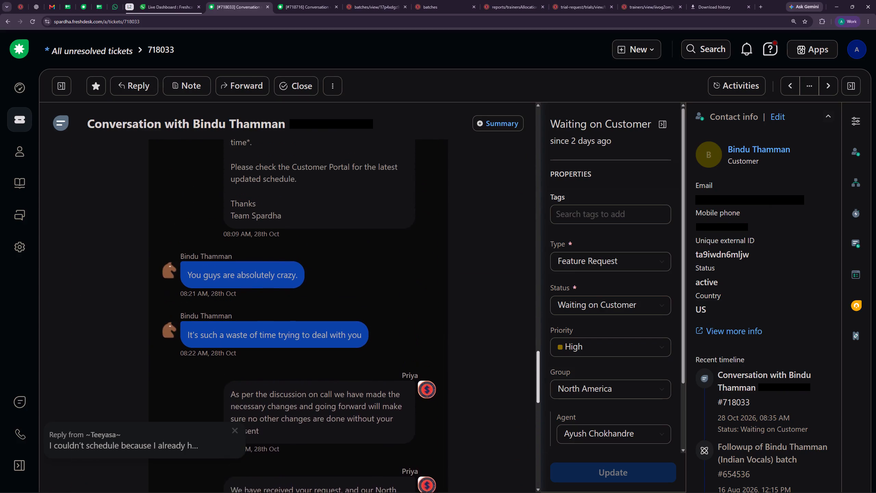
pyautogui.moveTo(535, 375); pyautogui.dragTo(535, 366)
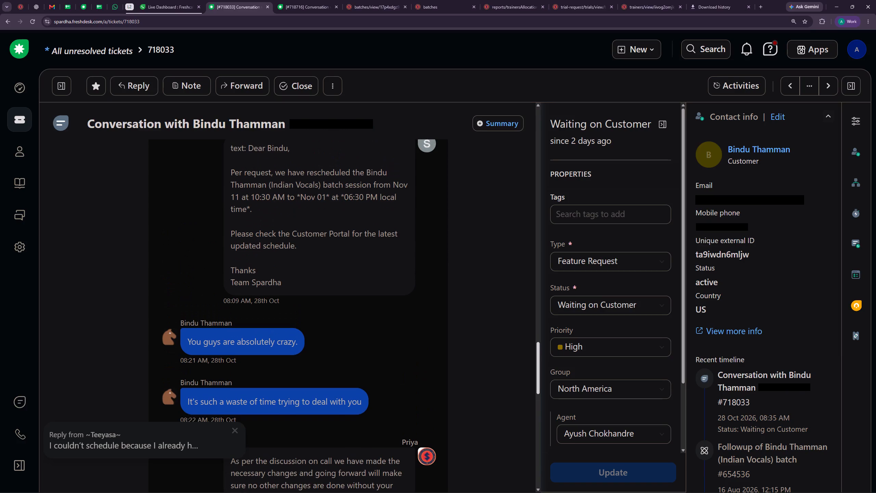
pyautogui.moveTo(535, 366); pyautogui.dragTo(537, 123)
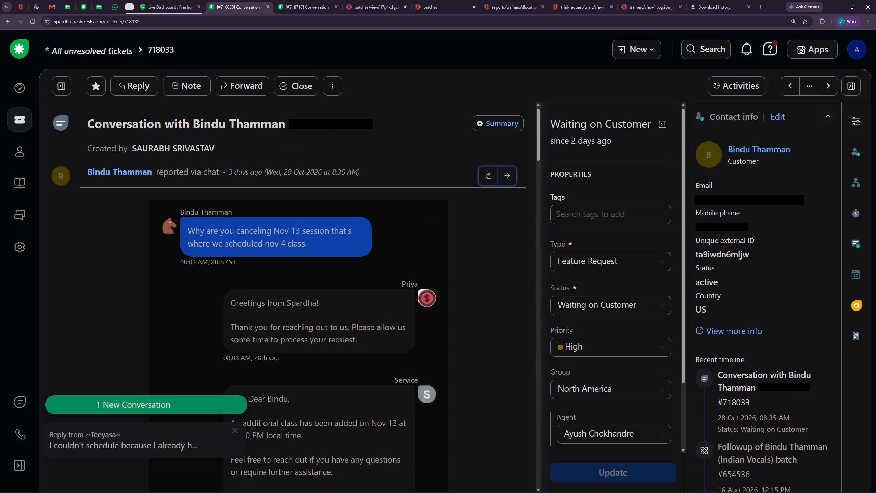
pyautogui.scroll(-18, 401, 230)
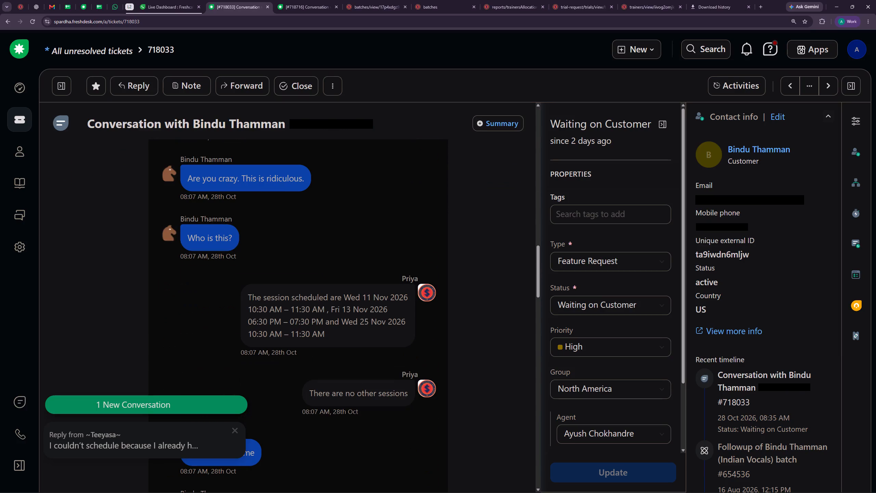
pyautogui.moveTo(756, 222); pyautogui.dragTo(712, 222)
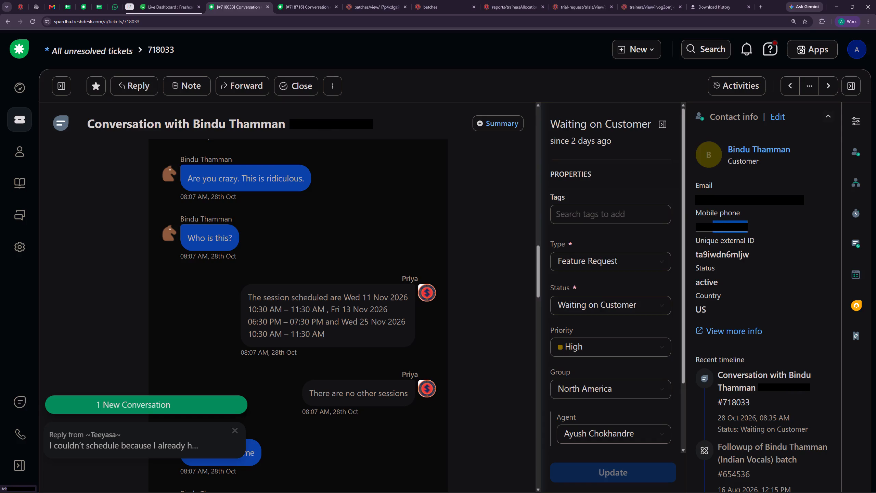
pyautogui.moveTo(712, 222); pyautogui.dragTo(707, 222)
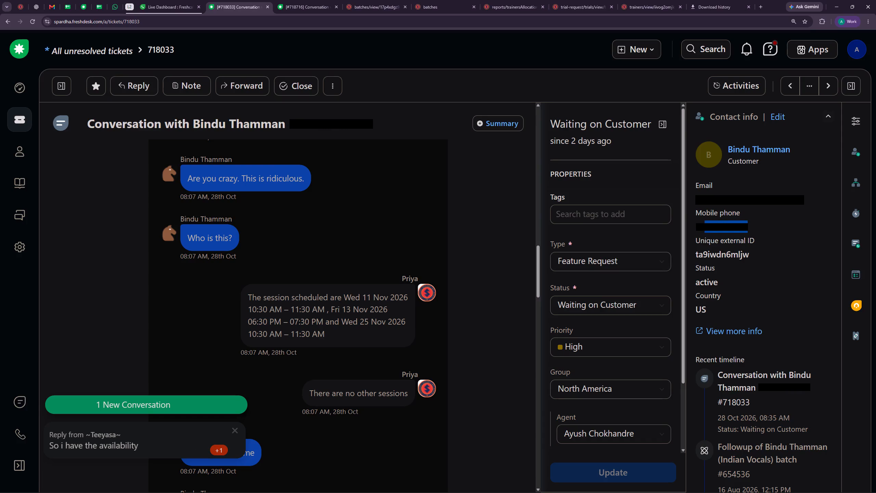
pyautogui.click(768, 241)
pyautogui.moveTo(762, 226); pyautogui.dragTo(695, 226)
pyautogui.hotkey('ctrl', 'c')
pyautogui.click(190, 0)
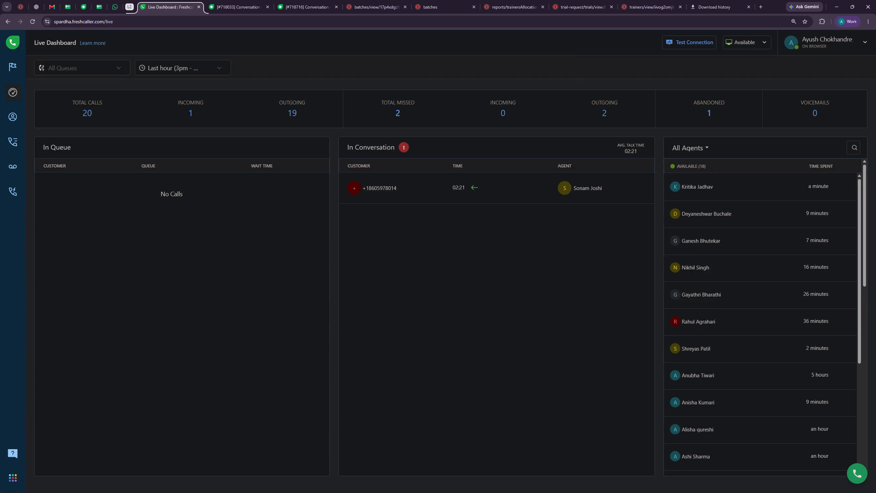
pyautogui.click(856, 470)
pyautogui.hotkey('ctrl', 'v')
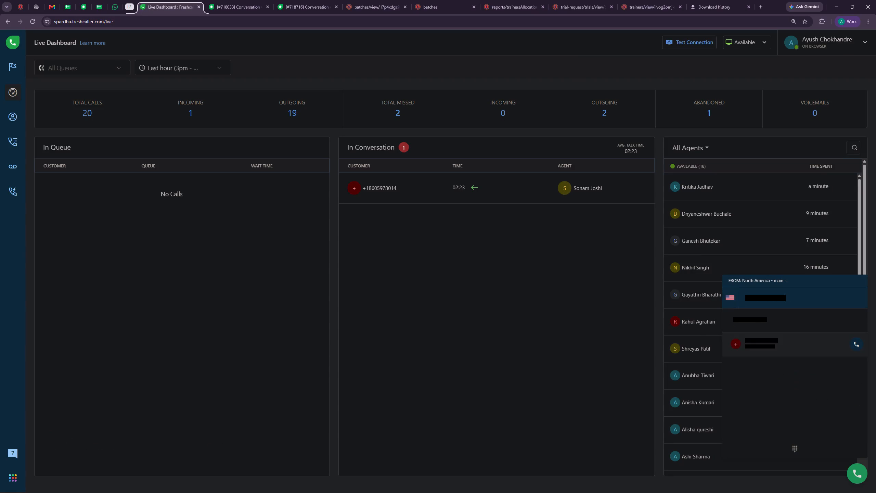
pyautogui.click(855, 343)
pyautogui.click(236, 0)
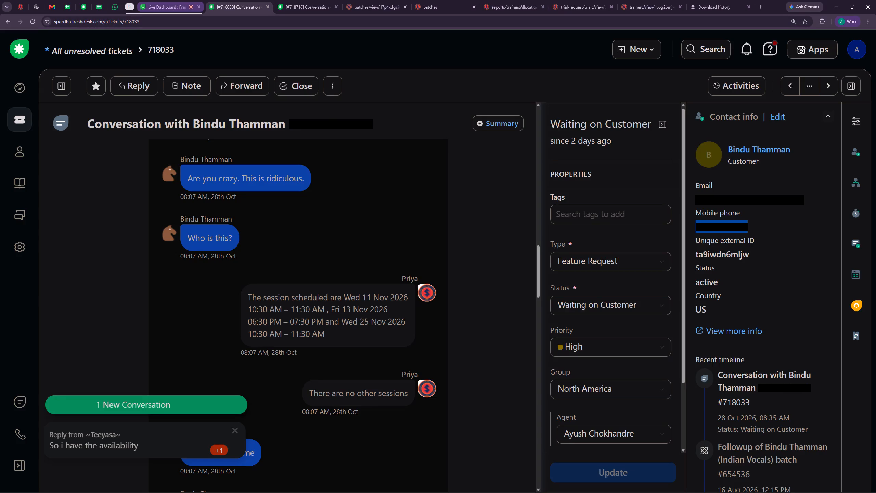
# Dismiss the incoming reply notifications and reread the customer's chat about the rescheduled sessions on ticket #718033.
pyautogui.click(234, 431)
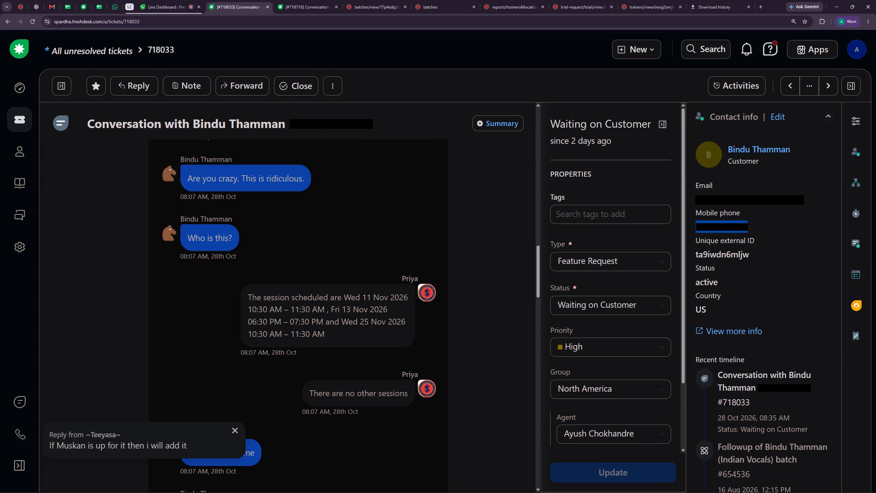
pyautogui.click(235, 431)
pyautogui.scroll(4, 385, 306)
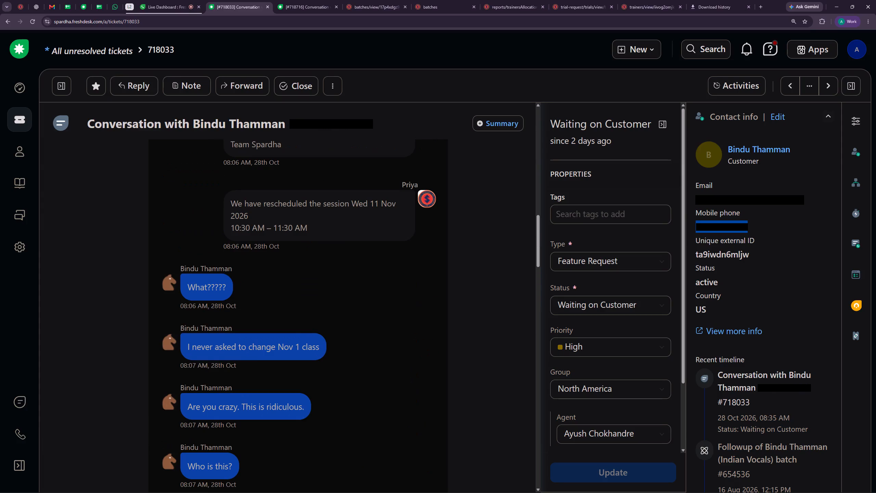
pyautogui.scroll(-5, 404, 307)
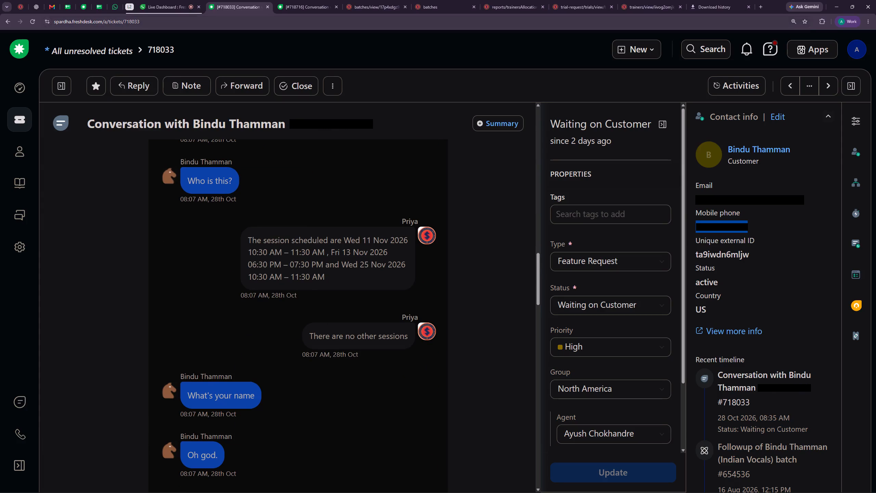
# In Freshcaller, add the L2 escalation tag to the ended outgoing call, close the call record, and return to ticket #718033.
pyautogui.click(190, 0)
pyautogui.click(729, 414)
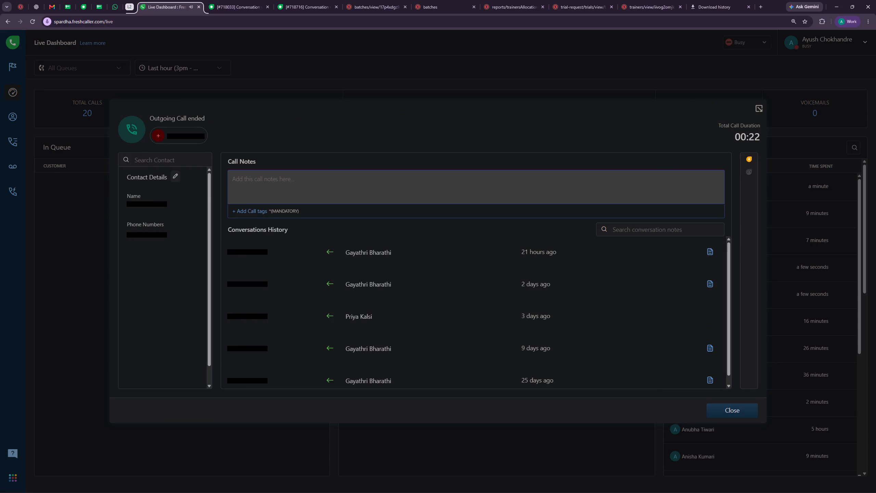
pyautogui.click(735, 65)
pyautogui.click(736, 408)
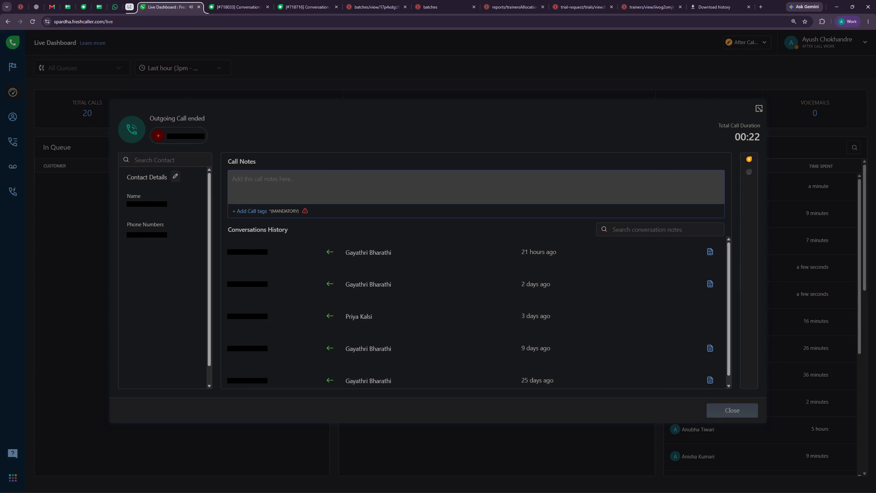
pyautogui.moveTo(262, 208); pyautogui.dragTo(257, 208)
pyautogui.click(257, 209)
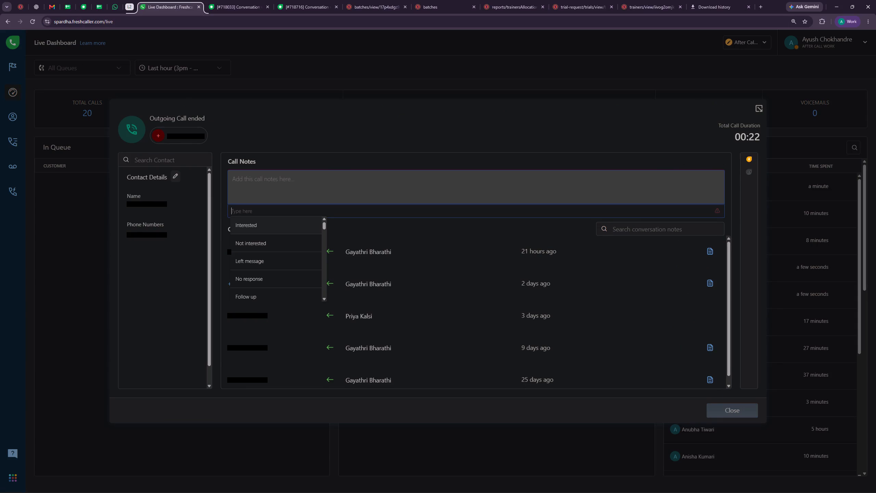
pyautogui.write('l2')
pyautogui.click(293, 220)
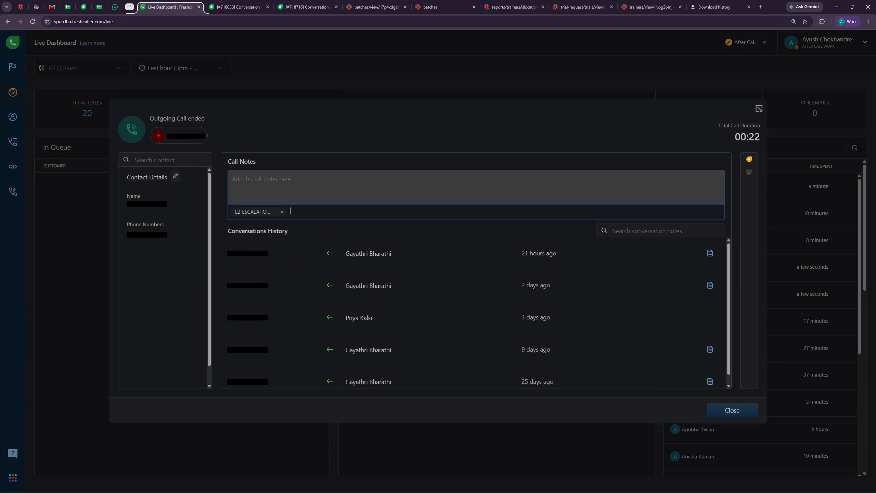
pyautogui.click(743, 415)
pyautogui.click(246, 0)
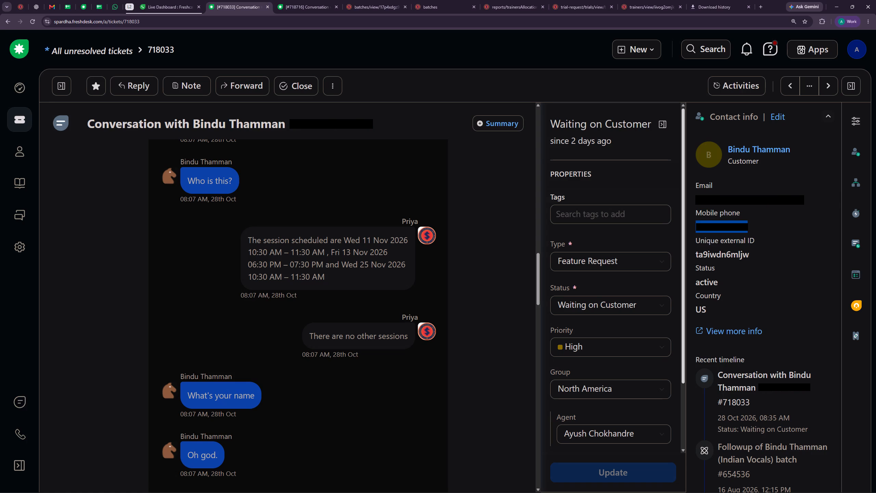
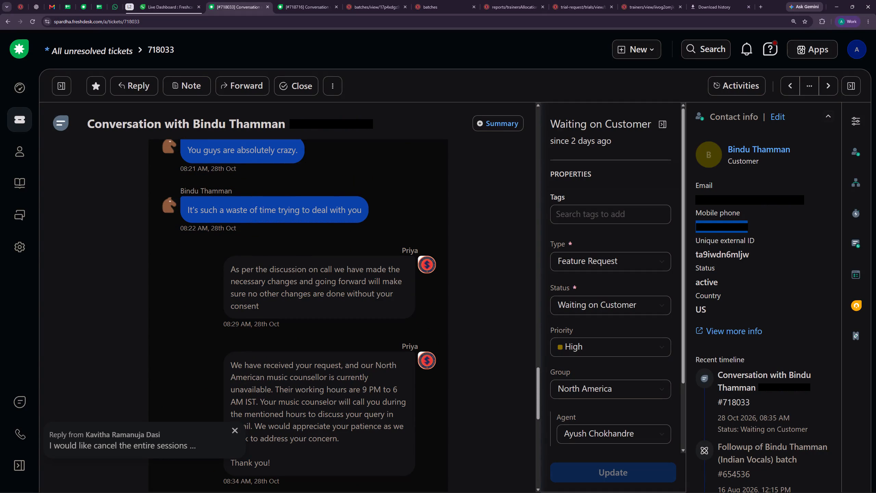
pyautogui.click(235, 432)
pyautogui.scroll(-14, 313, 268)
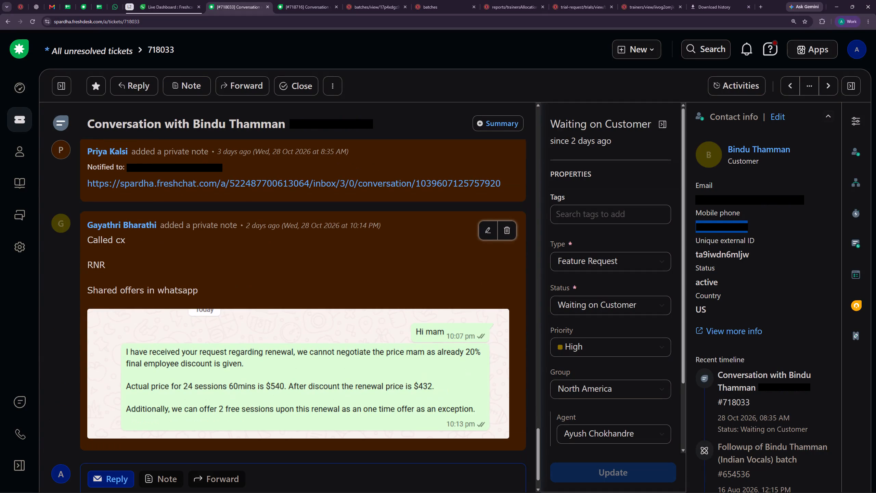
pyautogui.scroll(1, 314, 275)
pyautogui.scroll(-1, 314, 275)
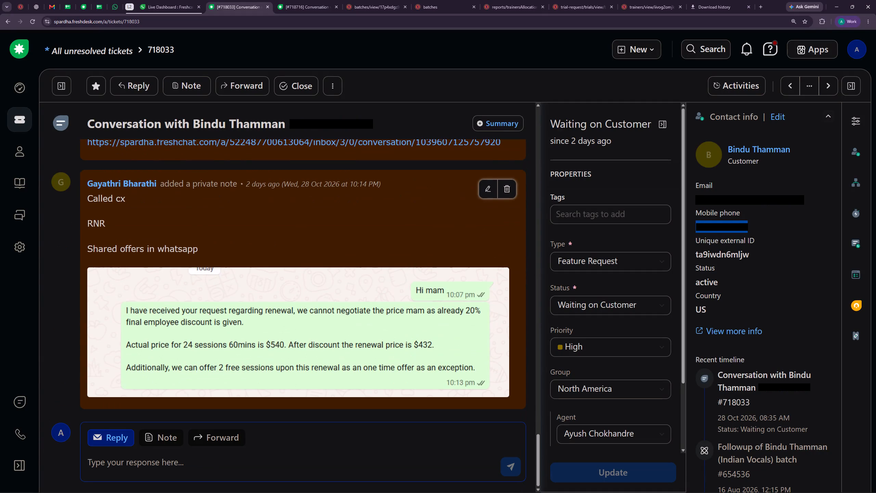
pyautogui.scroll(2, 307, 234)
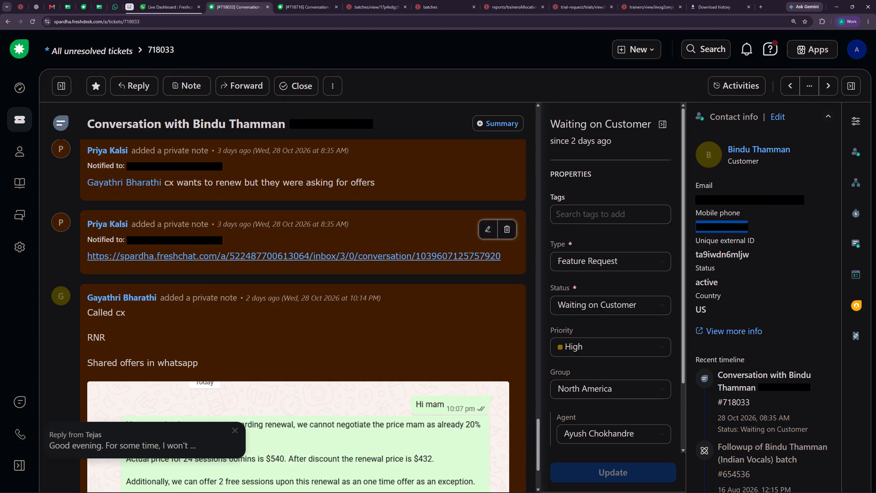
pyautogui.scroll(2, 370, 264)
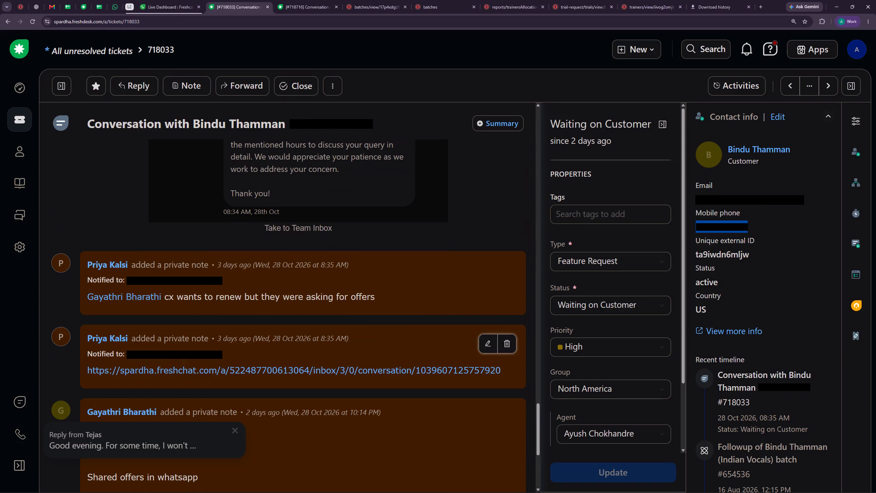
pyautogui.scroll(5, 374, 264)
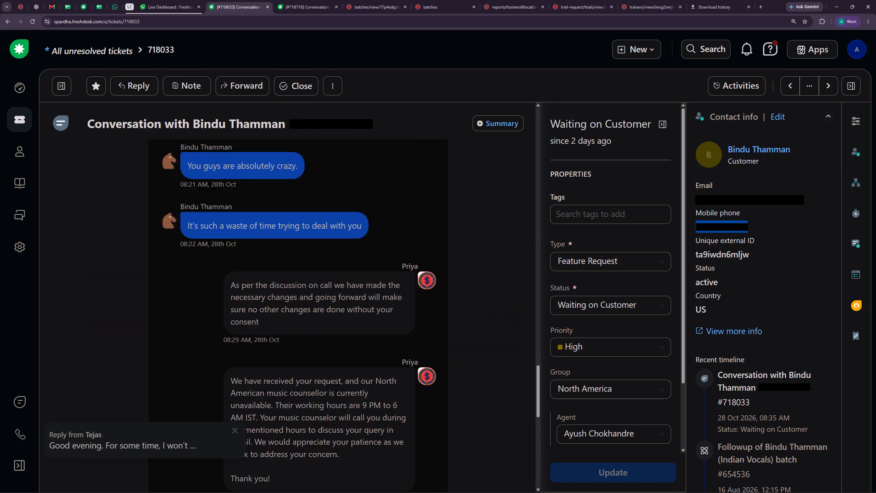
pyautogui.scroll(2, 376, 264)
pyautogui.scroll(-1, 581, 290)
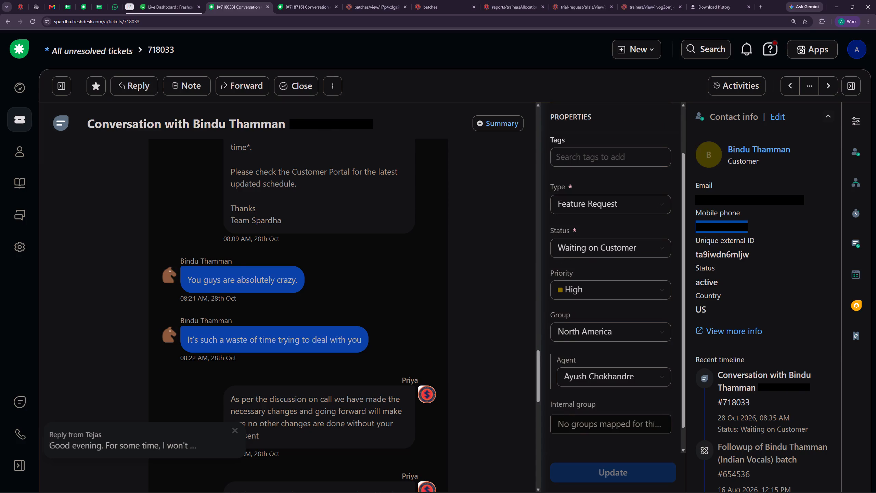
pyautogui.scroll(4, 330, 249)
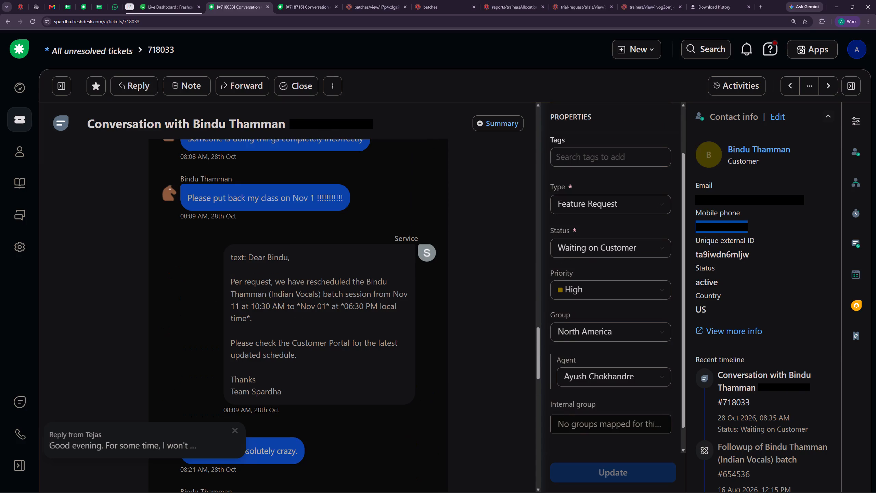
pyautogui.scroll(-4, 321, 191)
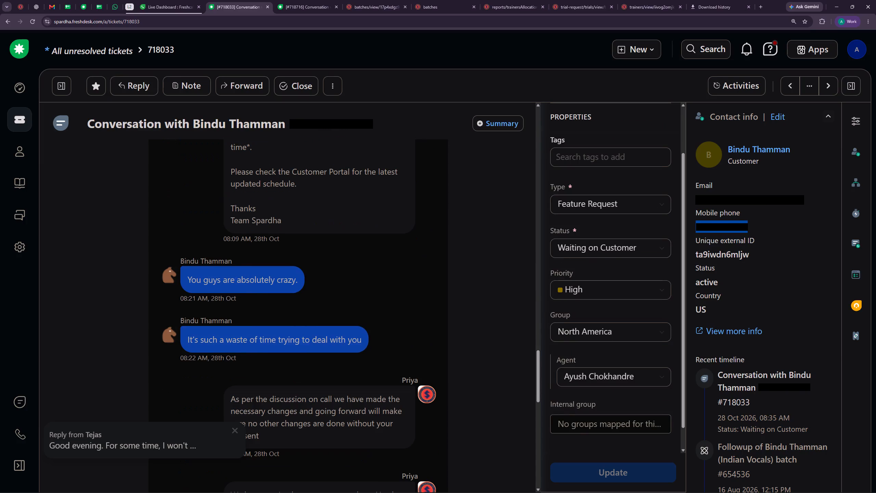
pyautogui.scroll(-4, 325, 205)
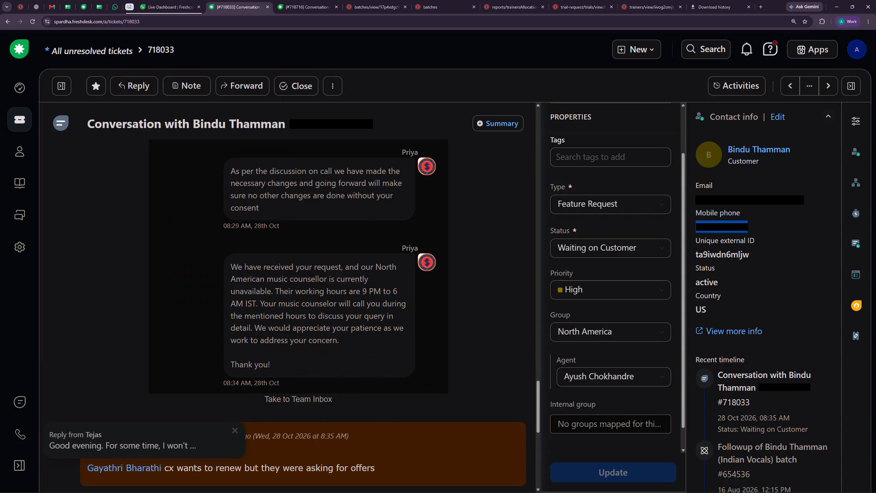
pyautogui.scroll(-7, 325, 207)
pyautogui.scroll(2, 325, 208)
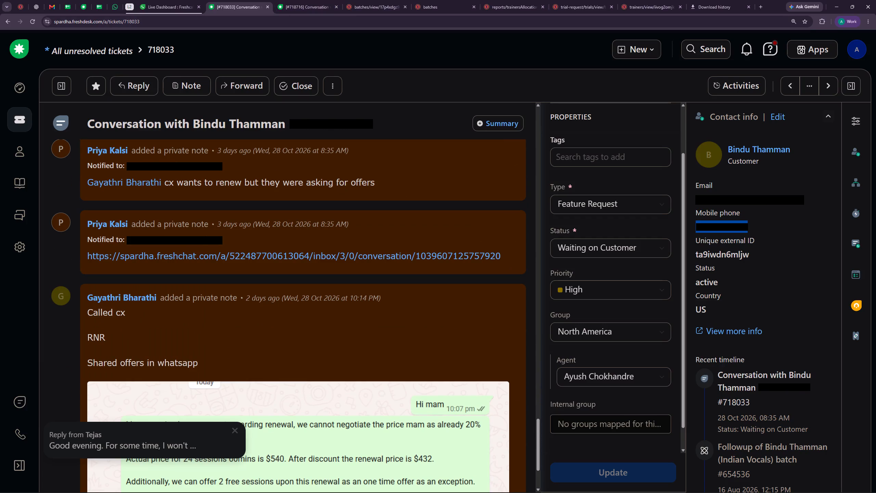
# Switch to the Spardha admin portal and open the Batches page with its advanced search fields enabled.
pyautogui.click(383, 0)
pyautogui.click(296, 0)
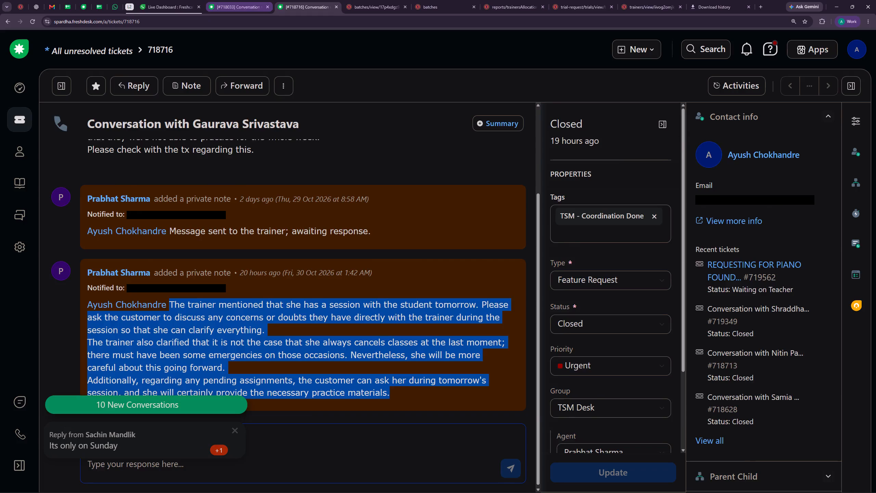
pyautogui.click(249, 0)
pyautogui.hotkey('ctrl', 'c')
pyautogui.click(361, 0)
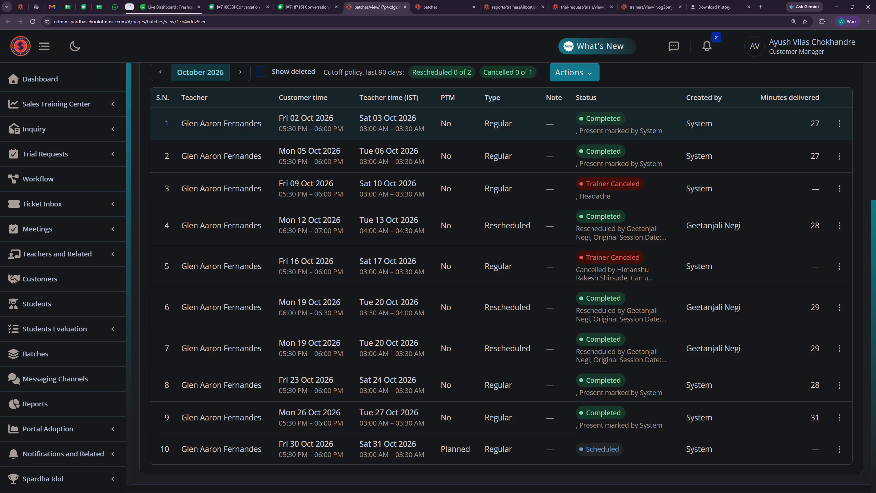
pyautogui.click(55, 355)
pyautogui.click(43, 359)
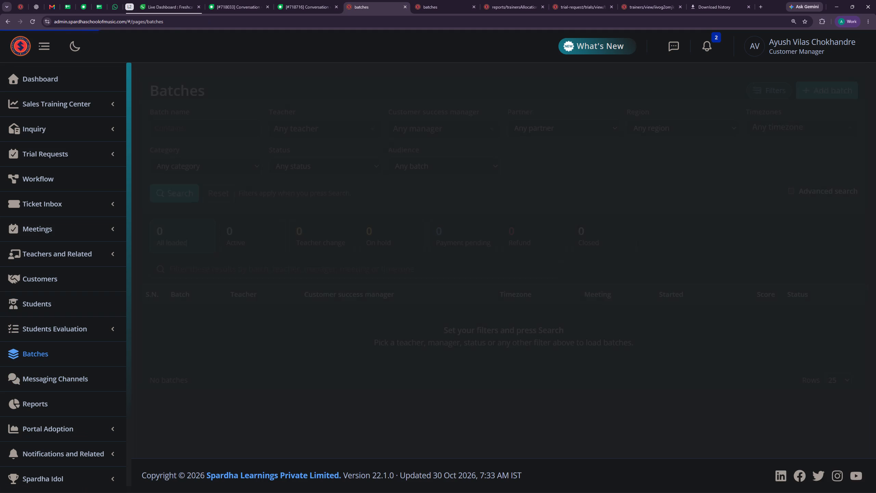
pyautogui.click(788, 192)
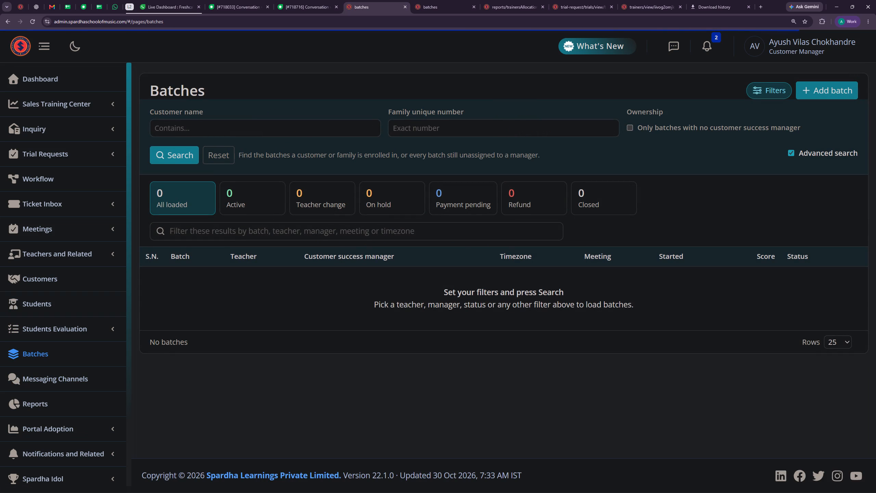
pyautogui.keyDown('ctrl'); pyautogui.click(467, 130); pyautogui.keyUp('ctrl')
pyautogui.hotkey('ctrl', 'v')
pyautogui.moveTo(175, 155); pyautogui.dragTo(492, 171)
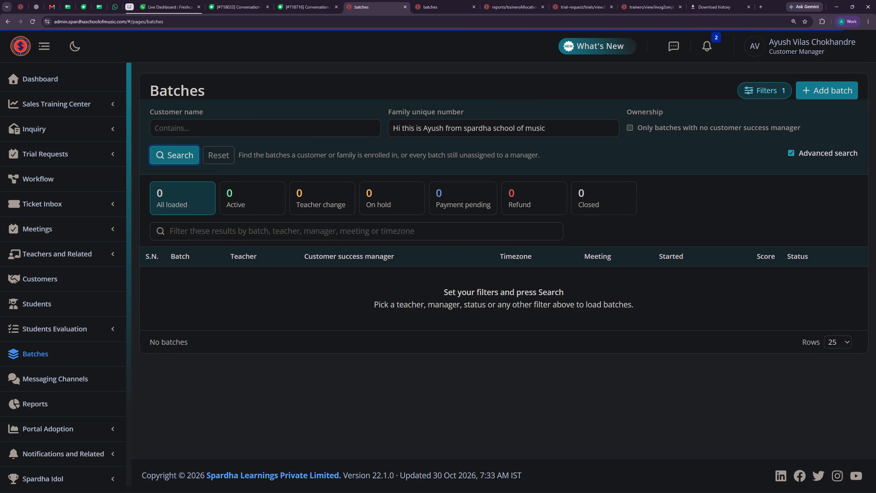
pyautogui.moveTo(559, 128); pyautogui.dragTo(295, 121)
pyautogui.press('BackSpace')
# Return to ticket #718033 and select the customer's mobile phone number in the contact details.
pyautogui.click(299, 3)
pyautogui.click(242, 0)
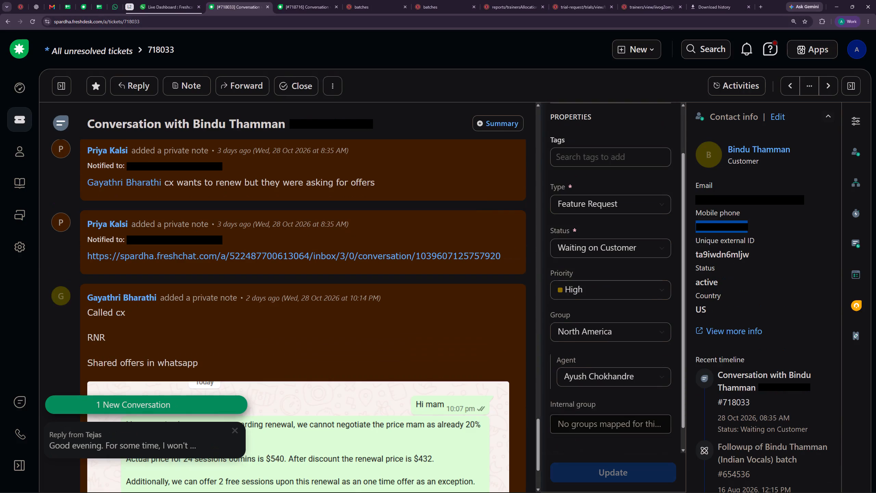
pyautogui.click(774, 228)
pyautogui.moveTo(757, 225); pyautogui.dragTo(692, 225)
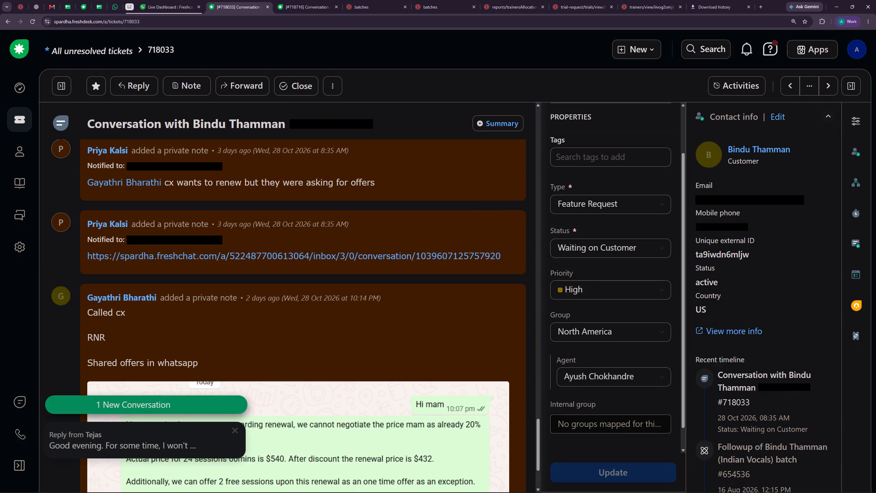
pyautogui.click(810, 218)
pyautogui.moveTo(770, 221); pyautogui.dragTo(728, 226)
pyautogui.click(730, 226)
pyautogui.click(763, 226)
pyautogui.moveTo(761, 226); pyautogui.dragTo(706, 226)
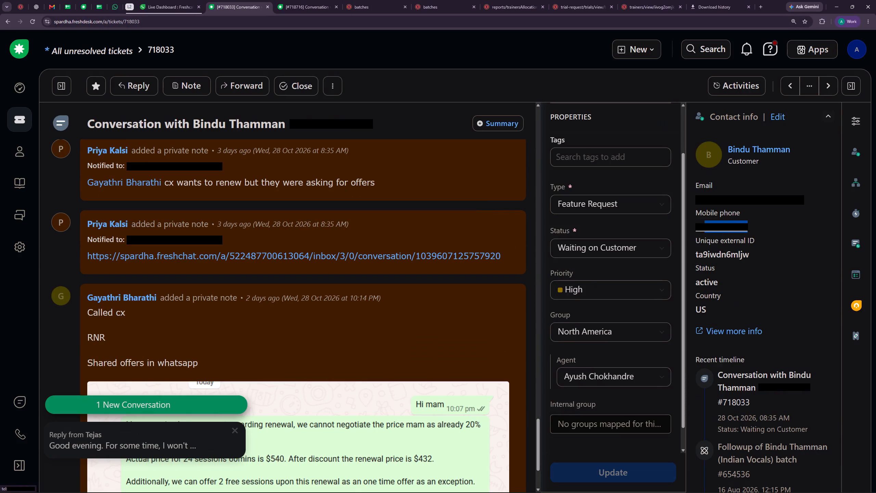
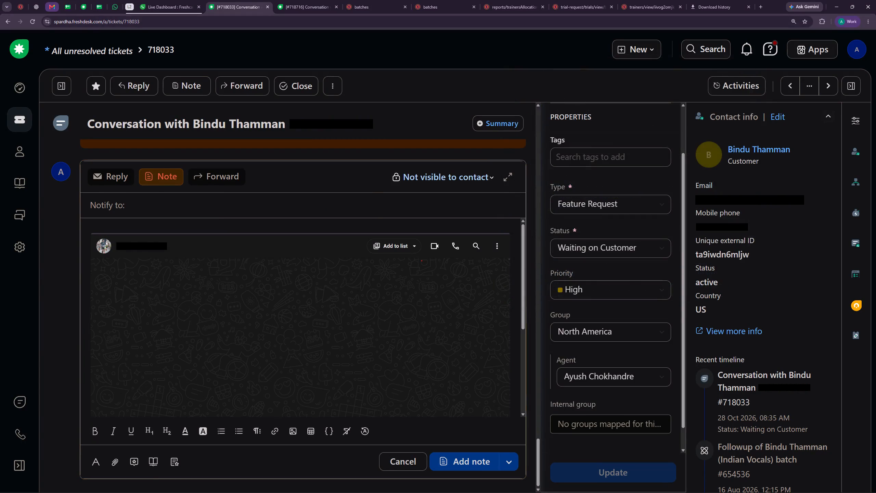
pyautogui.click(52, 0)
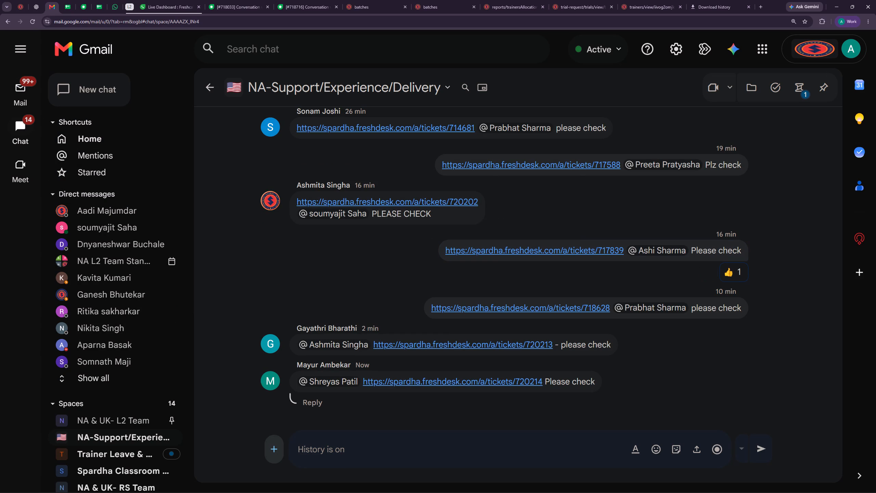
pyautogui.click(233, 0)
pyautogui.click(125, 230)
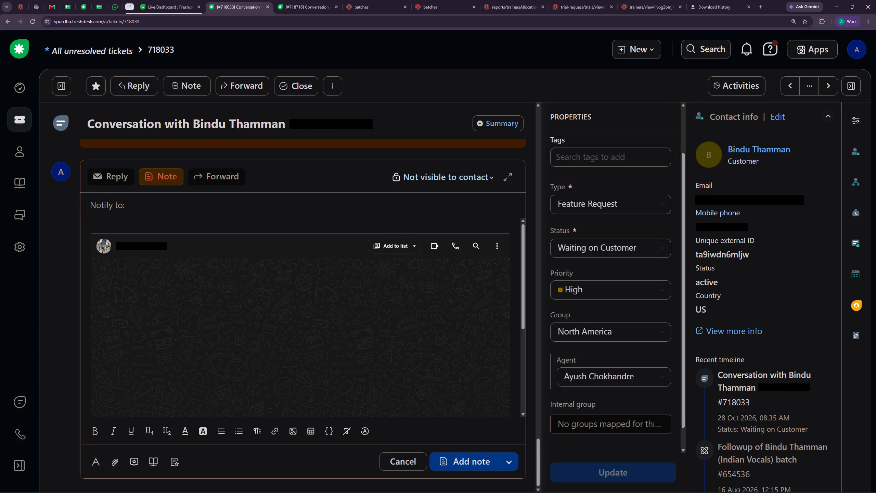
pyautogui.press('BackSpace')
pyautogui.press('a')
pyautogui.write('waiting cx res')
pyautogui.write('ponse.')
pyautogui.scroll(-7, 258, 259)
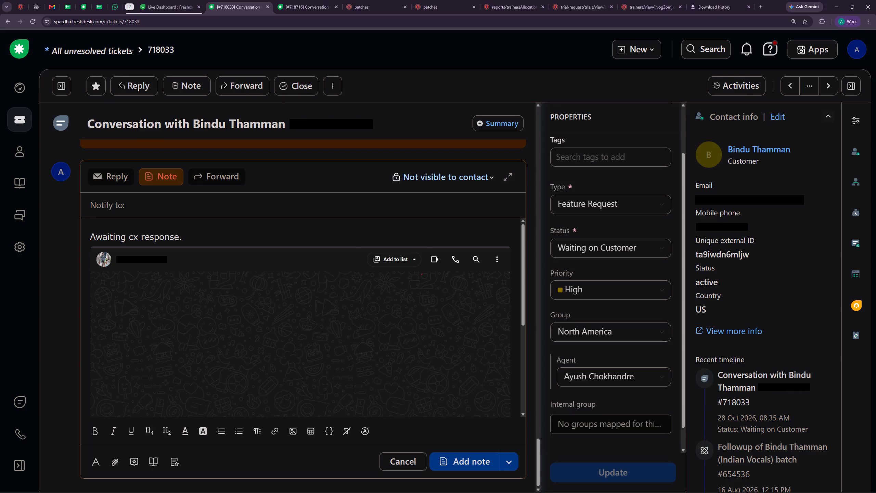
pyautogui.click(461, 459)
pyautogui.scroll(3, 386, 244)
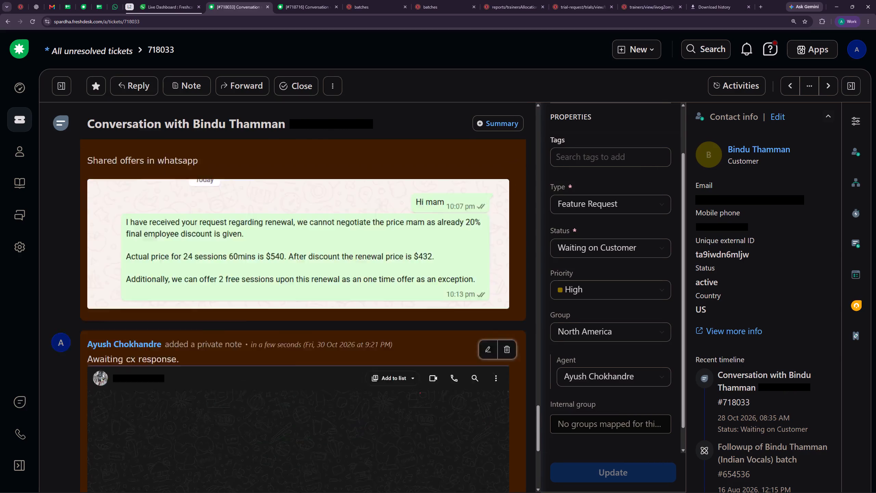
pyautogui.scroll(4, 386, 264)
pyautogui.moveTo(760, 227); pyautogui.dragTo(725, 227)
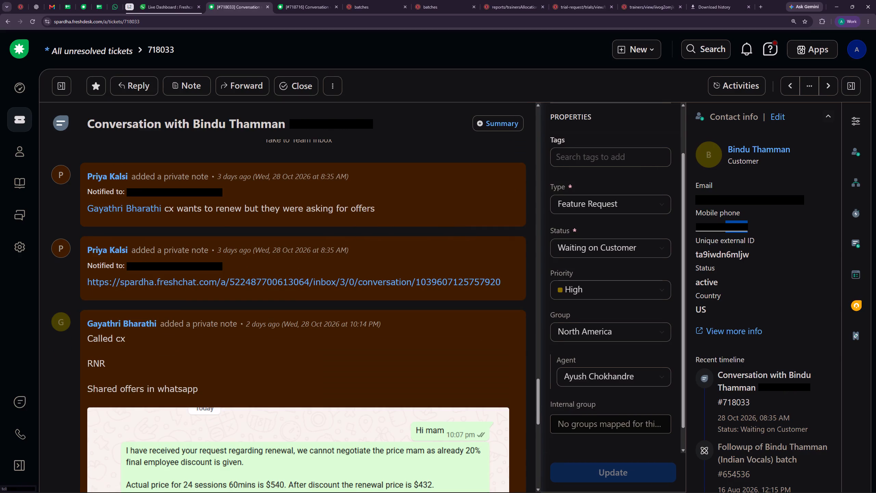
pyautogui.moveTo(725, 227); pyautogui.dragTo(707, 227)
pyautogui.hotkey('ctrl', 'c')
pyautogui.click(361, 0)
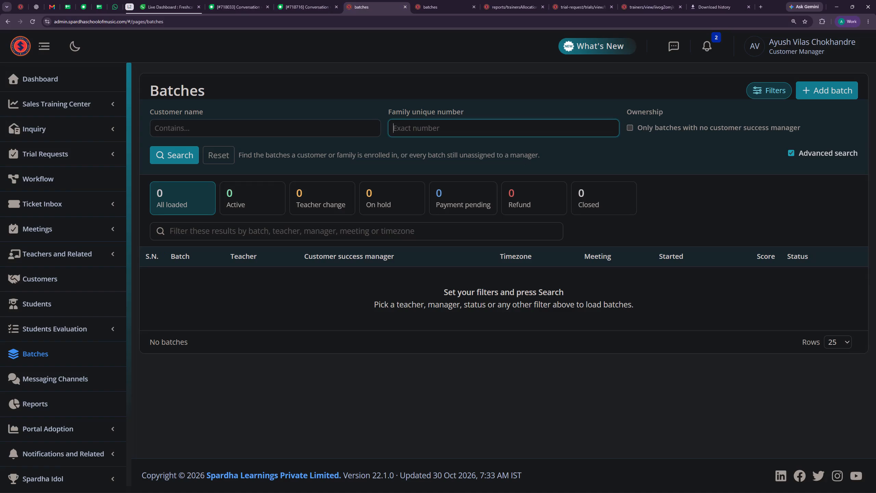
pyautogui.hotkey('ctrl', 'v')
pyautogui.click(166, 148)
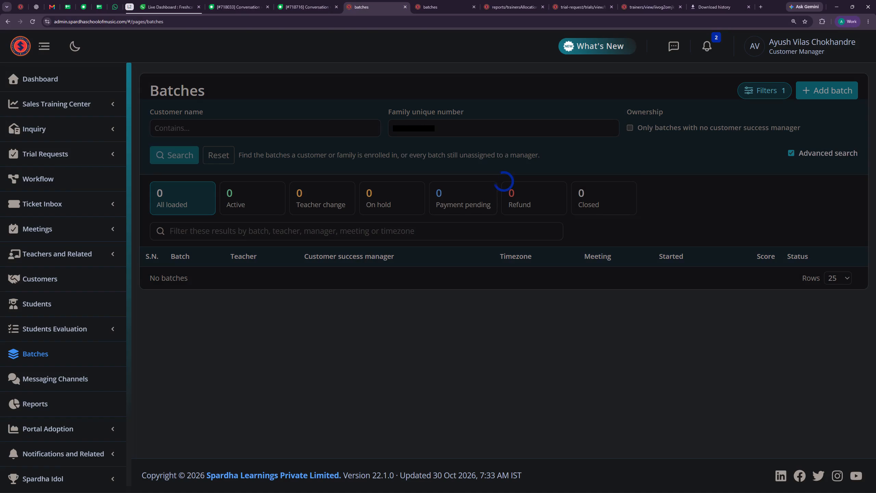
# Open the customer's batch, show its November 2026 sessions and highlight the date and time of the Sun 01 Nov session.
pyautogui.click(855, 285)
pyautogui.scroll(-5, 573, 310)
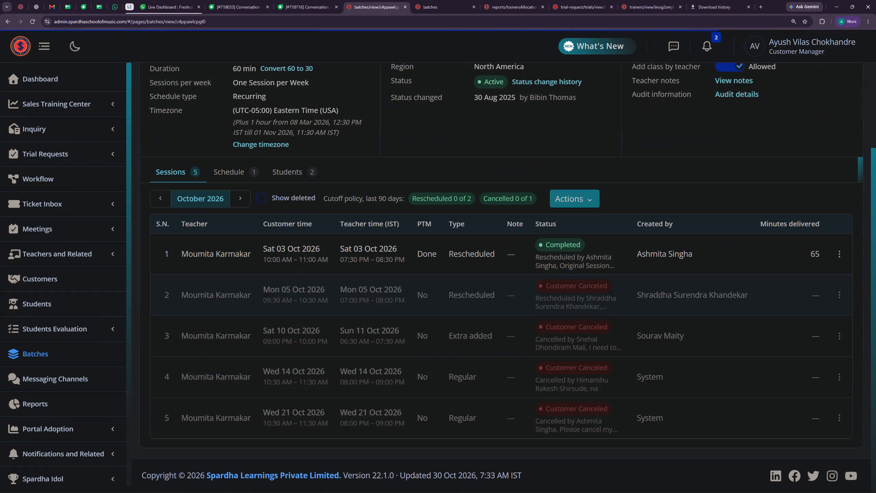
pyautogui.click(238, 200)
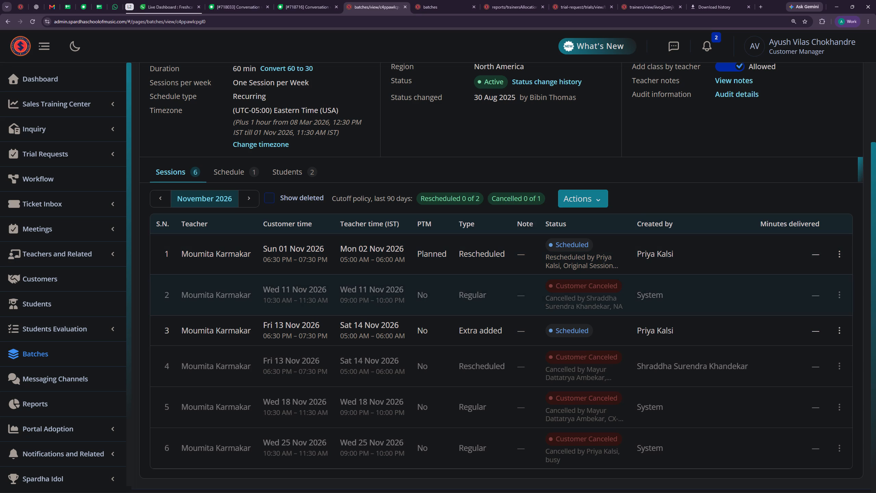
pyautogui.moveTo(261, 252); pyautogui.dragTo(335, 262)
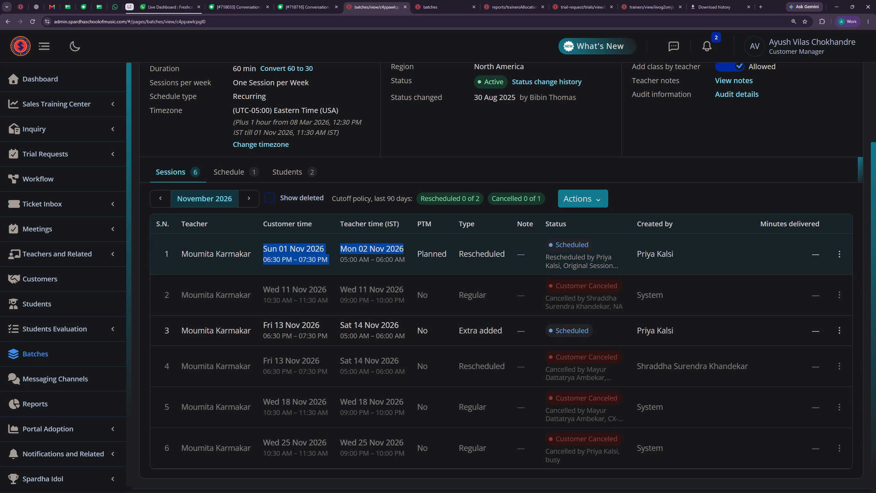
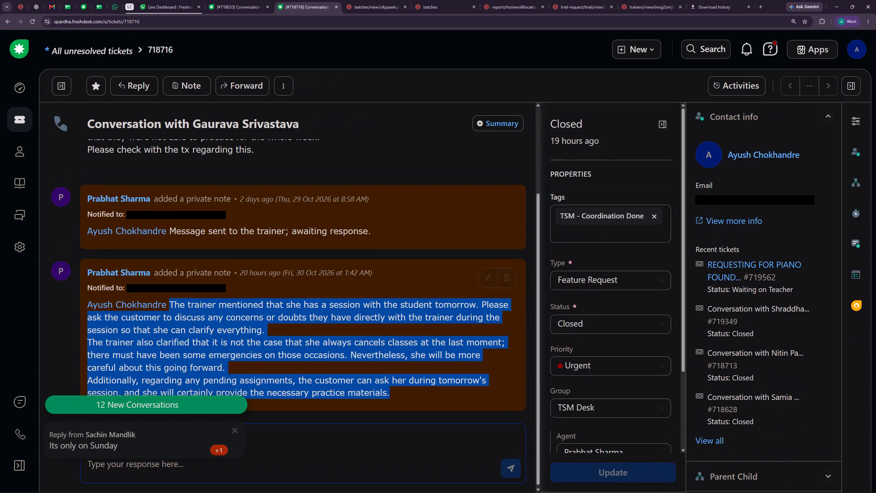
pyautogui.scroll(6, 346, 258)
pyautogui.click(242, 0)
pyautogui.scroll(6, 324, 226)
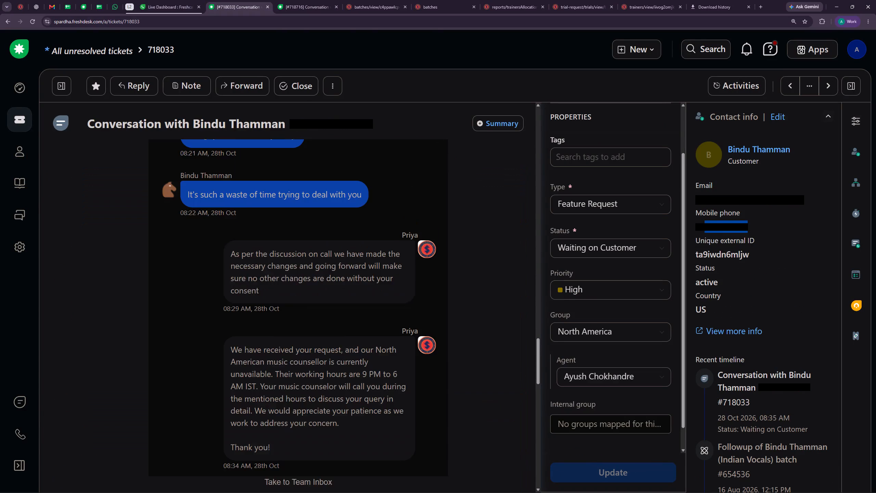
pyautogui.scroll(15, 336, 242)
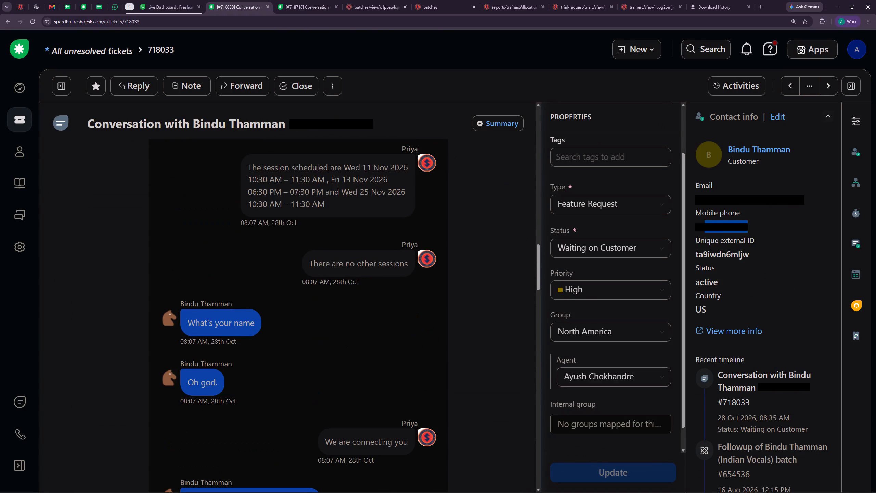
pyautogui.scroll(1, 336, 242)
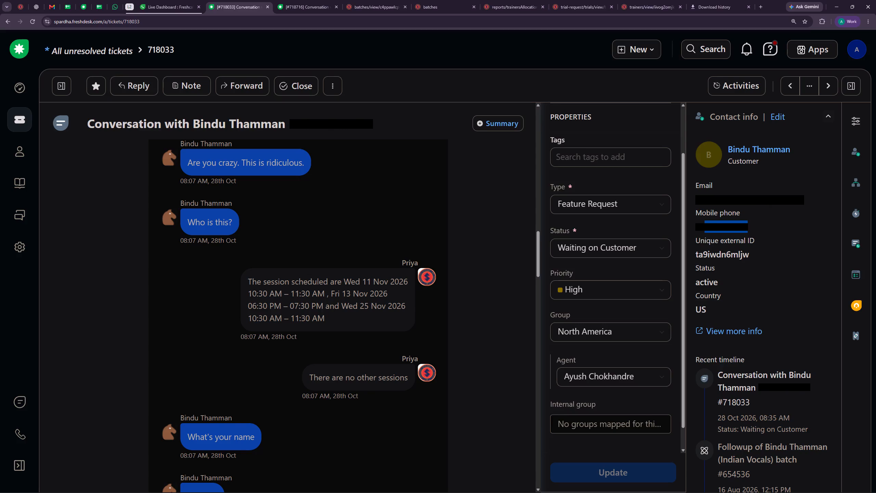
pyautogui.scroll(-1, 383, 305)
pyautogui.scroll(5, 378, 298)
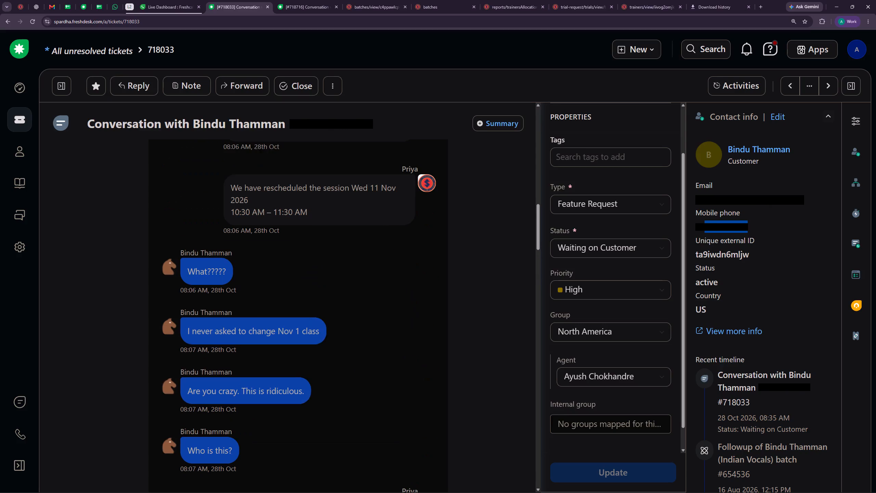
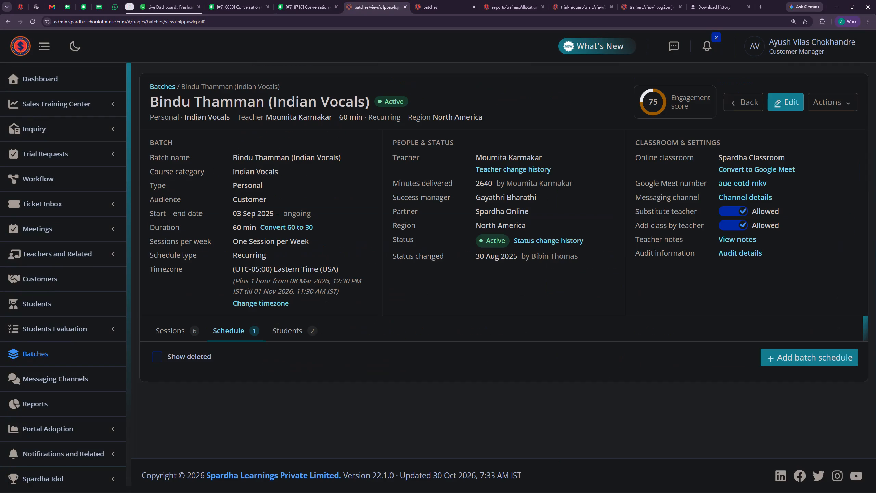
# Review the November 2026 session list of the customer's Indian Vocals batch, including session timings, types and statuses.
pyautogui.click(182, 331)
pyautogui.scroll(-2, 322, 307)
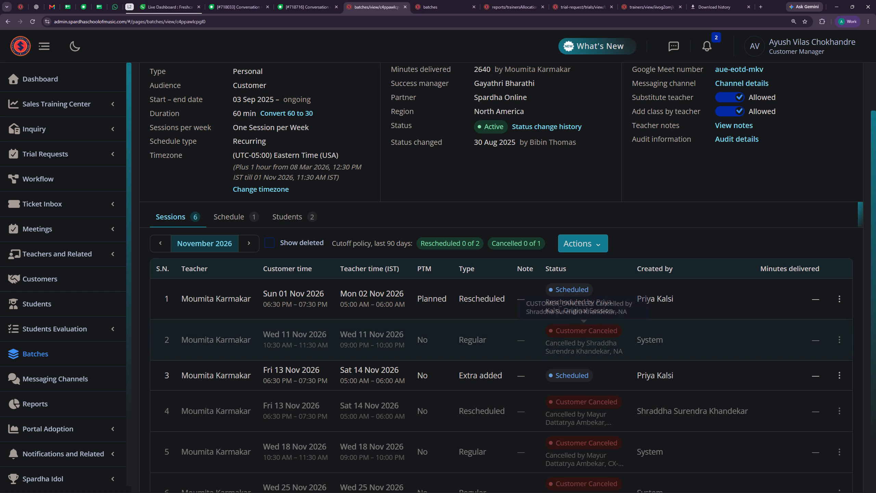
pyautogui.scroll(-1, 582, 408)
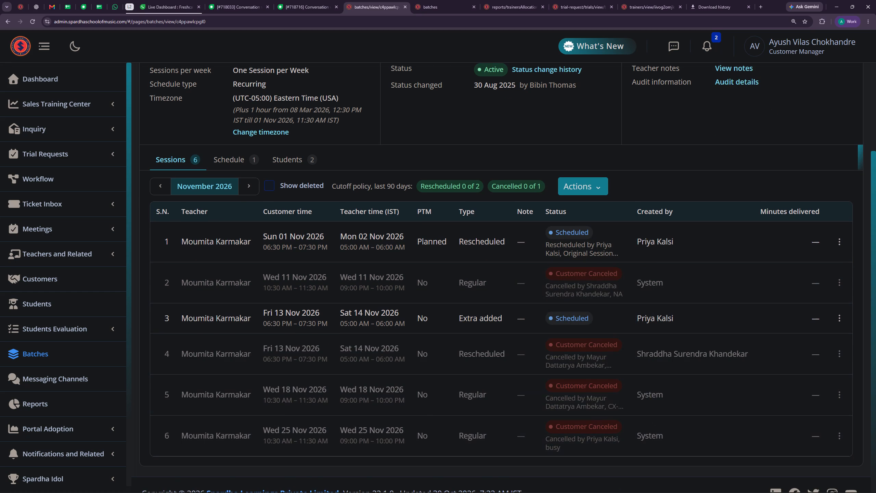
# Compare the batch's November 2026 sessions and the adjacent month with the notes on ticket #718033.
pyautogui.click(255, 193)
pyautogui.click(161, 245)
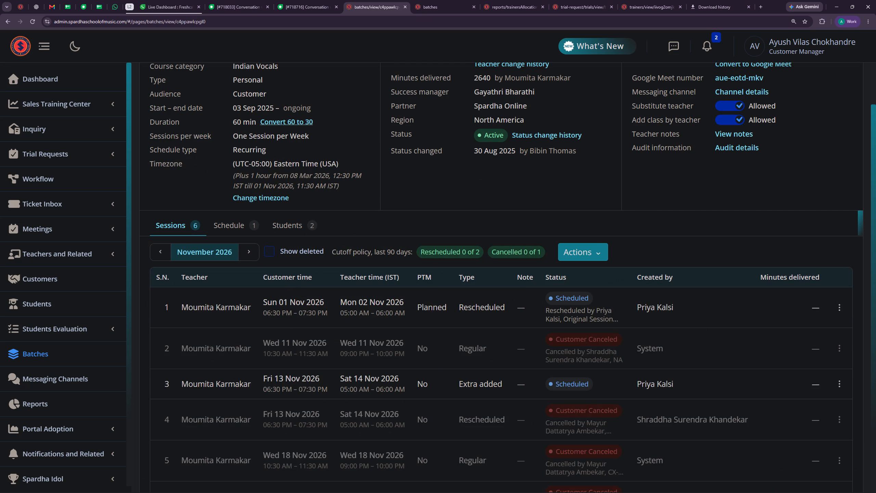
pyautogui.click(311, 2)
pyautogui.scroll(-5, 365, 231)
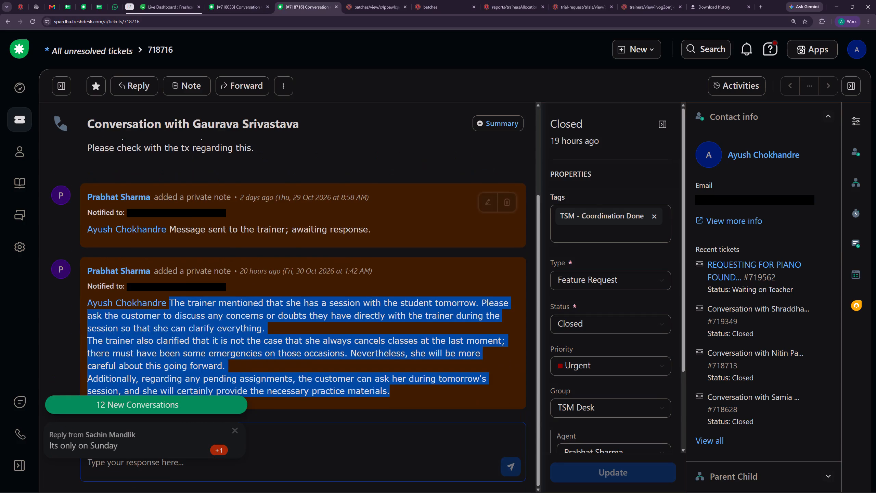
pyautogui.click(233, 0)
pyautogui.scroll(-15, 327, 208)
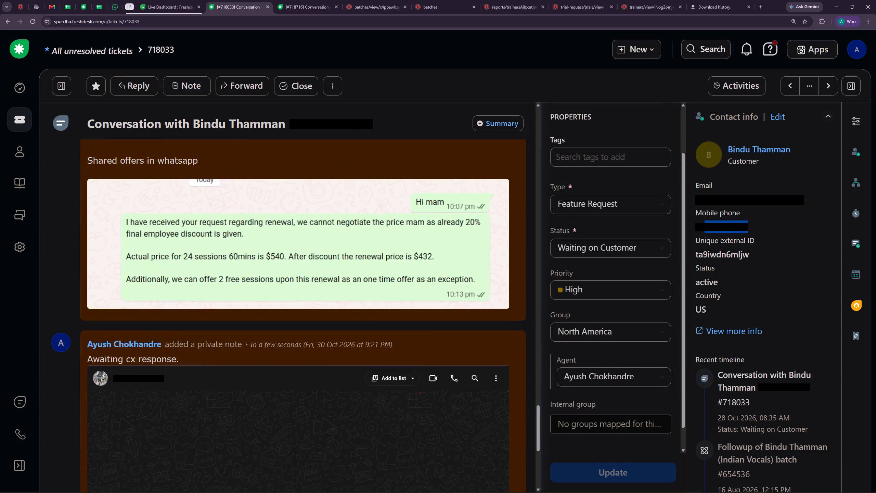
pyautogui.scroll(-5, 338, 213)
pyautogui.click(313, 1)
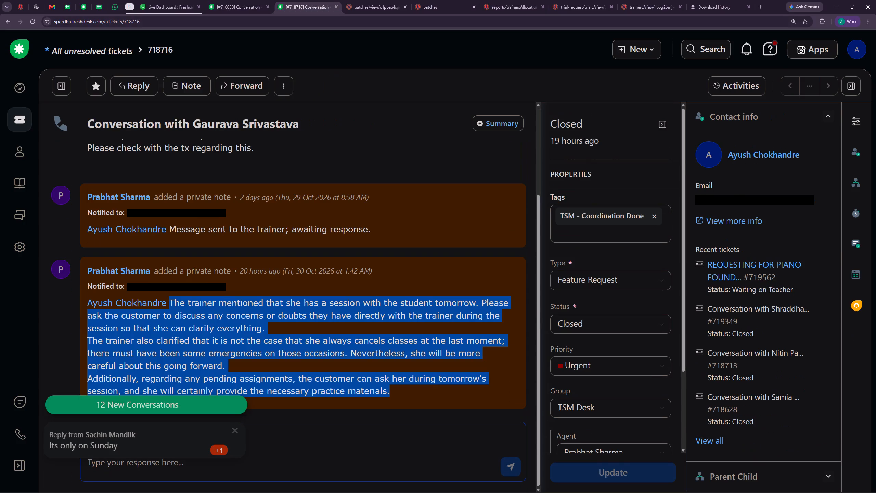
pyautogui.click(250, 0)
pyautogui.click(298, 0)
pyautogui.click(360, 0)
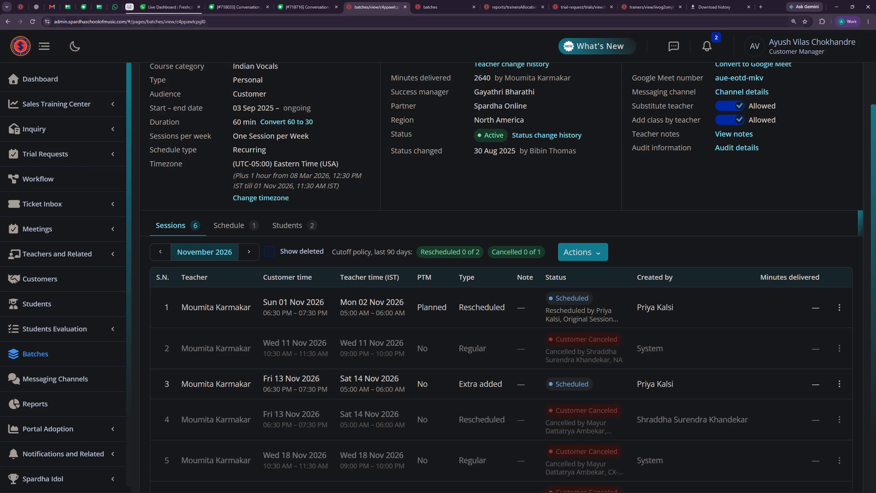
pyautogui.click(250, 7)
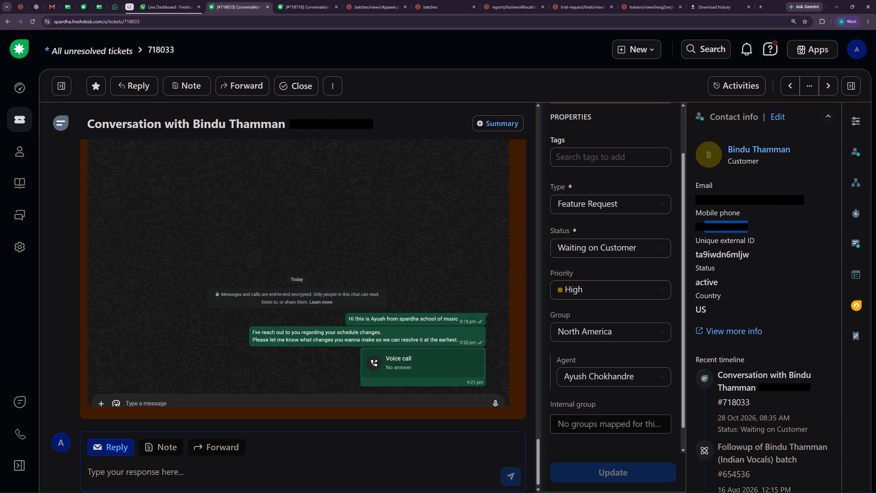
pyautogui.click(391, 18)
pyautogui.click(388, 9)
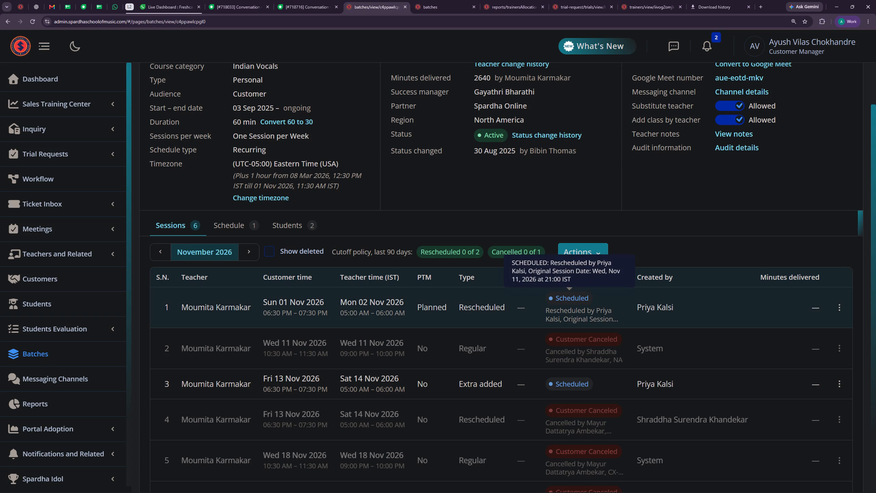
# Check the audit log of the rescheduled 1 November 2026 session in the batch.
pyautogui.click(839, 306)
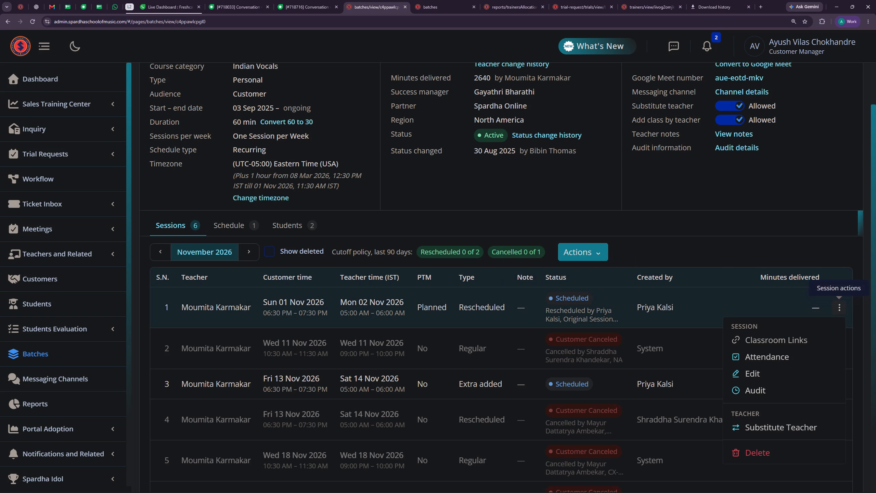
pyautogui.click(774, 390)
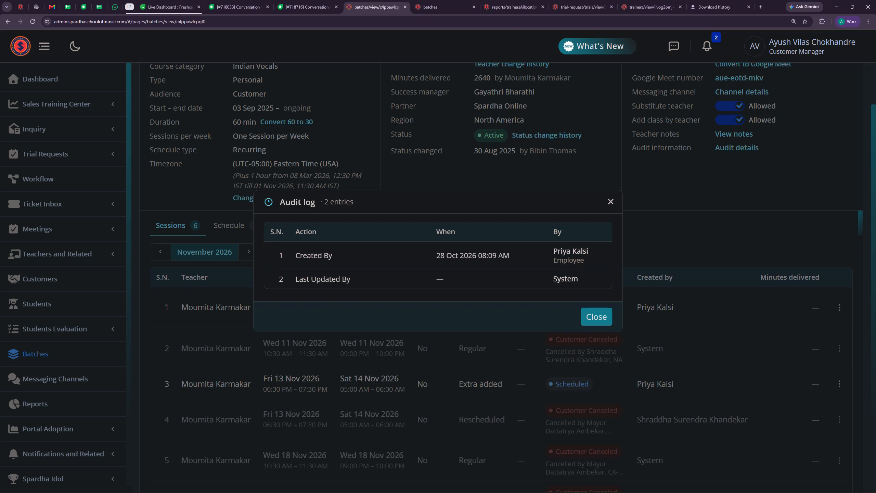
pyautogui.click(608, 202)
# Capture the row of the rescheduled 1 November 2026 session with Snipping Tool and copy the screenshot.
pyautogui.click(506, 486)
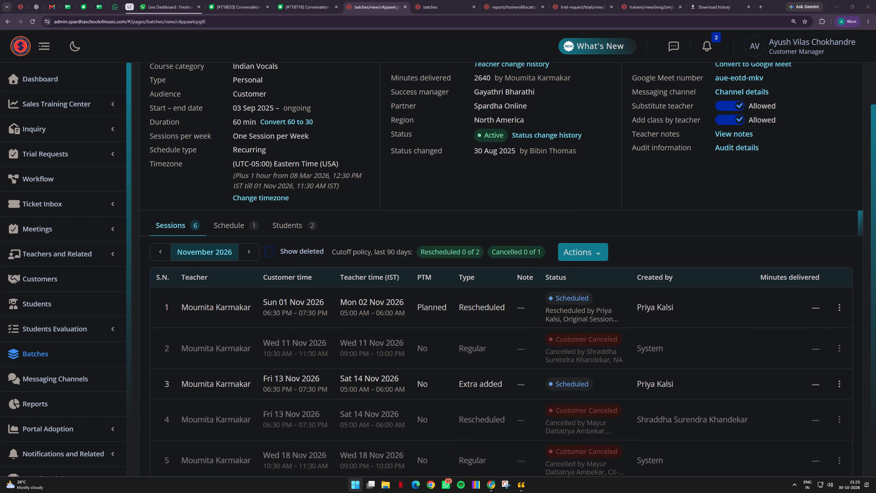
pyautogui.click(369, 220)
pyautogui.moveTo(153, 286); pyautogui.dragTo(154, 286)
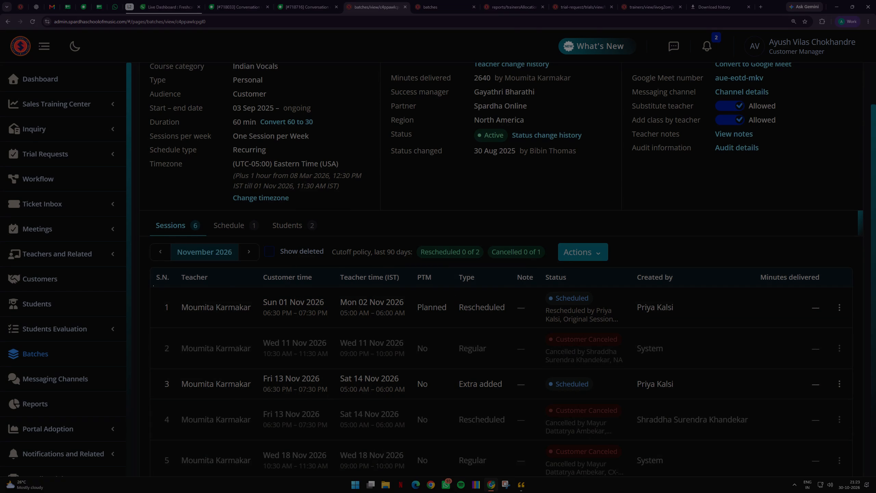
pyautogui.moveTo(154, 286); pyautogui.dragTo(852, 329)
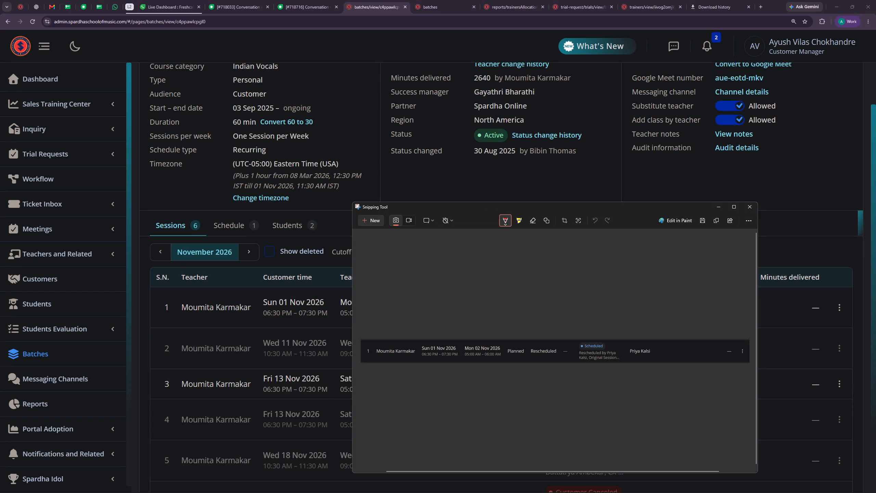
pyautogui.click(714, 221)
pyautogui.click(751, 211)
pyautogui.click(298, 0)
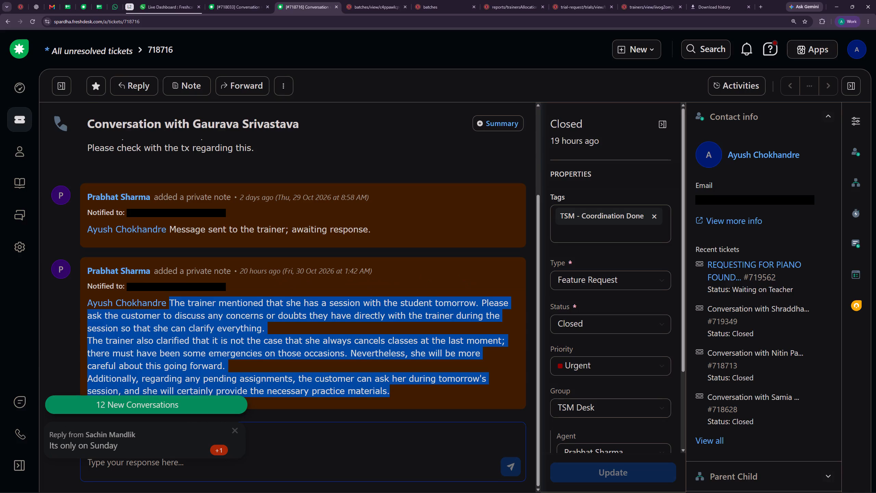
pyautogui.scroll(-8, 247, 277)
pyautogui.click(234, 0)
pyautogui.scroll(-6, 203, 296)
pyautogui.click(236, 431)
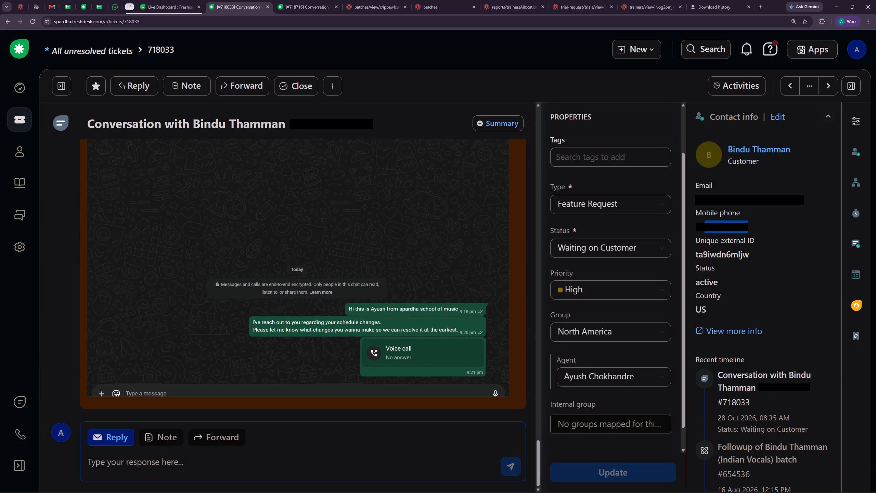
pyautogui.click(153, 437)
pyautogui.hotkey('ctrl', 'v')
# Close the browser page of ticket #718716.
pyautogui.click(319, 0)
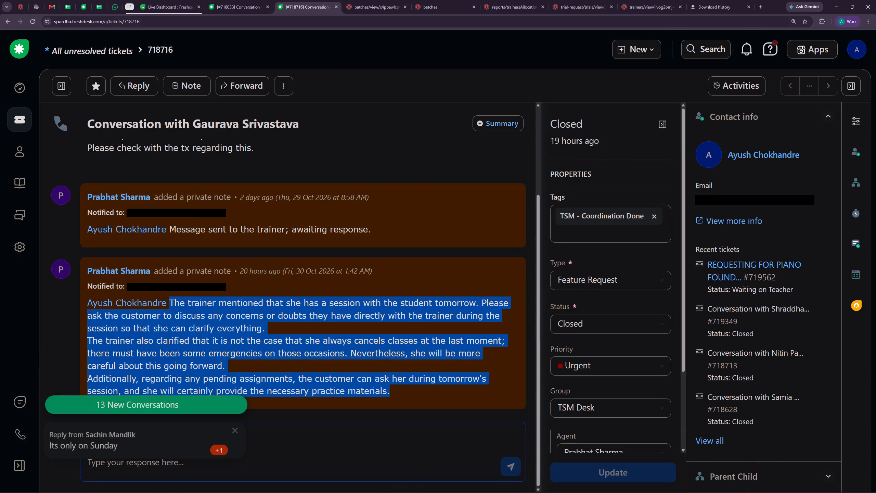
pyautogui.click(337, 7)
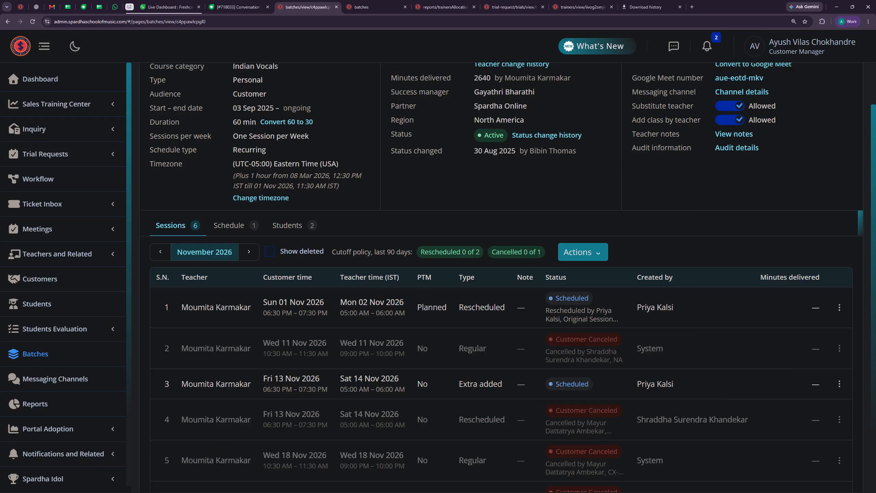
pyautogui.click(241, 0)
pyautogui.click(117, 225)
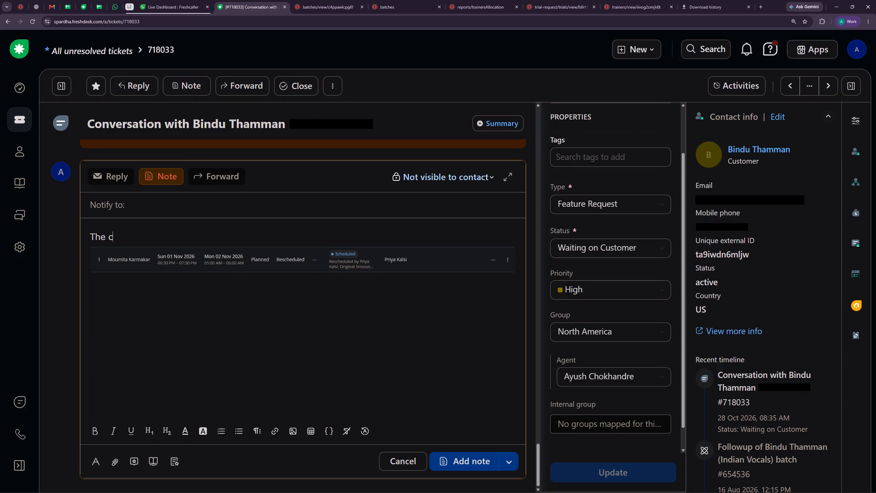
pyautogui.write('which')
pyautogui.press('space')
pyautogui.write('the cx wanted')
pyautogui.press('space')
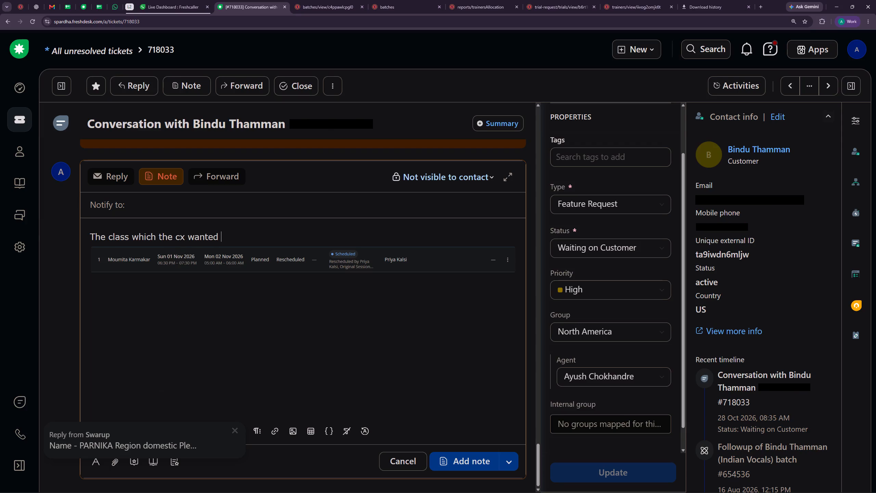
pyautogui.write('has been already added')
pyautogui.press('space')
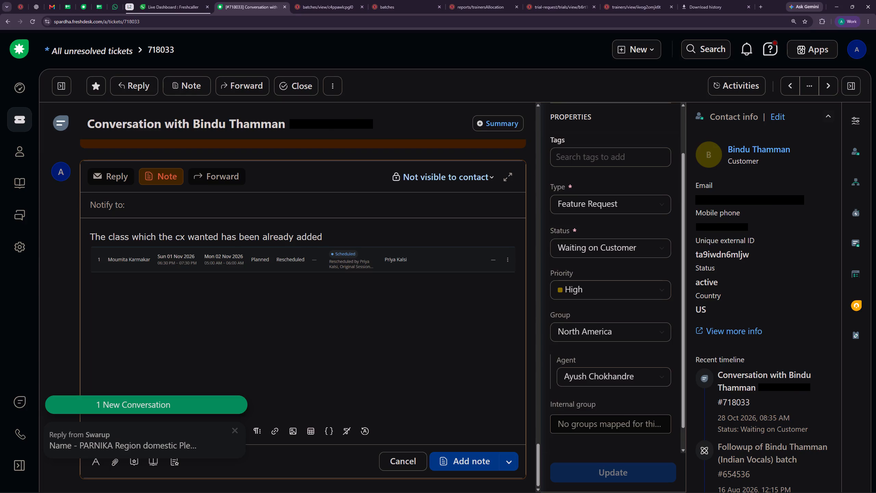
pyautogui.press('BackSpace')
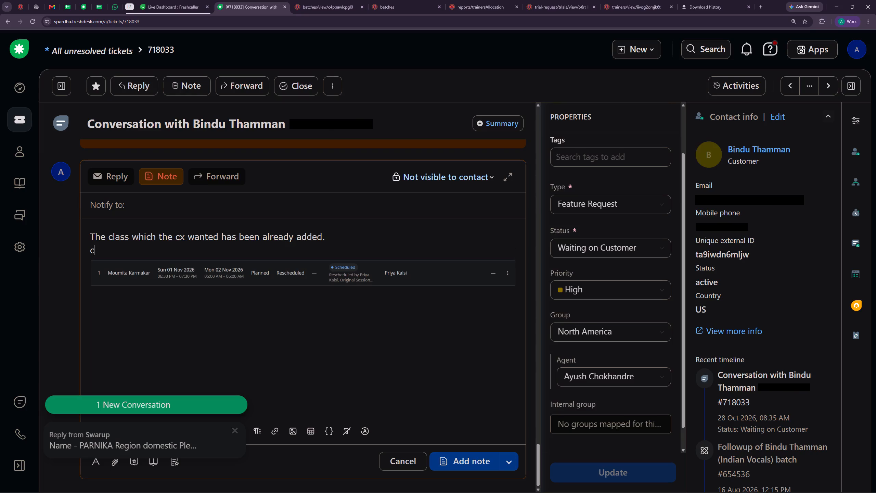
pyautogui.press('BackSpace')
# Complete the second line of the private note on ticket #718033 as "Closing this ticket".
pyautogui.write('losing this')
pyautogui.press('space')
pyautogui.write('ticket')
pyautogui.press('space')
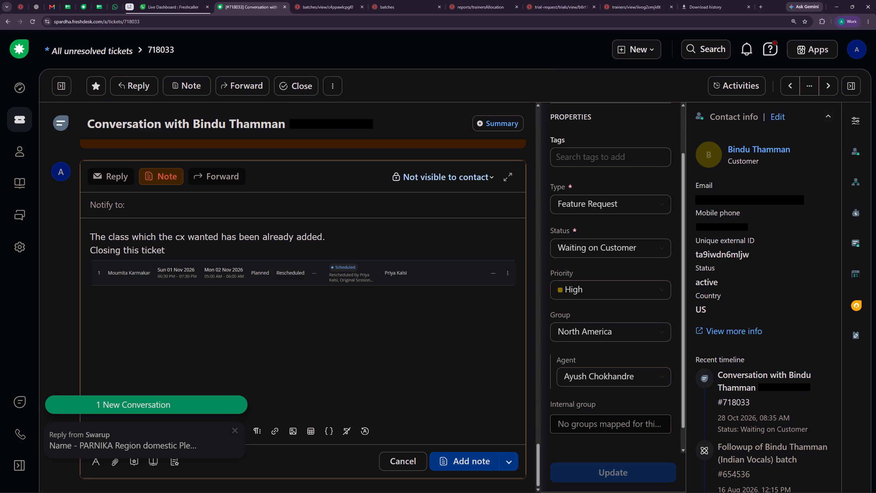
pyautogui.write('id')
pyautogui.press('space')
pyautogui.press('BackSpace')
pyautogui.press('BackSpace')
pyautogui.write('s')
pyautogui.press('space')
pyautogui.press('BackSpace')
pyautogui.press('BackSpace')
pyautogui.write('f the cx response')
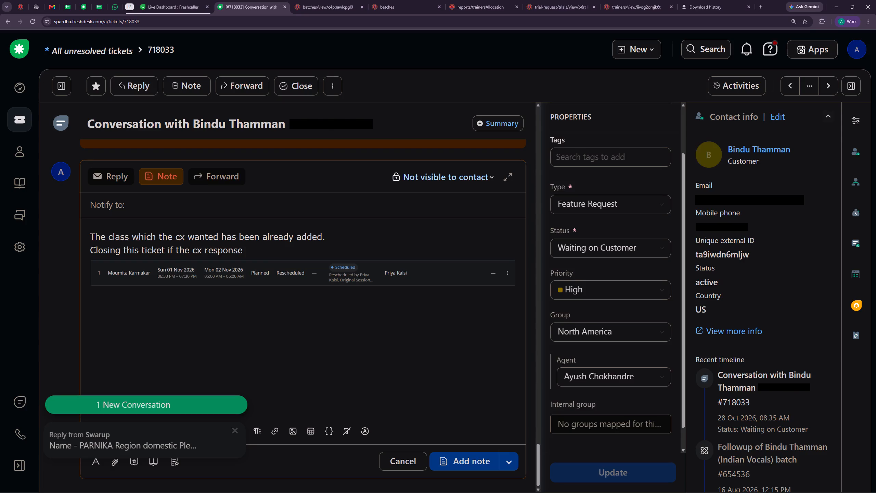
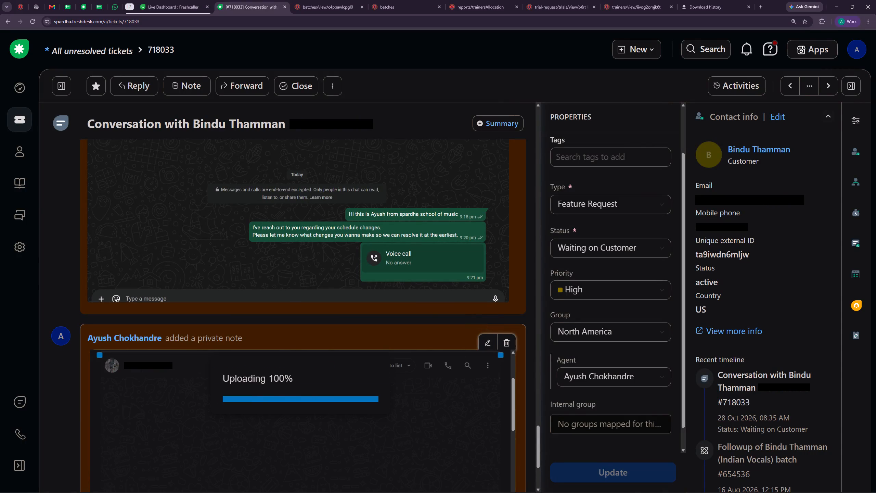
pyautogui.scroll(-6, 471, 394)
pyautogui.scroll(-6, 489, 444)
pyautogui.scroll(-7, 459, 416)
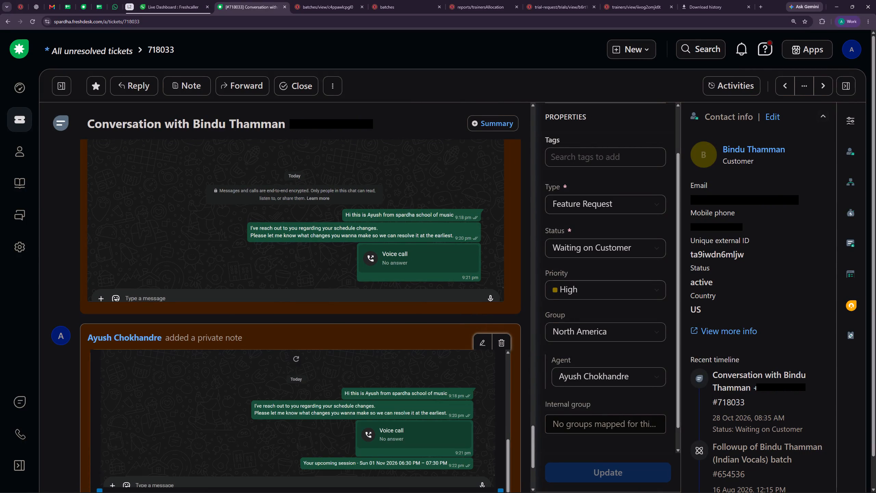
pyautogui.scroll(-12, 459, 432)
pyautogui.click(474, 379)
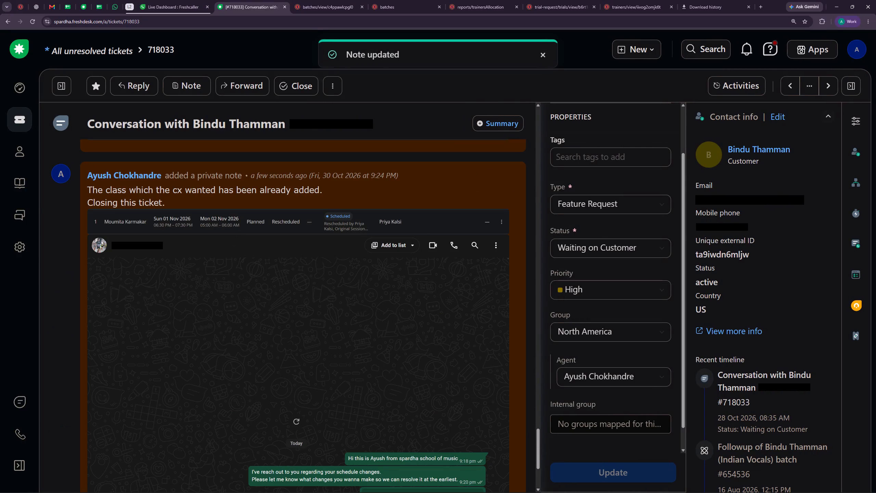
# Set ticket #718033's status to Closed and update its properties.
pyautogui.click(623, 248)
pyautogui.click(599, 342)
pyautogui.click(608, 470)
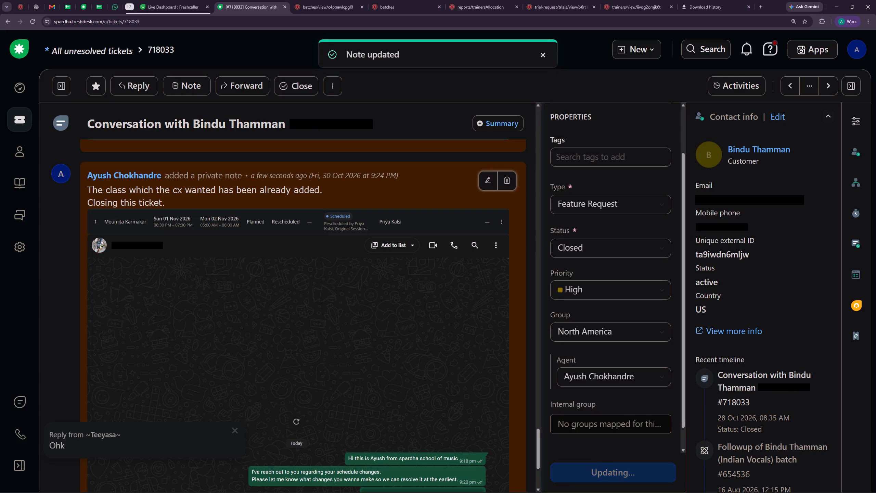
pyautogui.scroll(4, 451, 269)
pyautogui.click(789, 88)
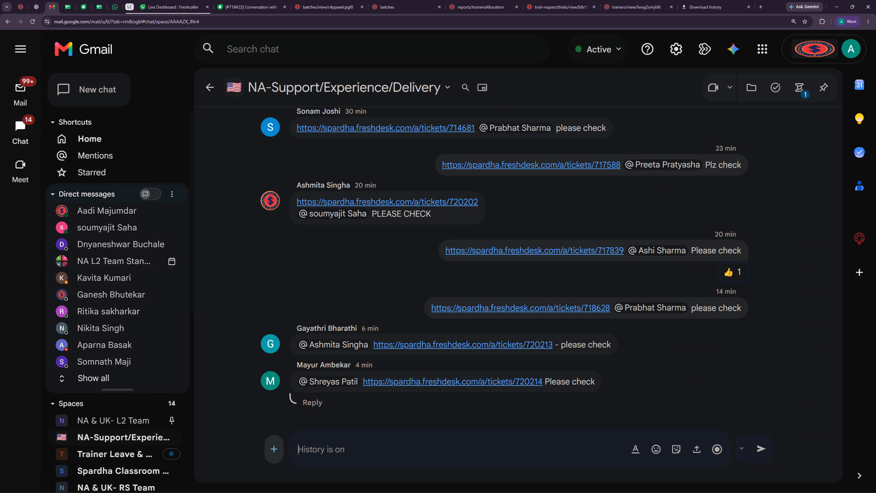
pyautogui.scroll(-1, 107, 198)
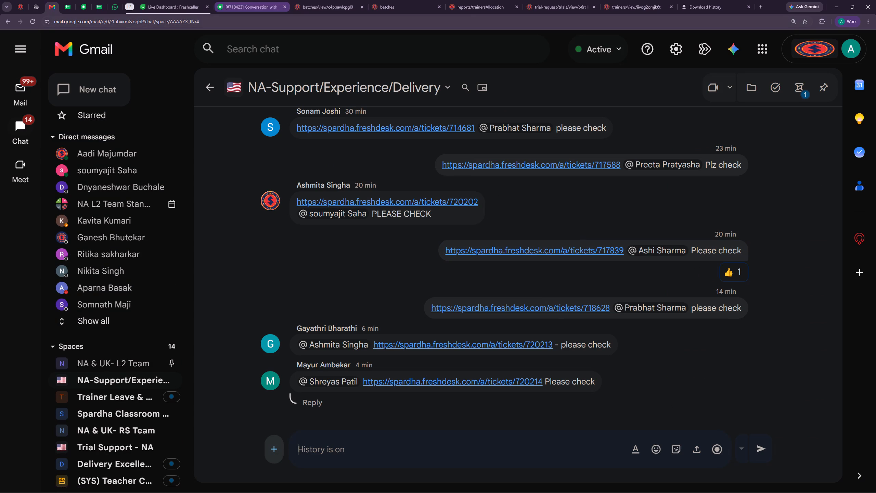
pyautogui.click(242, 2)
pyautogui.click(185, 1)
pyautogui.click(265, 1)
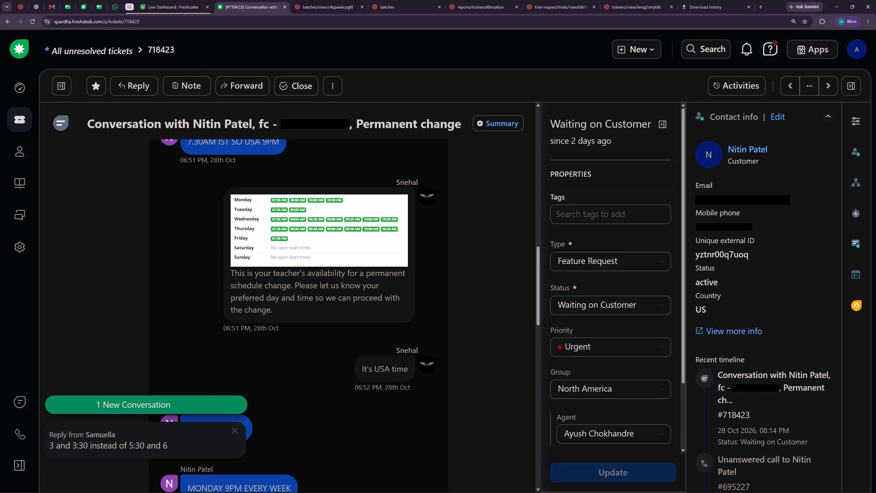
pyautogui.scroll(-2, 344, 311)
pyautogui.click(238, 428)
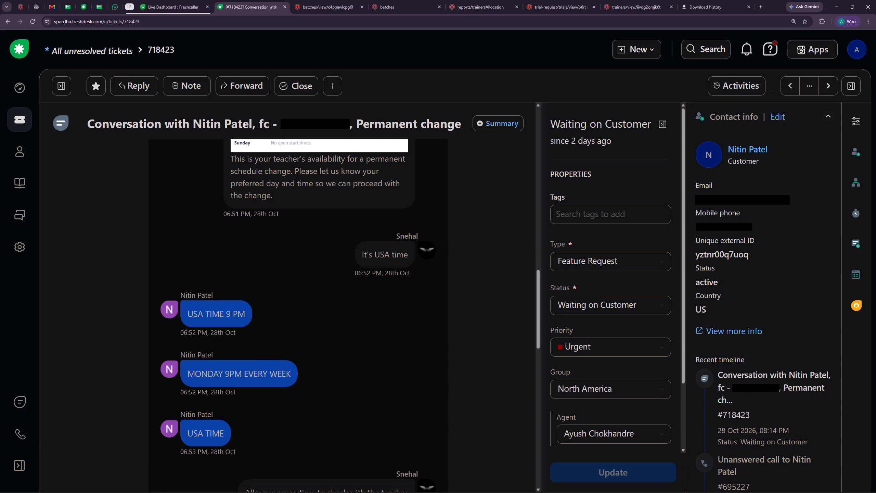
pyautogui.scroll(-8, 398, 339)
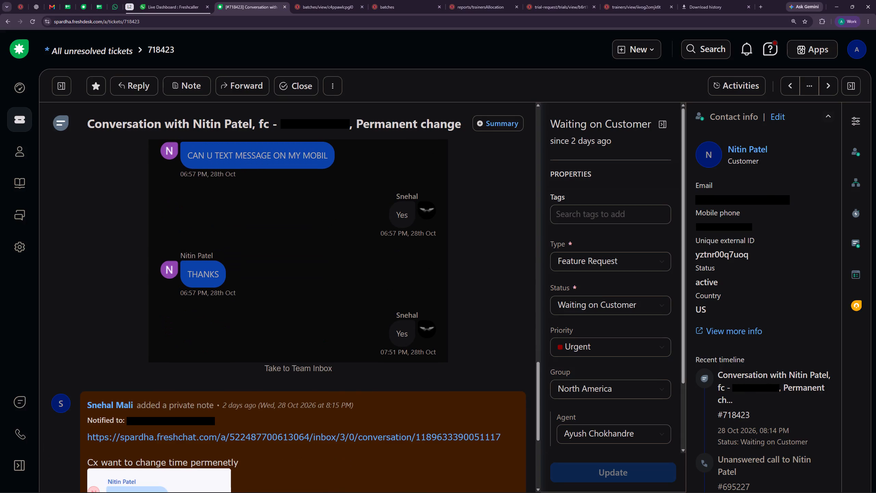
pyautogui.scroll(-5, 391, 333)
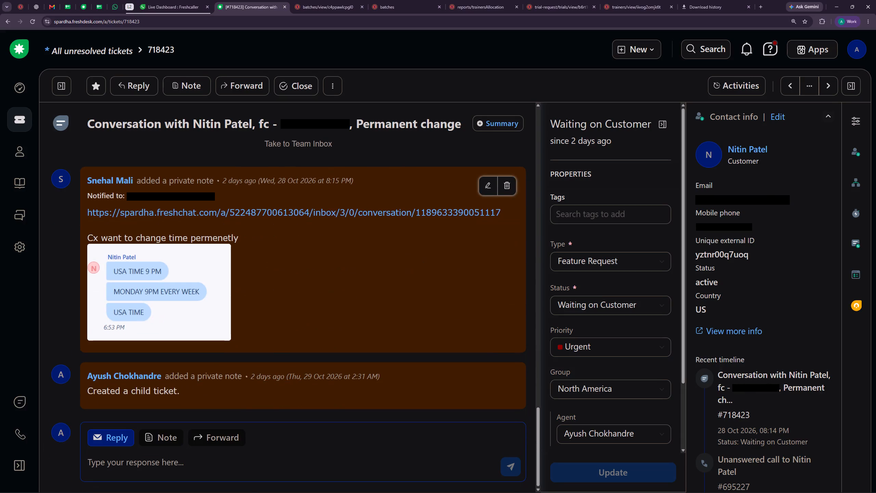
pyautogui.scroll(-5, 744, 240)
pyautogui.scroll(-4, 745, 271)
# Open child ticket #718713 of ticket #718423 and read the trainer's response in its private notes.
pyautogui.click(721, 295)
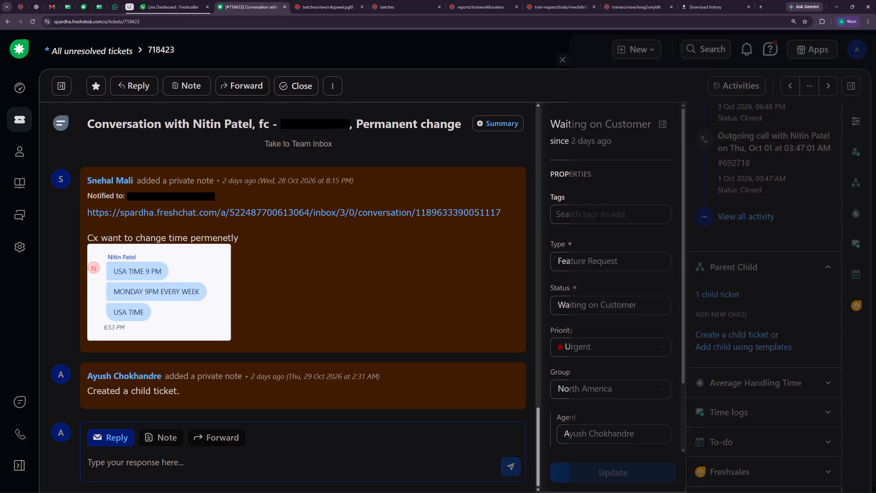
pyautogui.click(576, 117)
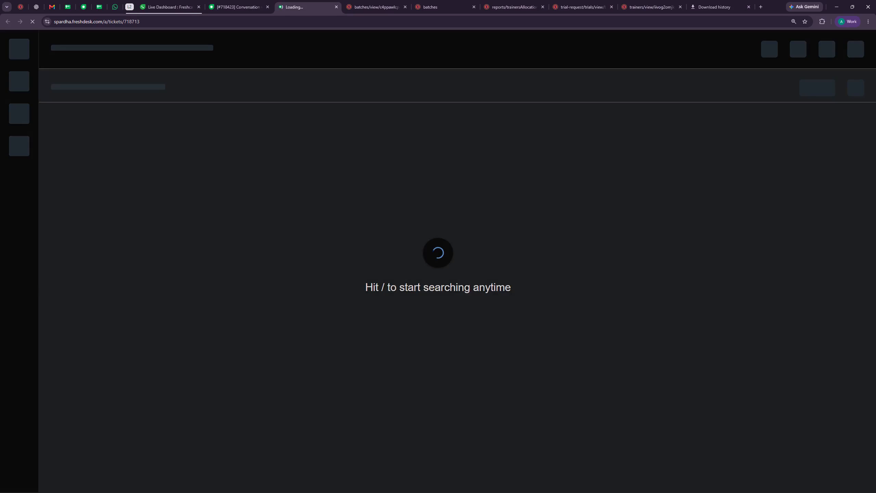
pyautogui.scroll(-1, 335, 267)
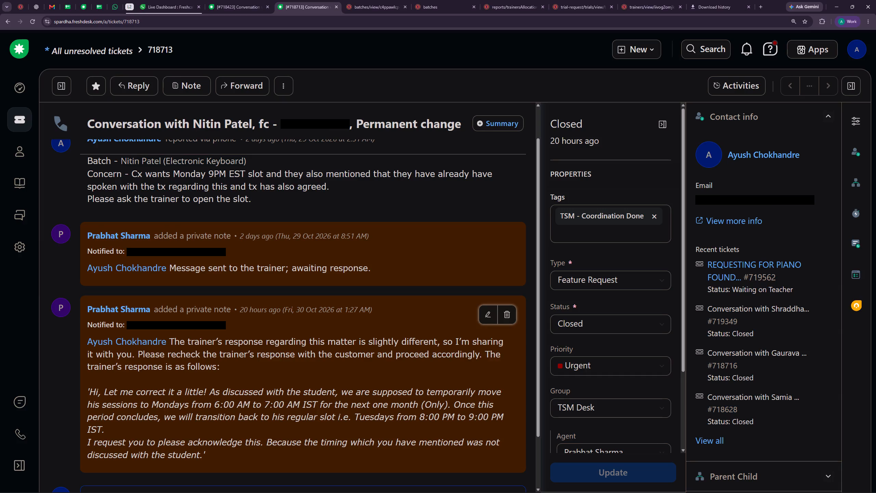
pyautogui.scroll(1, 226, 180)
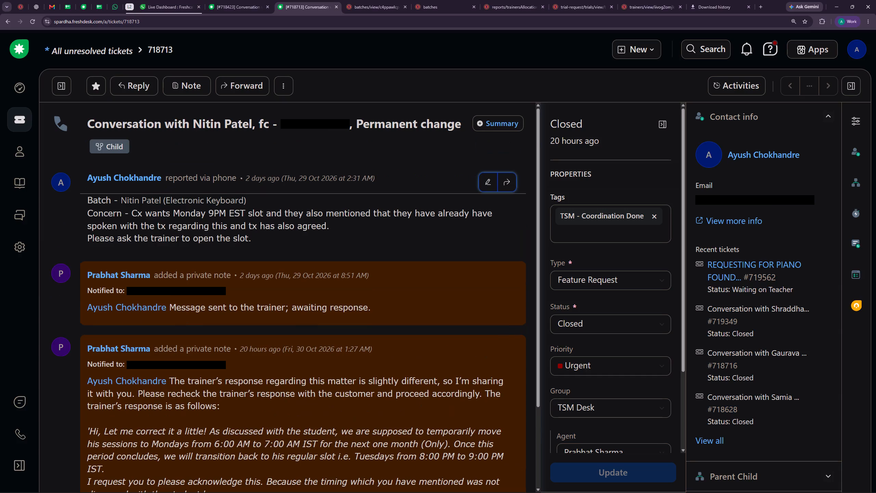
pyautogui.click(232, 0)
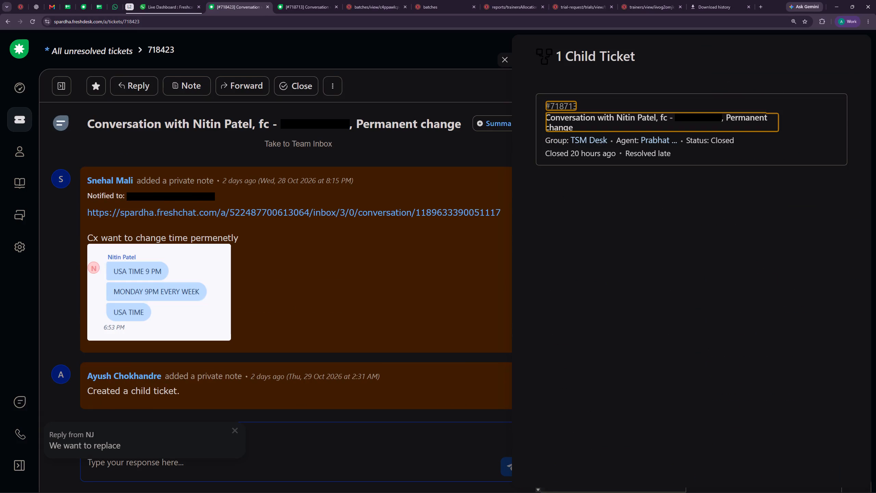
pyautogui.click(502, 61)
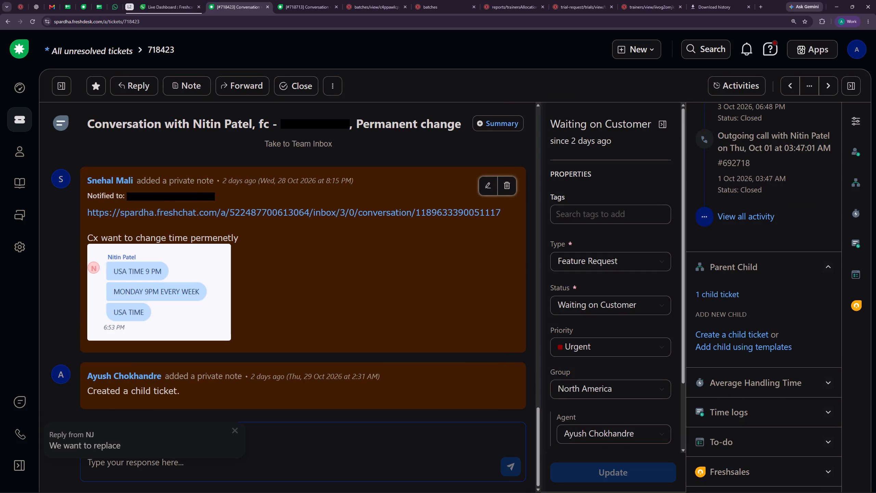
pyautogui.click(302, 0)
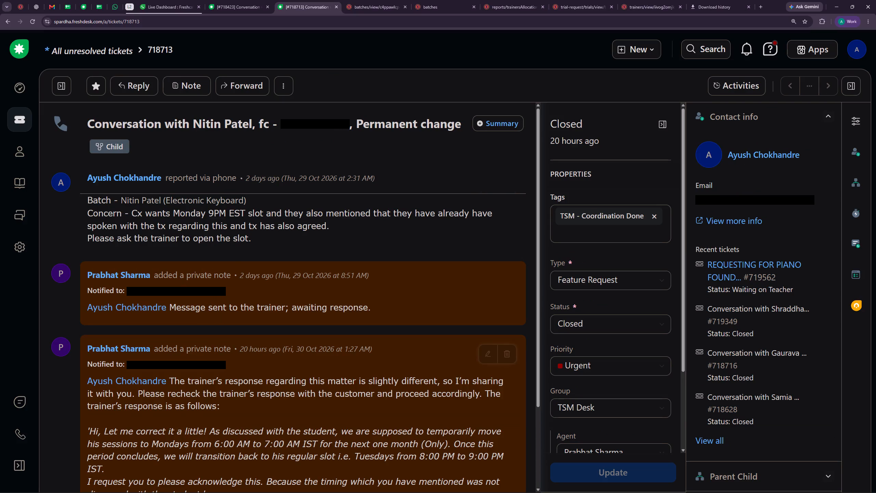
pyautogui.scroll(-2, 336, 329)
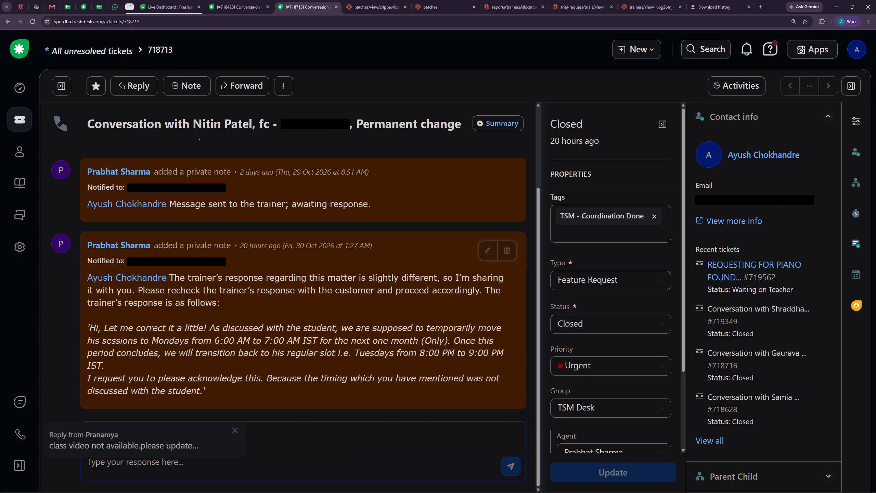
pyautogui.click(229, 3)
pyautogui.scroll(11, 779, 285)
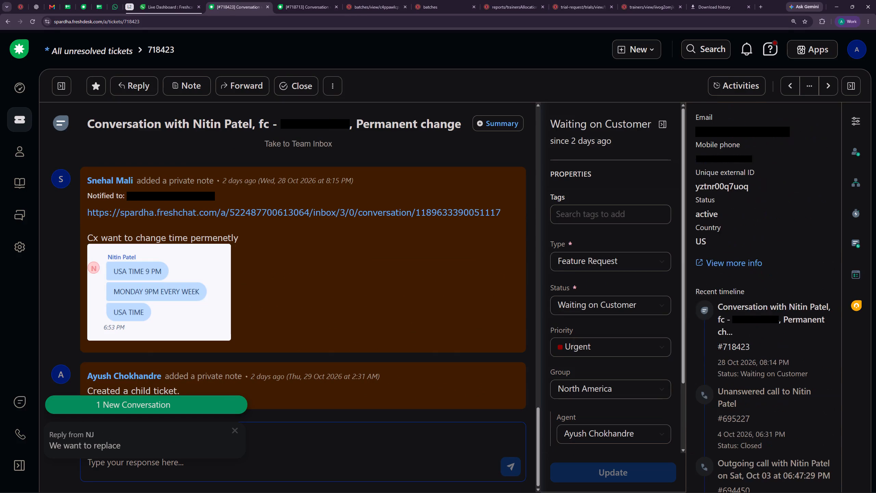
pyautogui.moveTo(763, 229); pyautogui.dragTo(706, 232)
pyautogui.hotkey('ctrl', 'c')
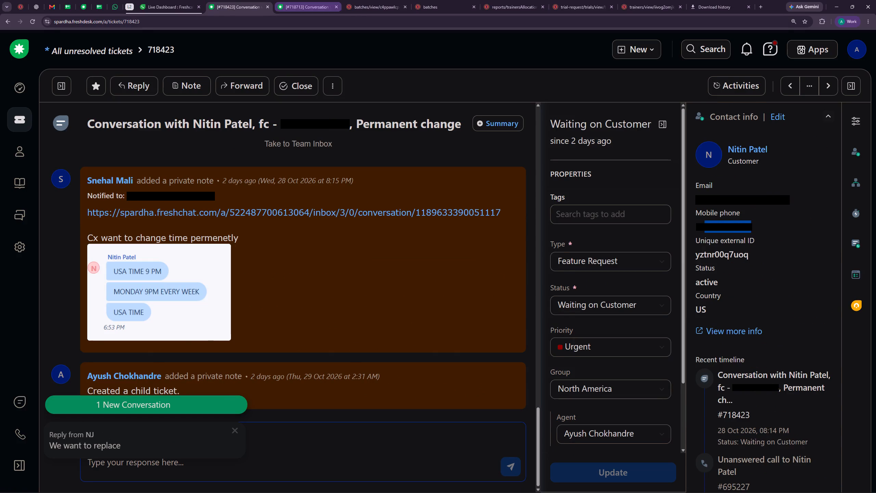
# Search the batches by family unique number using the copied number, and open the customer's Electronic Keyboard batch.
pyautogui.click(298, 0)
pyautogui.click(395, 0)
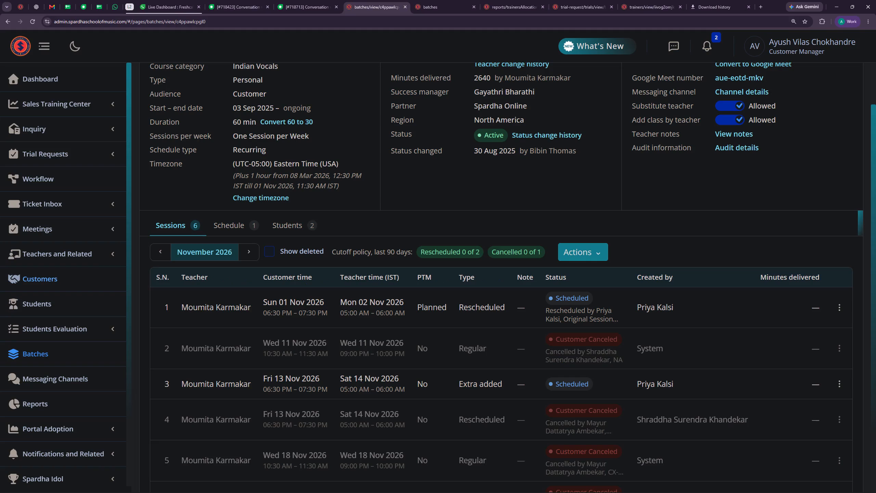
pyautogui.click(30, 358)
pyautogui.moveTo(468, 123); pyautogui.dragTo(334, 123)
pyautogui.hotkey('ctrl', 'v')
pyautogui.click(179, 159)
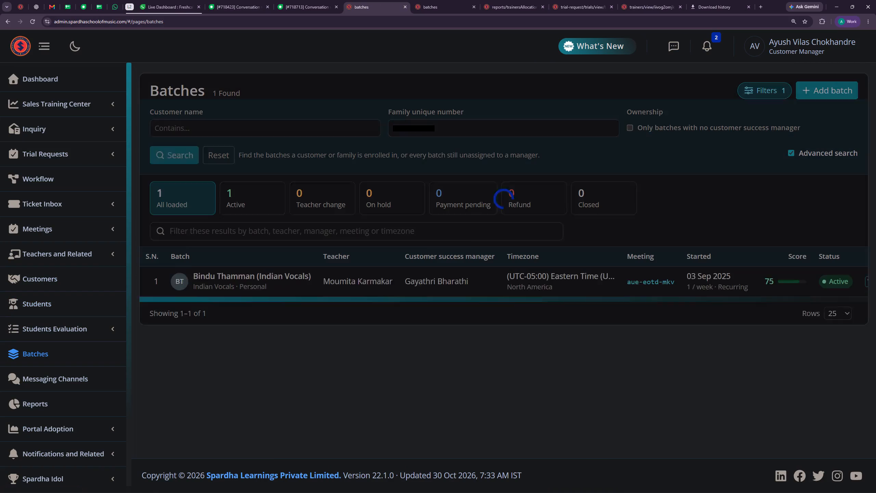
pyautogui.click(843, 285)
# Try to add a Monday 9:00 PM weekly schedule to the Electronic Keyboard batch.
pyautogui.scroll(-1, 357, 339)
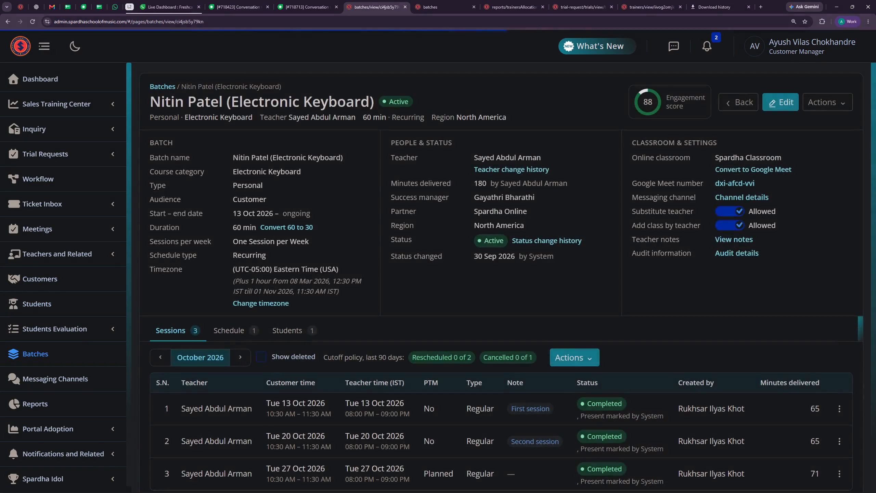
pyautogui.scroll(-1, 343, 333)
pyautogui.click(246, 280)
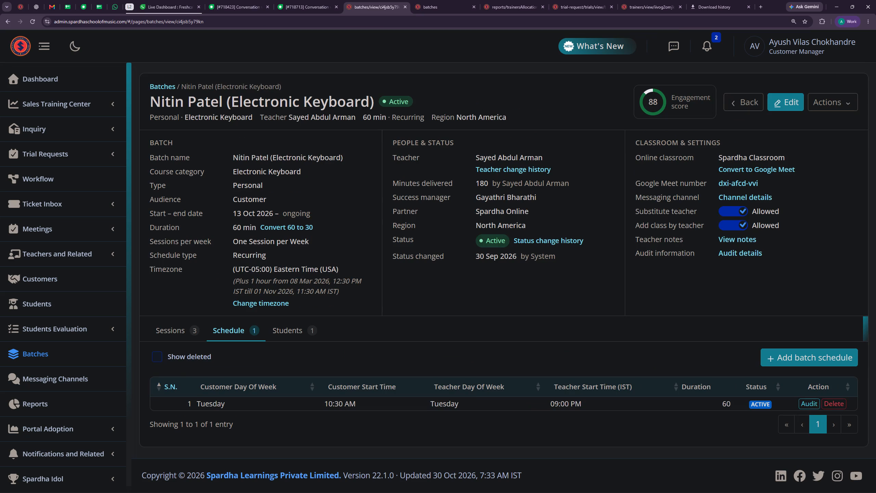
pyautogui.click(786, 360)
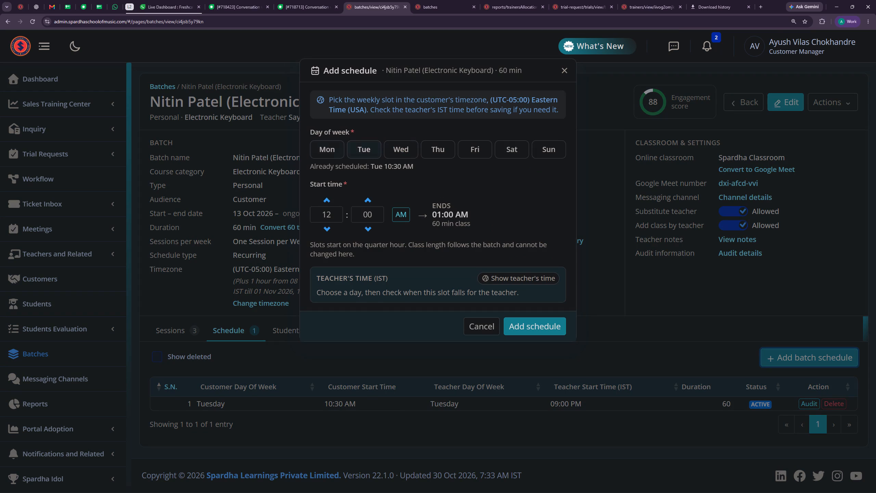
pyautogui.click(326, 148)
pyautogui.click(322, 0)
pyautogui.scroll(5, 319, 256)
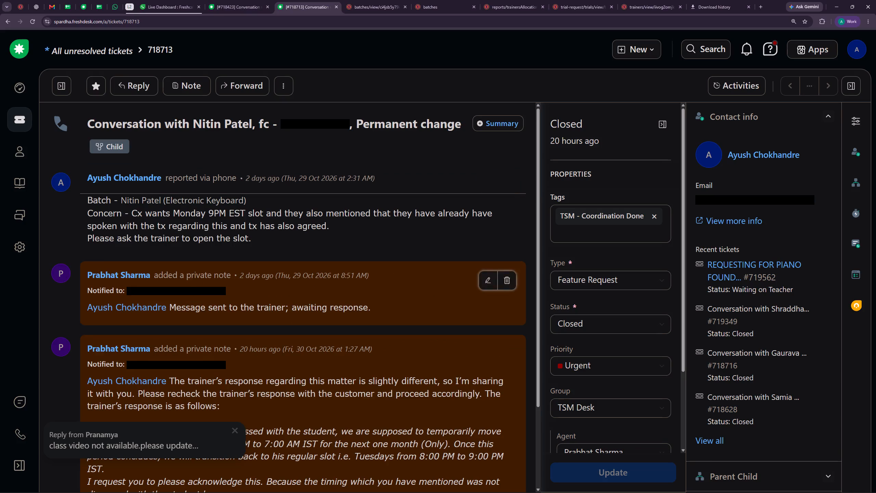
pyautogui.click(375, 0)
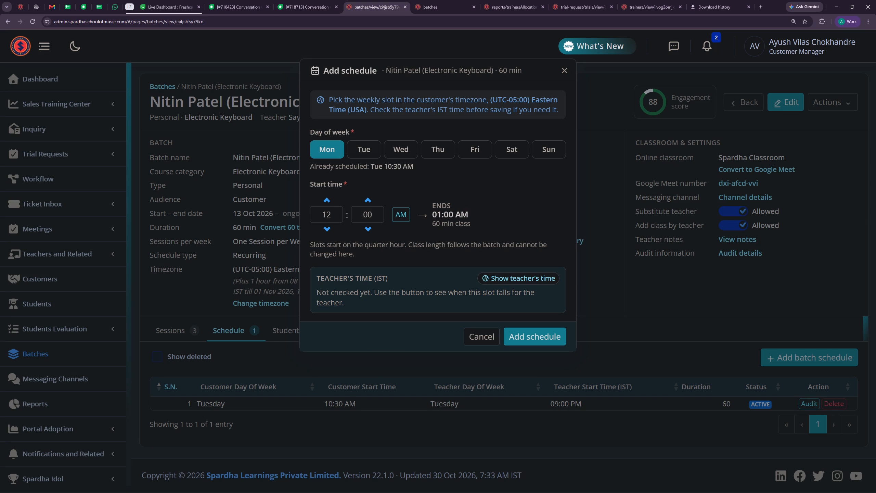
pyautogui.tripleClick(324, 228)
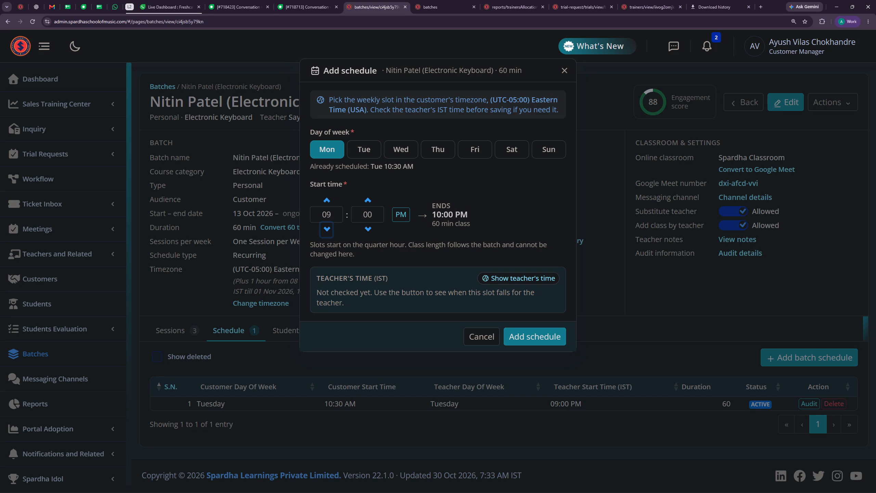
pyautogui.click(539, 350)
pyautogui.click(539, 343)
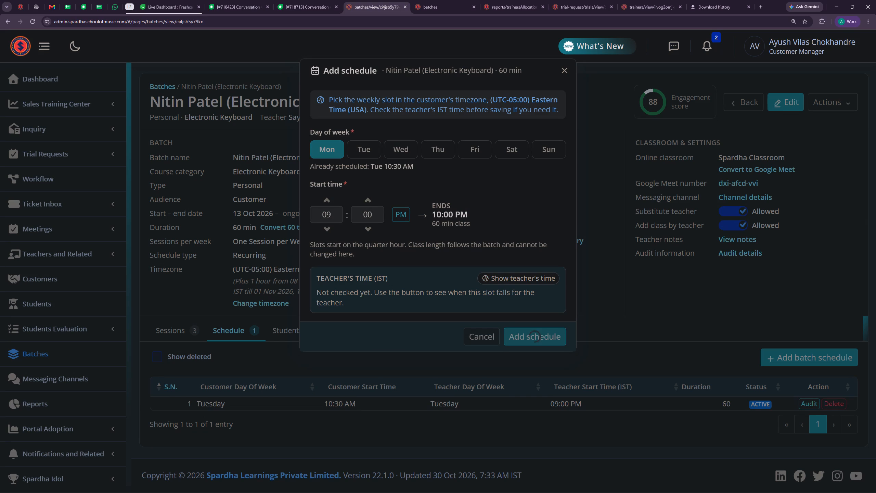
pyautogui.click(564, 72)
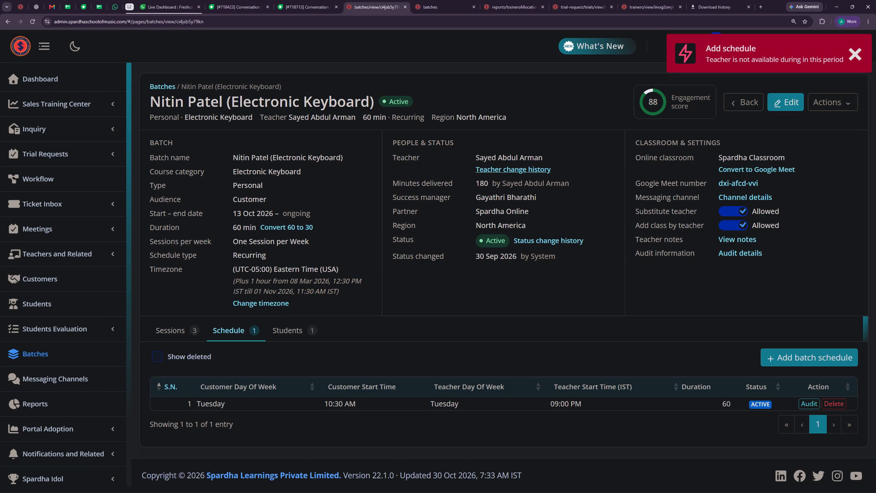
# Show the Electronic Keyboard batch's sessions for November 2026.
pyautogui.click(184, 334)
pyautogui.click(576, 355)
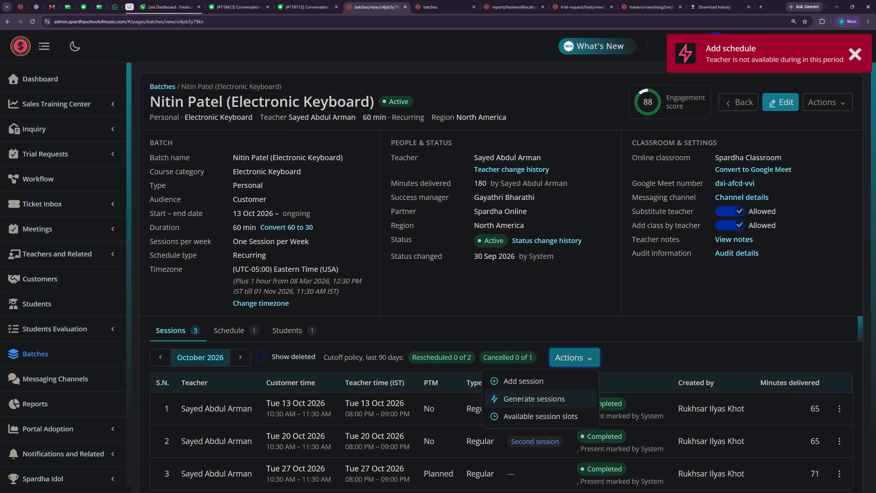
pyautogui.click(546, 296)
pyautogui.scroll(-3, 522, 292)
pyautogui.click(247, 309)
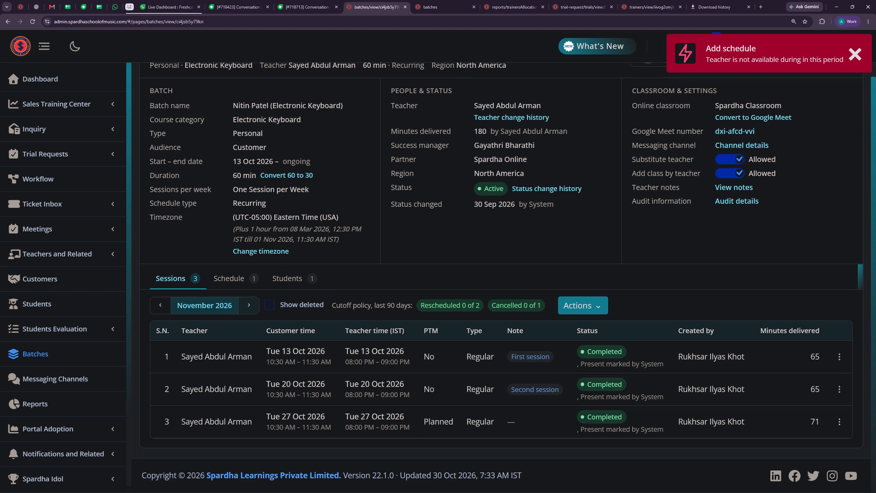
pyautogui.click(235, 0)
pyautogui.click(310, 0)
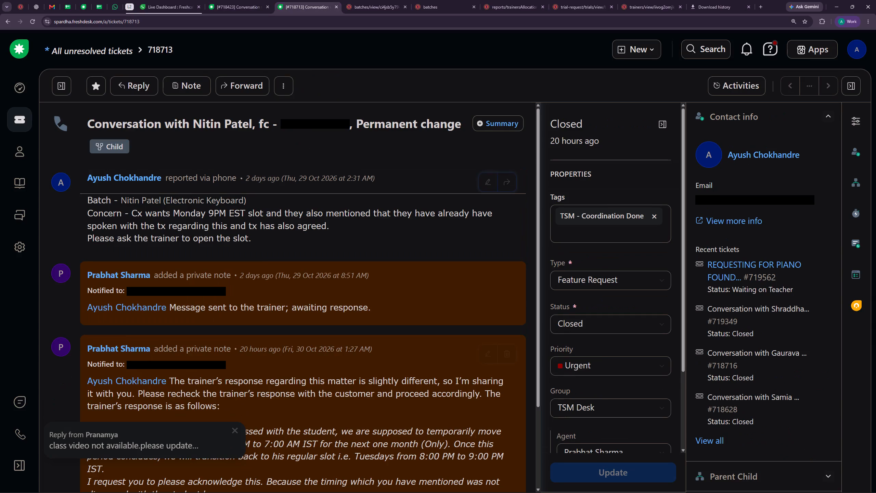
pyautogui.click(240, 432)
pyautogui.click(236, 431)
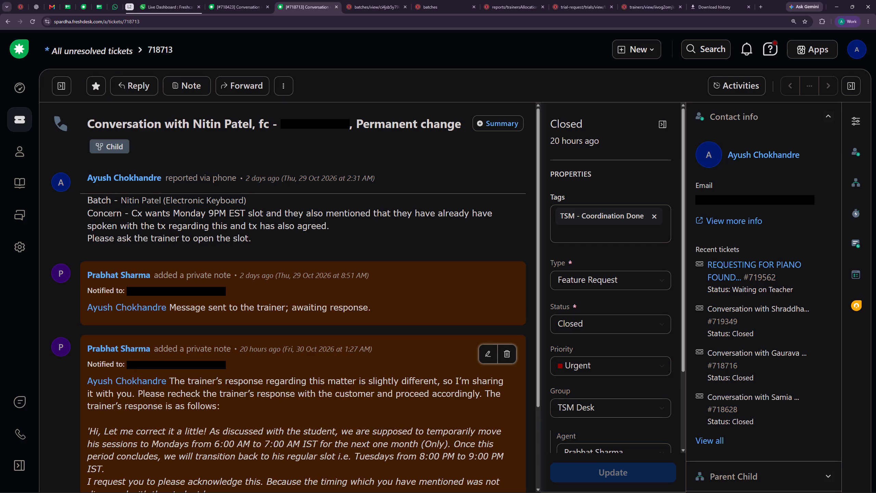
pyautogui.scroll(-1, 250, 403)
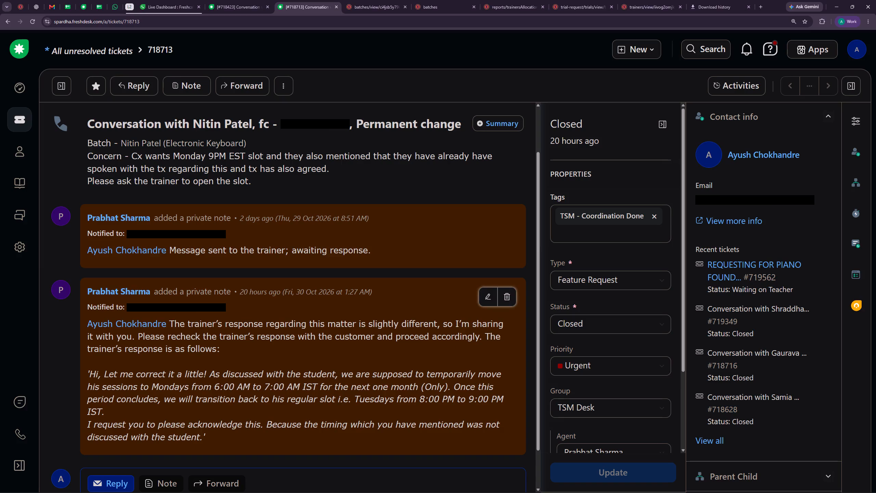
pyautogui.moveTo(171, 321); pyautogui.dragTo(288, 419)
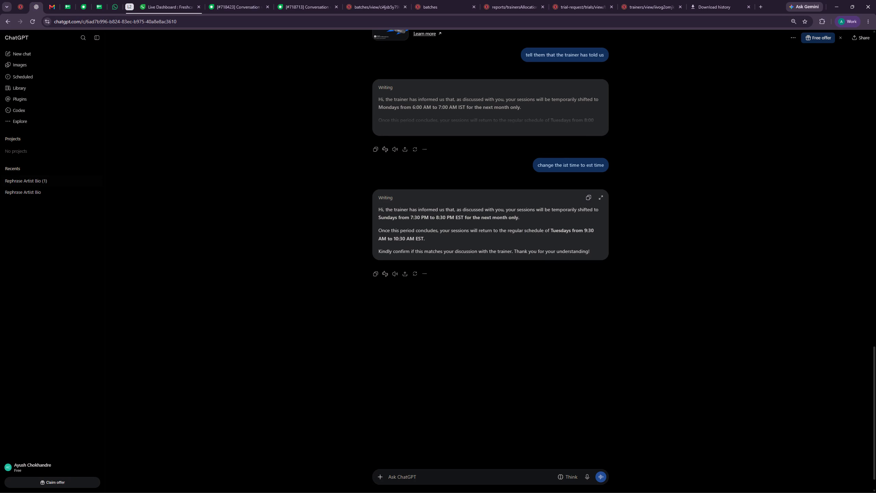
# Check the draft batch schedule slot against the trainer's session timings noted in ticket #718713.
pyautogui.click(236, 0)
pyautogui.click(301, 0)
pyautogui.click(362, 0)
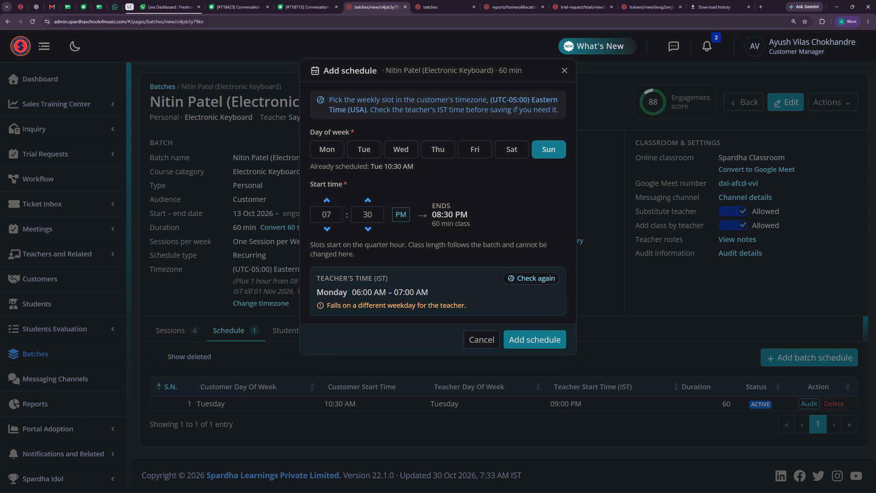
pyautogui.click(302, 1)
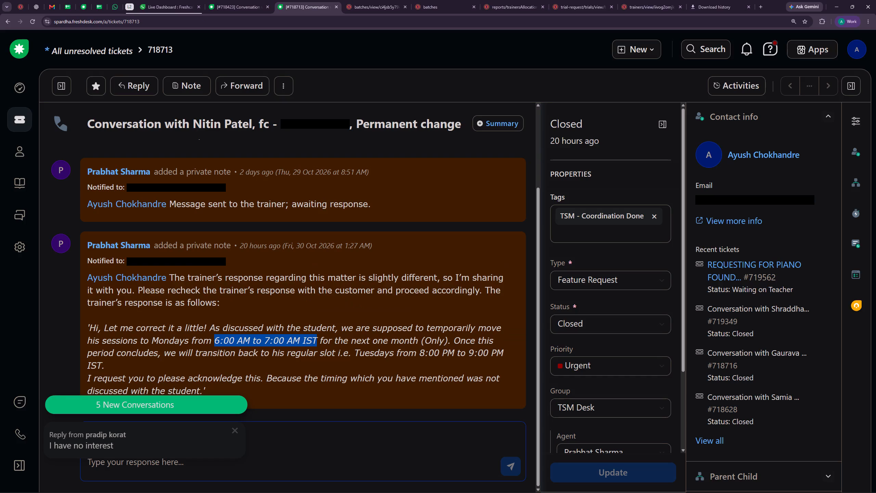
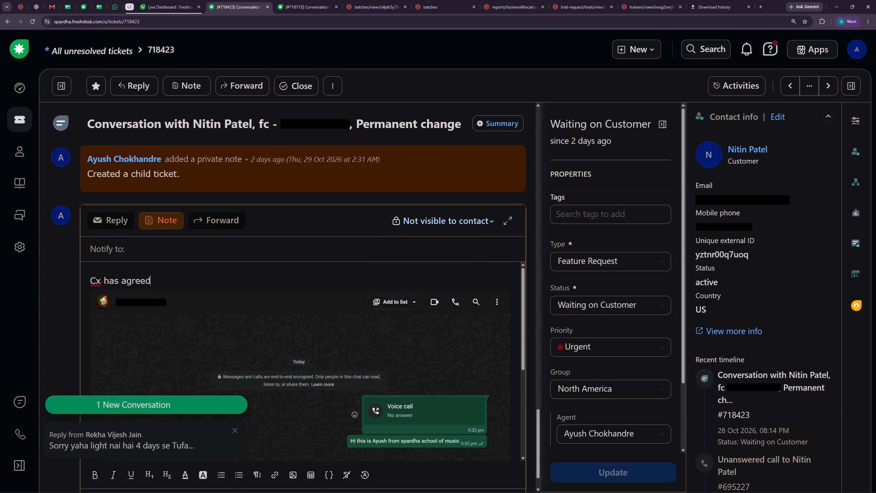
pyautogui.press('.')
pyautogui.press('Return')
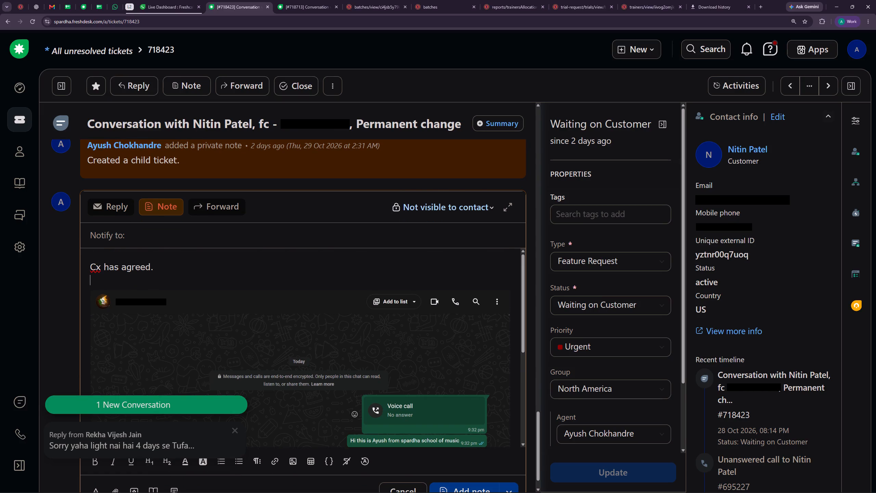
pyautogui.scroll(-7, 375, 367)
pyautogui.scroll(-6, 410, 395)
pyautogui.click(455, 465)
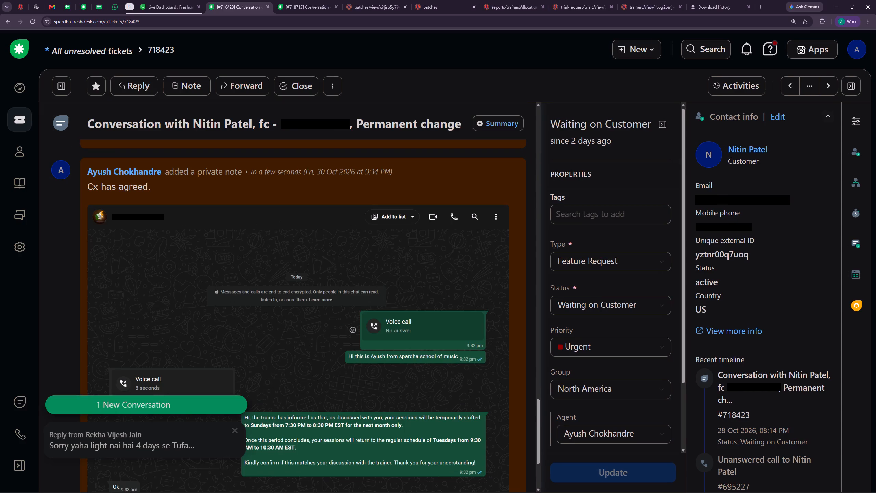
# Dismiss the new-conversation notification and start a private note on ticket #718713 below the trainer's response.
pyautogui.click(302, 0)
pyautogui.scroll(-8, 328, 270)
pyautogui.click(234, 432)
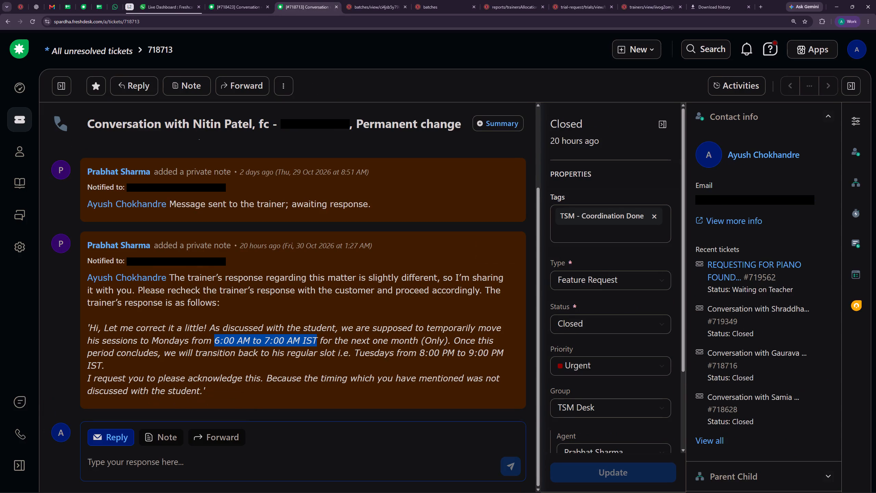
pyautogui.click(163, 440)
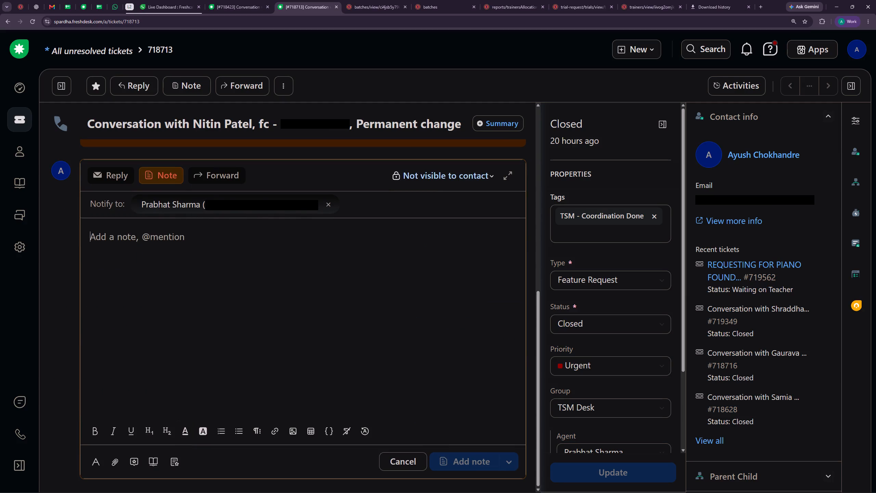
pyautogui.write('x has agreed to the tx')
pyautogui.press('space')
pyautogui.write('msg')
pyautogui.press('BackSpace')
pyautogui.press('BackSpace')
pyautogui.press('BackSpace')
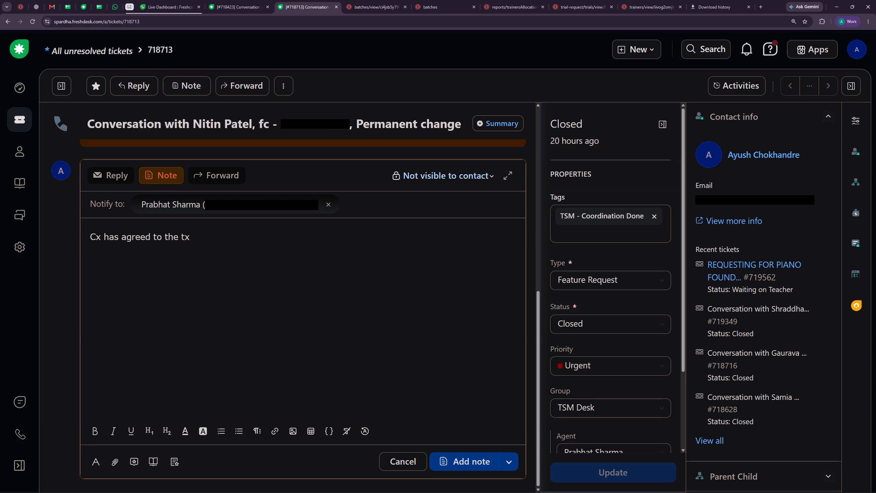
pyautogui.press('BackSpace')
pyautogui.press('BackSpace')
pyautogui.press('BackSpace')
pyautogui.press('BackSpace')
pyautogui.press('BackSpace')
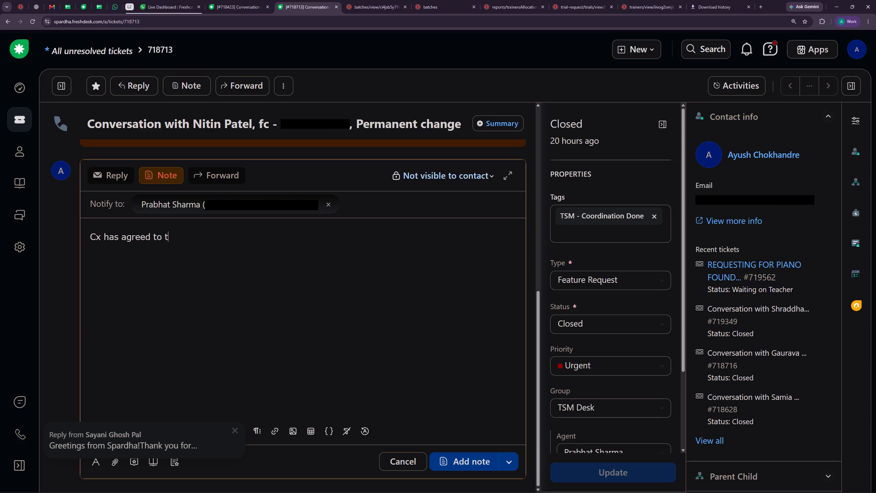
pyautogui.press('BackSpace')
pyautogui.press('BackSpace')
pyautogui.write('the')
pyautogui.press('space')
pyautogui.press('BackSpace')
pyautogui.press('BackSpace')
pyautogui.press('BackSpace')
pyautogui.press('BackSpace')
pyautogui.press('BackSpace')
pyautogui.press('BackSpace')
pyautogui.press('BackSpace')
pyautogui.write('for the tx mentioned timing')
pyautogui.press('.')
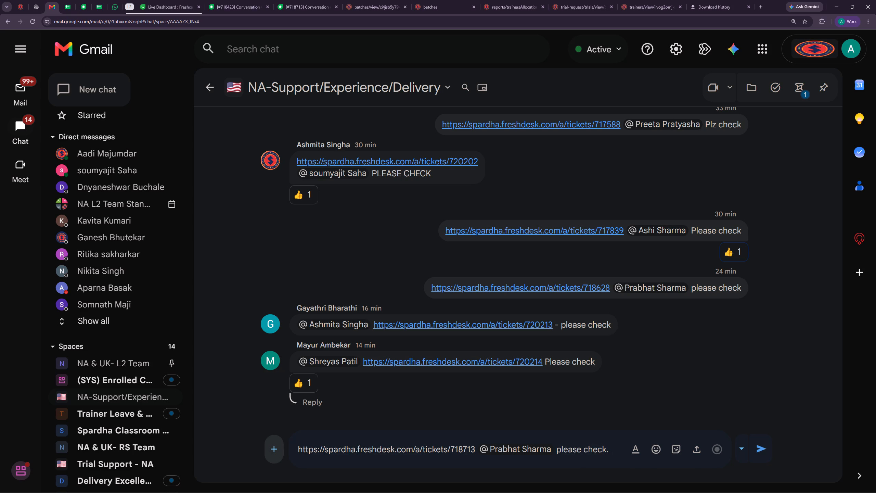
pyautogui.click(763, 443)
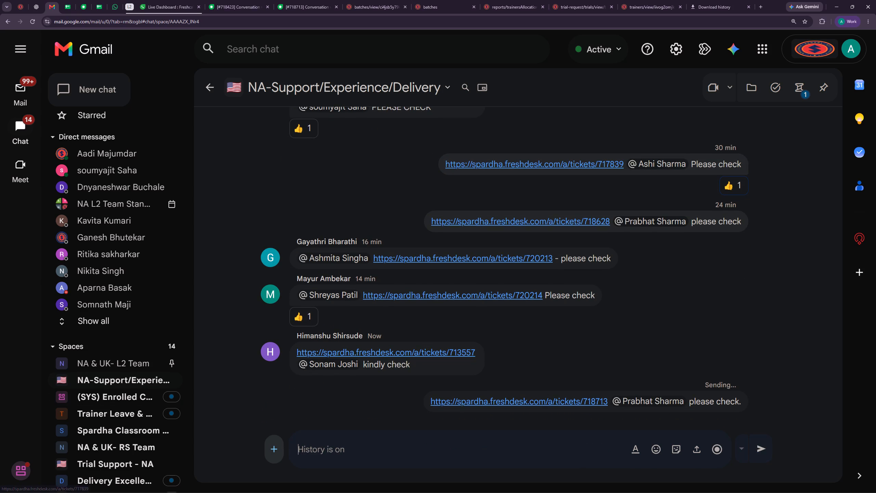
pyautogui.click(246, 0)
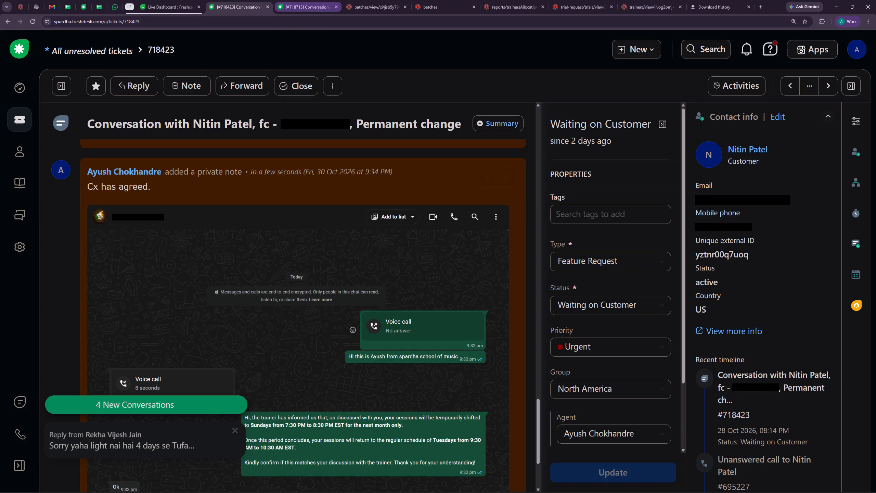
pyautogui.moveTo(540, 407); pyautogui.dragTo(517, 95)
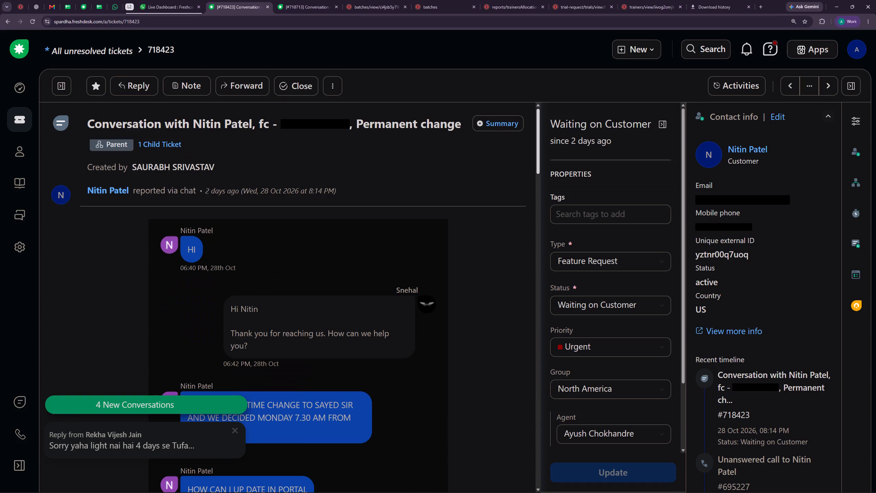
pyautogui.moveTo(517, 95); pyautogui.dragTo(556, 474)
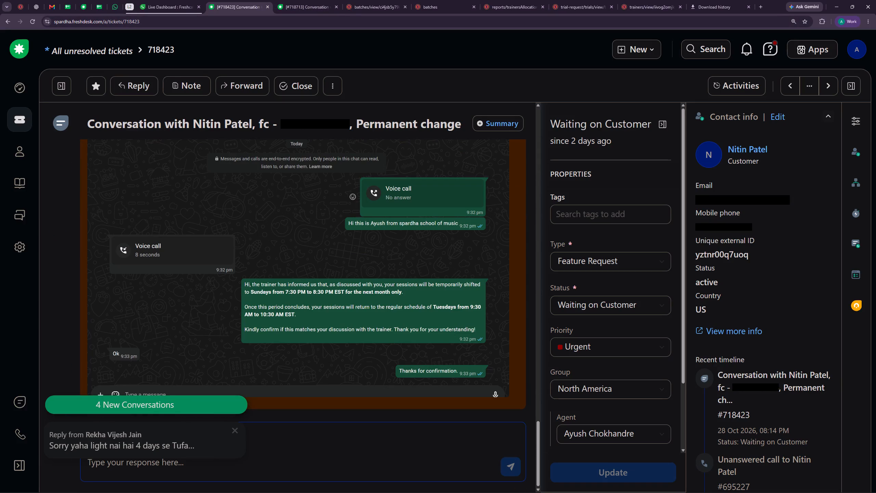
pyautogui.click(322, 0)
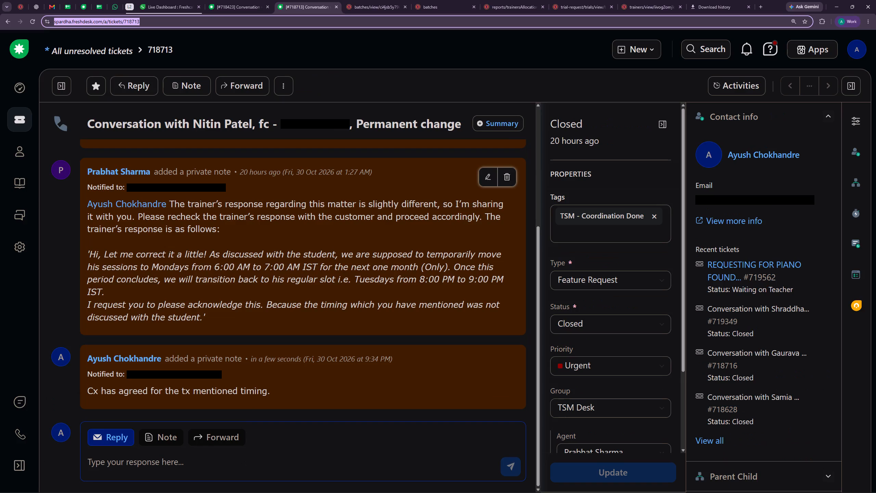
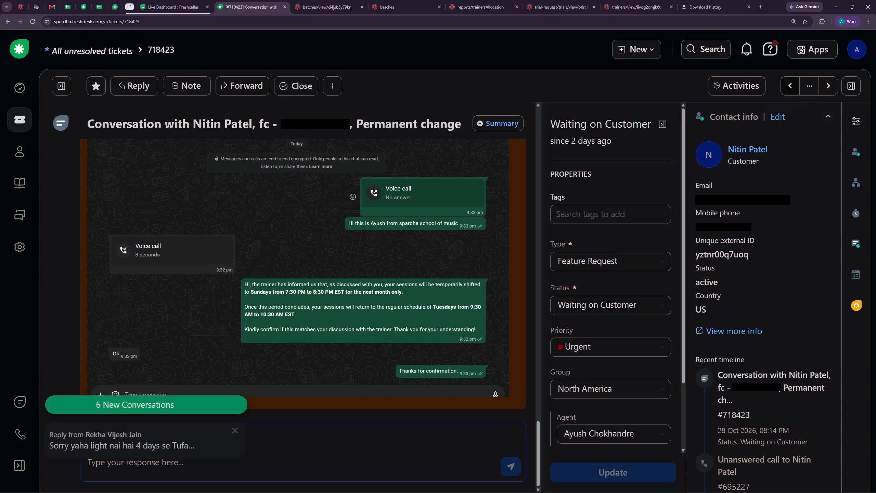
# Check the NA-Support/Experience/Delivery space and chat list in Gmail, and return to Freshdesk ticket #718523.
pyautogui.click(52, 0)
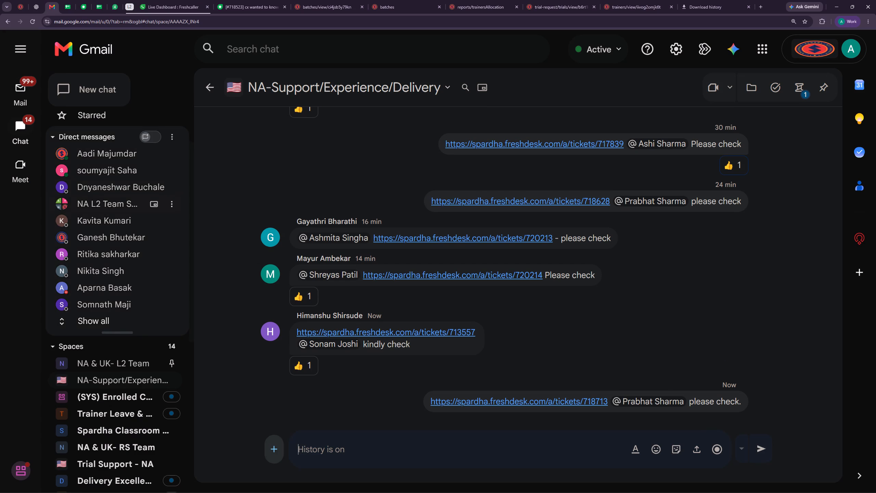
pyautogui.scroll(3, 130, 230)
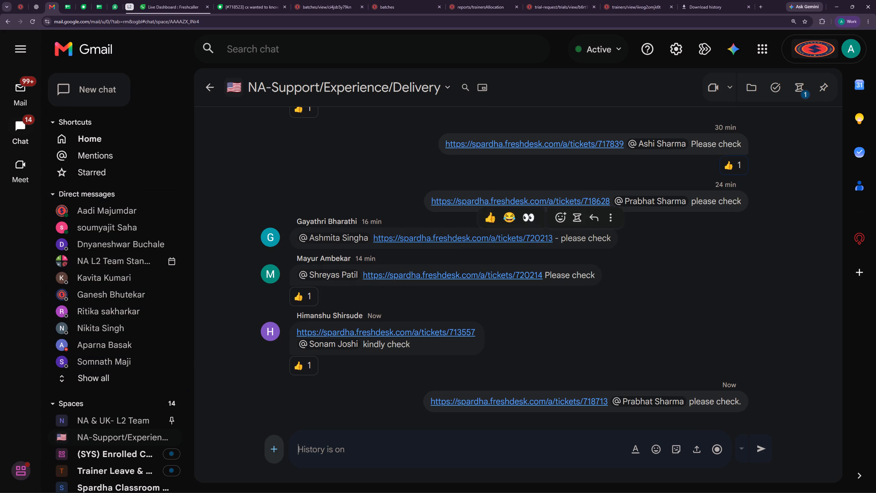
pyautogui.click(262, 0)
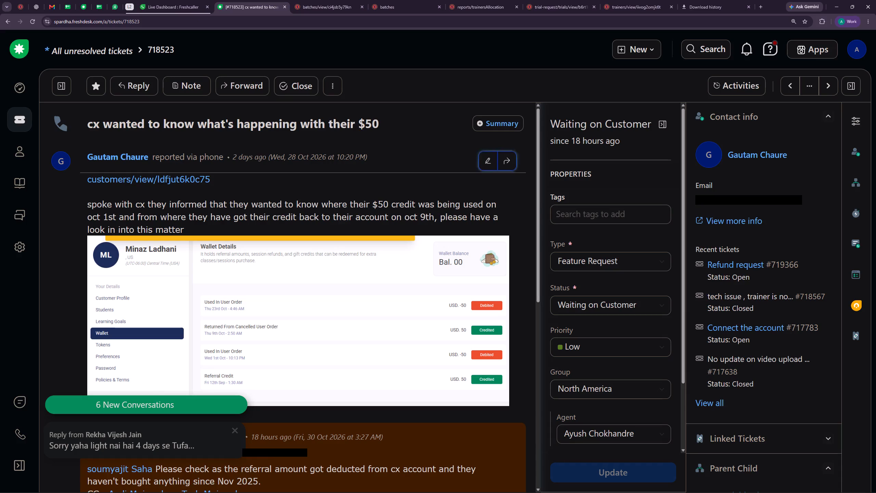
pyautogui.click(237, 434)
pyautogui.scroll(-5, 338, 382)
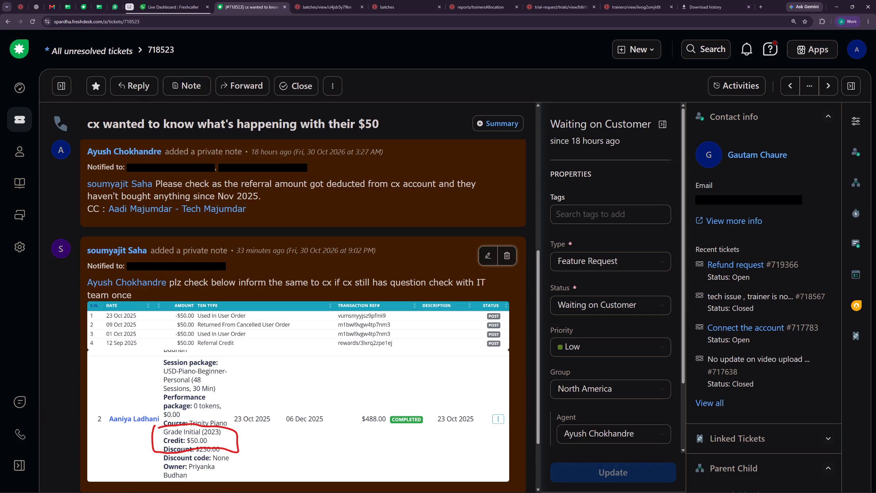
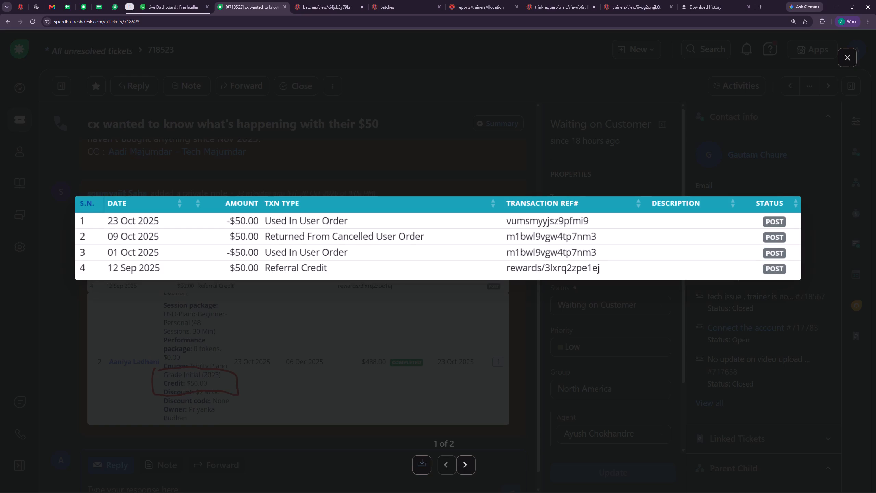
# View the ticket's second attached screenshot of the customer's order, and return to the first one showing the credit transactions.
pyautogui.click(465, 460)
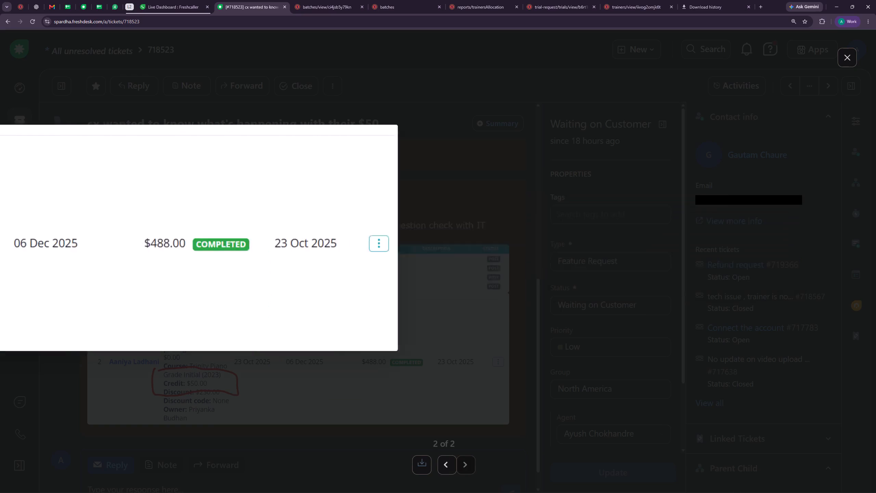
pyautogui.click(445, 462)
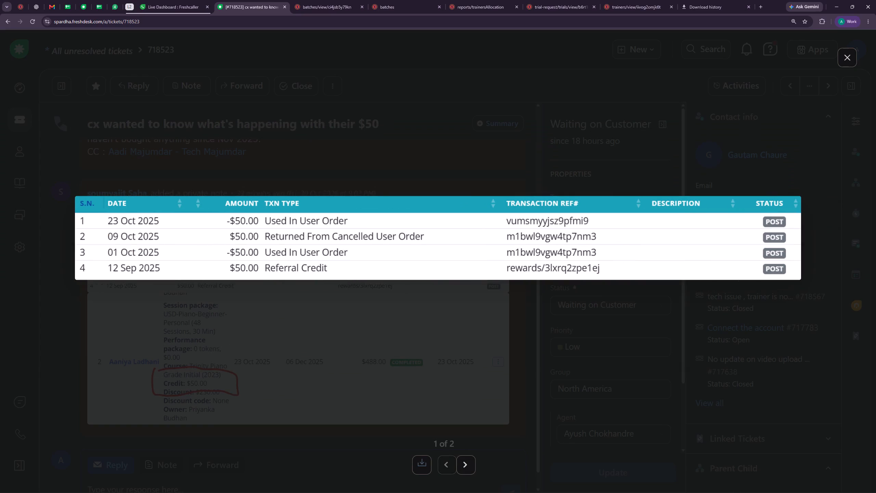
# Close the enlarged screenshot, reread the $50 credit query and the private notes on ticket #718523, and dismiss the reply notification.
pyautogui.click(845, 54)
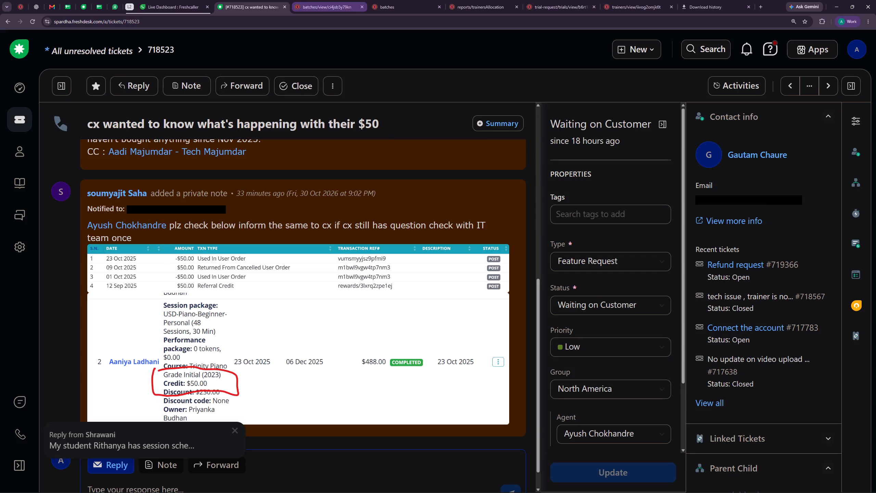
pyautogui.scroll(7, 308, 233)
pyautogui.scroll(-1, 331, 231)
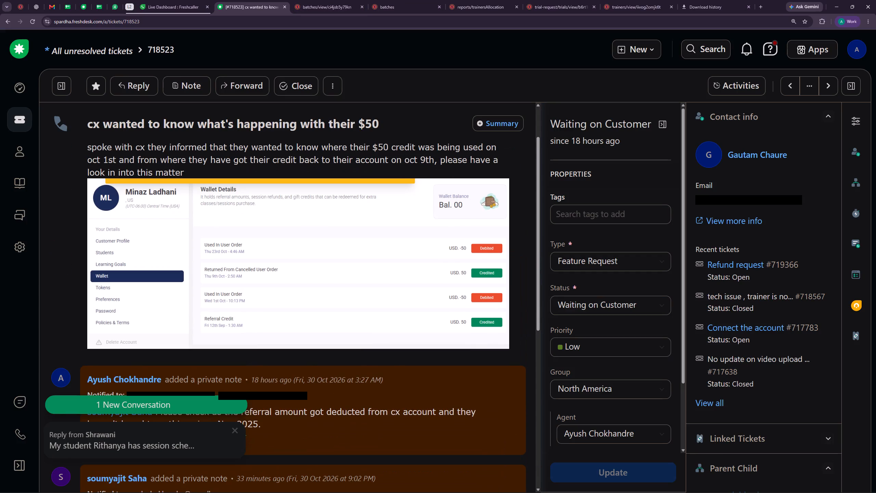
pyautogui.scroll(-6, 351, 258)
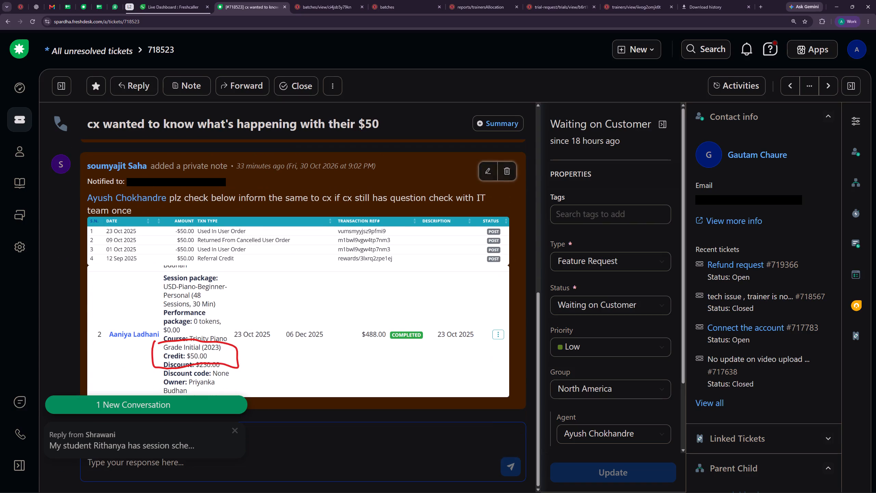
pyautogui.click(233, 432)
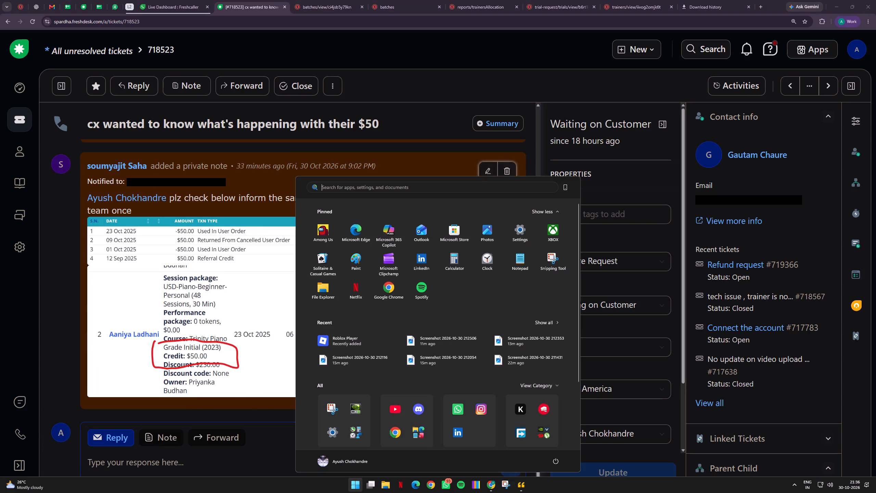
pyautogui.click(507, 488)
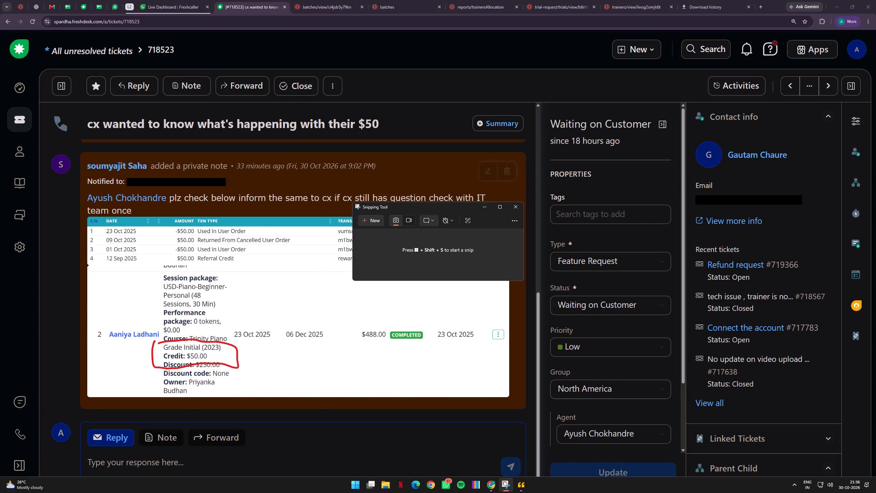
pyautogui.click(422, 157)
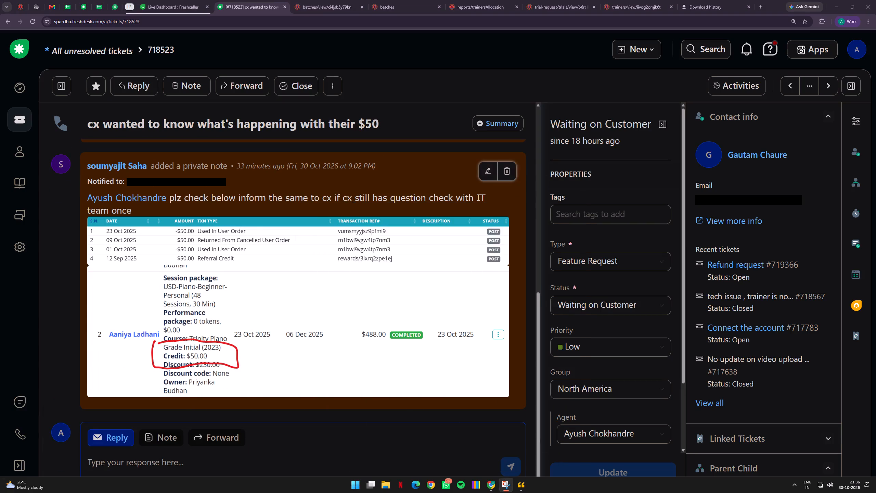
# Open the customer's admin profile from the top of ticket #718523, reveal the contact details, and select the contact number.
pyautogui.scroll(5, 394, 246)
pyautogui.scroll(4, 272, 264)
pyautogui.click(151, 174)
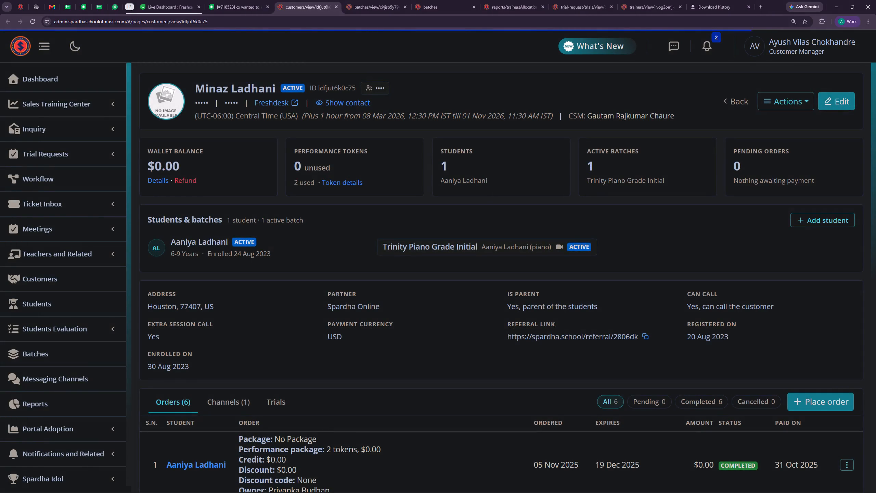
pyautogui.click(353, 101)
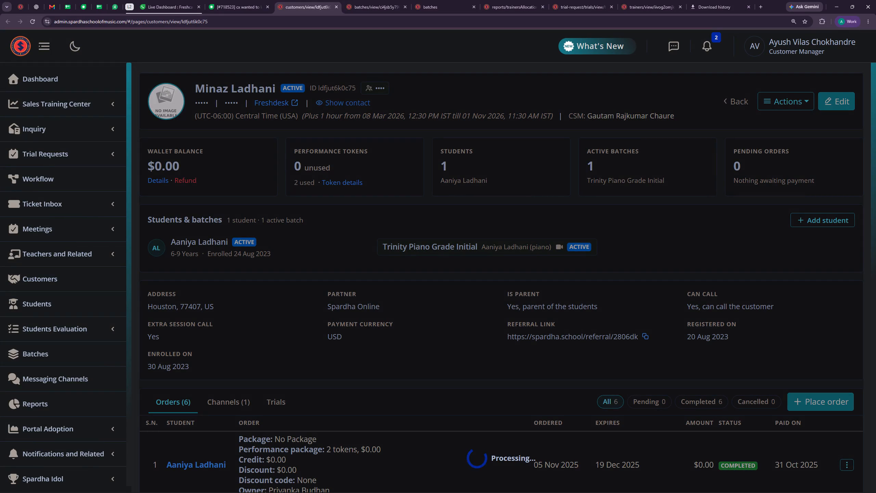
pyautogui.moveTo(322, 102); pyautogui.dragTo(366, 98)
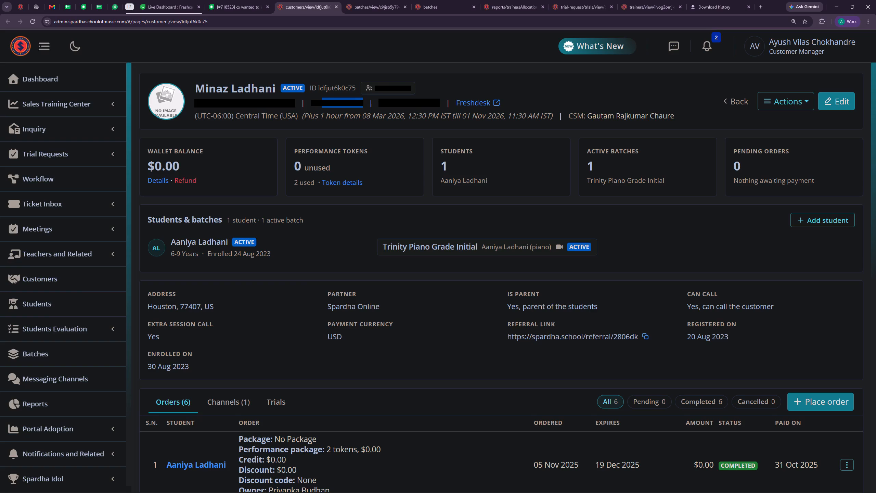
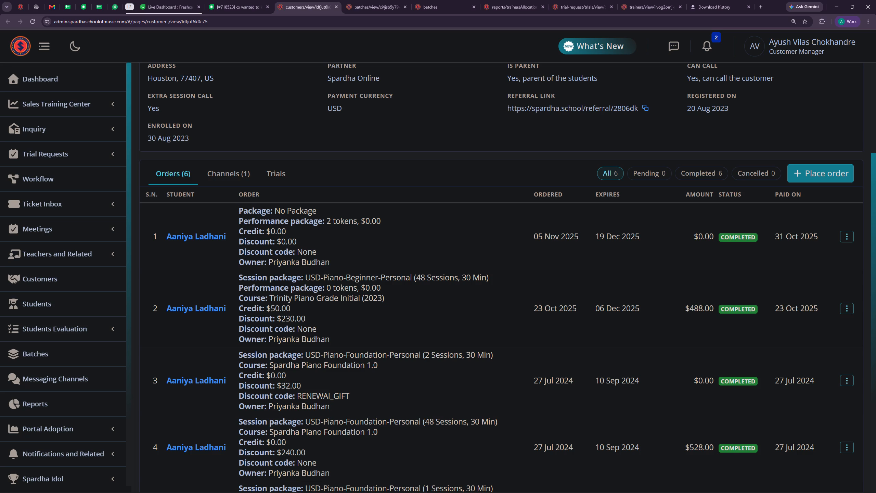
pyautogui.click(234, 1)
pyautogui.scroll(-4, 301, 334)
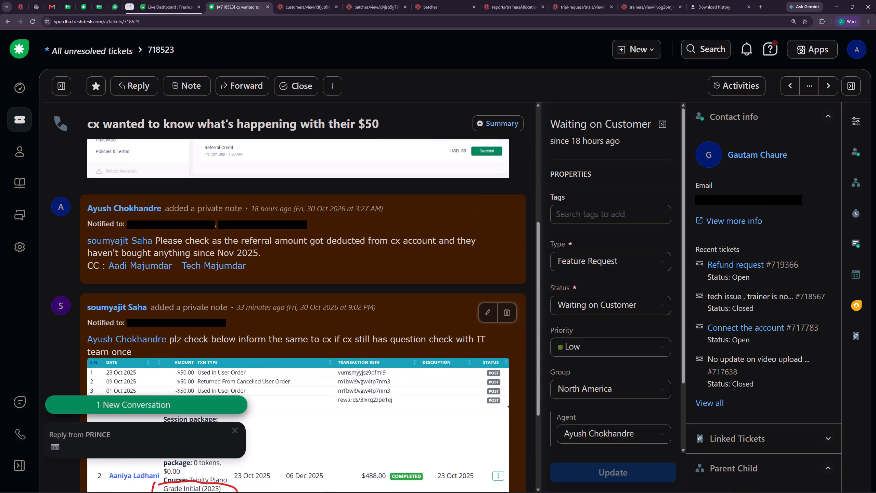
# View the full order screenshot in the latest private note on the ticket and dismiss the new reply notification.
pyautogui.scroll(-3, 294, 343)
pyautogui.click(238, 429)
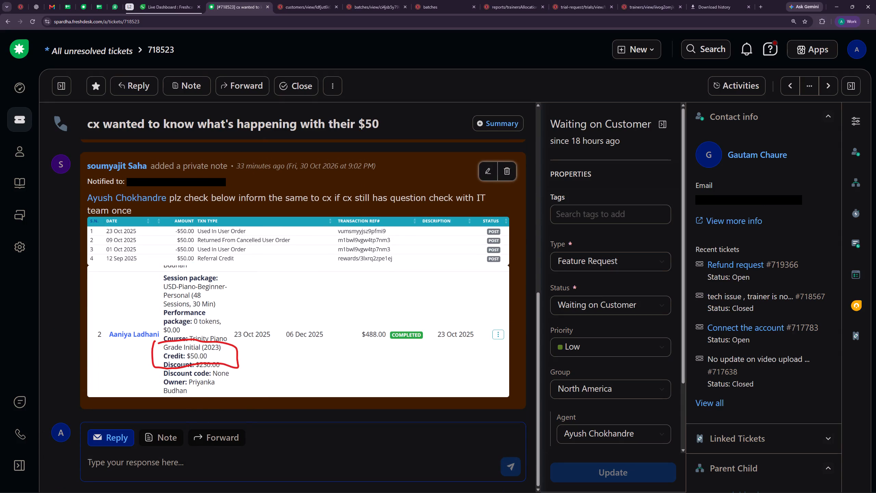
# Open the customer's record in the admin portal and start a Snipping Tool capture of the orders list.
pyautogui.click(327, 0)
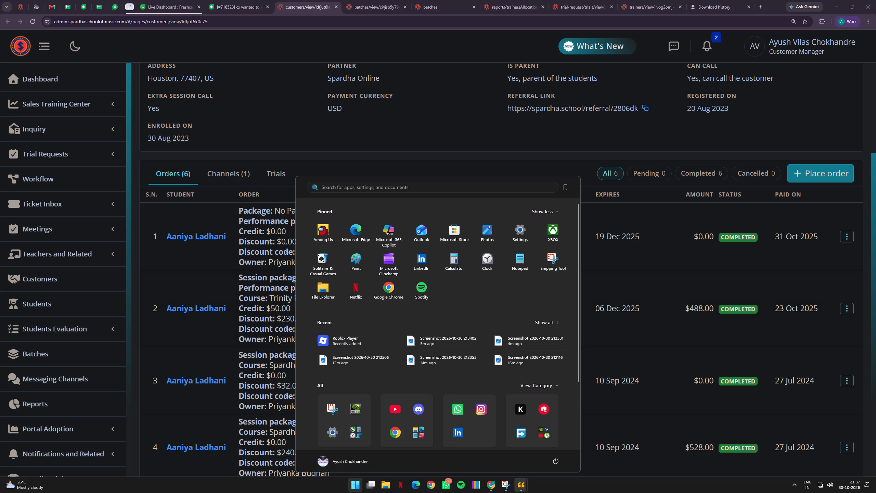
pyautogui.click(507, 485)
pyautogui.click(374, 220)
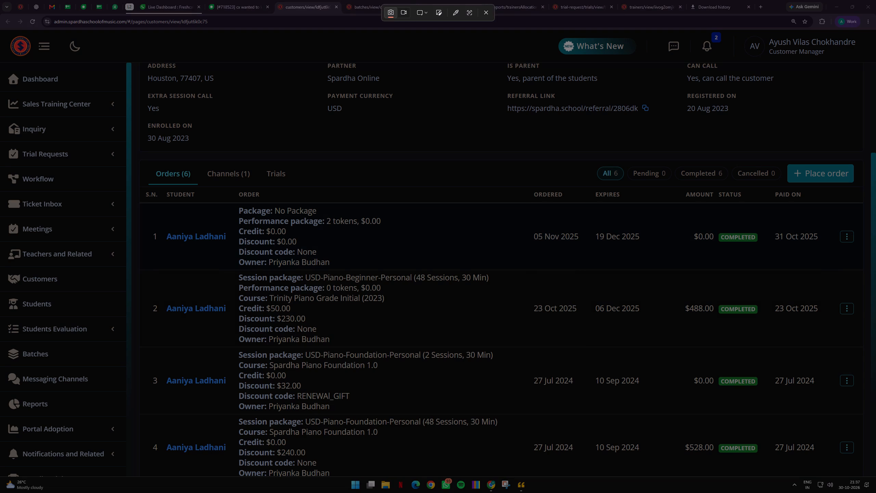
pyautogui.click(490, 15)
pyautogui.click(238, 0)
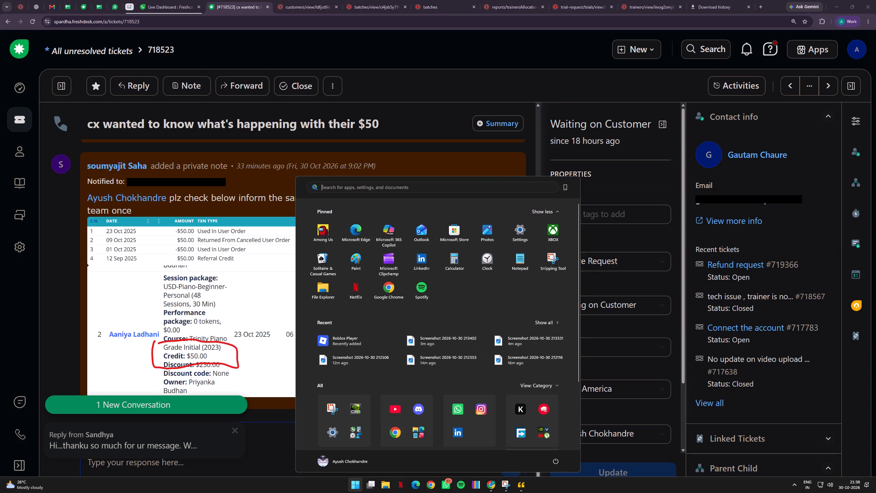
pyautogui.click(506, 485)
pyautogui.click(368, 219)
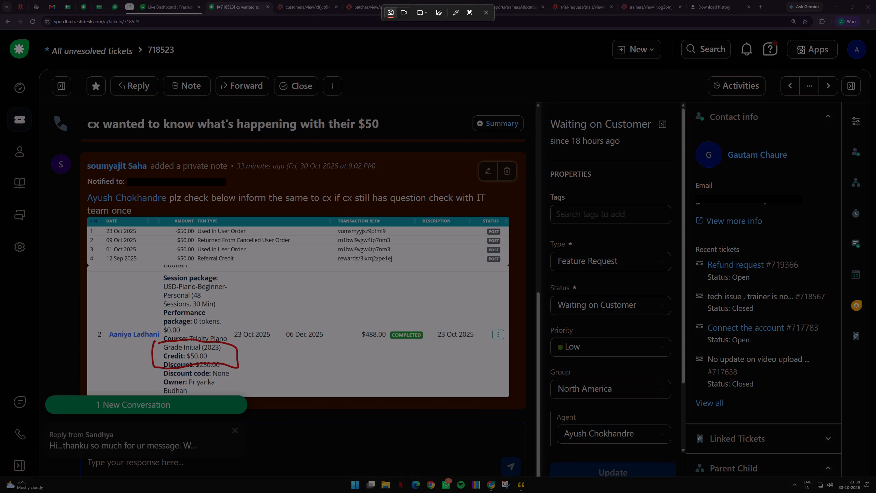
pyautogui.moveTo(87, 216); pyautogui.dragTo(507, 396)
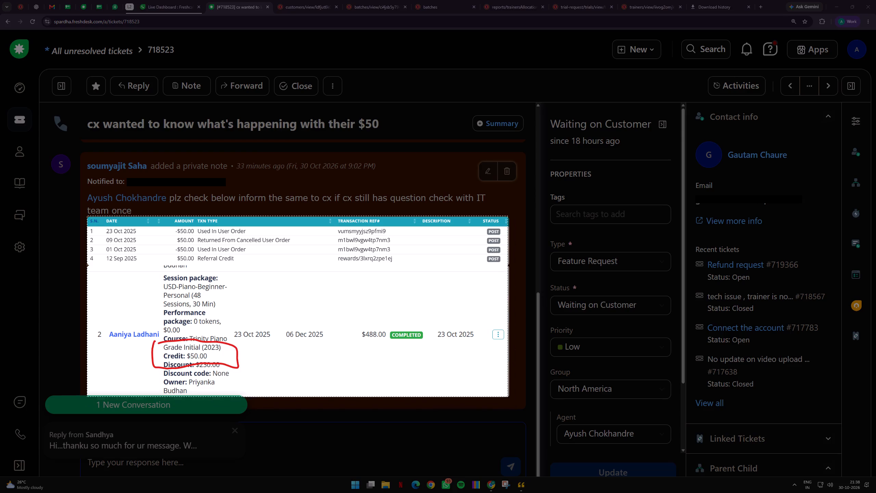
pyautogui.moveTo(507, 396); pyautogui.dragTo(509, 398)
pyautogui.click(715, 222)
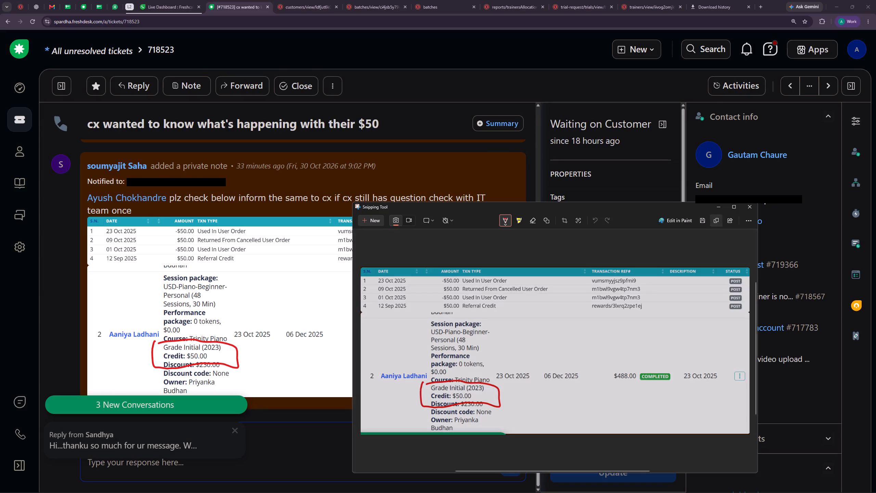
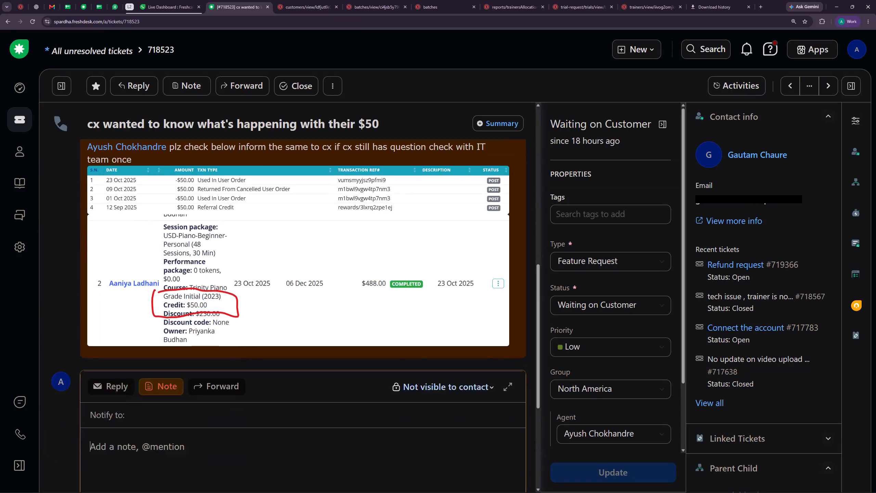
# Paste the copied WhatsApp chat screenshot into the new private note on ticket #718523.
pyautogui.hotkey('ctrl', 'v')
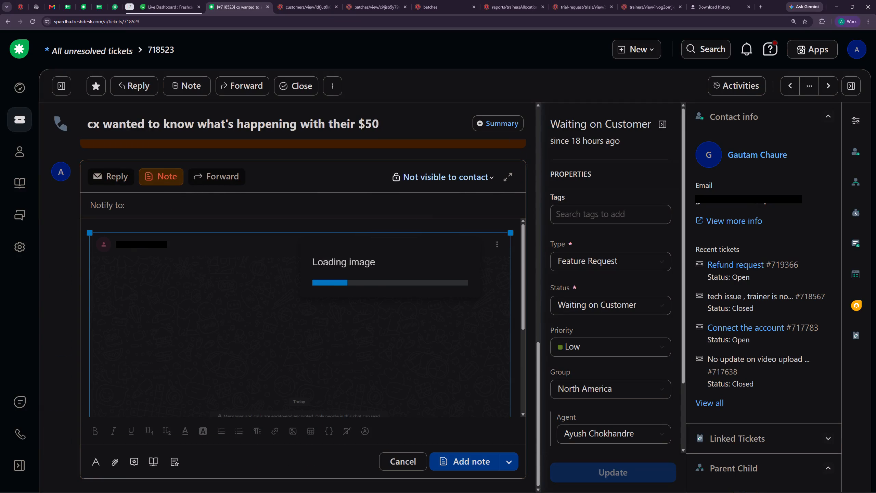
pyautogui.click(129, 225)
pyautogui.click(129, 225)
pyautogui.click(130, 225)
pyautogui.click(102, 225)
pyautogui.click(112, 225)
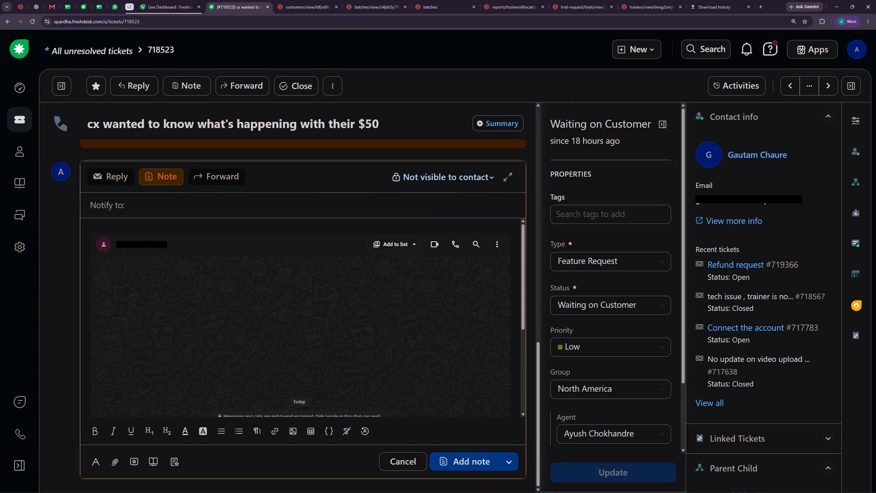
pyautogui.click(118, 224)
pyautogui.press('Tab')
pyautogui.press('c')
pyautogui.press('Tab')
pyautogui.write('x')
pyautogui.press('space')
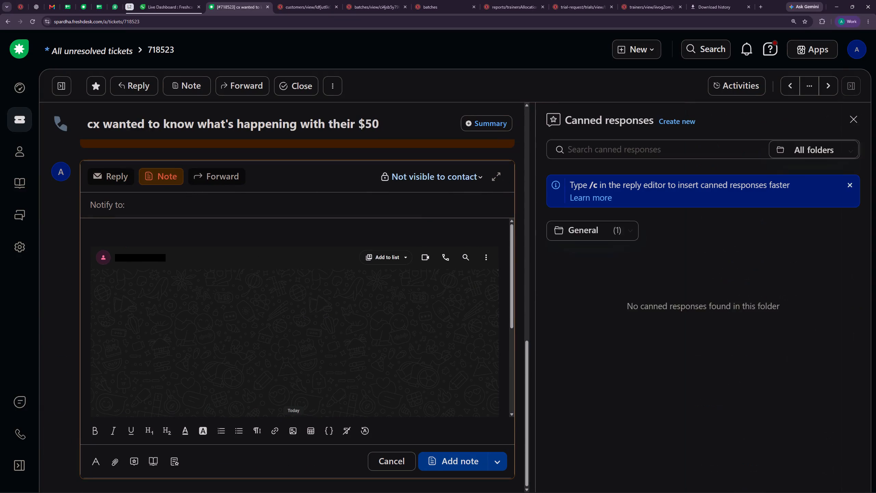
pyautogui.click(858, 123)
# Begin writing the private note's text on the blank line above the pasted WhatsApp chat screenshot.
pyautogui.click(166, 243)
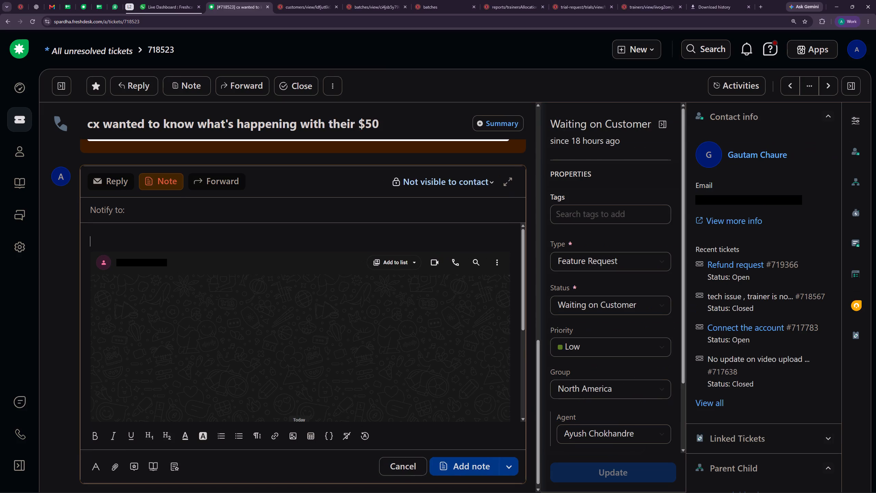
pyautogui.press('Tab')
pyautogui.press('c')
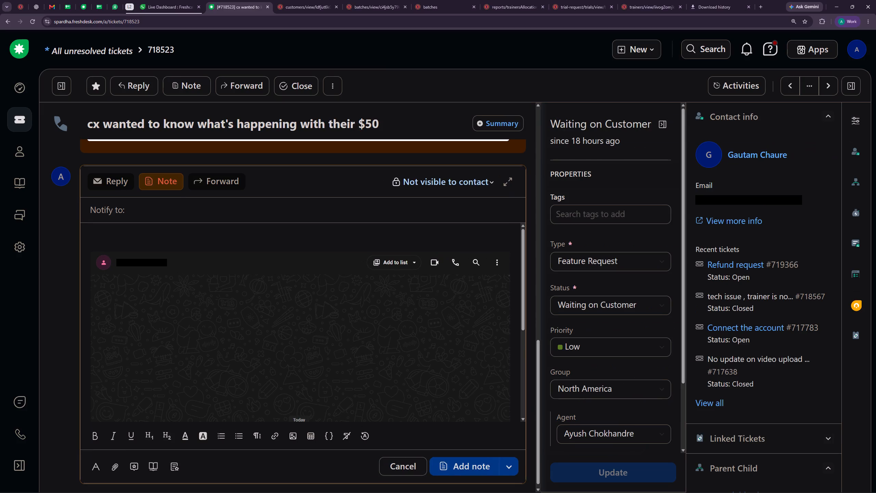
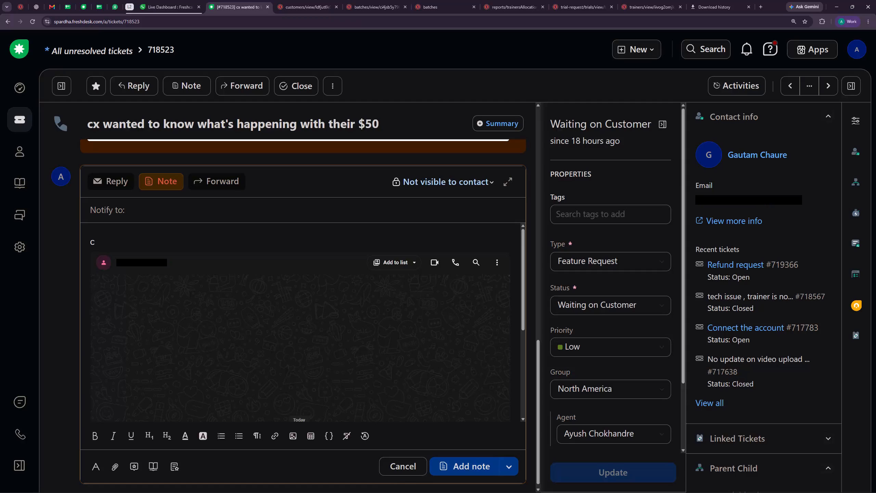
pyautogui.click(168, 240)
pyautogui.press('BackSpace')
pyautogui.press('c')
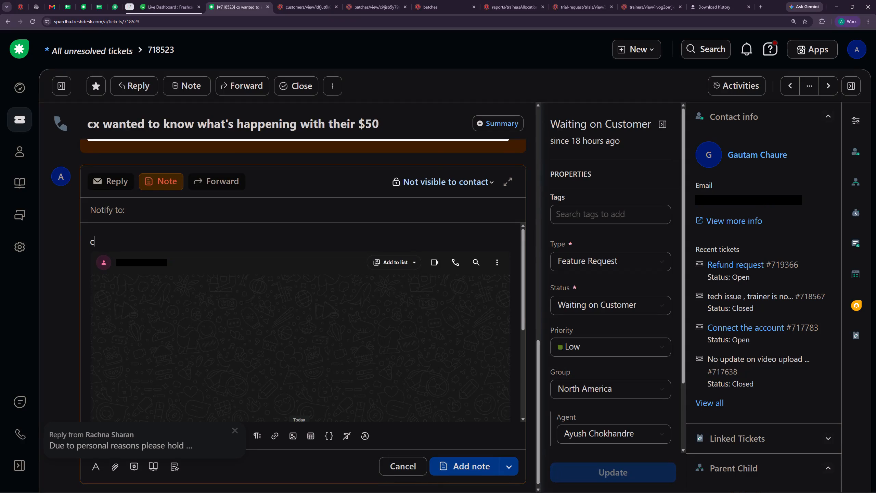
pyautogui.press('BackSpace')
pyautogui.press('c')
pyautogui.press('BackSpace')
pyautogui.write('x has been informed')
pyautogui.press('space')
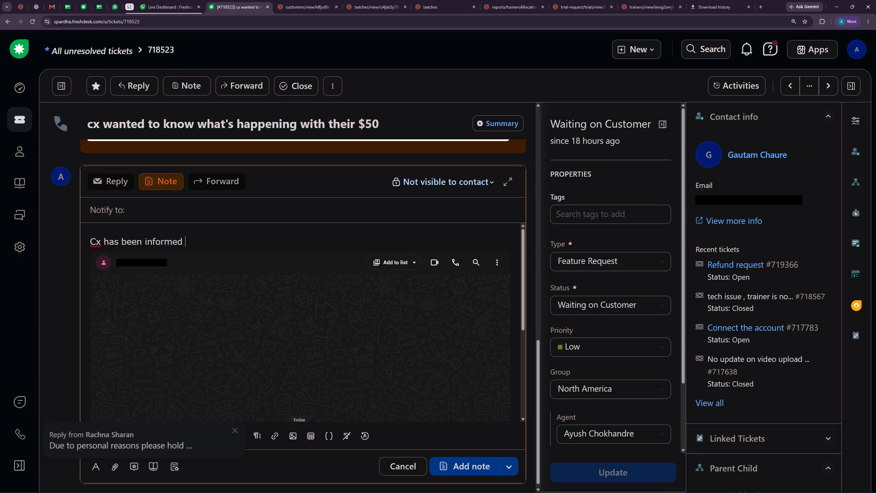
pyautogui.write('about the referral amount')
pyautogui.write('.')
pyautogui.press('space')
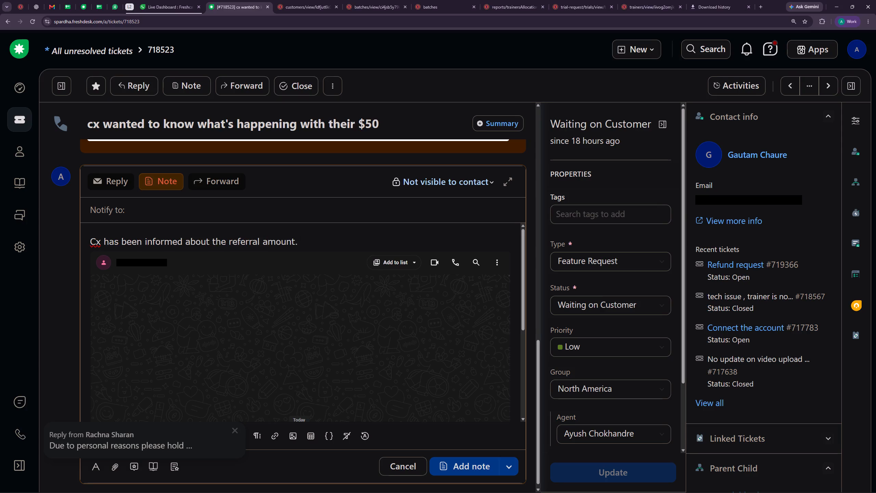
pyautogui.click(459, 462)
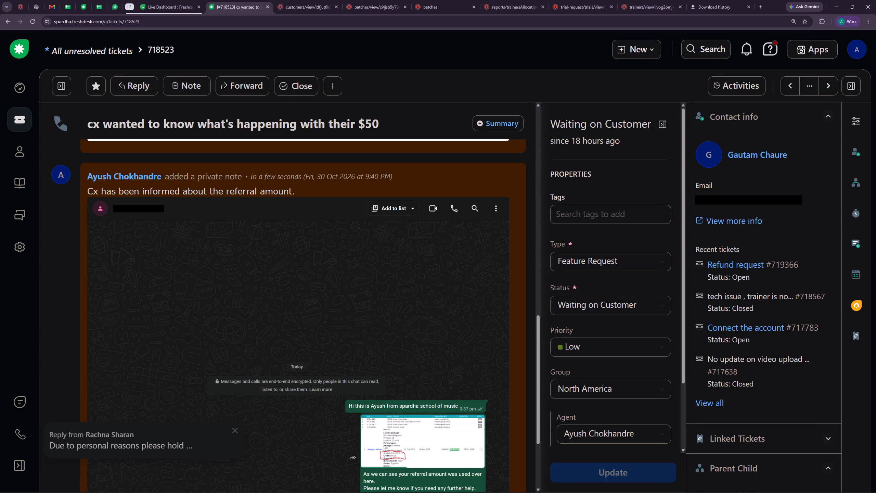
# Set the status of ticket #718523 to Closed and save the ticket properties.
pyautogui.click(622, 307)
pyautogui.click(610, 405)
pyautogui.click(620, 476)
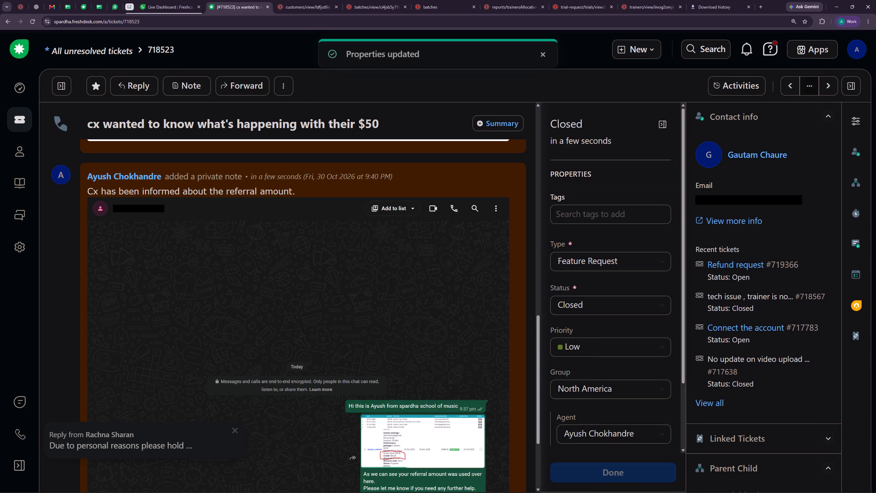
# Go to ticket #718808 about the piano foundation PDF and check its child ticket #719562 for the trainer's response.
pyautogui.click(790, 92)
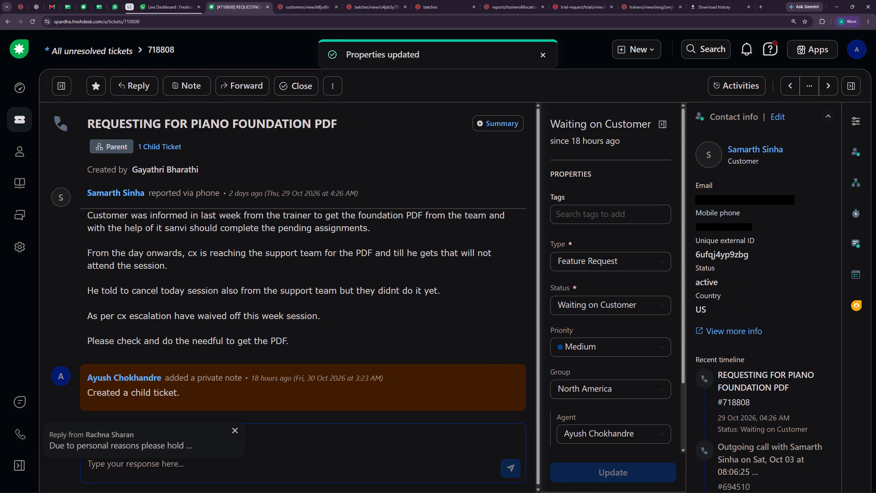
pyautogui.click(235, 428)
pyautogui.scroll(-11, 703, 291)
pyautogui.click(712, 296)
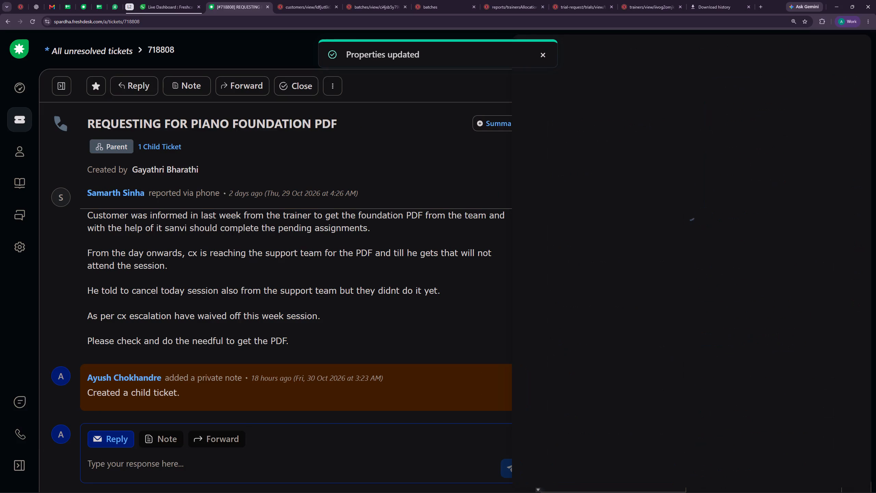
pyautogui.click(639, 120)
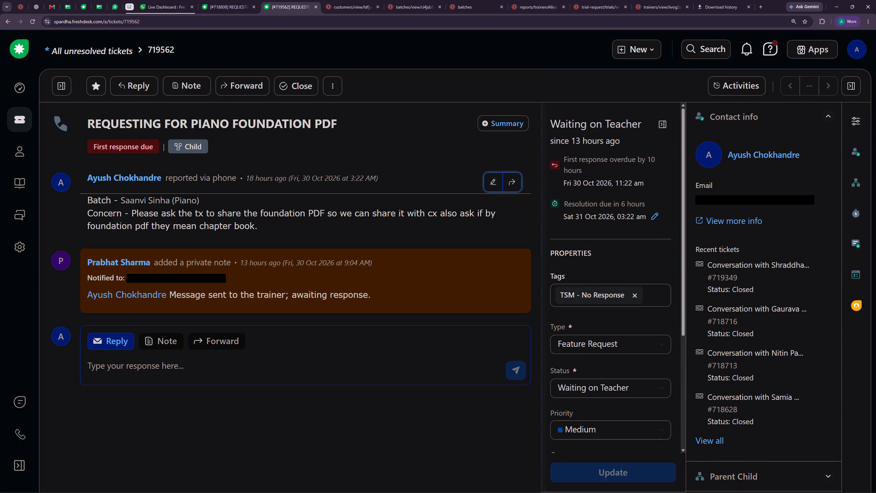
pyautogui.click(230, 0)
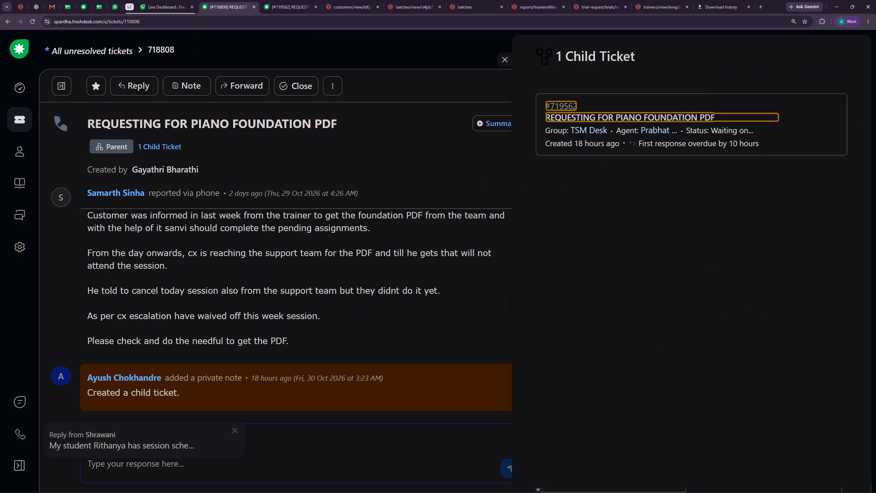
pyautogui.click(503, 59)
pyautogui.click(790, 91)
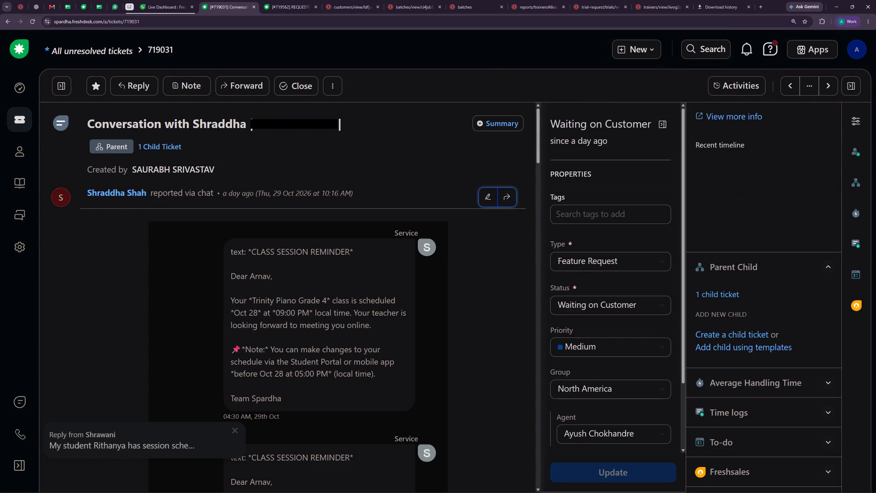
pyautogui.scroll(-10, 330, 286)
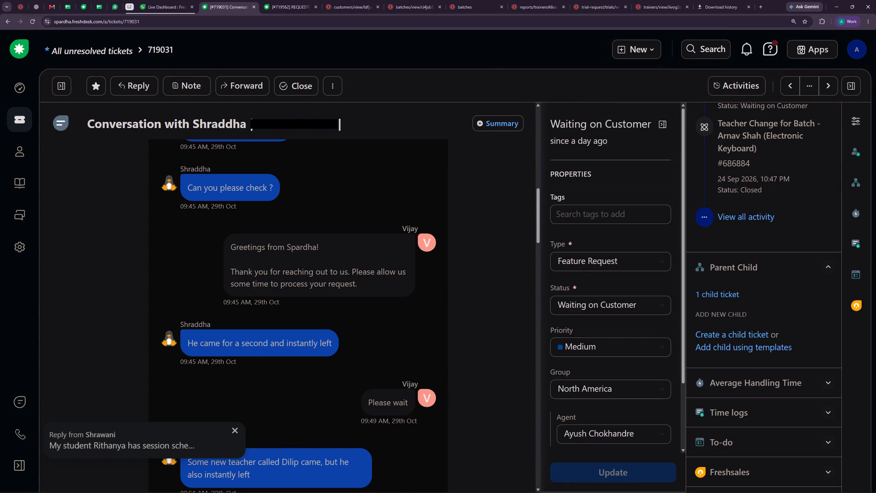
pyautogui.click(237, 431)
# Look through the recent ticket assignment and private note notifications.
pyautogui.click(746, 46)
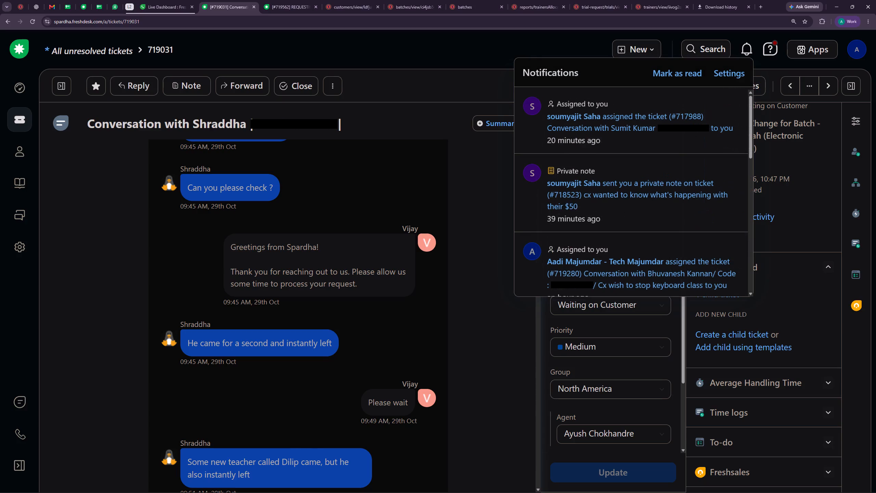
pyautogui.scroll(-6, 633, 191)
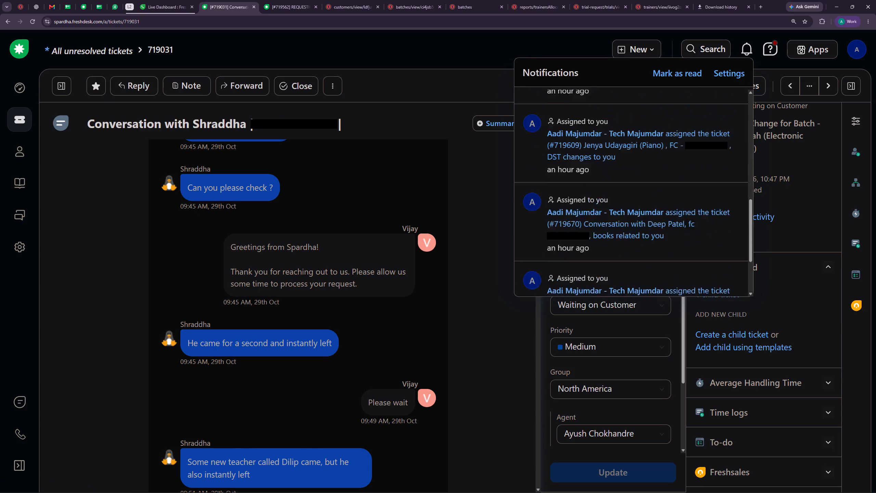
pyautogui.scroll(5, 642, 186)
pyautogui.click(746, 46)
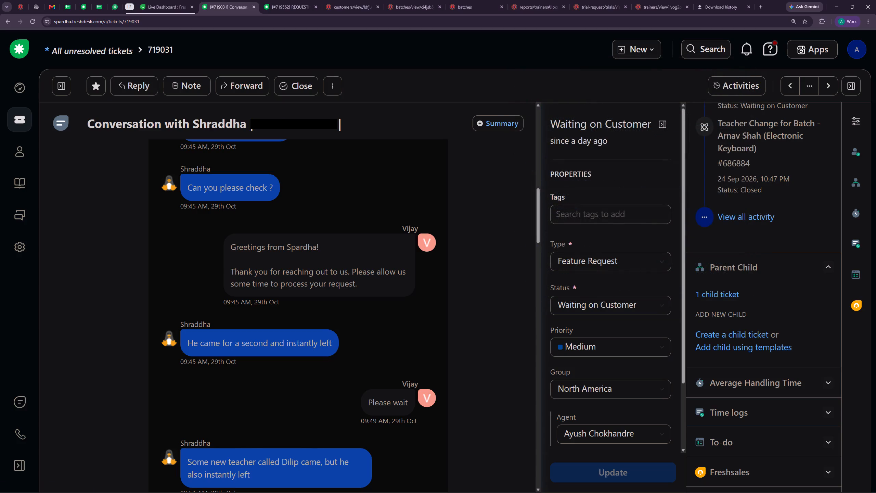
# Read the rest of the conversation and notes on ticket #719031 about sessions missed because of connection issues.
pyautogui.scroll(-5, 399, 279)
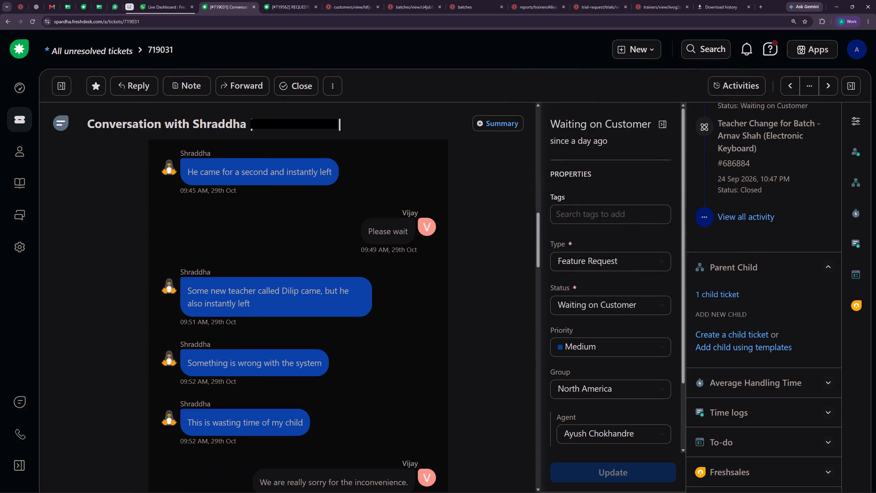
pyautogui.scroll(-9, 402, 277)
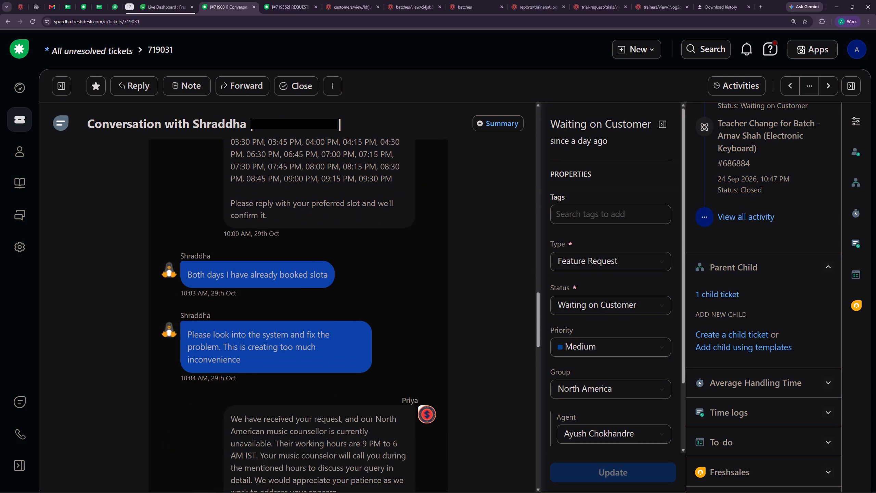
pyautogui.scroll(-7, 400, 275)
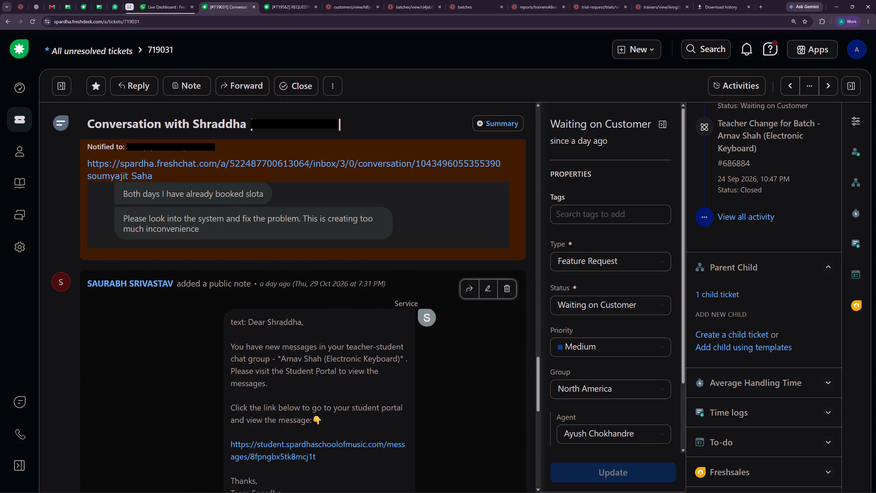
pyautogui.scroll(1, 365, 270)
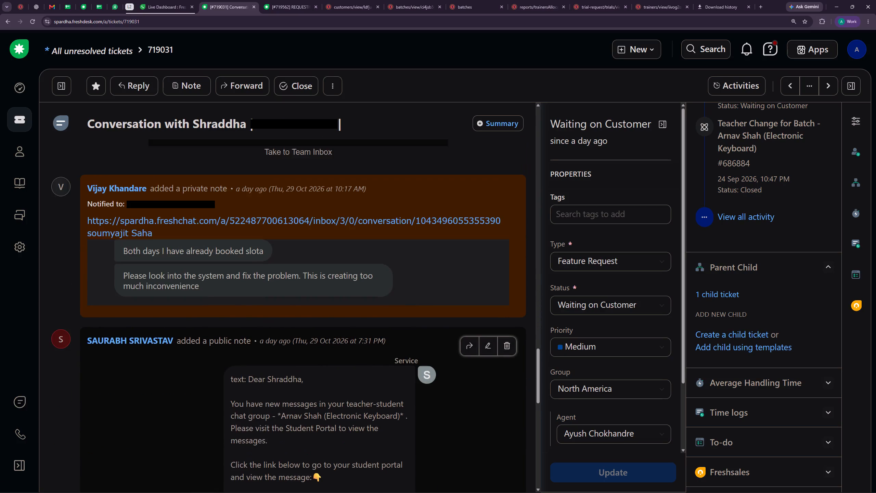
pyautogui.scroll(-10, 365, 270)
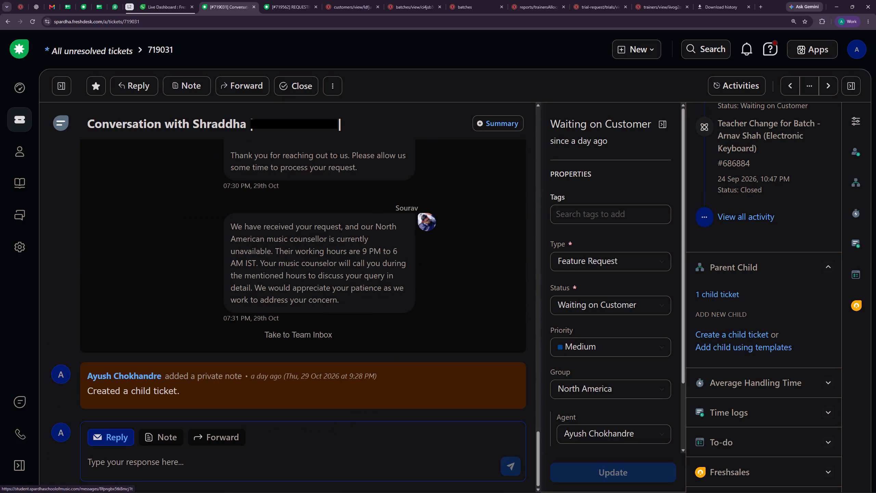
pyautogui.scroll(-6, 365, 270)
# Read the teacher desk's private notes on child ticket #719349 and return to parent ticket #719031.
pyautogui.click(705, 298)
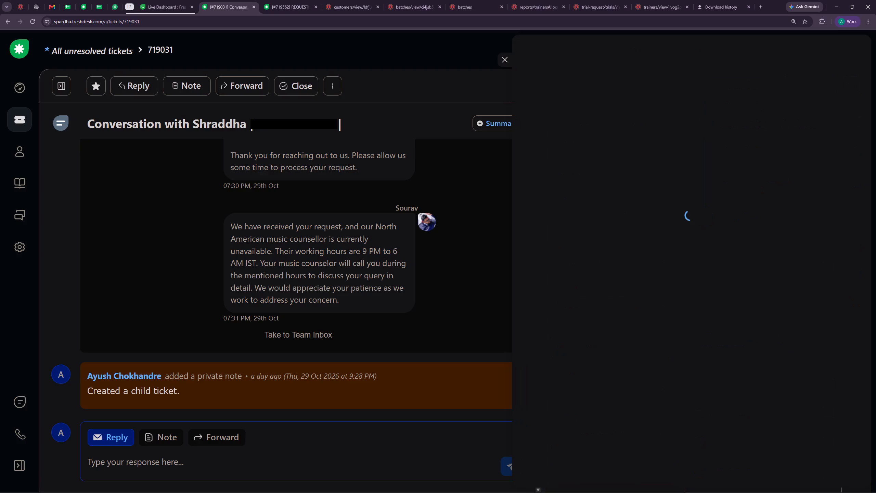
pyautogui.click(622, 121)
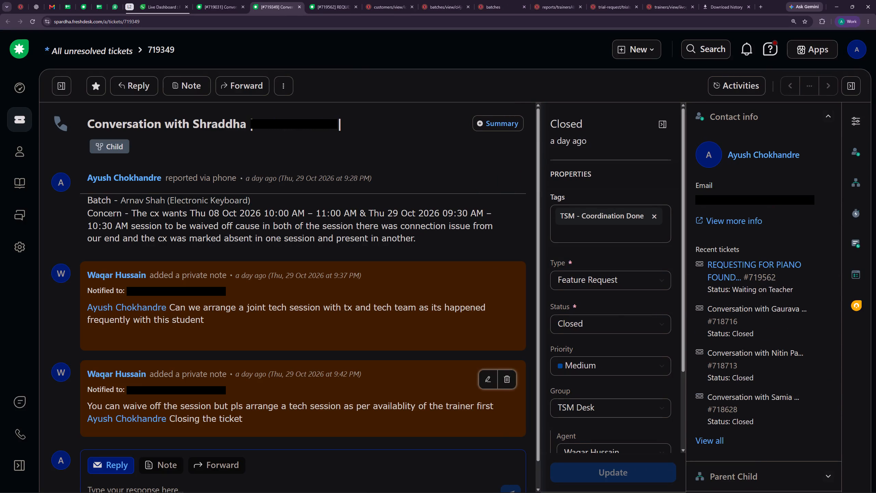
pyautogui.click(237, 432)
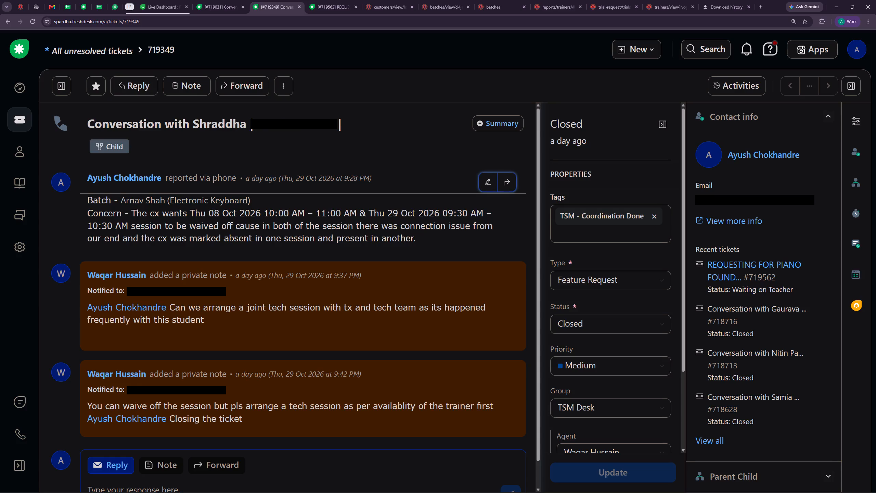
pyautogui.click(221, 2)
pyautogui.click(508, 62)
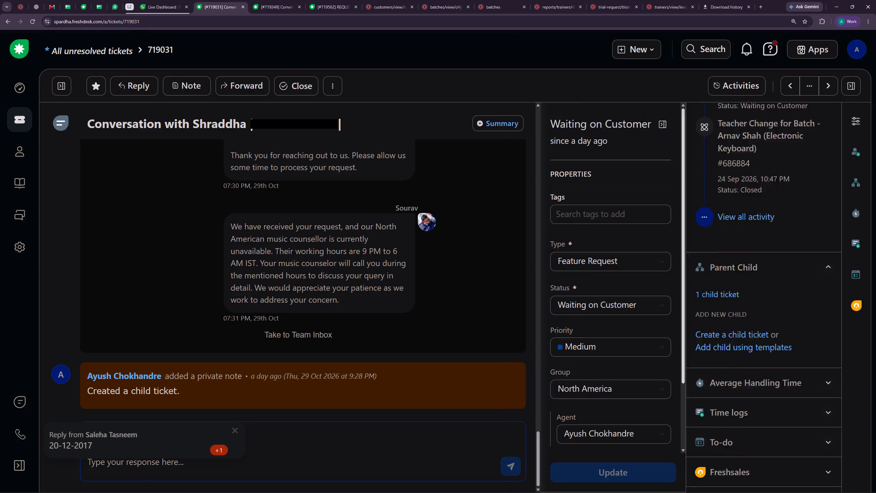
pyautogui.scroll(10, 719, 192)
pyautogui.moveTo(760, 230); pyautogui.dragTo(705, 225)
pyautogui.hotkey('ctrl', 'c')
pyautogui.scroll(3, 299, 173)
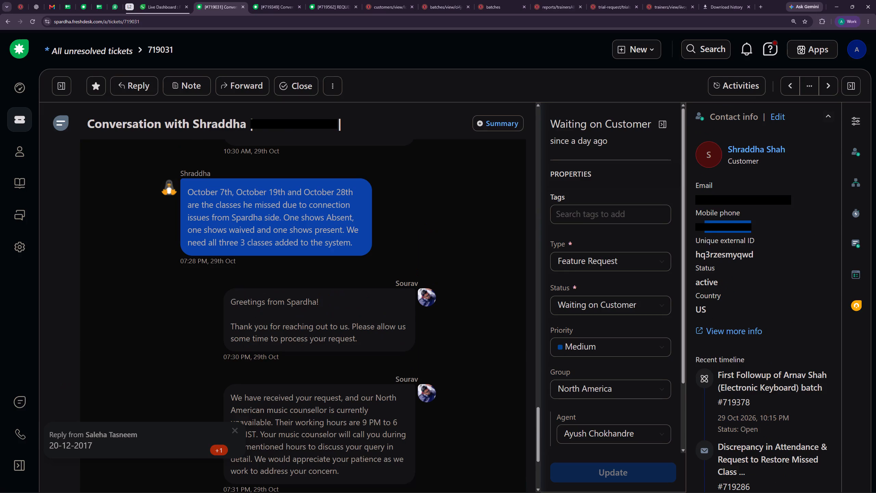
pyautogui.scroll(-3, 357, 188)
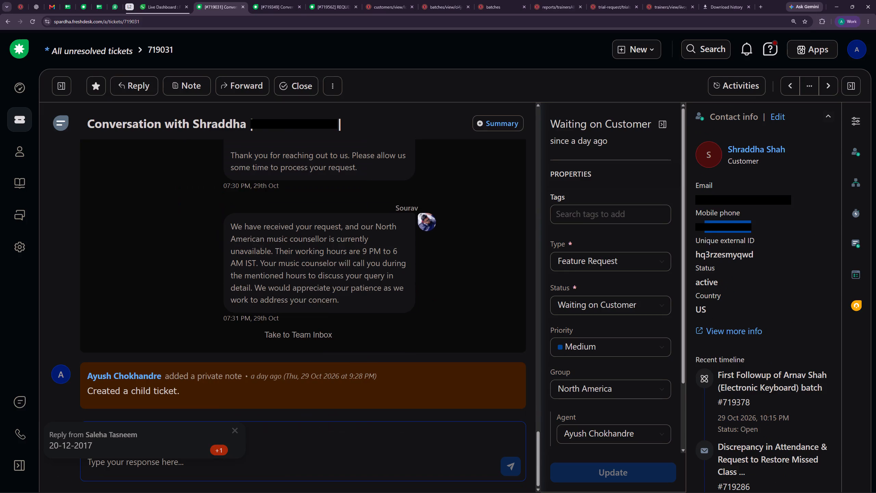
pyautogui.click(379, 0)
pyautogui.click(54, 356)
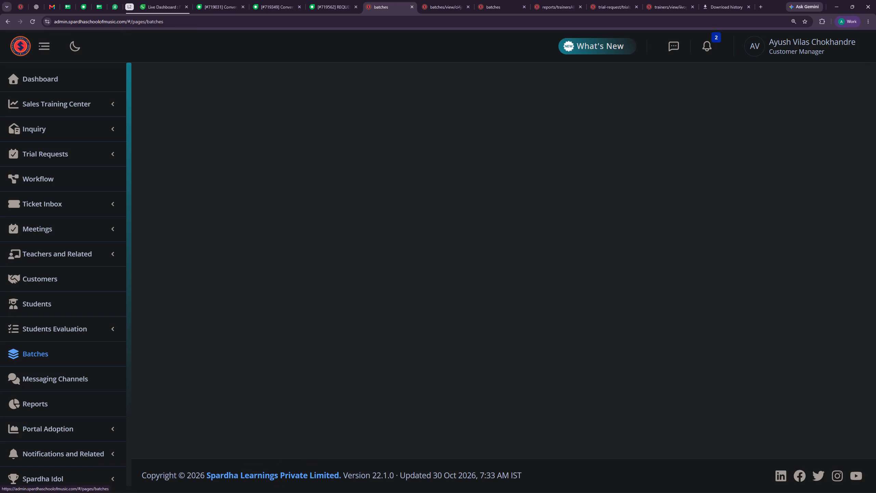
pyautogui.click(791, 188)
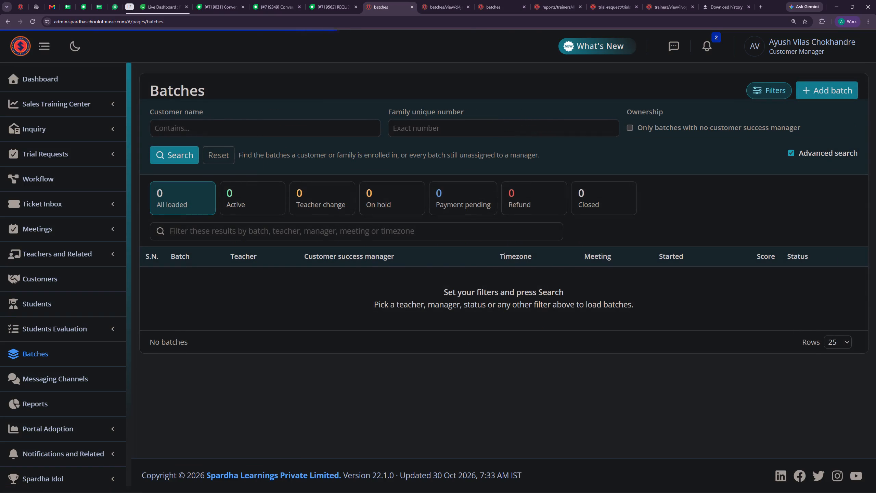
pyautogui.click(433, 131)
pyautogui.hotkey('ctrl', 'v')
# Close child ticket #719562, recheck the session waiver details on child ticket #719349, and dismiss the reply notification.
pyautogui.click(331, 0)
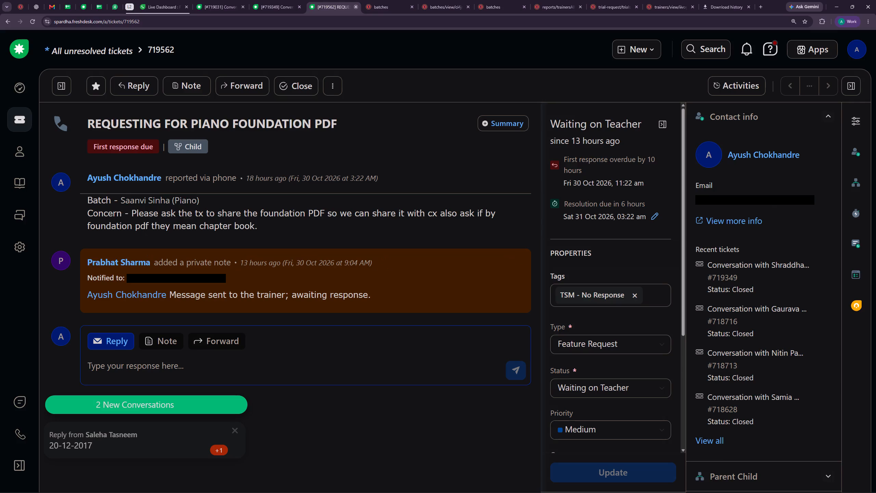
pyautogui.click(358, 7)
pyautogui.click(291, 7)
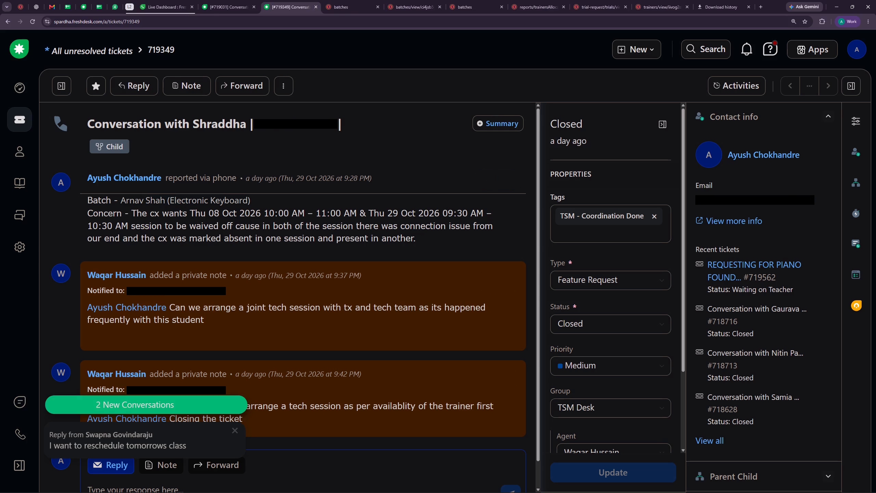
pyautogui.click(232, 428)
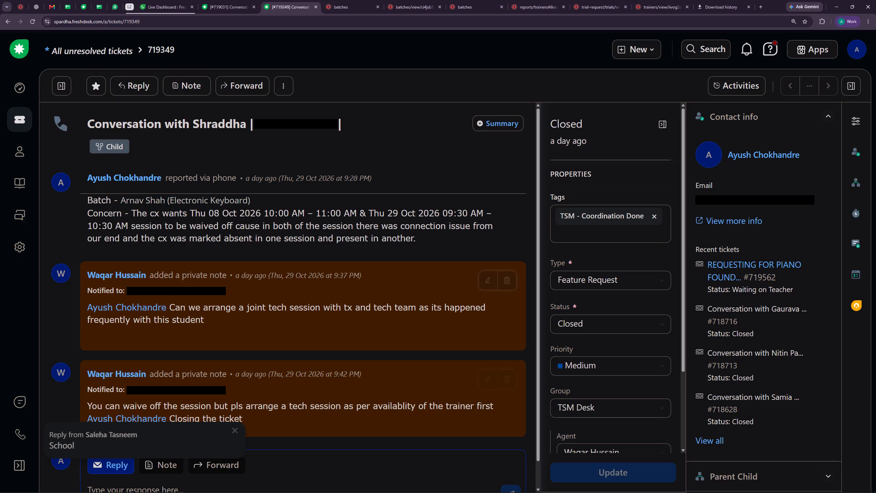
pyautogui.click(236, 428)
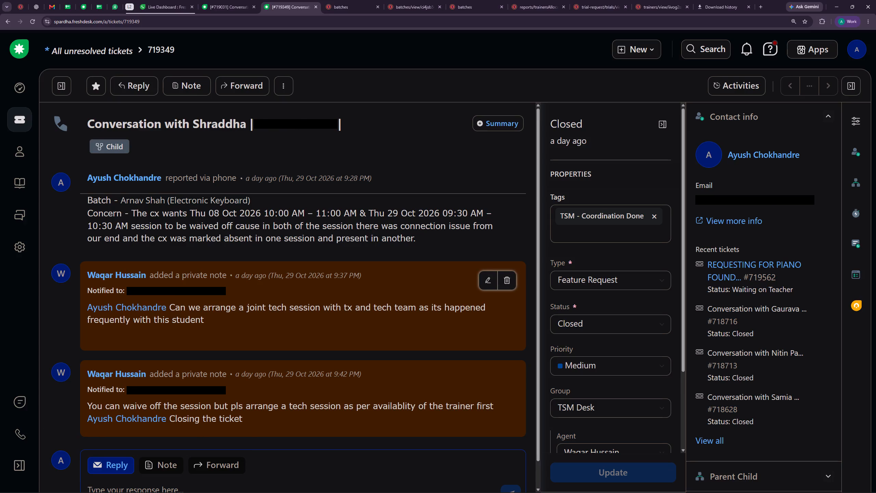
pyautogui.click(227, 0)
pyautogui.click(273, 0)
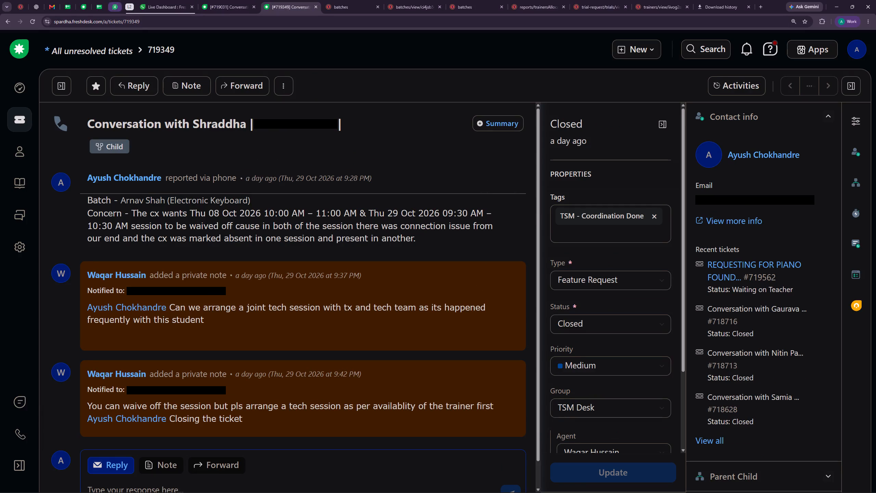
pyautogui.click(57, 0)
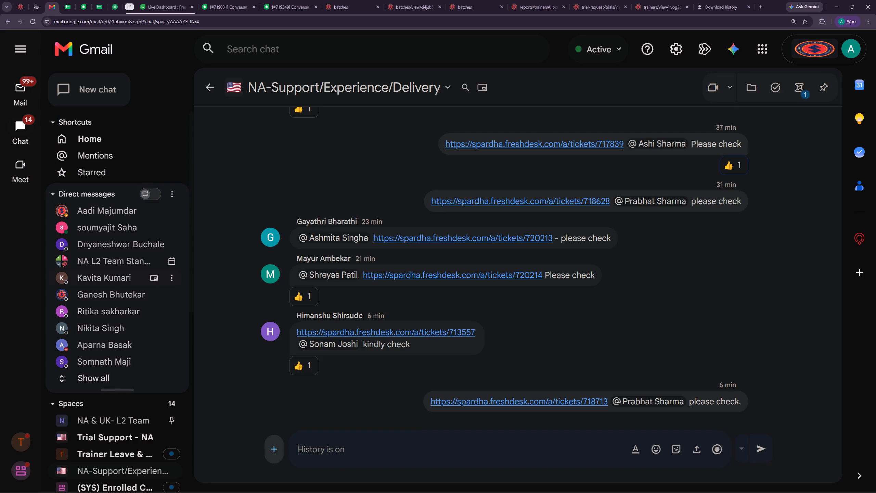
pyautogui.click(234, 1)
pyautogui.click(283, 0)
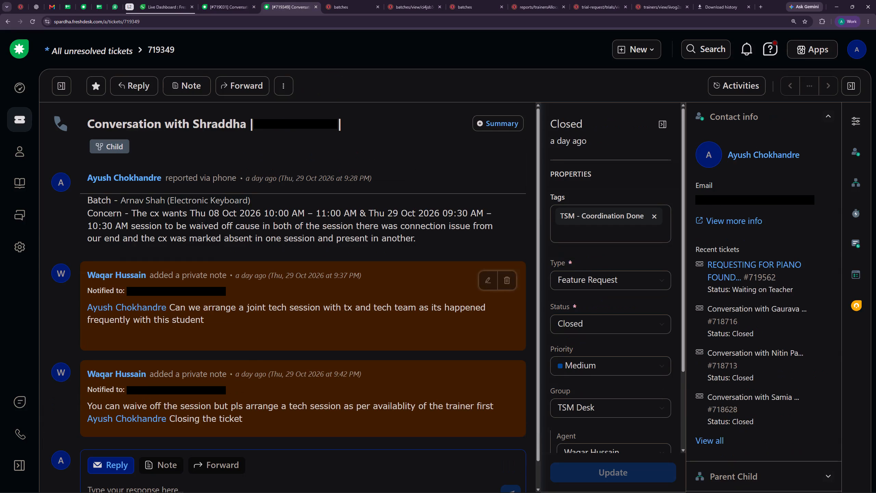
# Search the batches by the entered family unique number and open the Electronic Keyboard batch to examine its October 2026 sessions against ticket #719349.
pyautogui.click(345, 0)
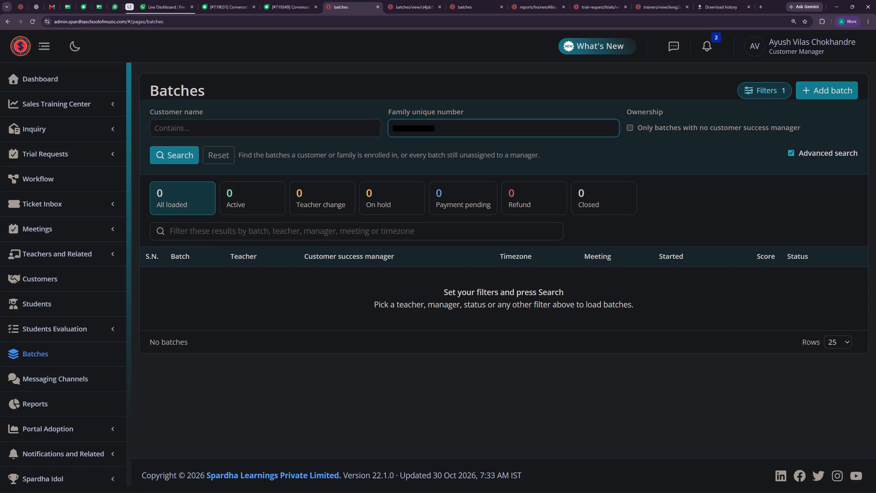
pyautogui.click(179, 153)
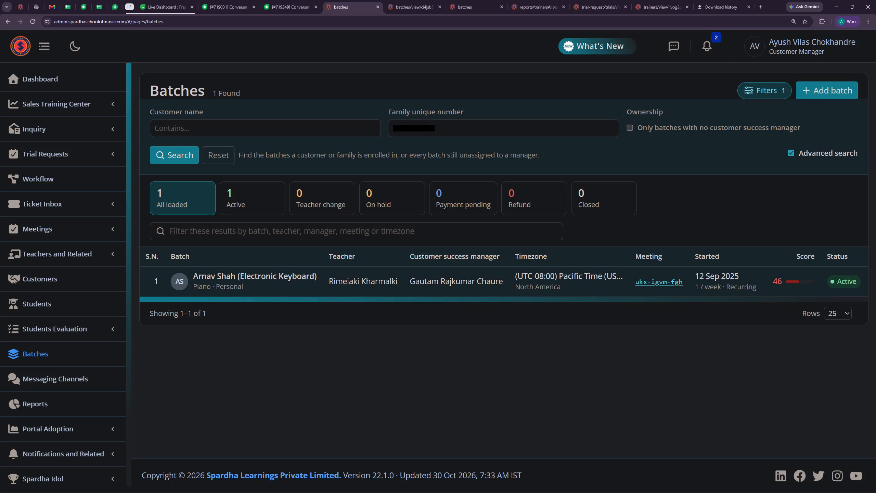
pyautogui.click(846, 283)
pyautogui.click(300, 0)
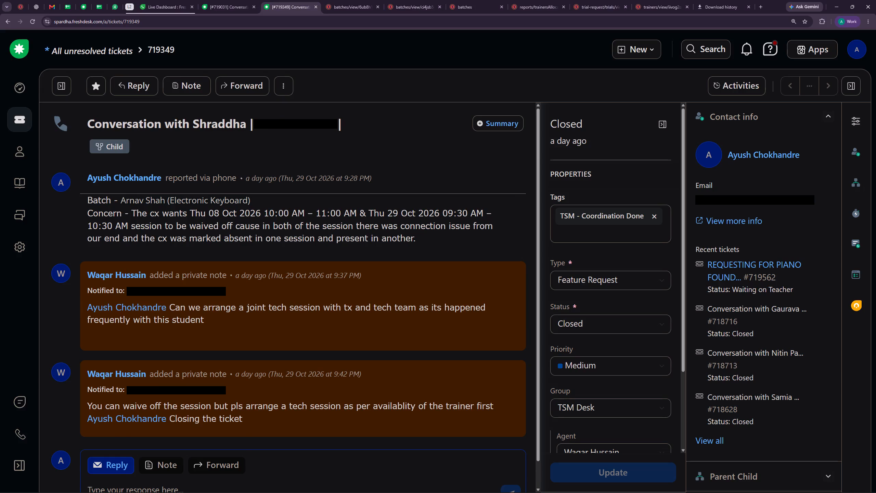
pyautogui.click(335, 0)
pyautogui.scroll(-2, 414, 290)
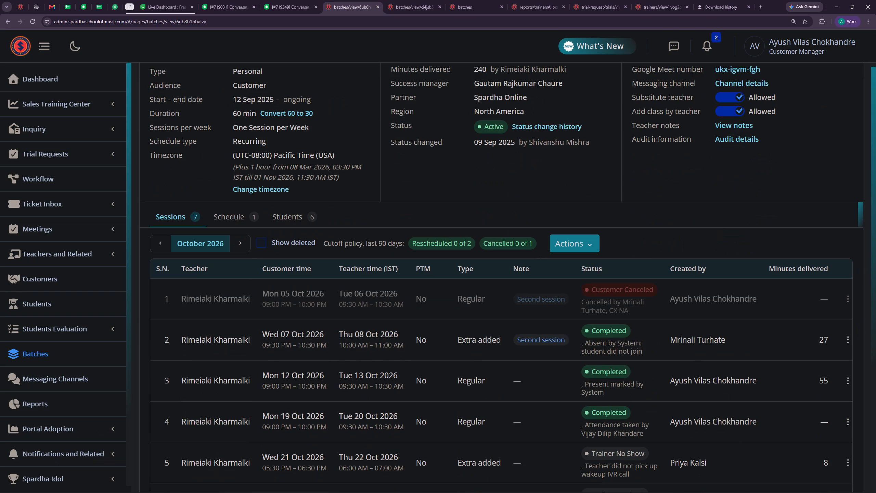
# Mark the student's attendance as Waived for the Wed 07 Oct 2026 extra session, starting the reason with "cx".
pyautogui.click(848, 338)
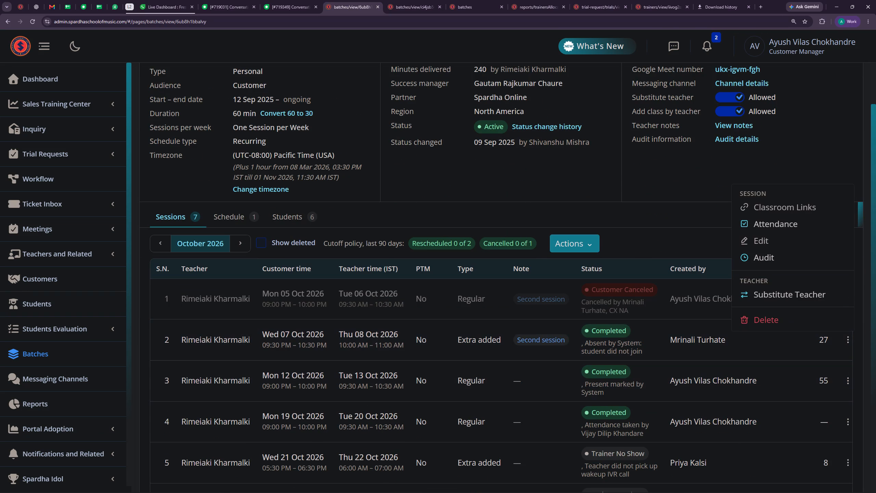
pyautogui.click(787, 231)
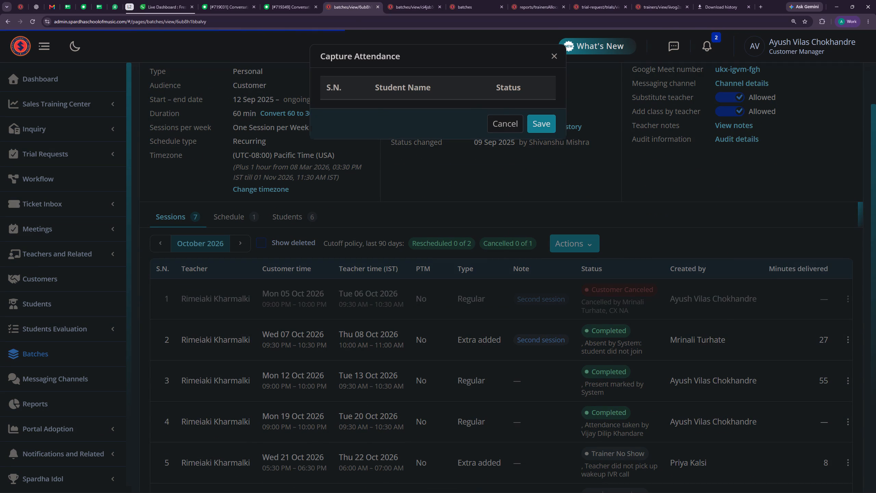
pyautogui.click(517, 112)
pyautogui.click(379, 163)
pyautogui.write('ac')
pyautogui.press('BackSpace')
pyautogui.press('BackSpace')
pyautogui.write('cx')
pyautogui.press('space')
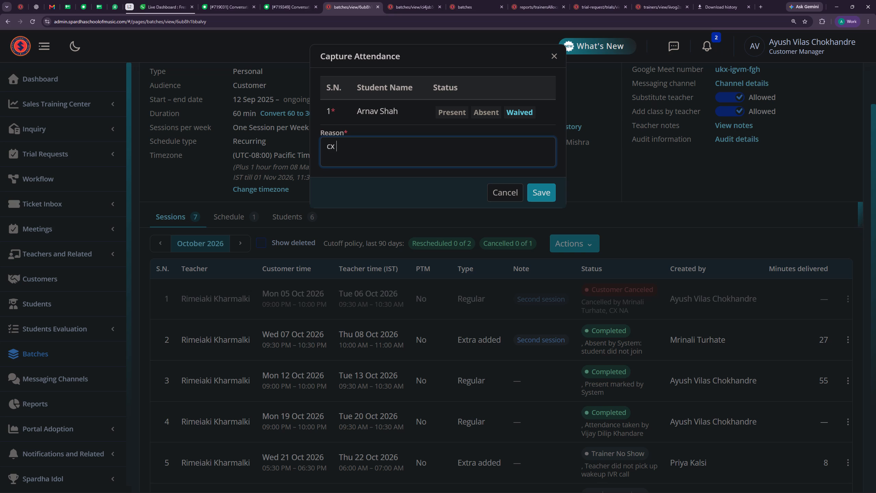
# Complete the waiver reason as "cx req -" followed by the link to ticket #719031, and save the attendance.
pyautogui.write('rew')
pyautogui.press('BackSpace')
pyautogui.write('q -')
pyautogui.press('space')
pyautogui.click(306, 0)
pyautogui.click(230, 0)
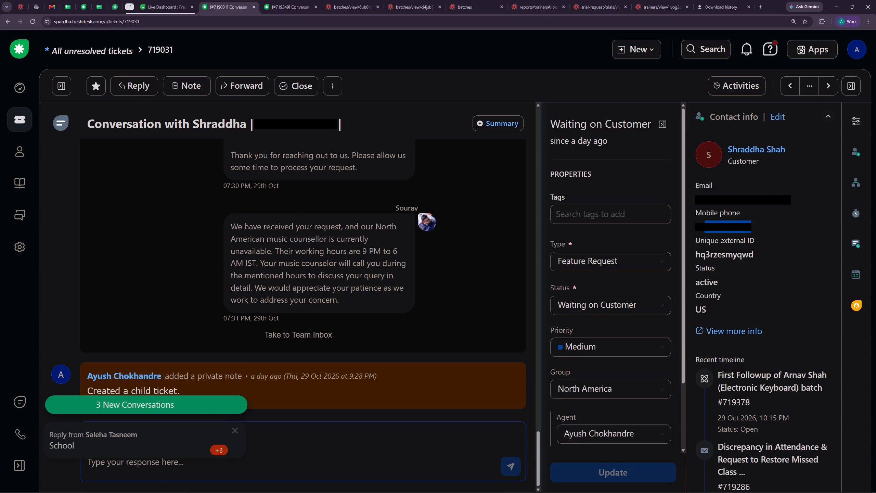
pyautogui.moveTo(154, 23); pyautogui.dragTo(49, 19)
pyautogui.hotkey('ctrl', 'c')
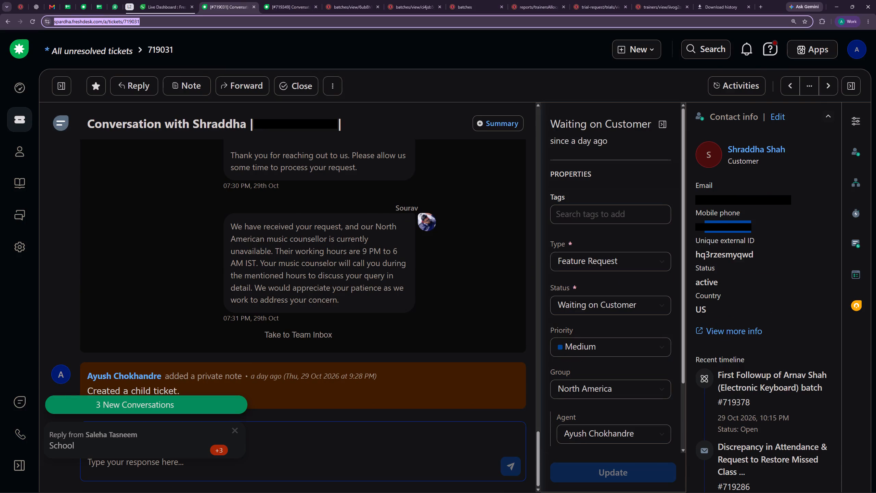
pyautogui.click(347, 0)
pyautogui.hotkey('ctrl', 'v')
pyautogui.click(543, 195)
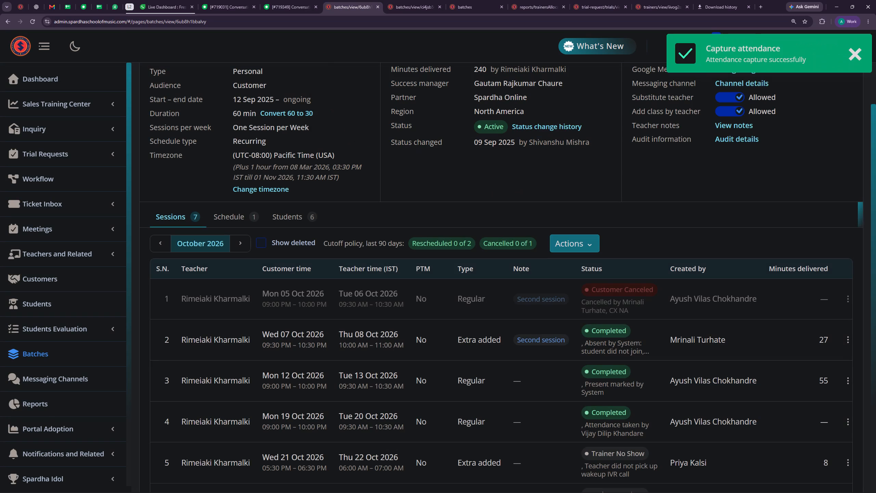
pyautogui.click(288, 0)
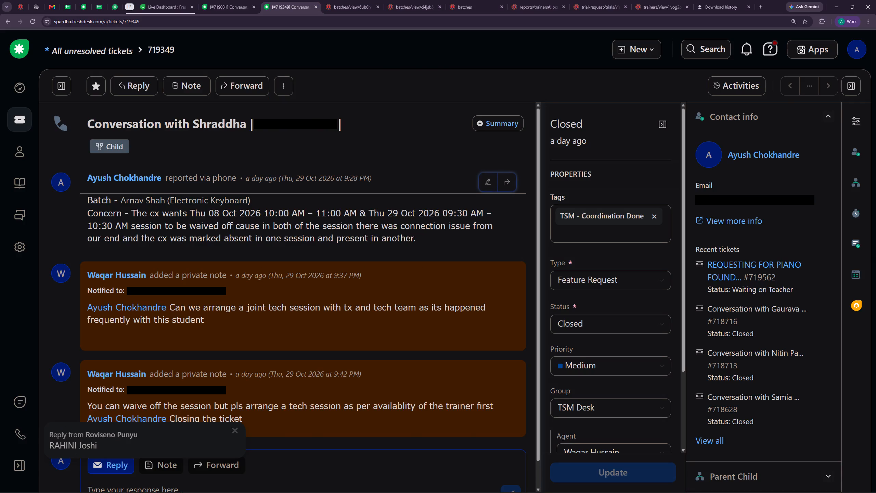
pyautogui.click(358, 0)
pyautogui.scroll(-1, 339, 350)
pyautogui.scroll(-2, 301, 362)
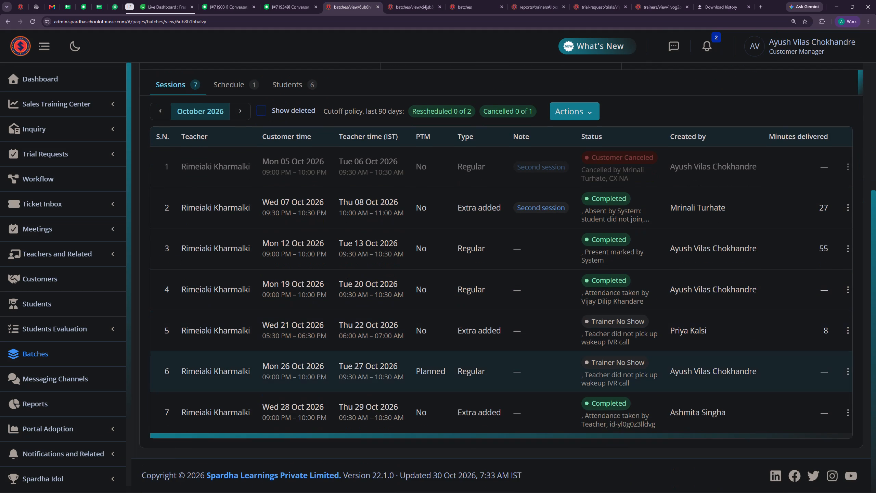
pyautogui.click(849, 412)
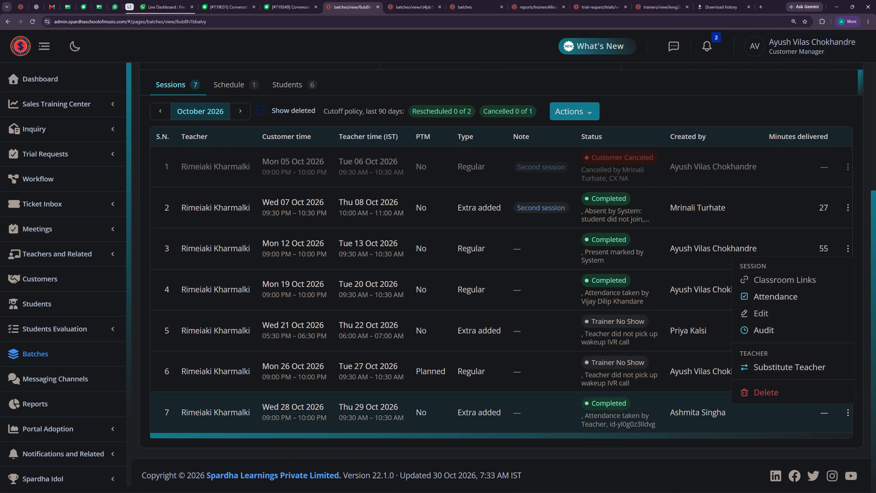
pyautogui.click(798, 301)
pyautogui.click(516, 113)
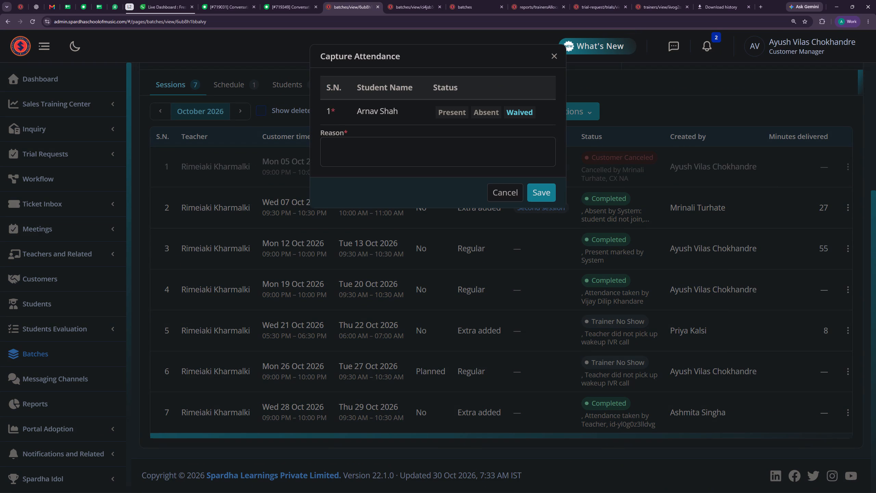
pyautogui.click(407, 155)
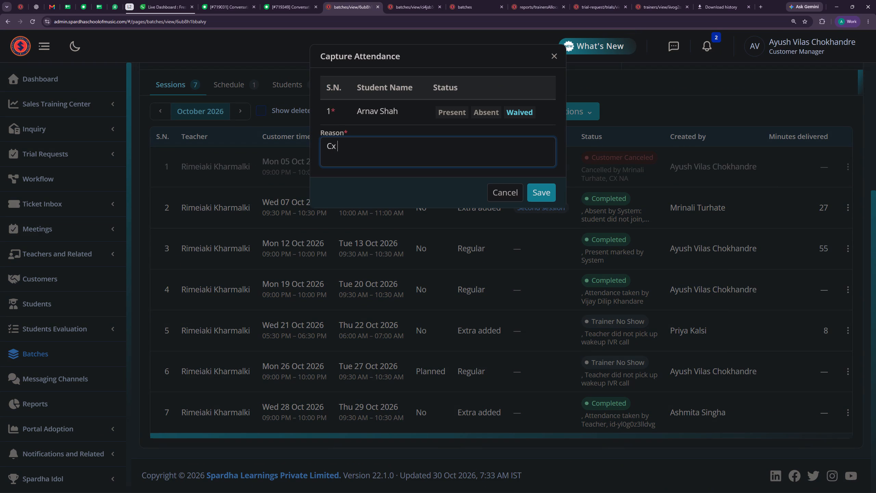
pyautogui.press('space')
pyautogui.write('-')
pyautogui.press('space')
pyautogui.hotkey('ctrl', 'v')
pyautogui.click(543, 197)
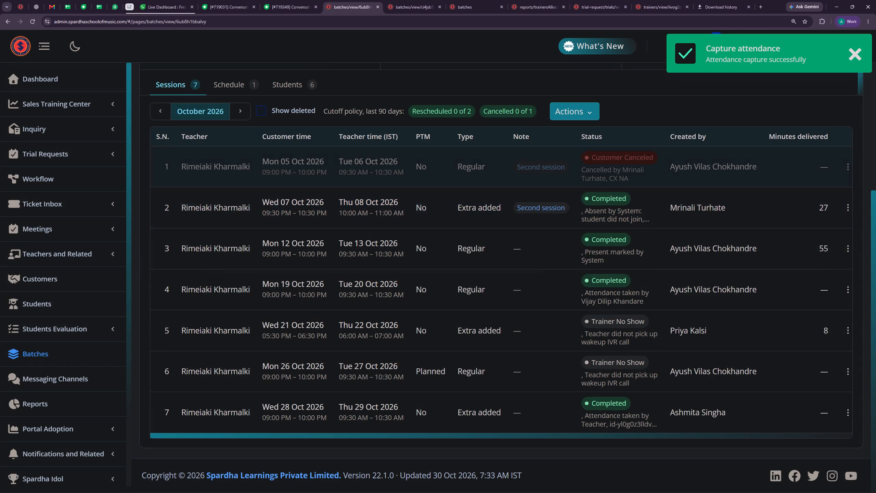
pyautogui.click(283, 0)
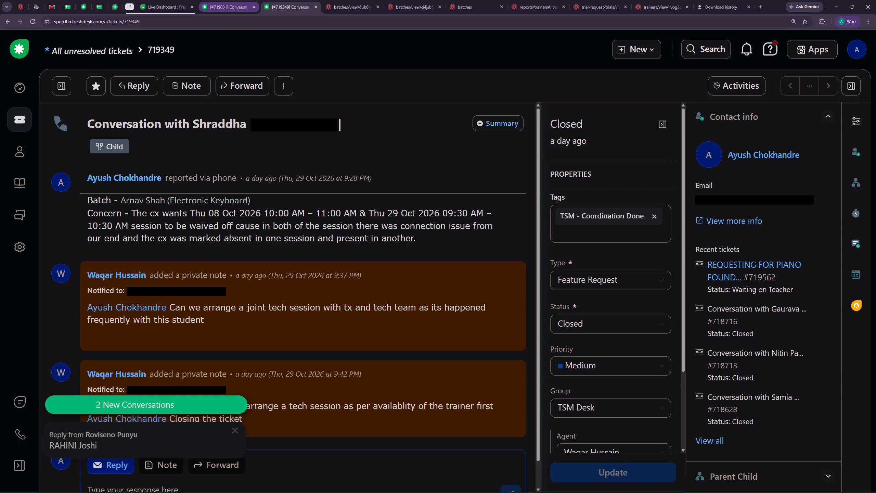
pyautogui.click(236, 1)
pyautogui.click(792, 246)
pyautogui.moveTo(765, 226); pyautogui.dragTo(696, 227)
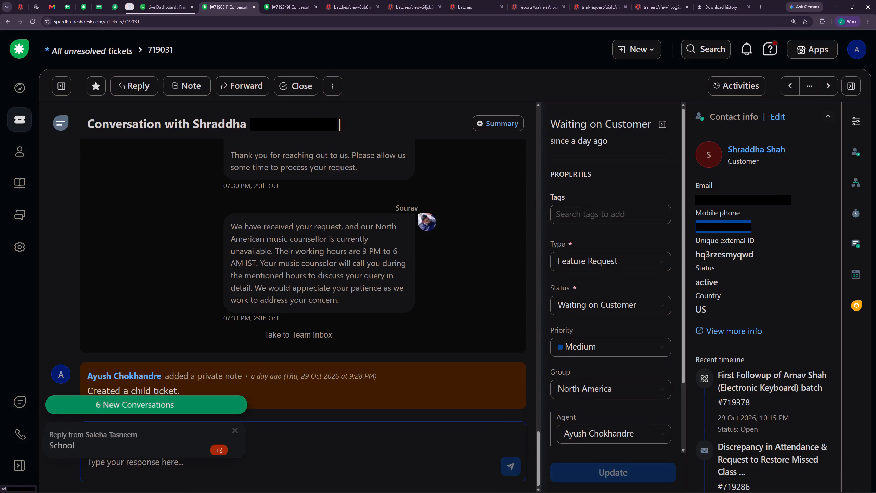
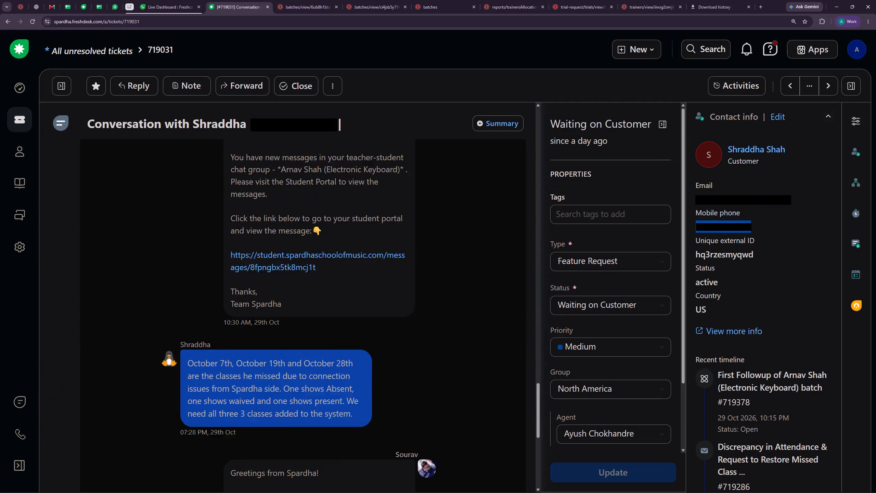
pyautogui.scroll(7, 296, 354)
pyautogui.scroll(-6, 295, 356)
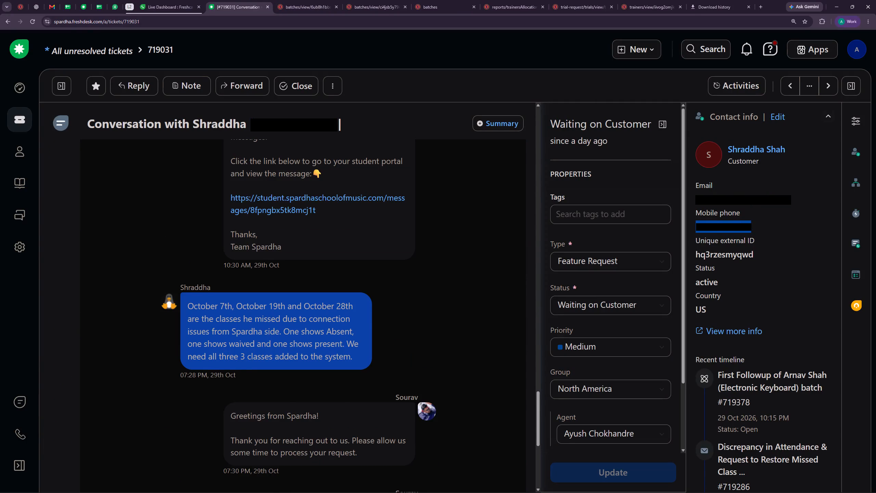
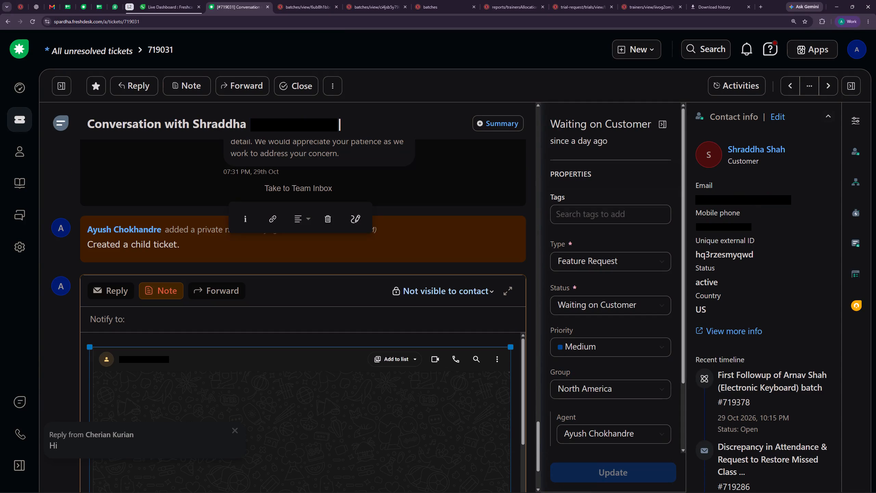
# Enter "Resolved." above the customer chat screenshot in the private note and add the note to ticket #719031.
pyautogui.click(124, 343)
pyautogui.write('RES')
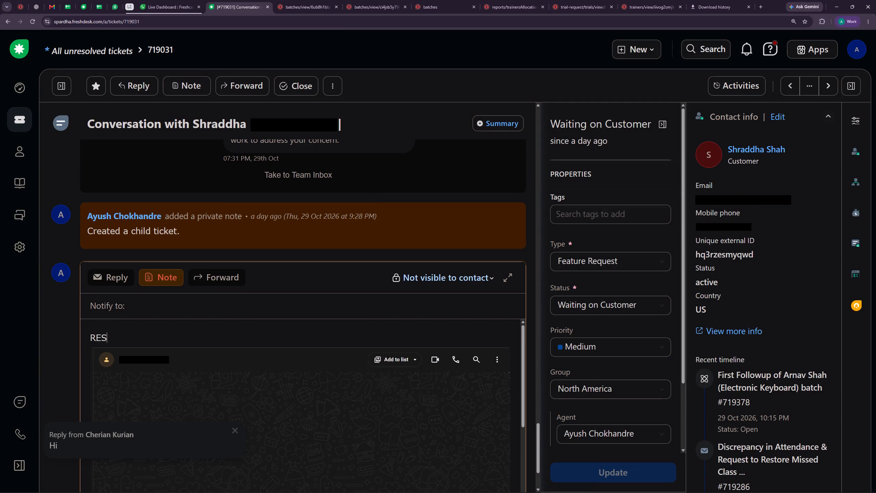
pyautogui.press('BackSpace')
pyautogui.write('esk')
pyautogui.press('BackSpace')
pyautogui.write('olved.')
pyautogui.scroll(-8, 273, 388)
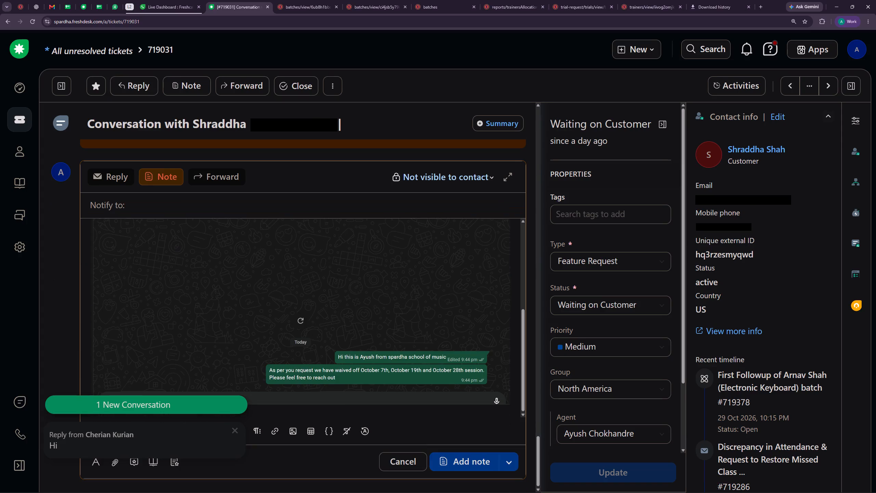
pyautogui.click(456, 460)
# Review the batch's October 2026 session list and the newly added private note on ticket #719031.
pyautogui.click(298, 0)
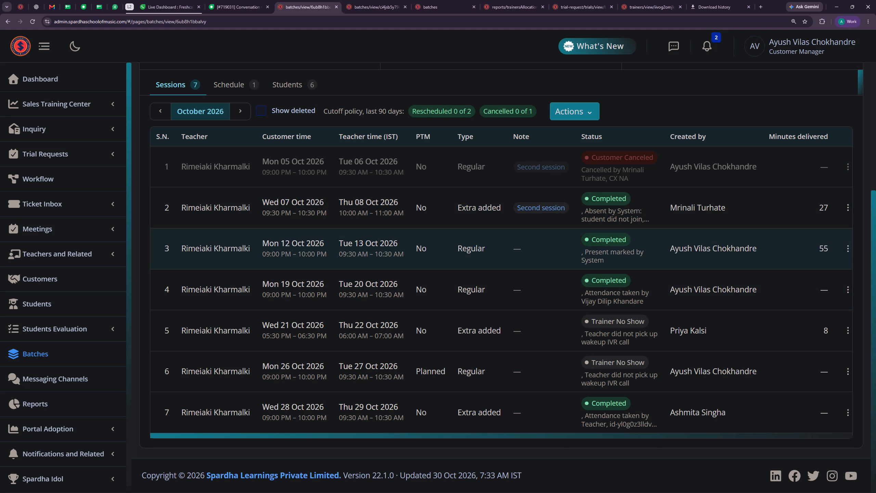
pyautogui.scroll(2, 471, 272)
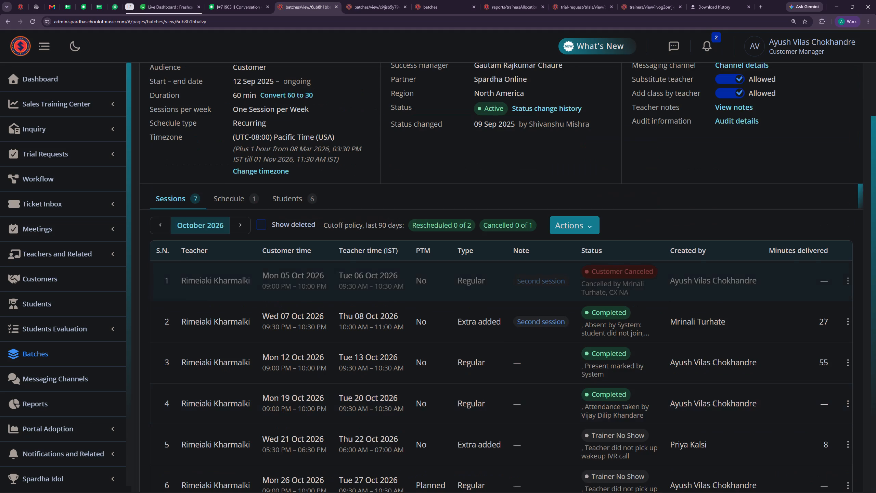
pyautogui.scroll(-2, 471, 271)
pyautogui.click(243, 0)
pyautogui.scroll(4, 366, 276)
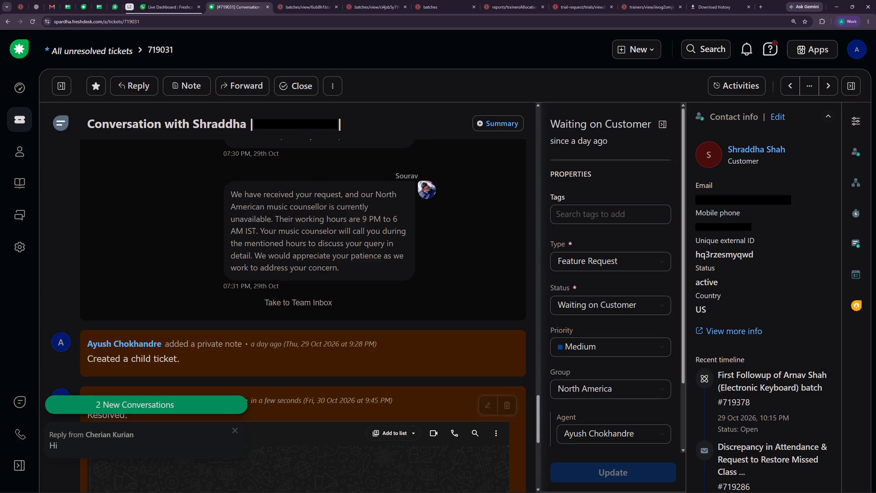
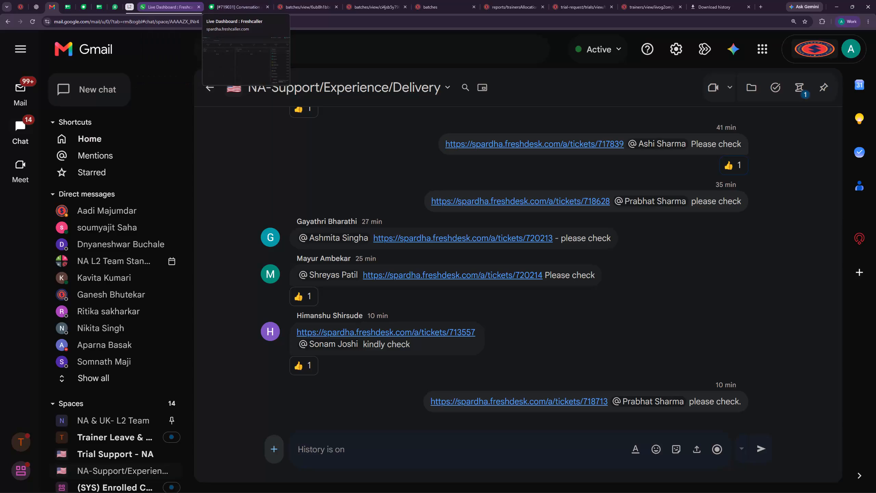
pyautogui.click(254, 0)
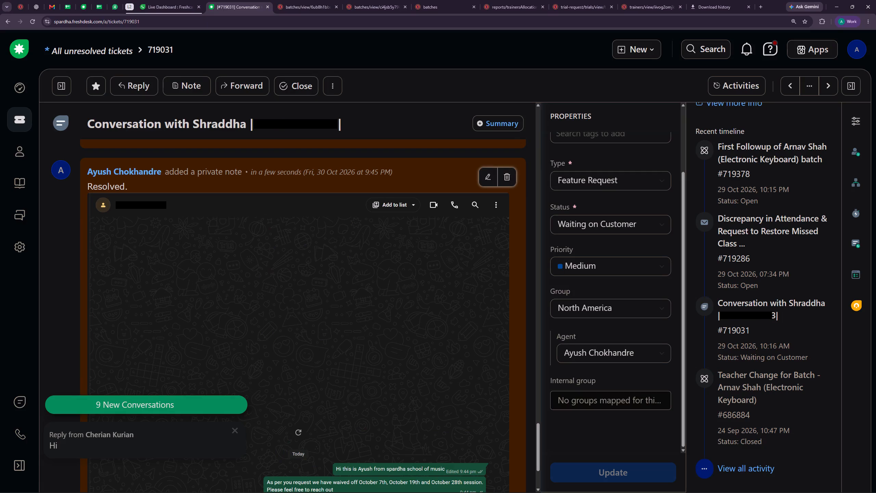
pyautogui.scroll(-3, 340, 387)
pyautogui.click(232, 432)
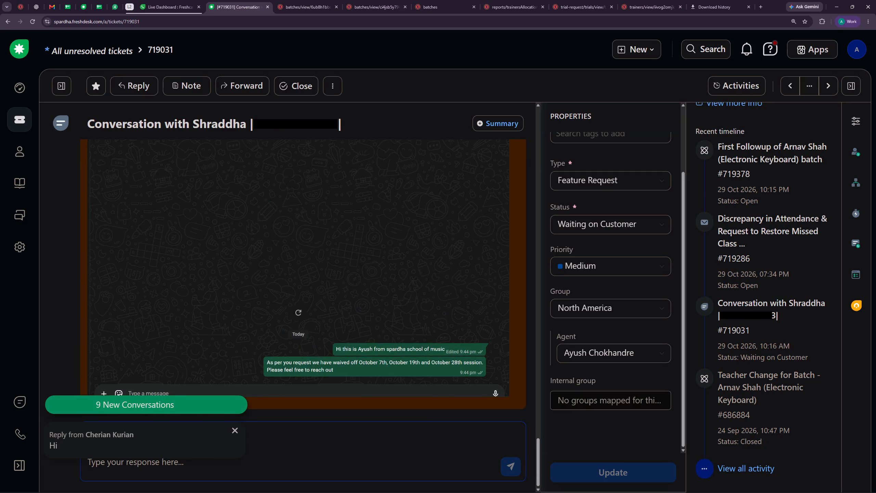
pyautogui.scroll(4, 359, 399)
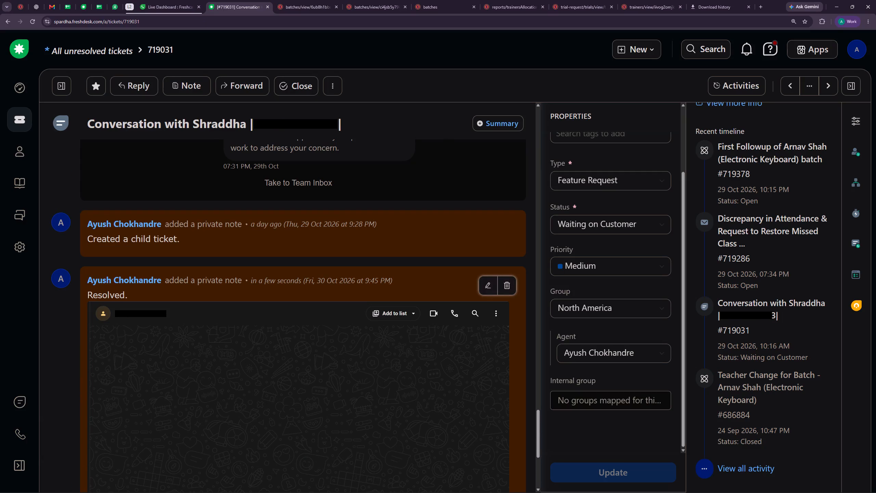
pyautogui.scroll(6, 357, 292)
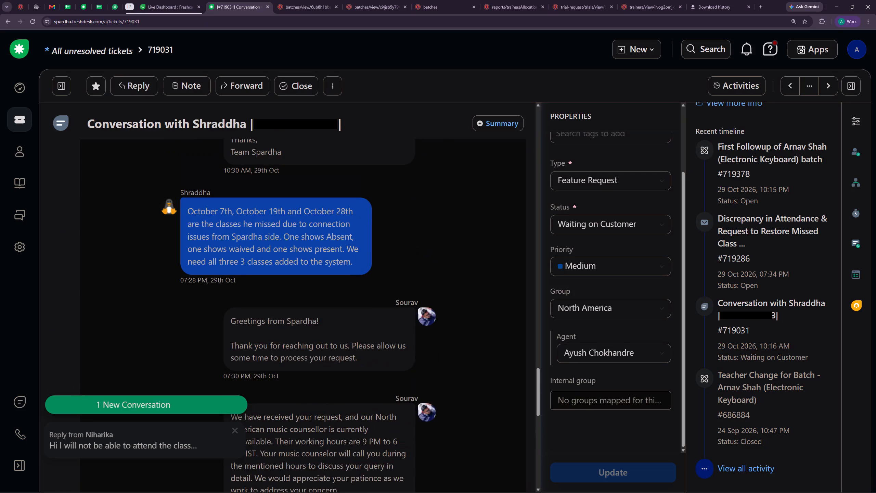
pyautogui.scroll(-5, 785, 296)
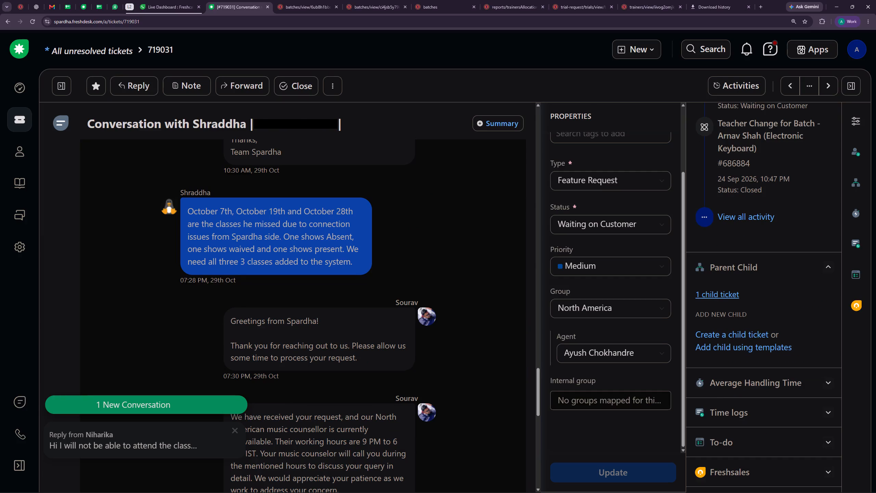
# Open the child ticket of #719031 and copy its number, 719349, over the ticket number below "Closing the ticket." in the Notepad extension.
pyautogui.click(716, 292)
pyautogui.click(615, 116)
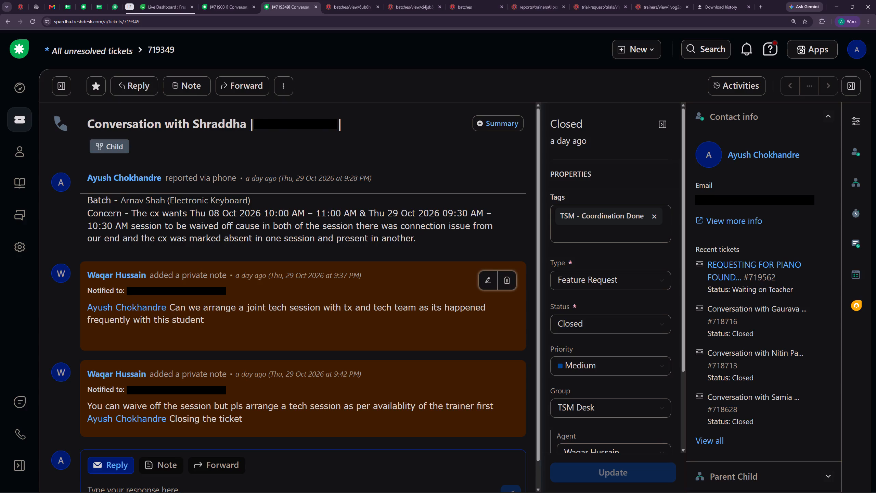
pyautogui.doubleClick(162, 46)
pyautogui.hotkey('ctrl', 'c')
pyautogui.click(817, 20)
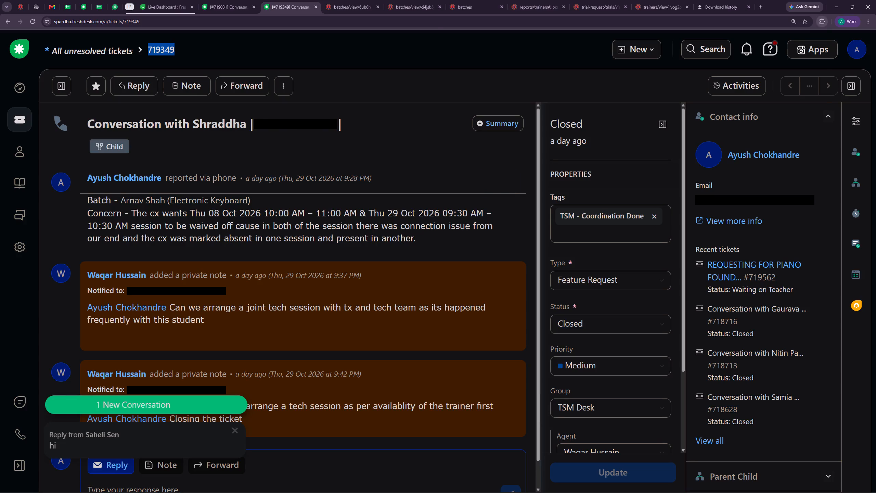
pyautogui.click(750, 147)
pyautogui.scroll(-1, 283, 116)
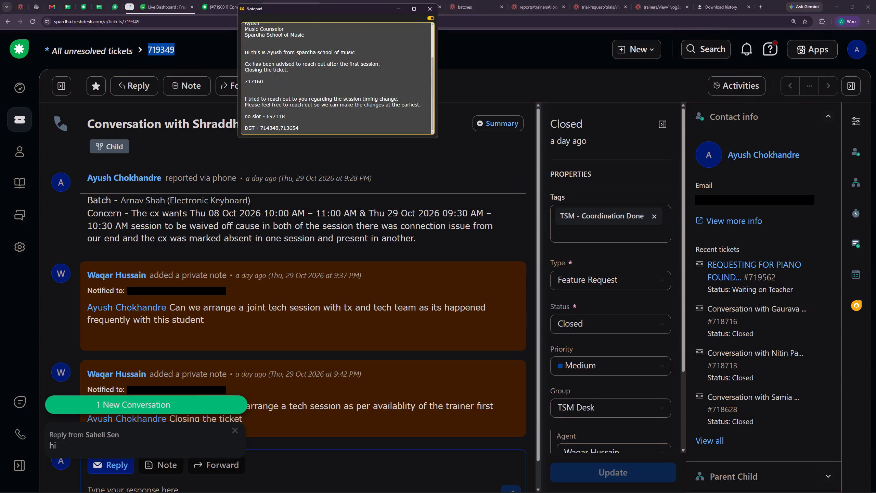
pyautogui.moveTo(270, 84); pyautogui.dragTo(217, 84)
pyautogui.hotkey('ctrl', 'v')
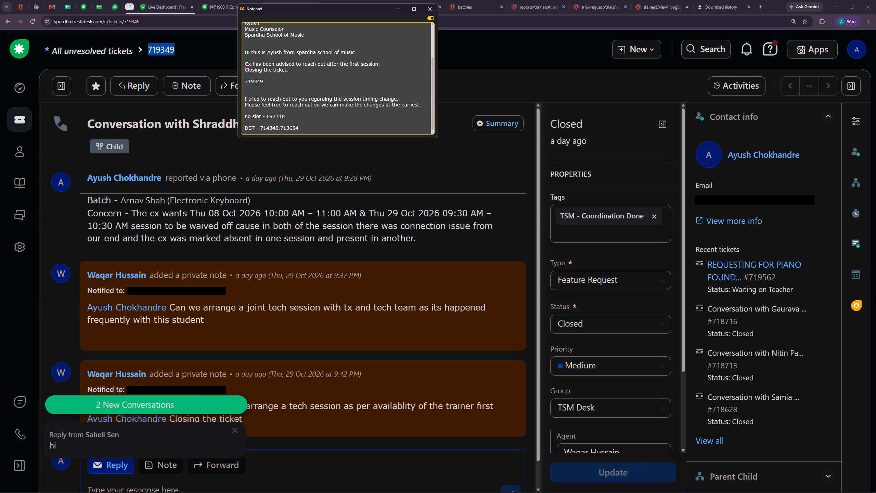
# Close the notepad, the child ticket list of #719031, and the open page of child ticket #719349.
pyautogui.click(429, 7)
pyautogui.click(240, 6)
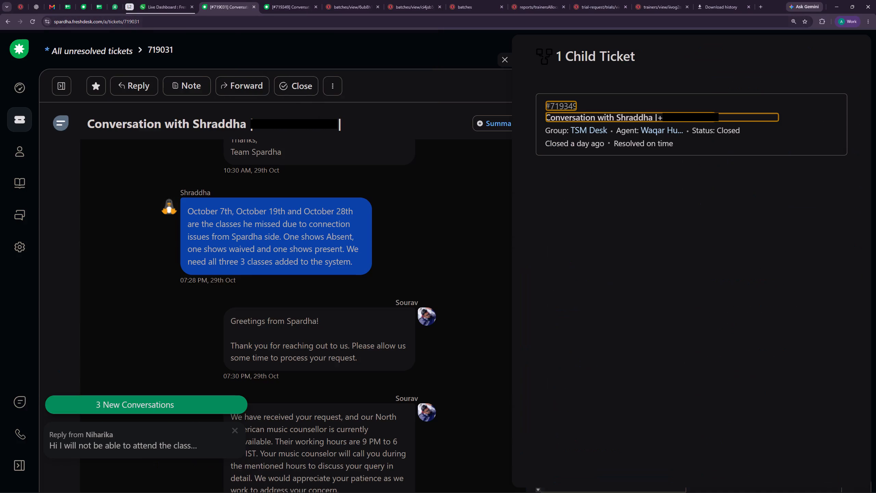
pyautogui.click(504, 61)
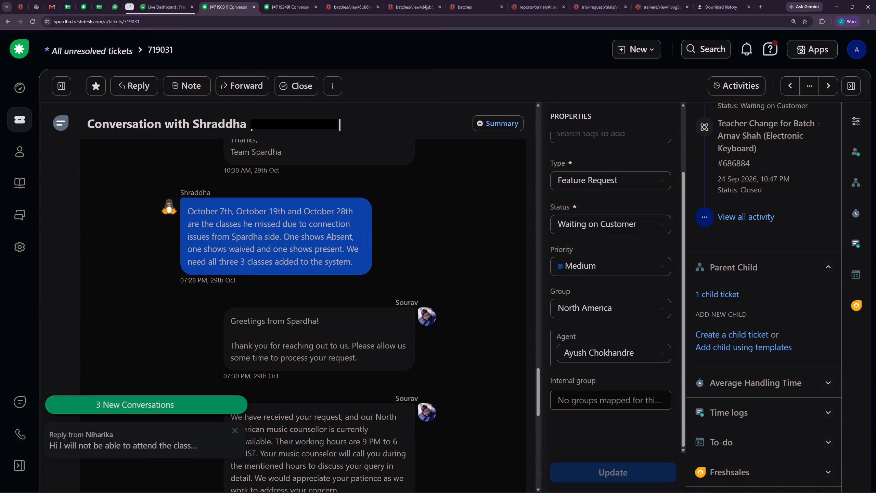
pyautogui.click(287, 4)
pyautogui.click(317, 6)
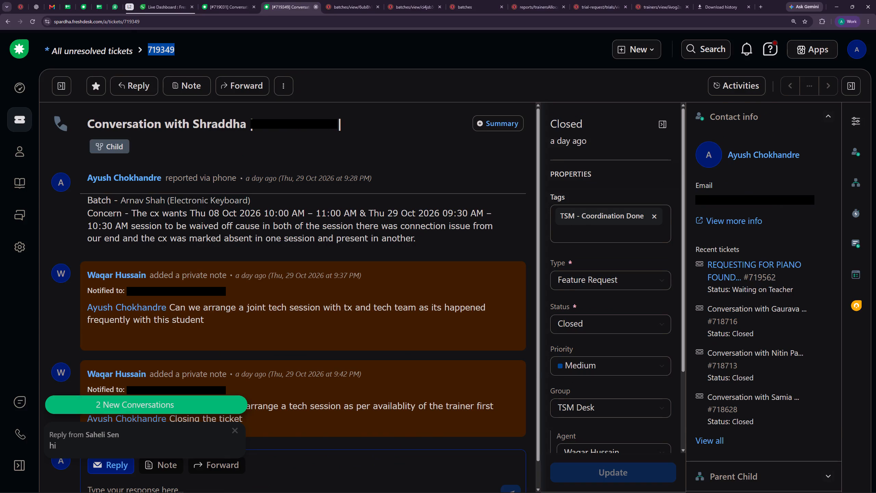
# Check the customer follow-up in the last note of ticket #719031, set its status to Closed, and update it.
pyautogui.click(235, 7)
pyautogui.scroll(-12, 261, 124)
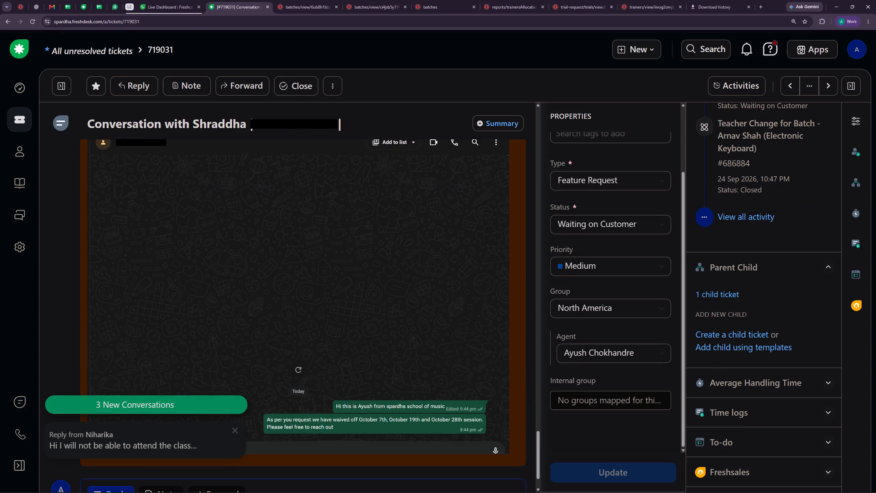
pyautogui.scroll(-7, 421, 289)
pyautogui.click(235, 429)
pyautogui.click(600, 220)
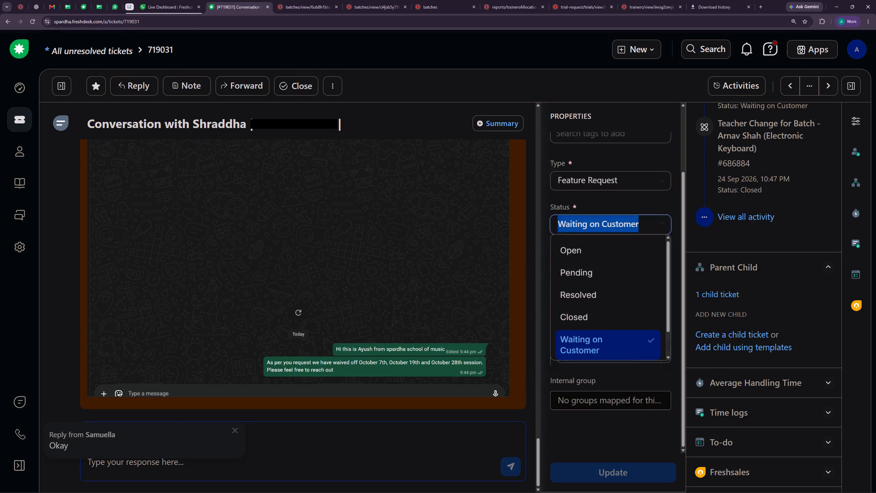
pyautogui.click(581, 320)
pyautogui.click(605, 467)
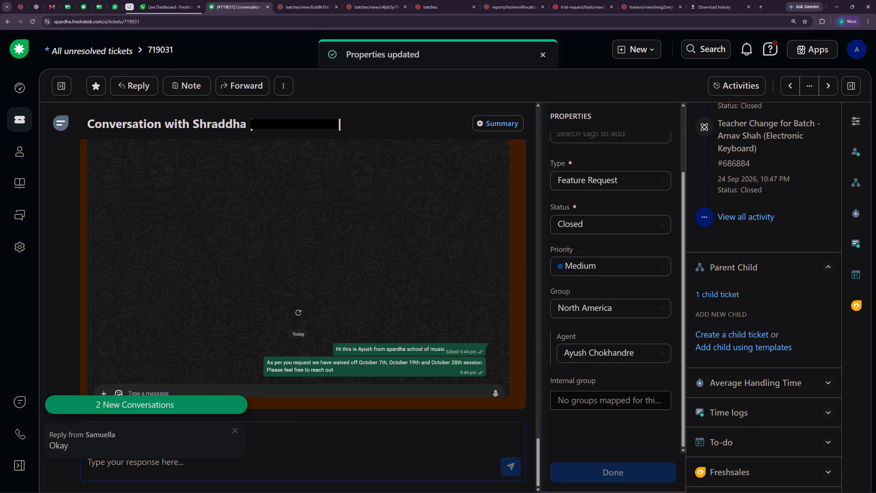
# Move to the adjacent batch time ticket #719097 and review the private note with the customer chat screenshot.
pyautogui.click(791, 84)
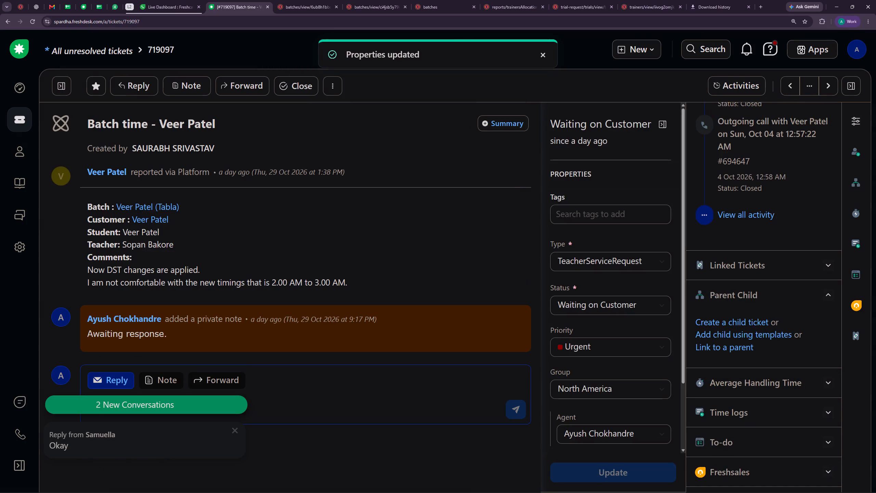
pyautogui.click(234, 426)
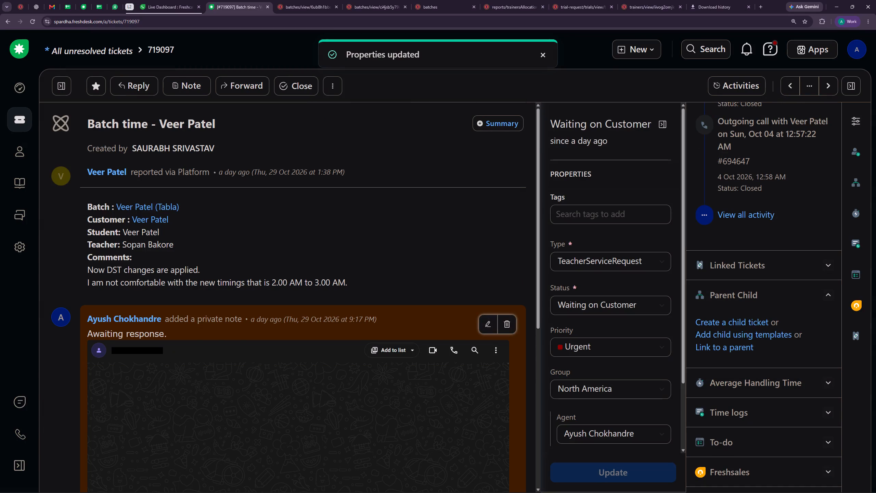
pyautogui.scroll(-5, 292, 314)
pyautogui.scroll(6, 742, 262)
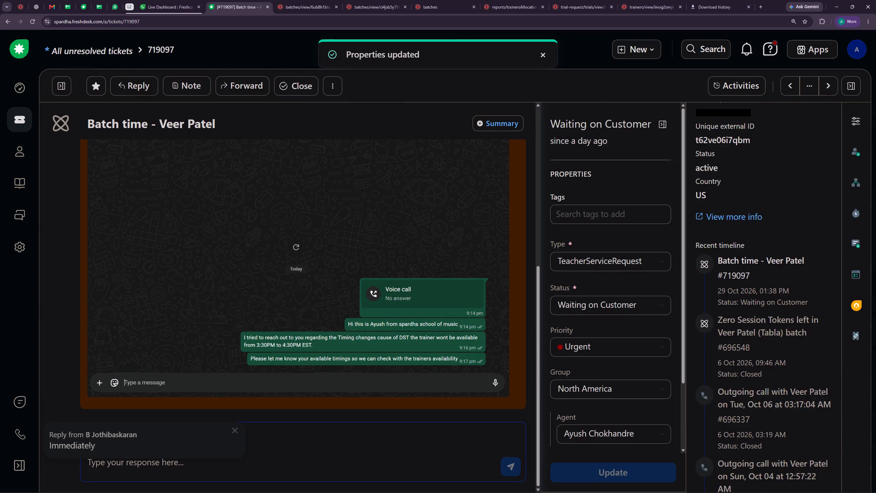
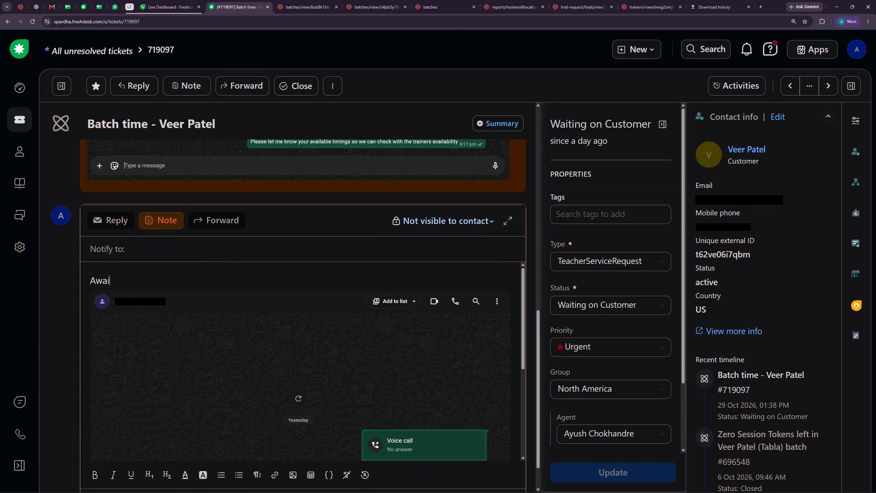
# Complete the text "Awaiting response." above the chat screenshot in the private note on ticket #719097.
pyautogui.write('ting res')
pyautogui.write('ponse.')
pyautogui.scroll(-5, 402, 393)
pyautogui.scroll(-6, 466, 421)
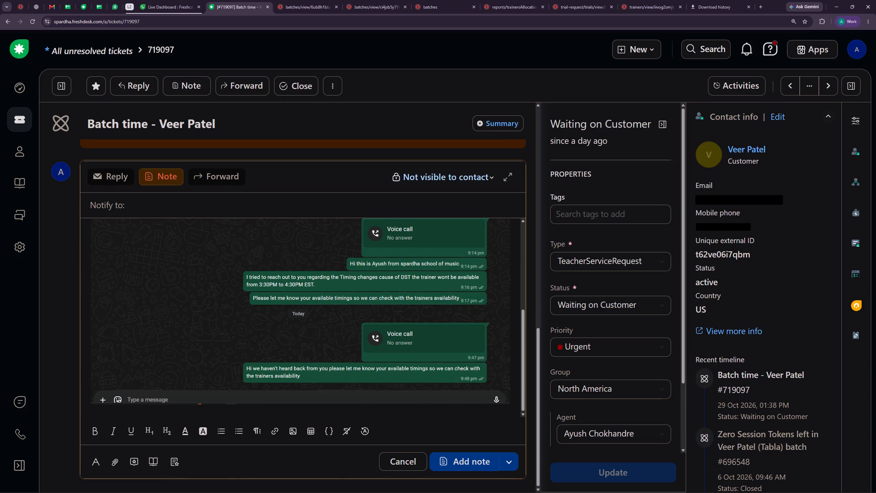
# Add the prepared "Awaiting response." private note with the chat screenshot to ticket #719097.
pyautogui.click(458, 463)
pyautogui.scroll(4, 338, 210)
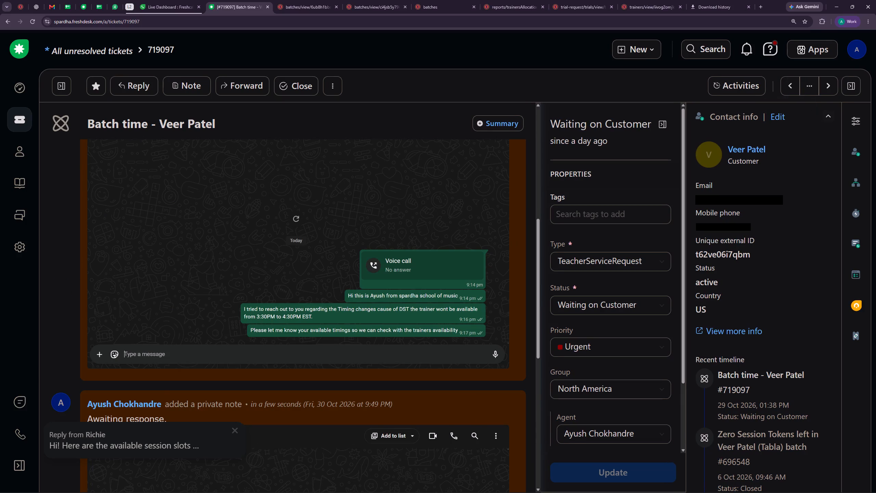
pyautogui.scroll(13, 446, 256)
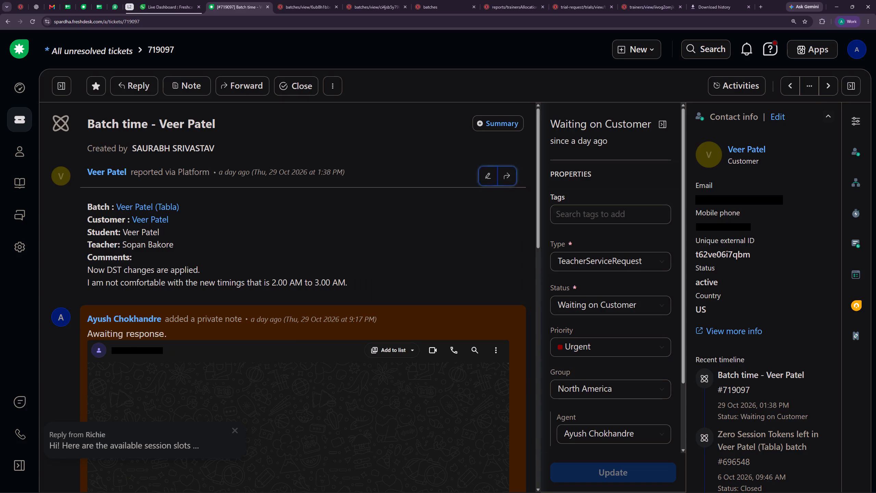
pyautogui.click(784, 83)
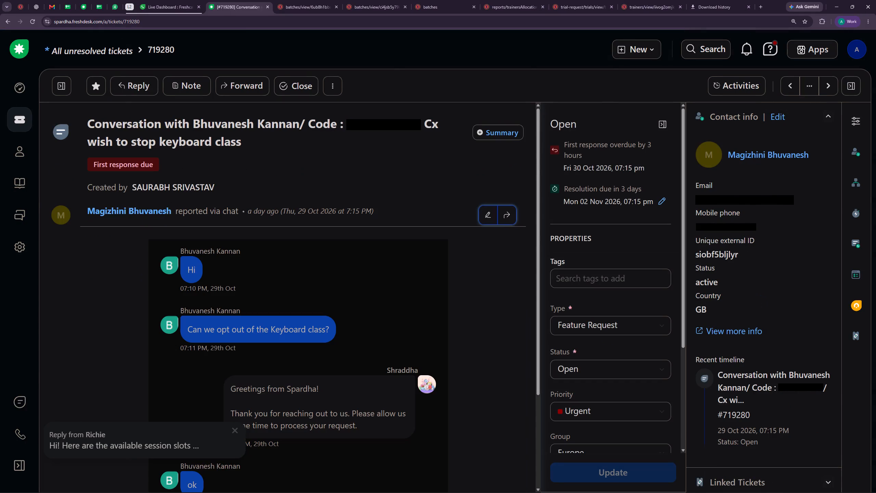
pyautogui.click(235, 434)
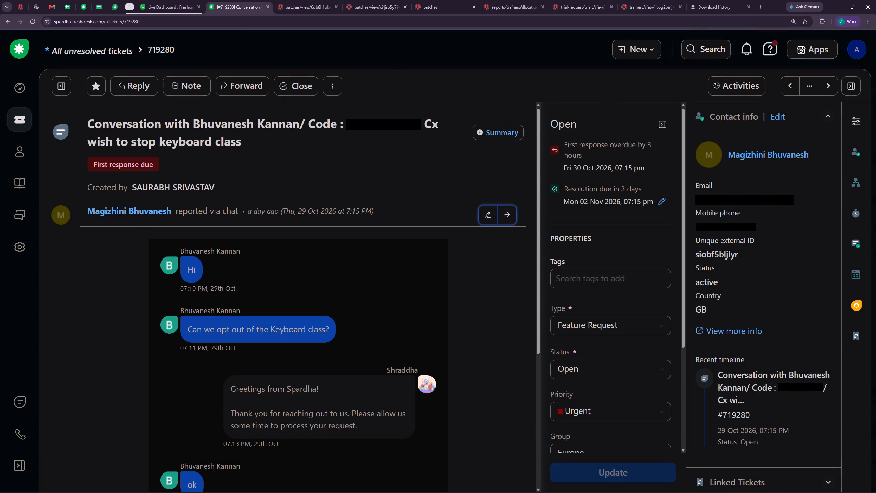
pyautogui.scroll(-2, 366, 381)
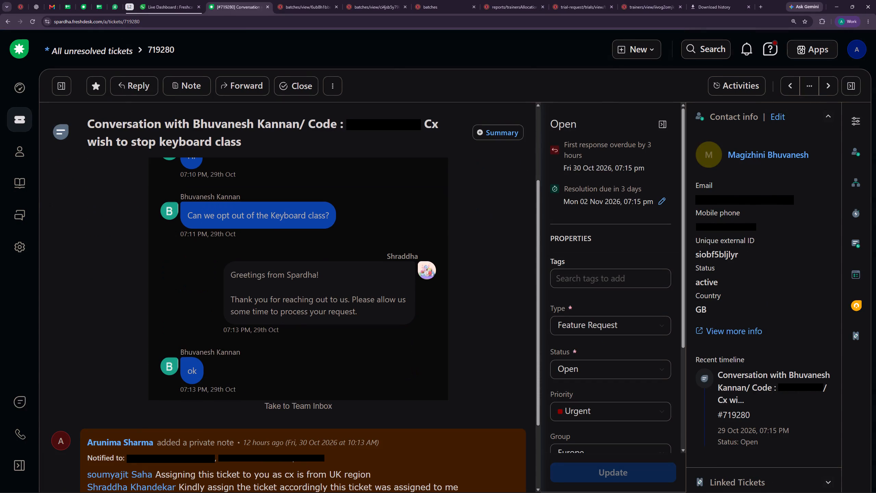
pyautogui.scroll(-1, 361, 376)
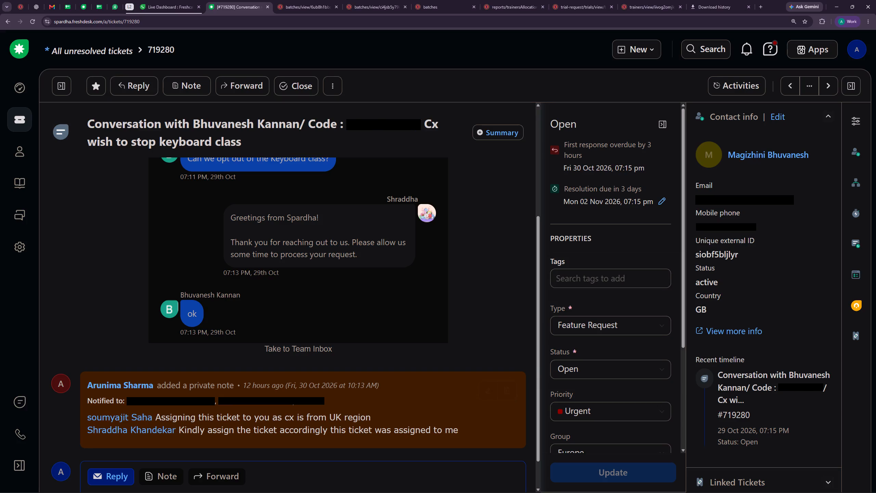
pyautogui.scroll(-2, 618, 366)
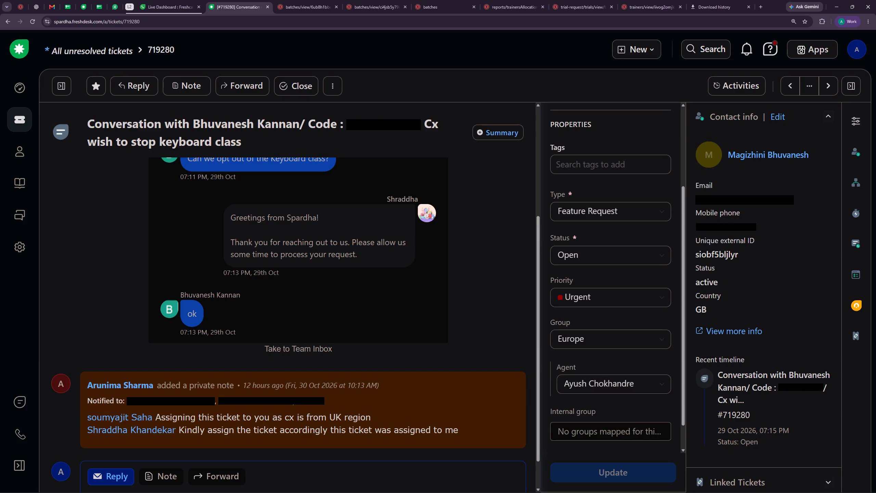
pyautogui.scroll(3, 429, 342)
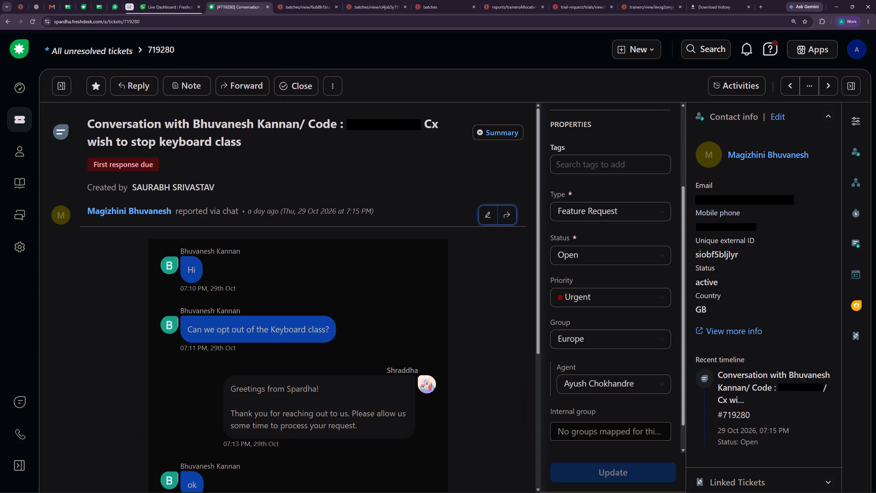
pyautogui.scroll(-5, 370, 330)
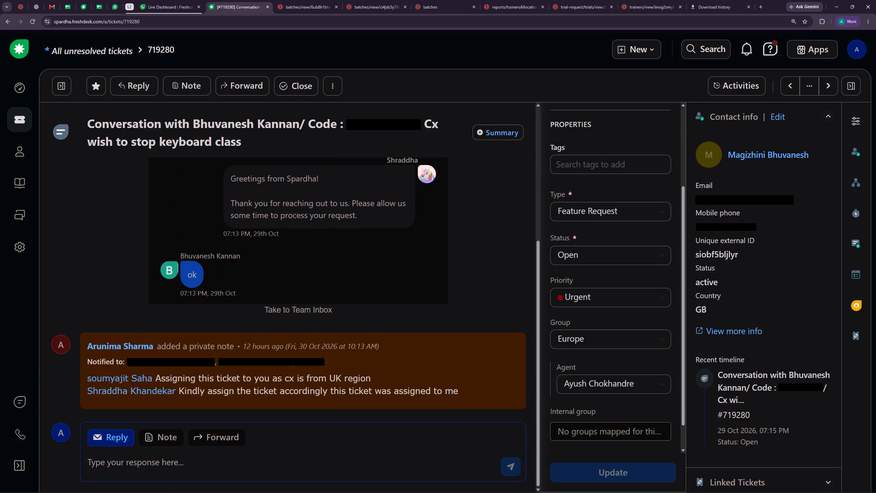
pyautogui.scroll(1, 740, 306)
pyautogui.click(791, 82)
pyautogui.scroll(-3, 628, 246)
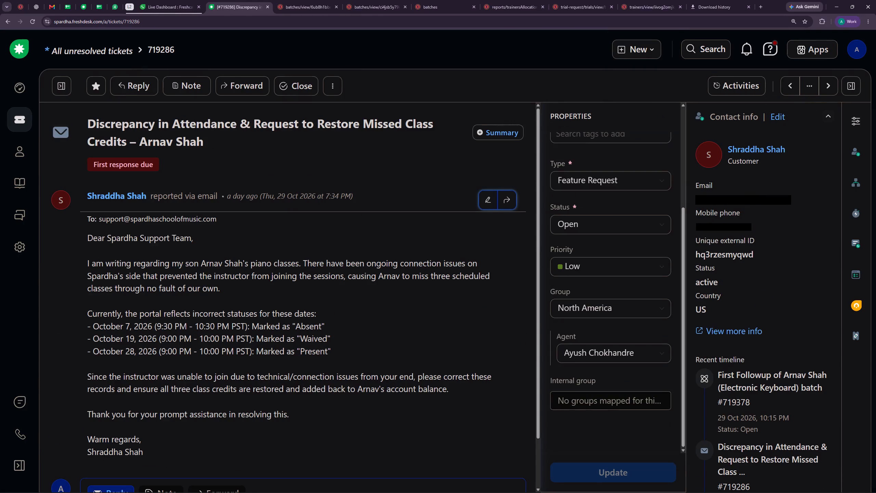
pyautogui.scroll(-3, 326, 270)
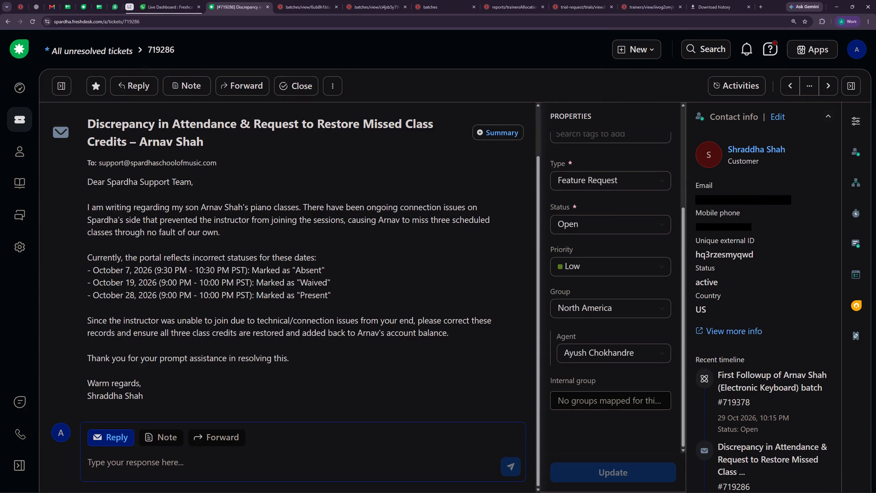
pyautogui.scroll(2, 487, 261)
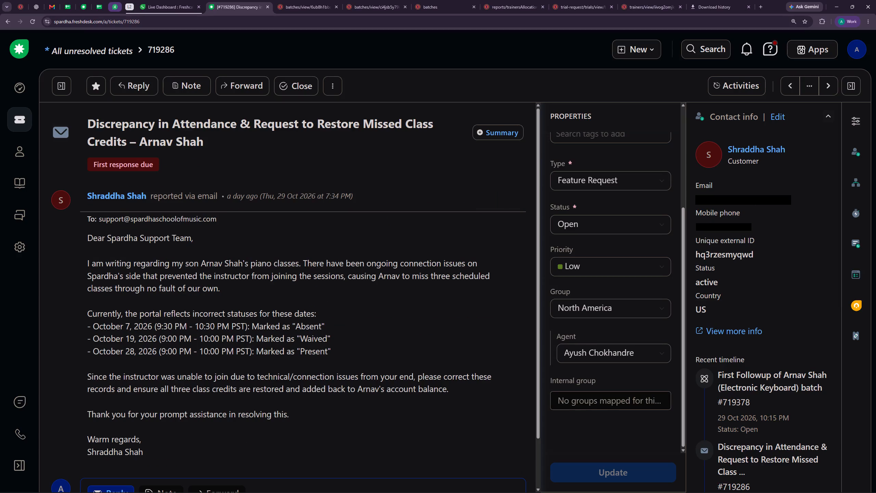
pyautogui.scroll(2, 763, 207)
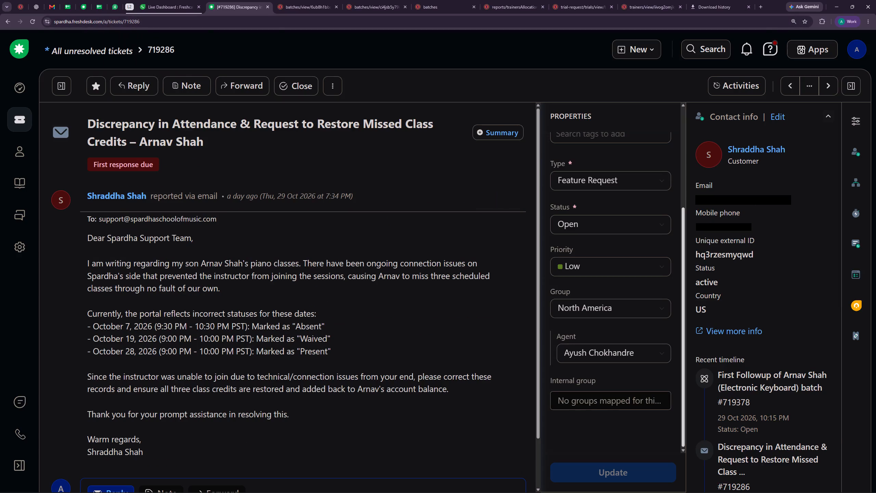
# Open the related ticket #719031 from the requester's contact timeline, check its private notes and copy its link.
pyautogui.click(747, 146)
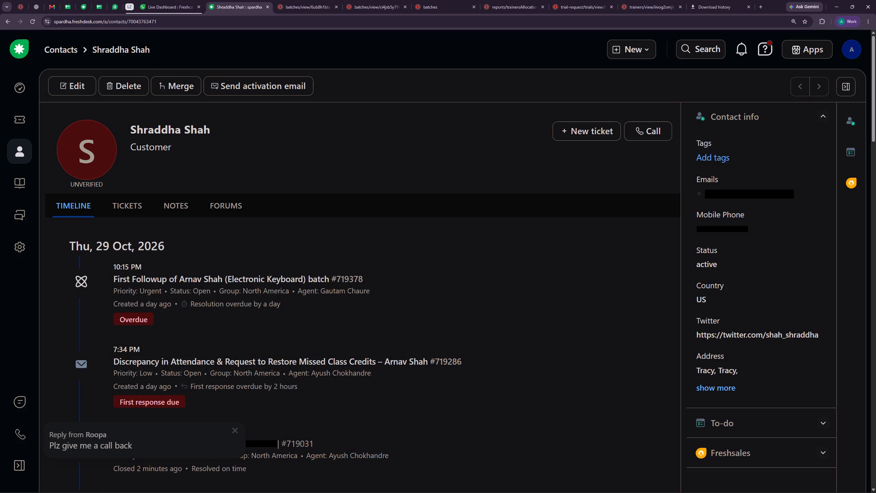
pyautogui.click(234, 428)
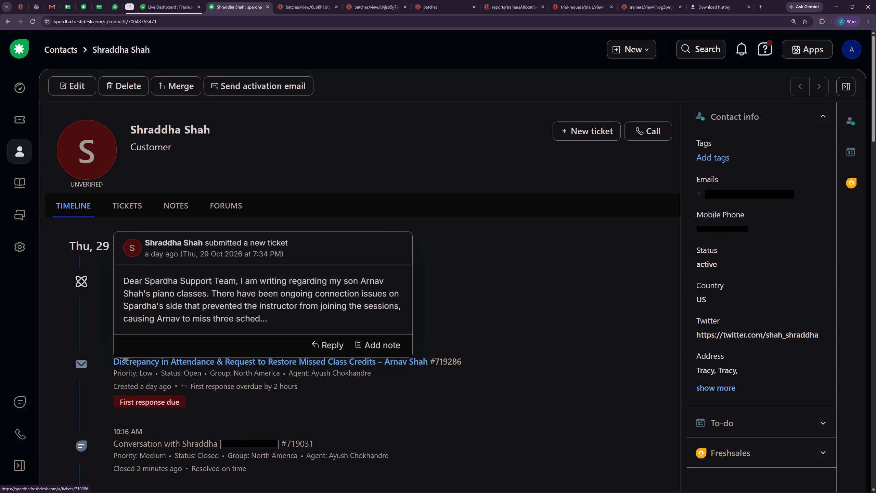
pyautogui.scroll(-1, 411, 327)
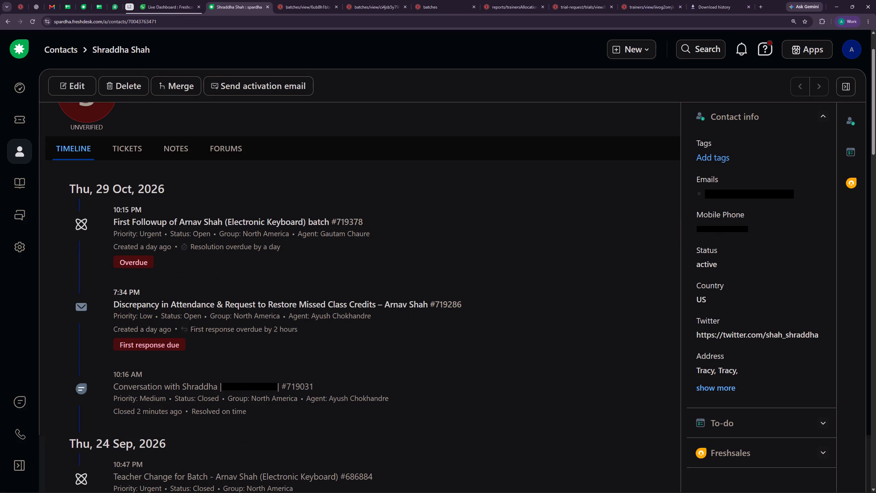
pyautogui.click(227, 389)
pyautogui.scroll(-9, 344, 317)
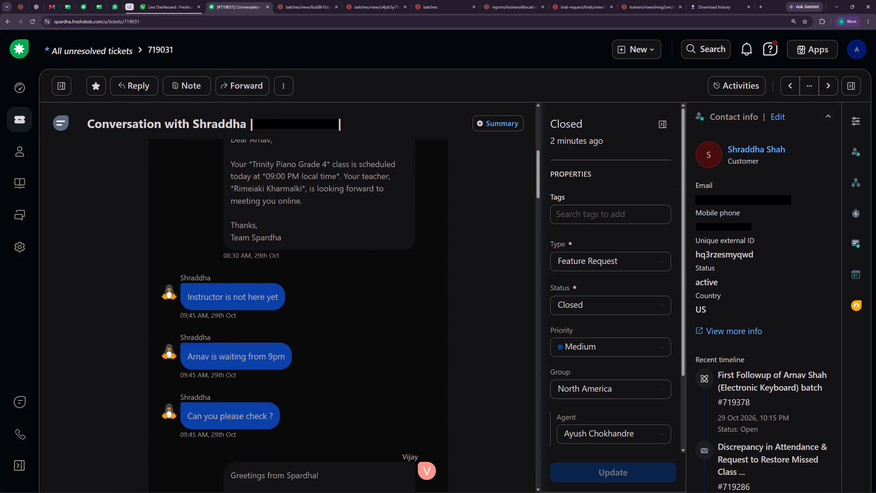
pyautogui.scroll(-2, 292, 293)
pyautogui.scroll(-20, 321, 310)
pyautogui.scroll(-5, 321, 310)
pyautogui.scroll(-6, 235, 228)
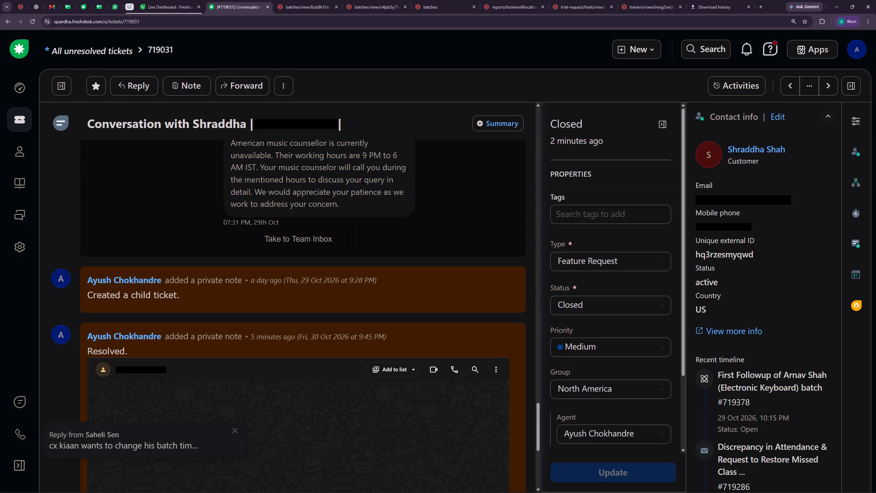
pyautogui.moveTo(147, 23); pyautogui.dragTo(42, 23)
pyautogui.hotkey('ctrl', 'c')
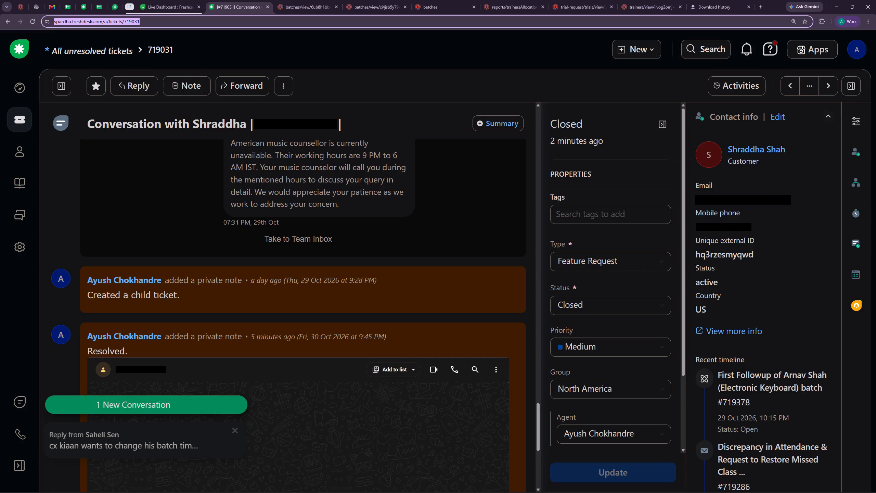
pyautogui.moveTo(329, 184); pyautogui.dragTo(335, 178)
pyautogui.moveTo(315, 235); pyautogui.dragTo(328, 261)
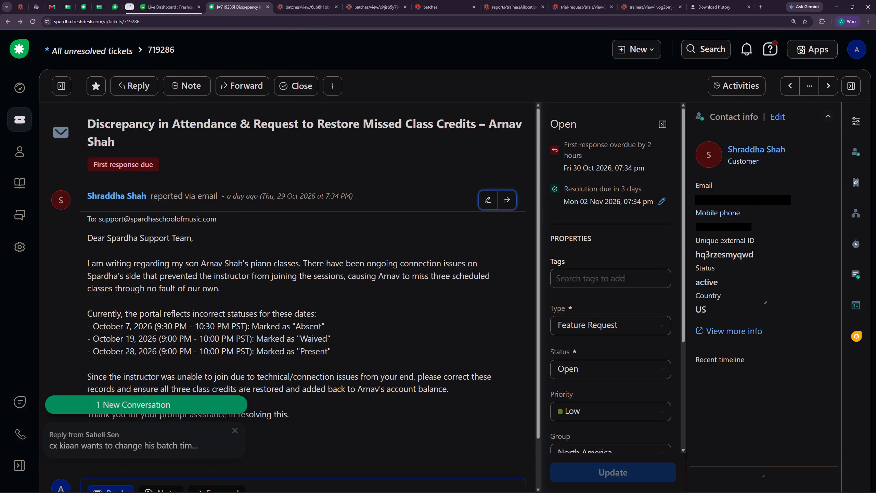
pyautogui.scroll(-5, 299, 309)
pyautogui.click(234, 430)
pyautogui.click(157, 442)
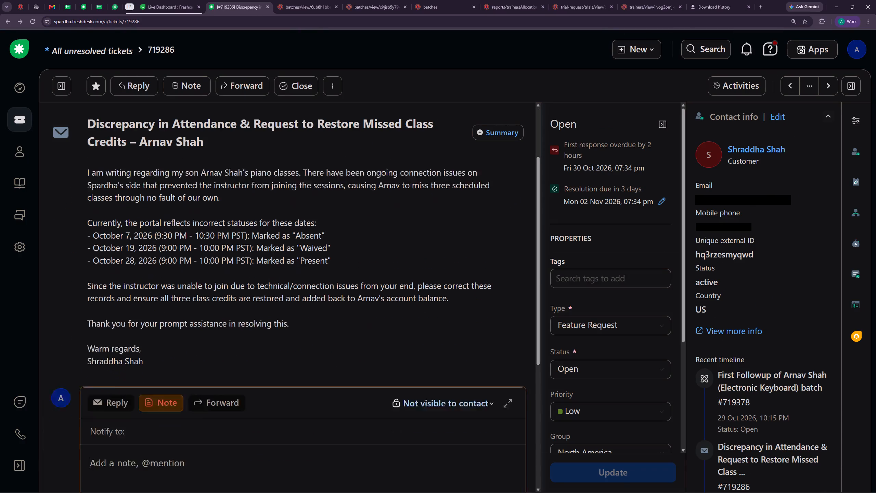
pyautogui.hotkey('ctrl', 'v')
pyautogui.scroll(4, 322, 339)
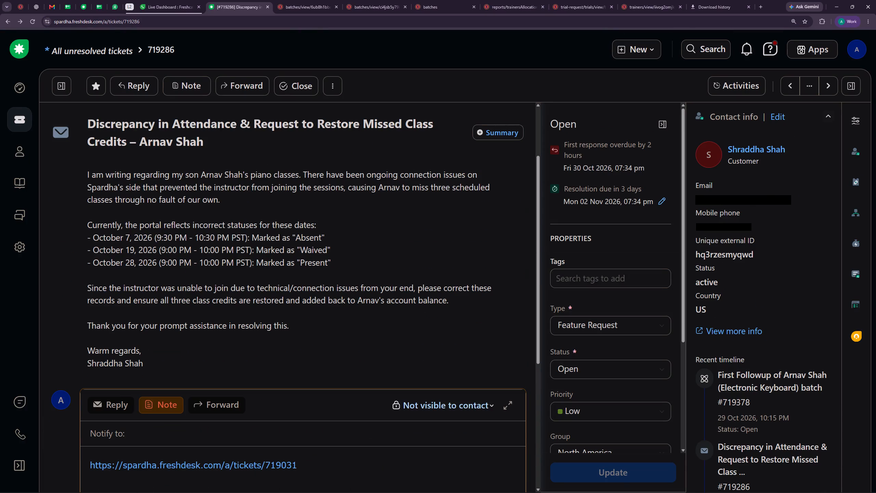
pyautogui.scroll(-2, 346, 340)
pyautogui.press('space')
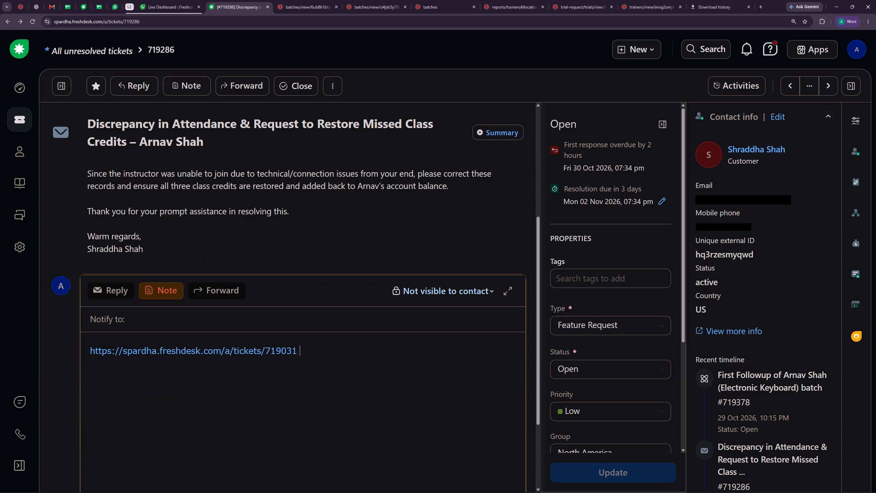
pyautogui.press('w')
pyautogui.press('w')
pyautogui.write('orked her')
pyautogui.press('e')
pyautogui.scroll(-5, 337, 351)
pyautogui.click(464, 456)
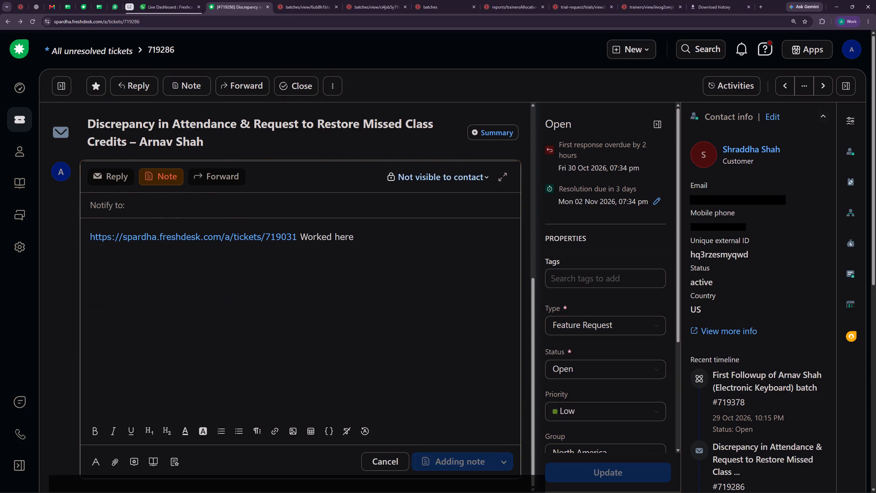
# Set the status of ticket #719286 to Closed and update its properties.
pyautogui.click(606, 375)
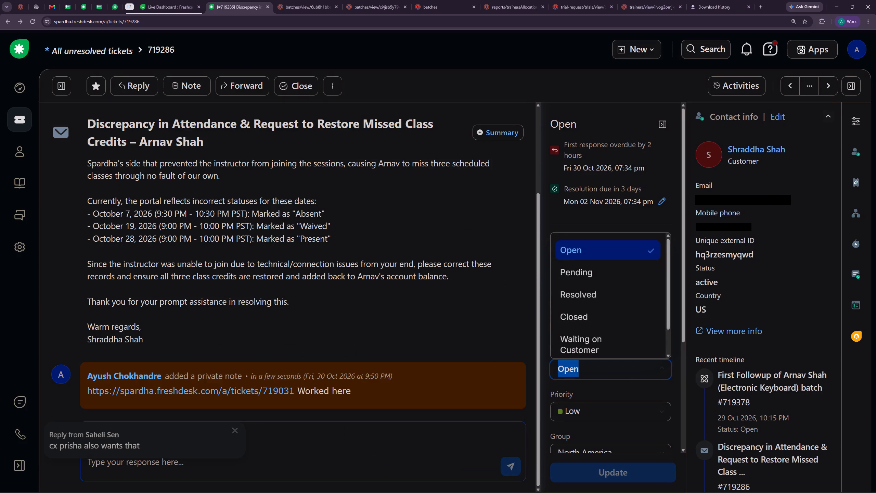
pyautogui.click(598, 314)
pyautogui.click(599, 471)
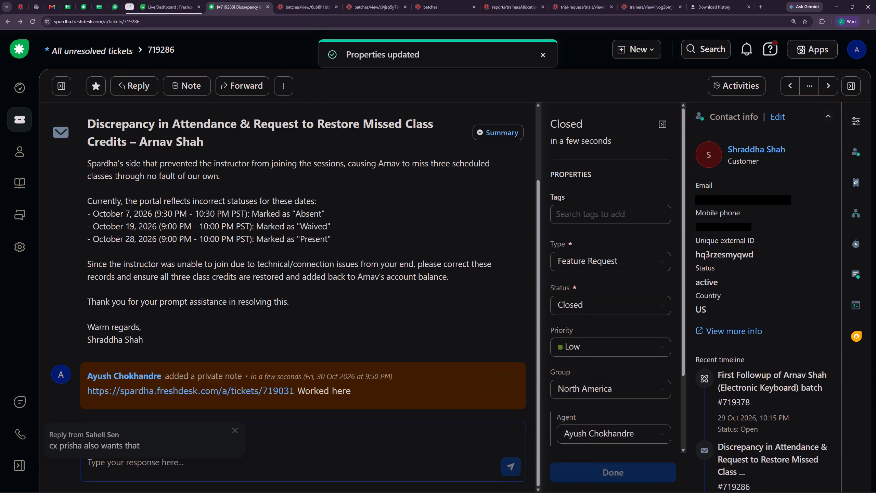
pyautogui.scroll(5, 366, 353)
pyautogui.click(782, 86)
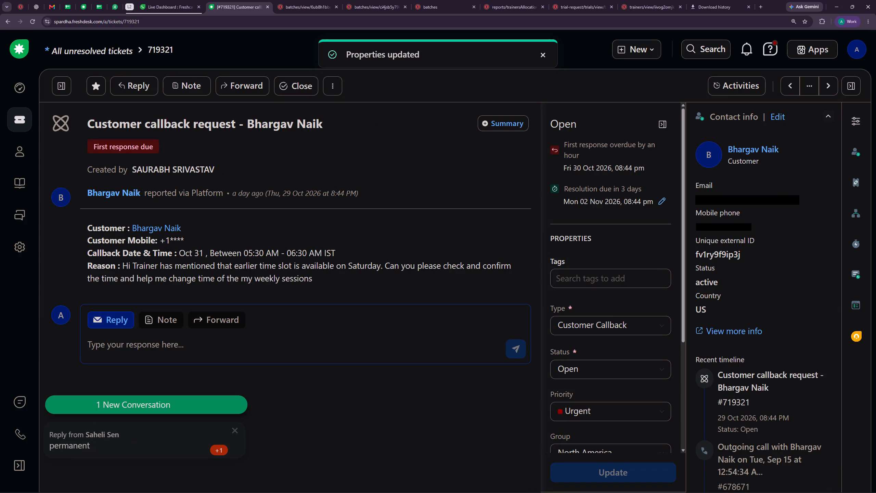
pyautogui.click(237, 431)
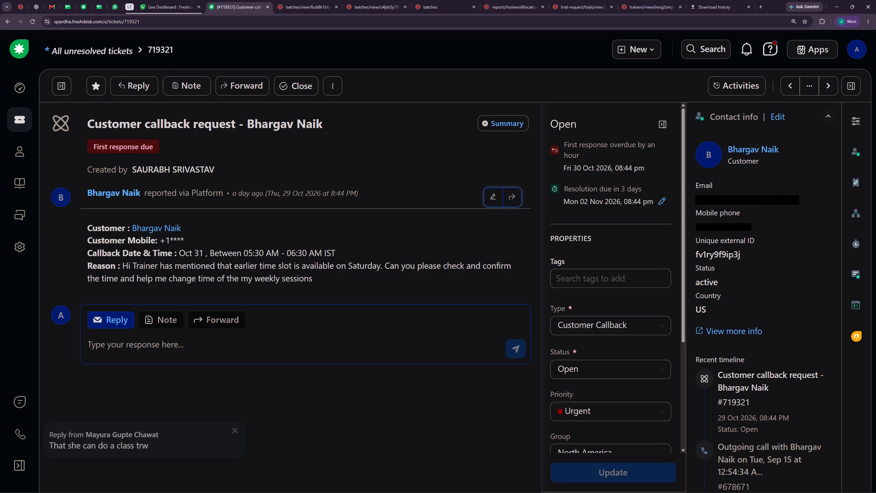
pyautogui.moveTo(766, 222); pyautogui.dragTo(709, 226)
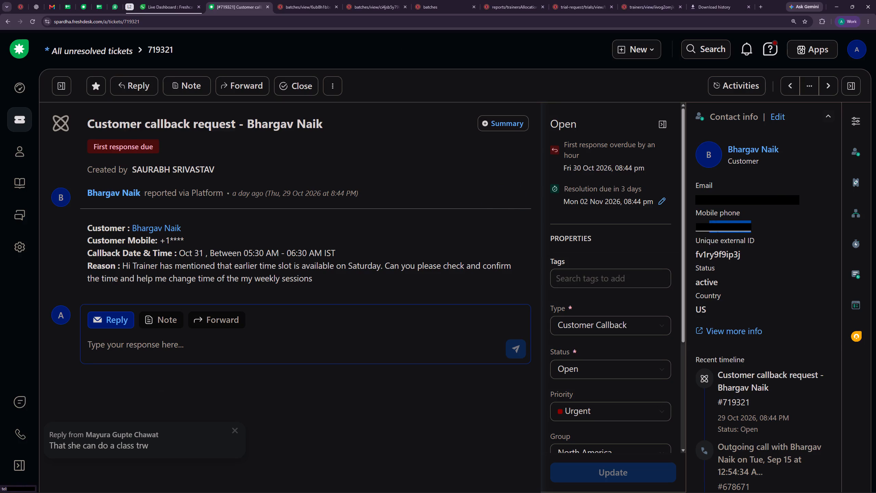
pyautogui.moveTo(709, 226); pyautogui.dragTo(706, 226)
pyautogui.hotkey('ctrl', 'c')
pyautogui.click(311, 0)
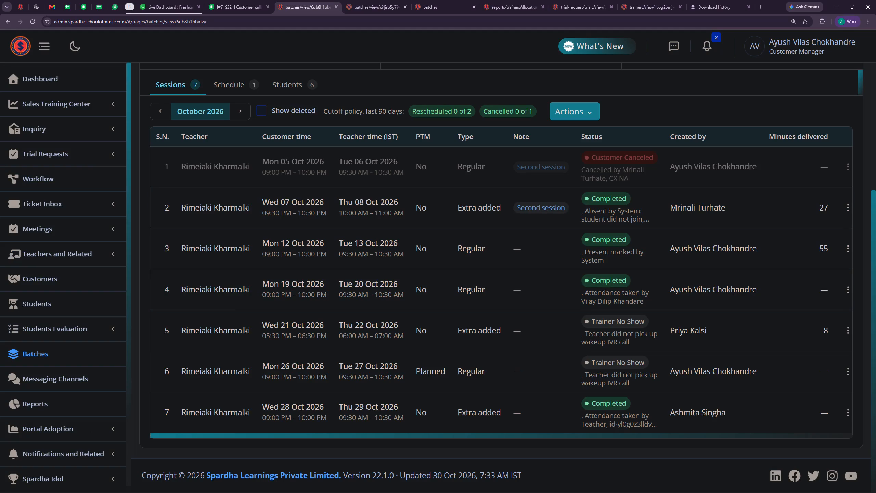
pyautogui.click(55, 358)
pyautogui.moveTo(456, 123); pyautogui.dragTo(332, 124)
pyautogui.hotkey('ctrl', 'v')
pyautogui.click(157, 150)
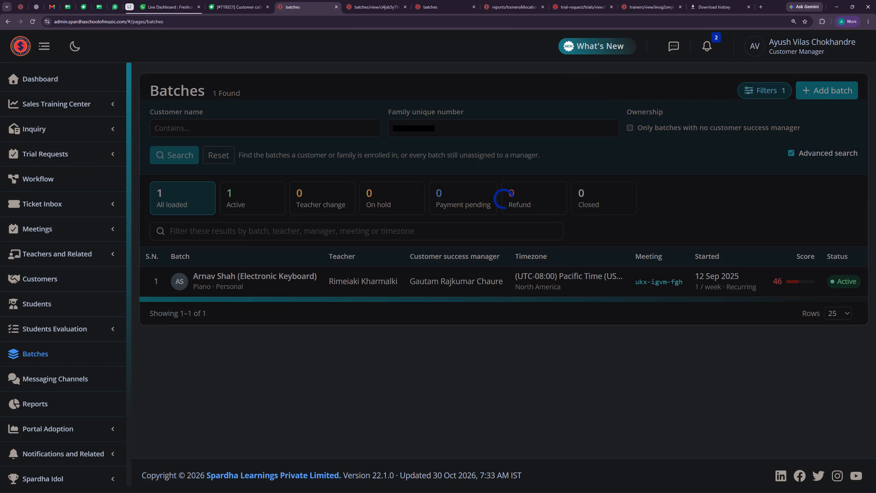
# Close the leftover tabs holding another student's Electronic Keyboard batch and the empty Batches search.
pyautogui.moveTo(380, 1); pyautogui.dragTo(377, 0)
pyautogui.click(314, 2)
pyautogui.click(374, 2)
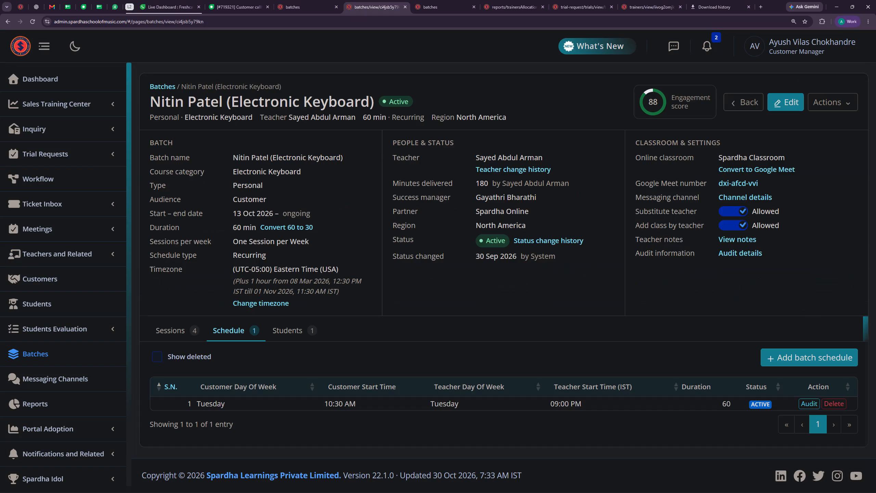
pyautogui.click(404, 5)
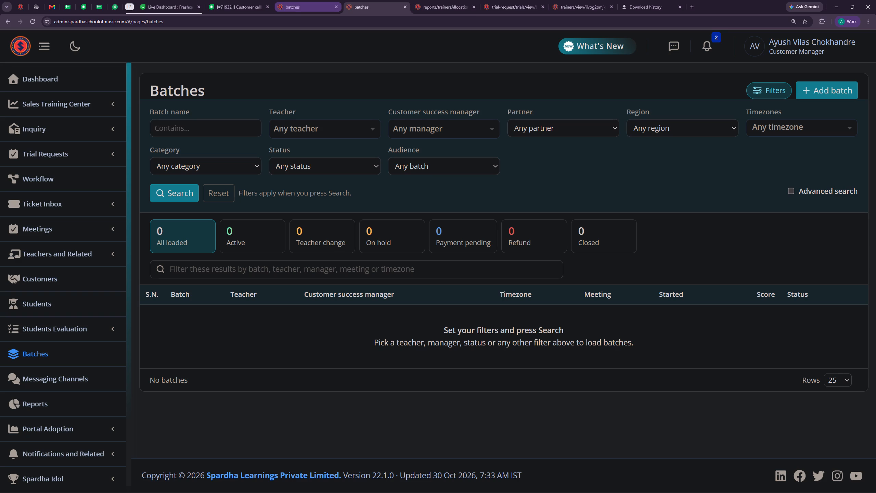
pyautogui.click(405, 9)
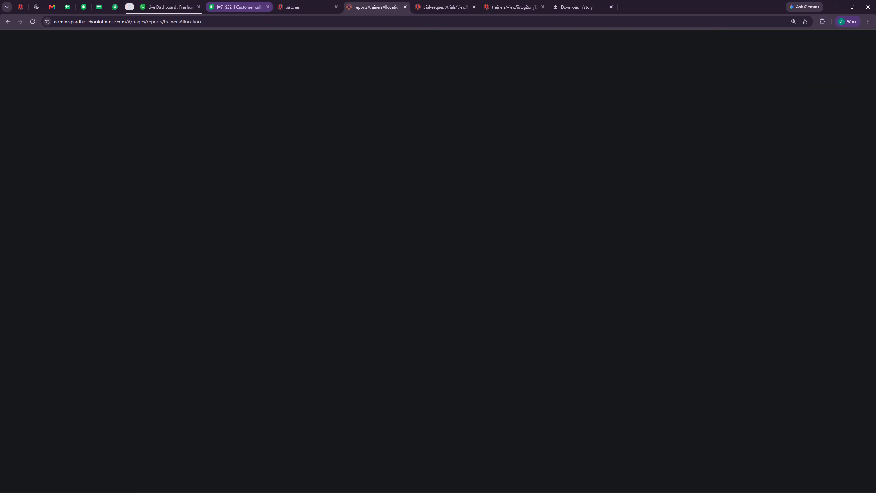
# Switch to the Freshcaller live dashboard and cycle the agent availability to Offline and back to Available.
pyautogui.click(162, 0)
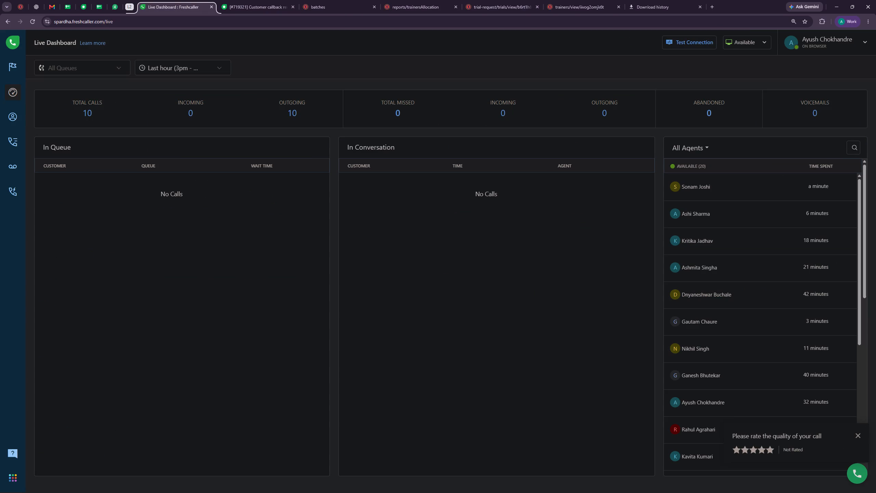
pyautogui.click(748, 41)
pyautogui.click(719, 96)
pyautogui.click(742, 39)
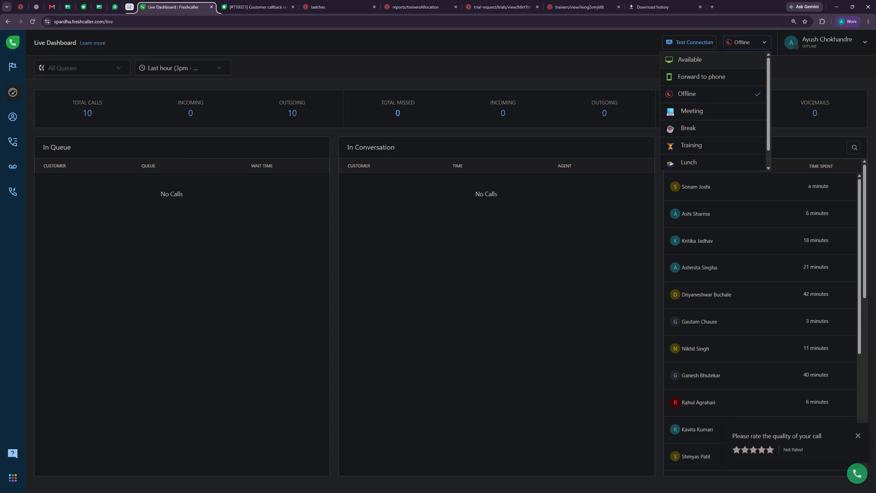
pyautogui.click(717, 56)
pyautogui.click(269, 0)
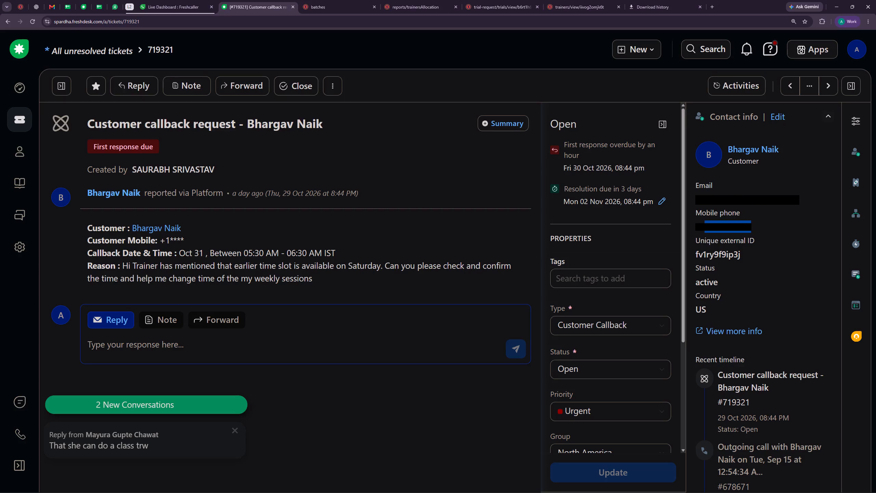
pyautogui.click(336, 0)
pyautogui.click(859, 279)
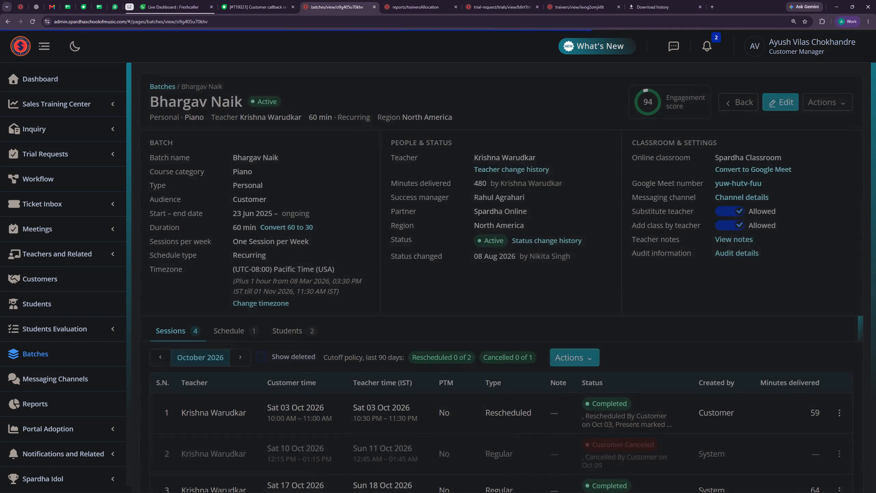
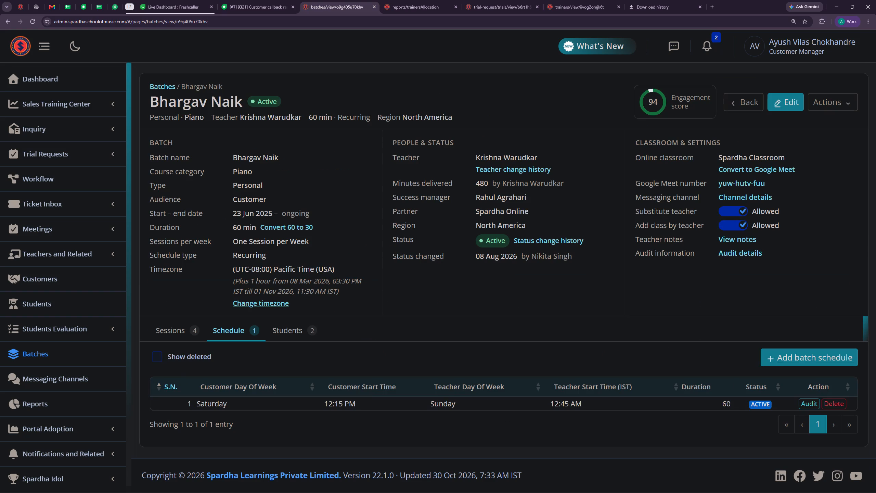
# Check the piano batch teacher's available session slots starting from Sat, 31 Oct, 2026.
pyautogui.click(176, 329)
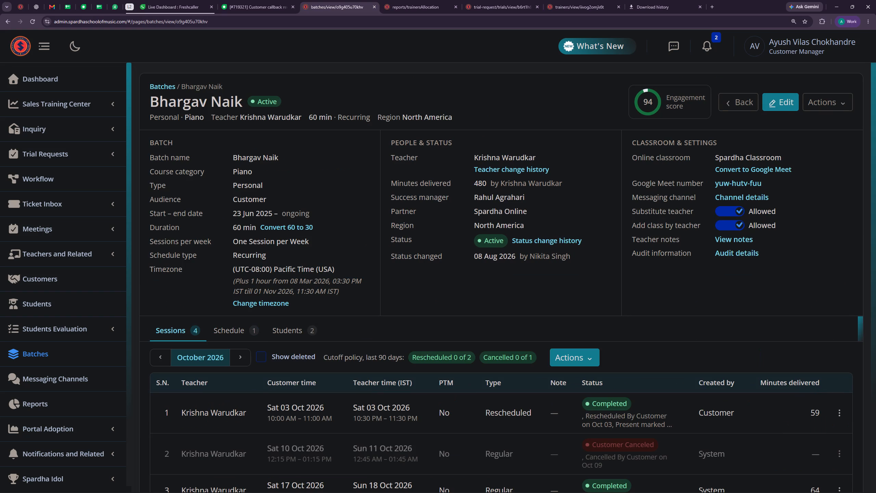
pyautogui.click(572, 361)
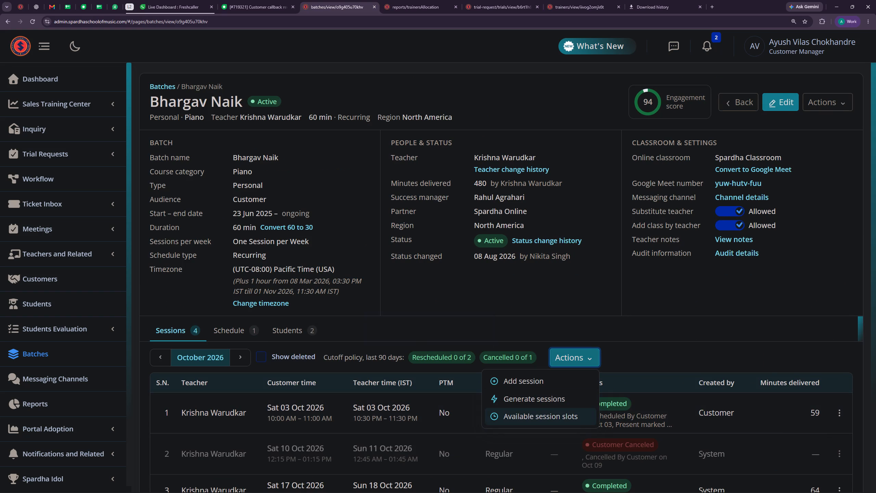
pyautogui.click(546, 417)
pyautogui.click(415, 255)
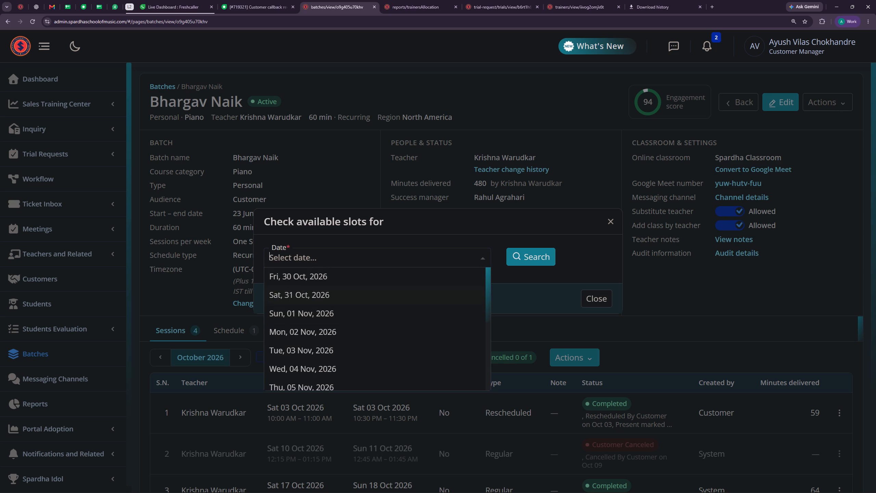
pyautogui.click(324, 296)
pyautogui.click(524, 262)
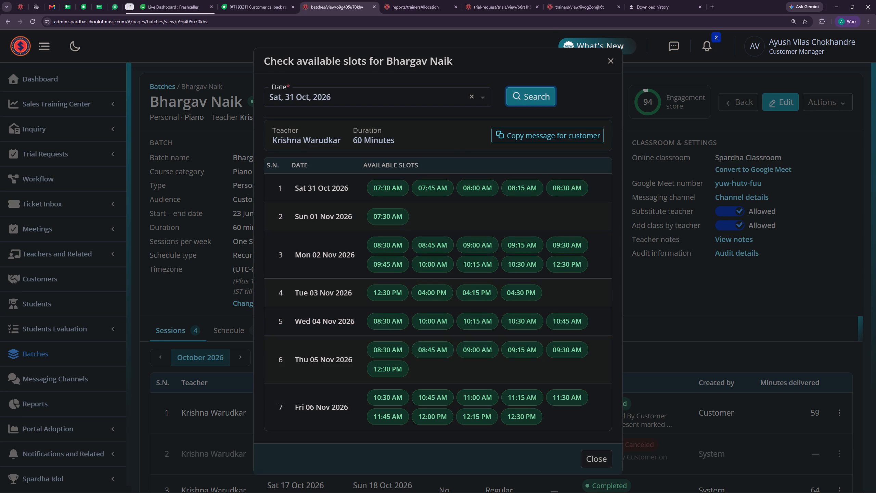
pyautogui.click(610, 63)
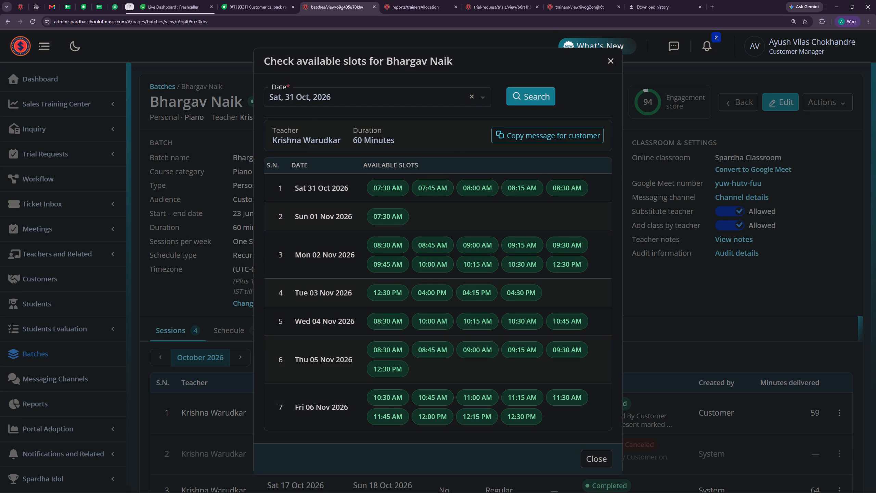
# Check the teacher's available session slots for the batch starting from Sat, 07 Nov, 2026.
pyautogui.click(573, 361)
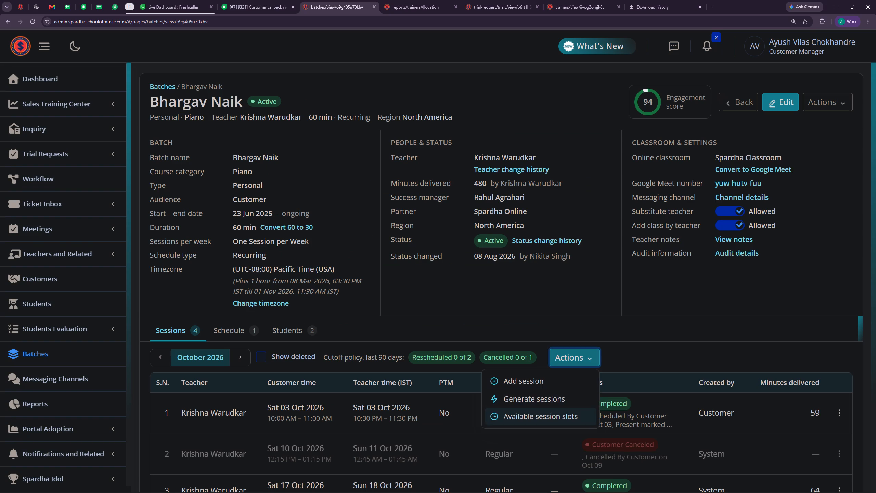
pyautogui.click(551, 413)
pyautogui.click(362, 255)
pyautogui.scroll(-2, 318, 317)
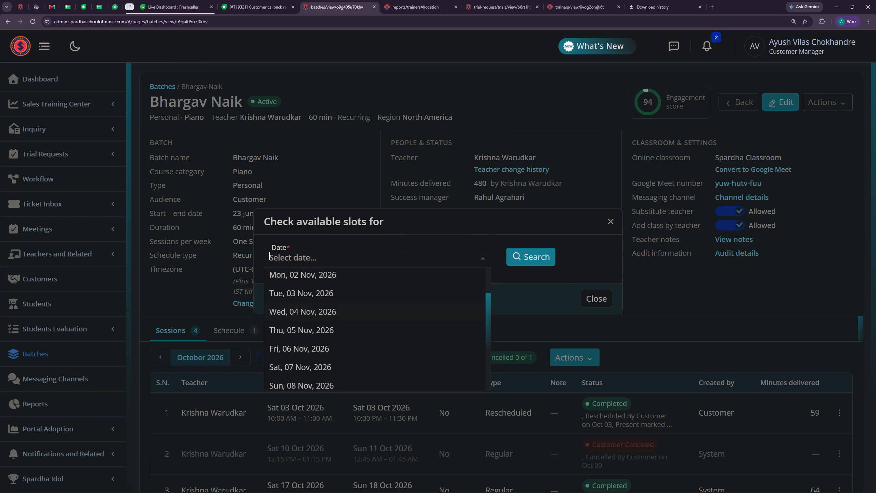
pyautogui.click(305, 316)
pyautogui.click(513, 257)
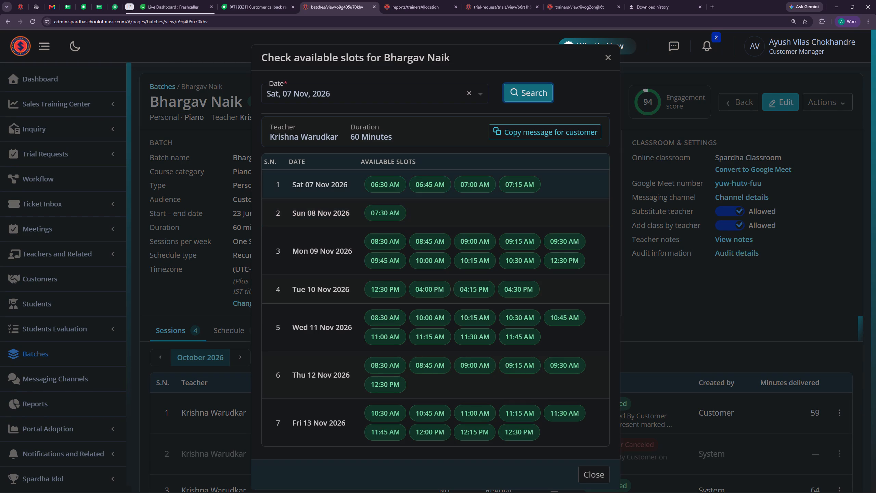
pyautogui.click(606, 58)
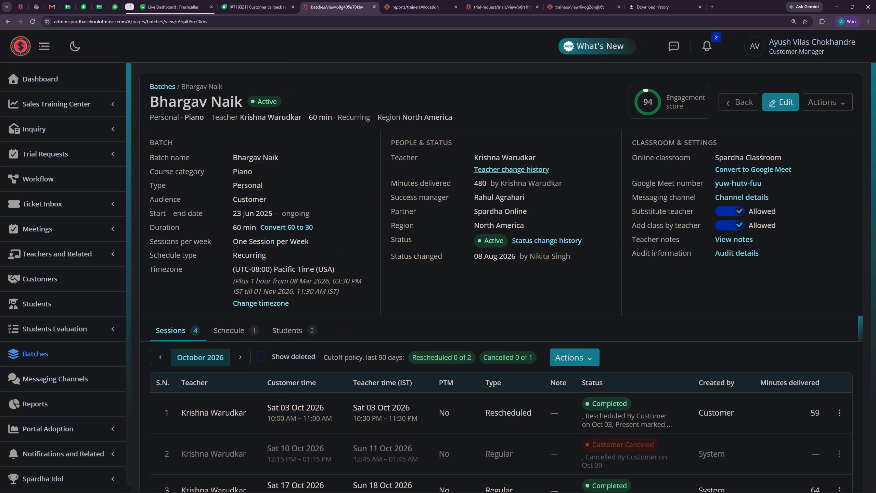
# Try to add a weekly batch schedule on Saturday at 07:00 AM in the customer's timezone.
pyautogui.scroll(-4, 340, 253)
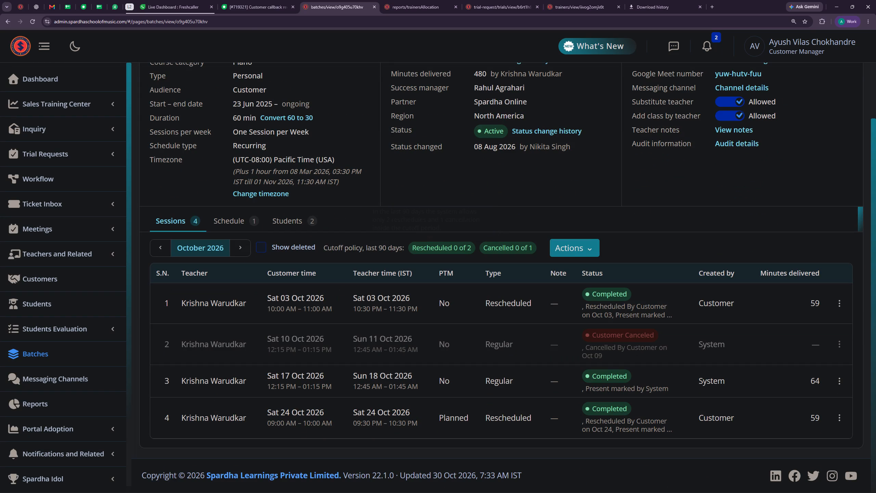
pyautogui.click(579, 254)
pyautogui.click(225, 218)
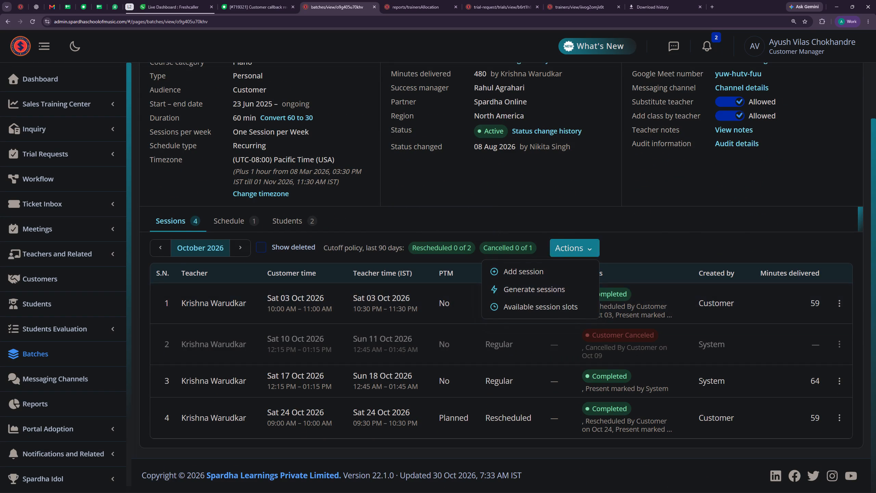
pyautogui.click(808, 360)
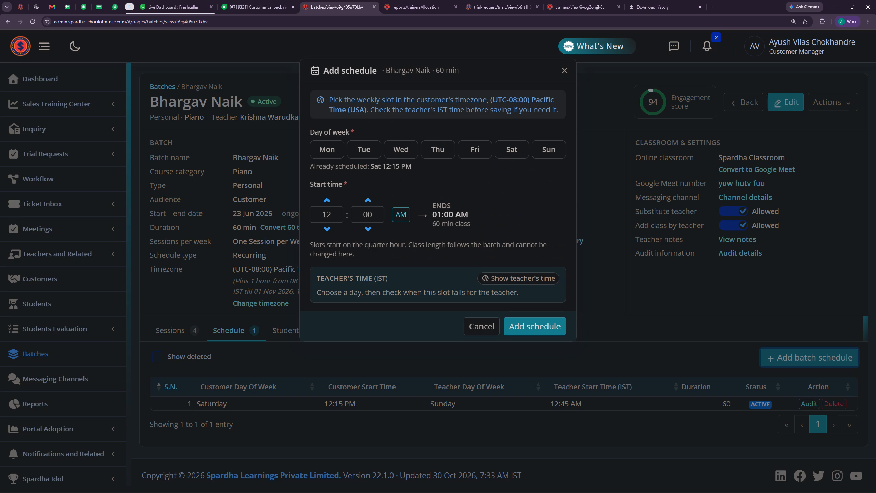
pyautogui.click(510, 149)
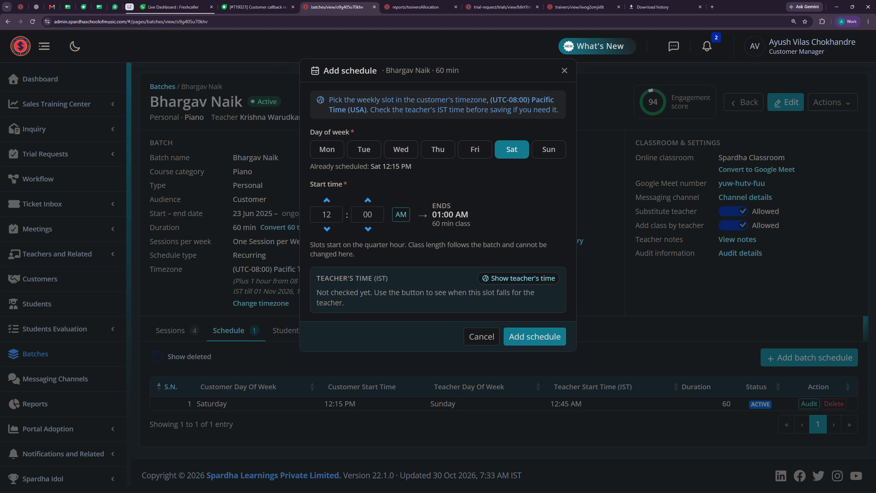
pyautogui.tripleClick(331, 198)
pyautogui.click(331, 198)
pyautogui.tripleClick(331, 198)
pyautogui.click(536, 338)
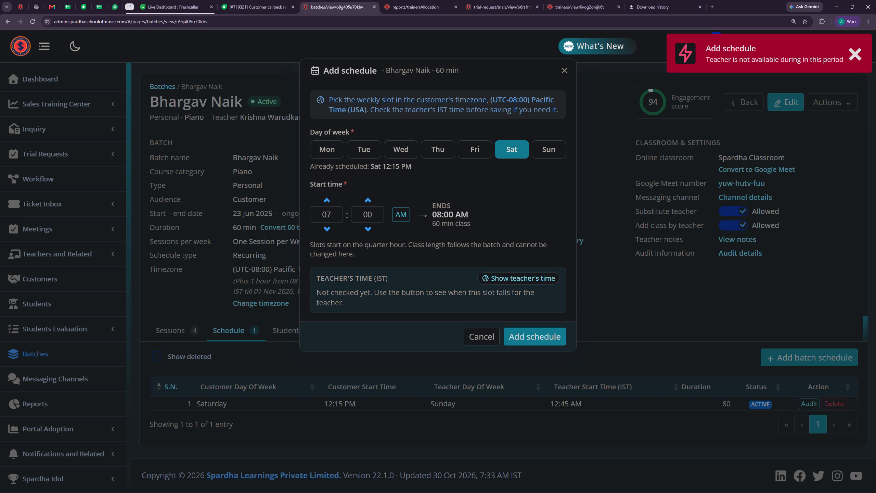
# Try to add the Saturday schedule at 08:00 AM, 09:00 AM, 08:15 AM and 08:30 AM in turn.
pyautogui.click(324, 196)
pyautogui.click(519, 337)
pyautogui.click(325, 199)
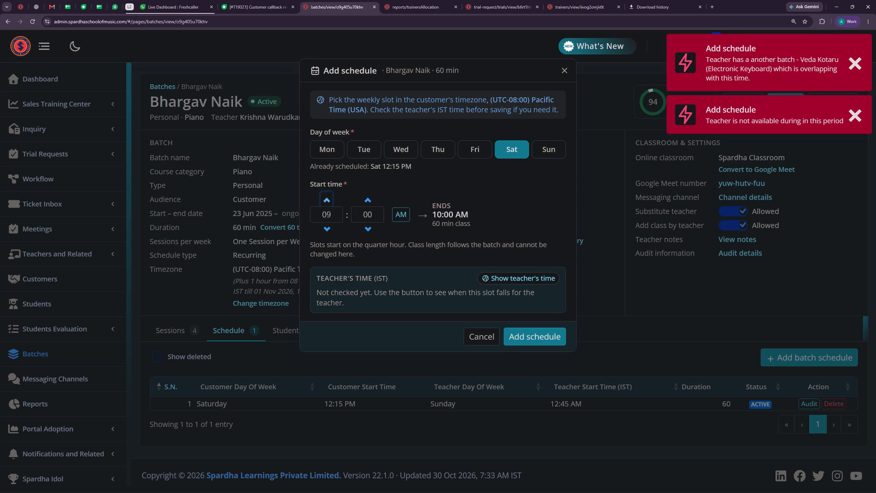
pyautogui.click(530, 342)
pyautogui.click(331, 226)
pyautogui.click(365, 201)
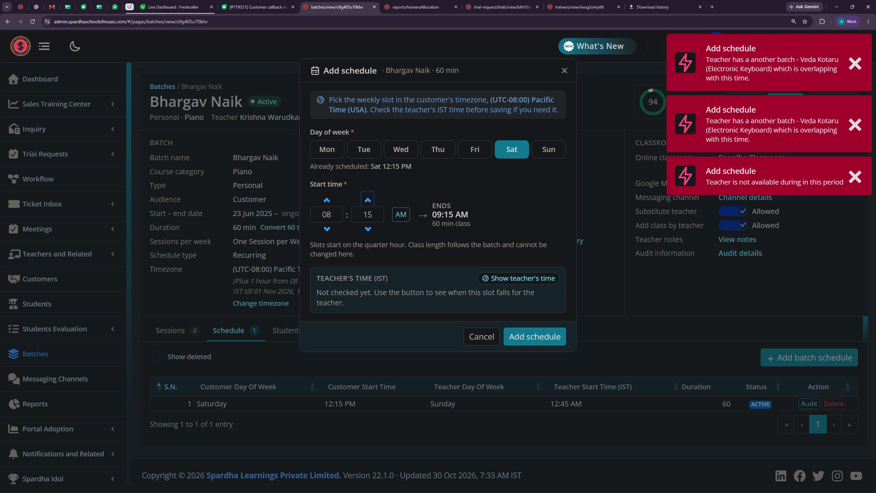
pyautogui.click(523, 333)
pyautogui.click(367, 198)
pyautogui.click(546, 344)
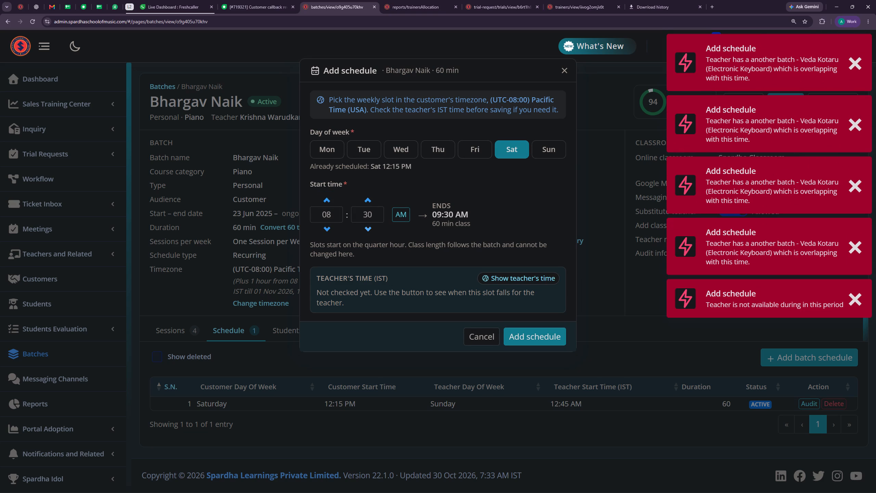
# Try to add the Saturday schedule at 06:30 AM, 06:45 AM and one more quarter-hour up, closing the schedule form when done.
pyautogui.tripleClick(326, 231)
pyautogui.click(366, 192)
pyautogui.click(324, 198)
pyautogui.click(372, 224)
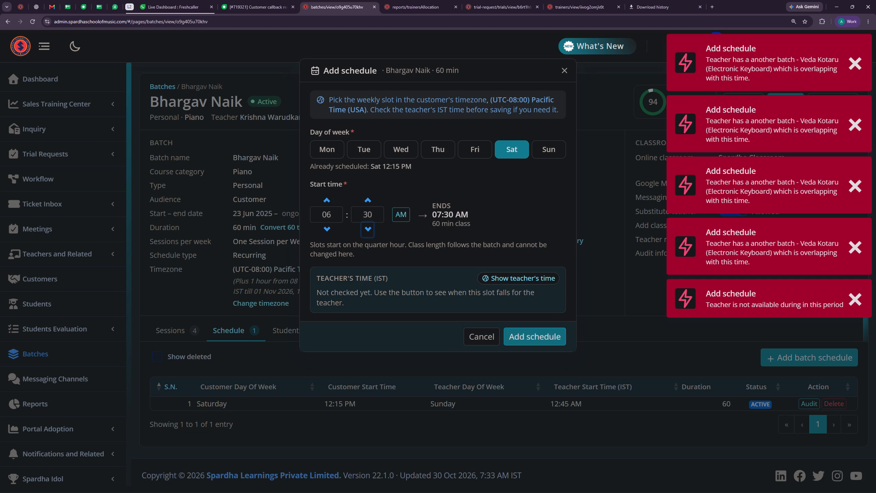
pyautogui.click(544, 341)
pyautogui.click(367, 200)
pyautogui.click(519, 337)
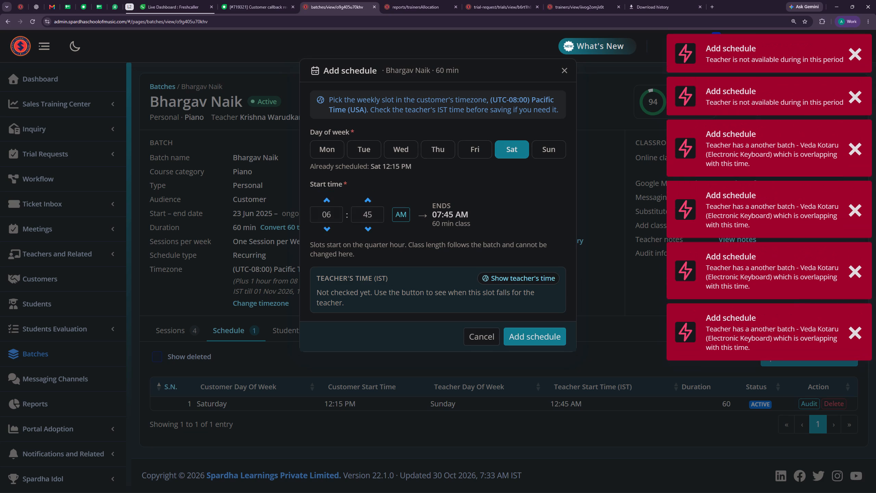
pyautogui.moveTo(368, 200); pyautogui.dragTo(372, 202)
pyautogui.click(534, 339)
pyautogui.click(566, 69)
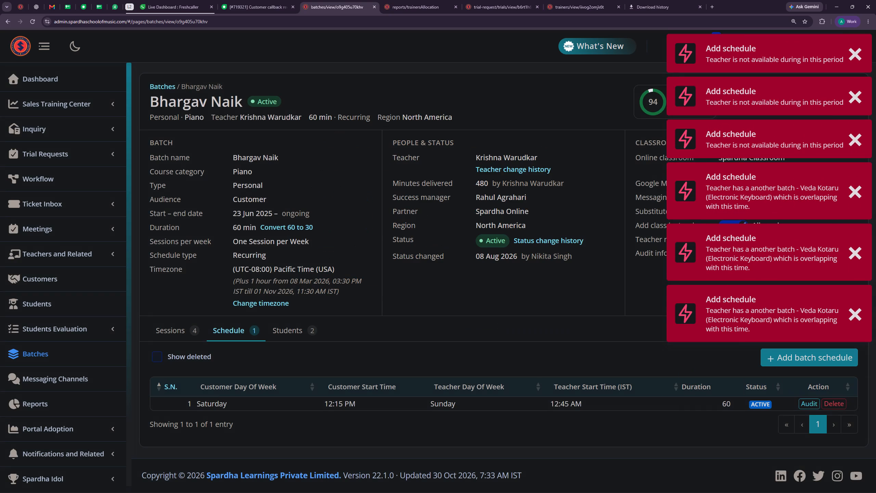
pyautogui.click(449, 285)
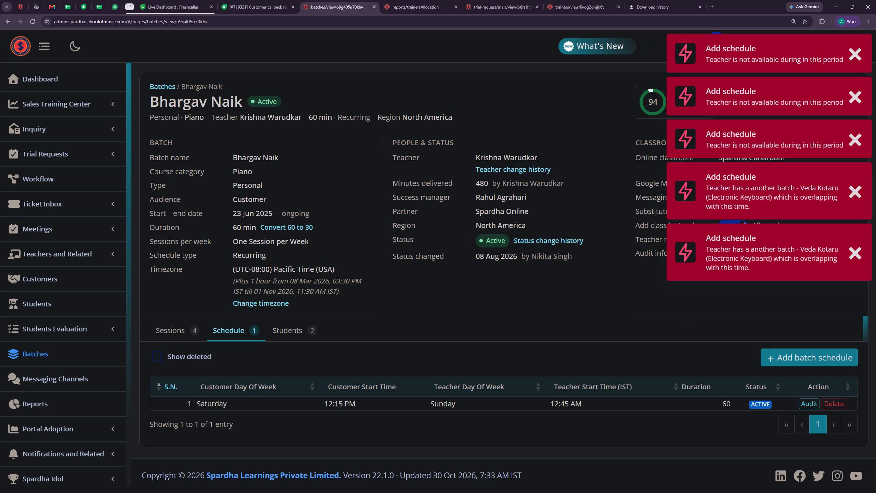
# Recheck the batch's available session slots starting from Sat, 31 Oct, 2026.
pyautogui.click(184, 331)
pyautogui.scroll(-2, 362, 345)
pyautogui.scroll(3, 375, 314)
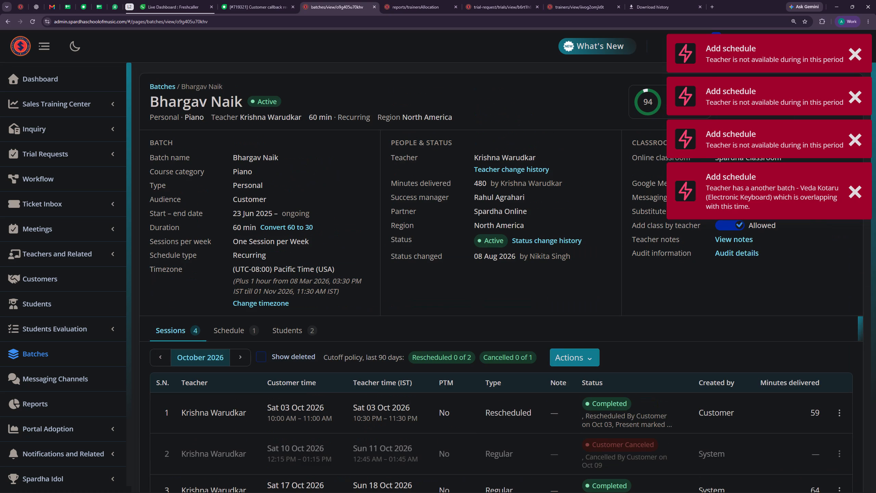
pyautogui.click(219, 335)
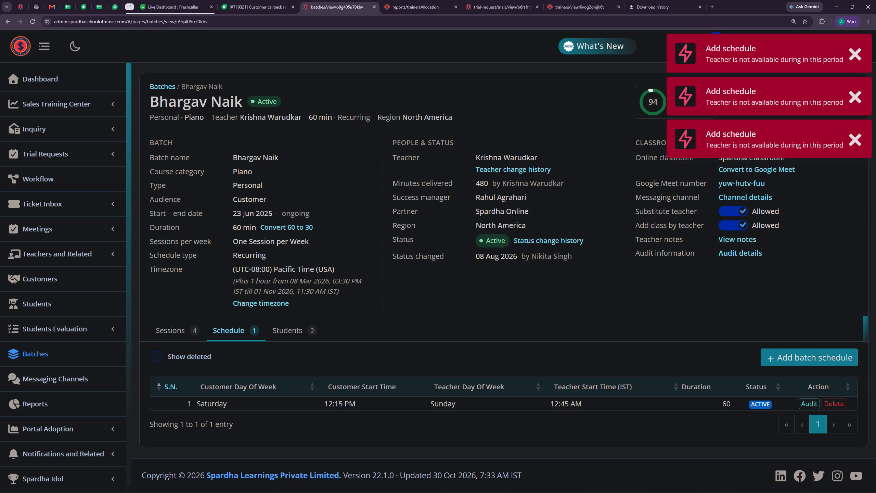
pyautogui.click(171, 340)
pyautogui.click(575, 363)
pyautogui.click(548, 415)
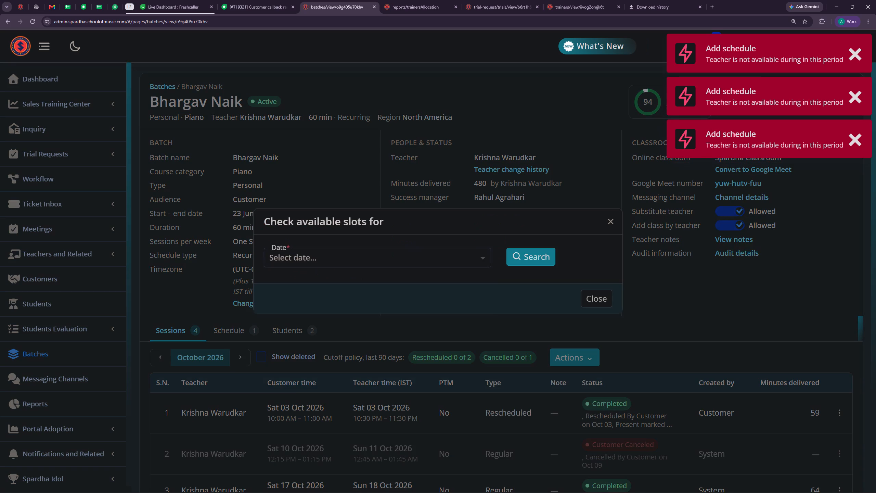
pyautogui.click(416, 260)
pyautogui.click(321, 297)
pyautogui.click(529, 256)
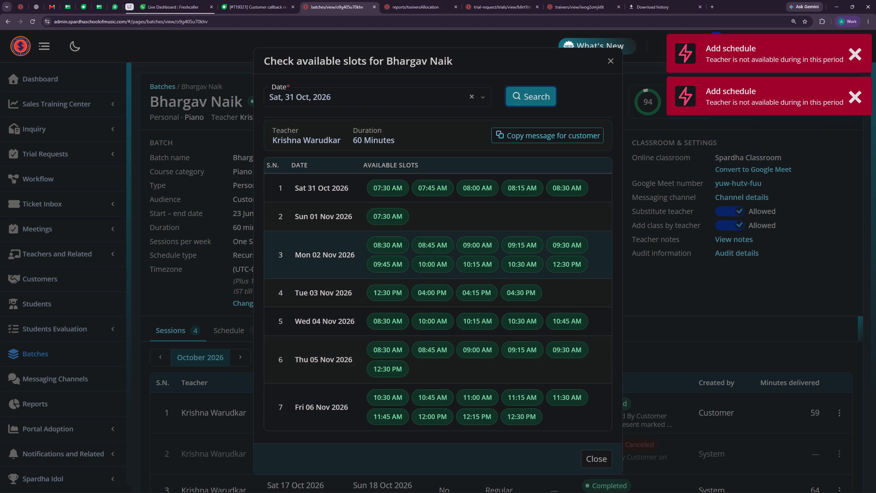
pyautogui.click(609, 61)
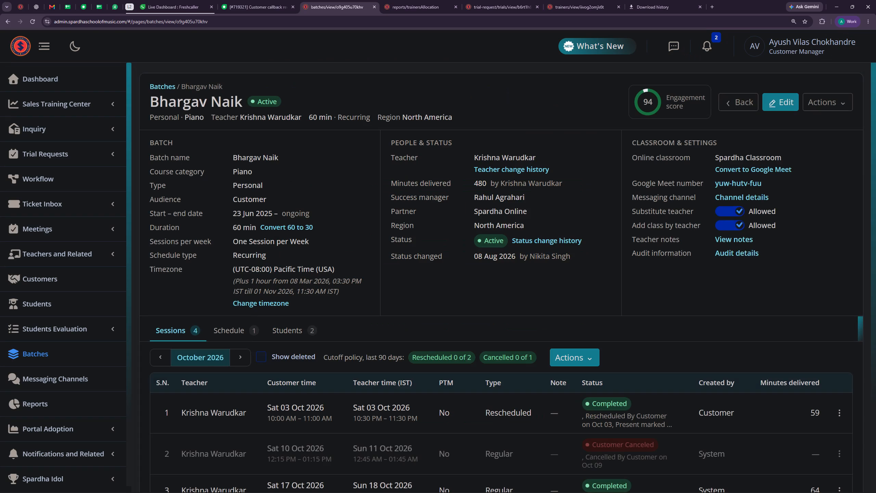
# Review the batch's monthly sessions and reread the callback request in ticket #719321.
pyautogui.scroll(-3, 570, 317)
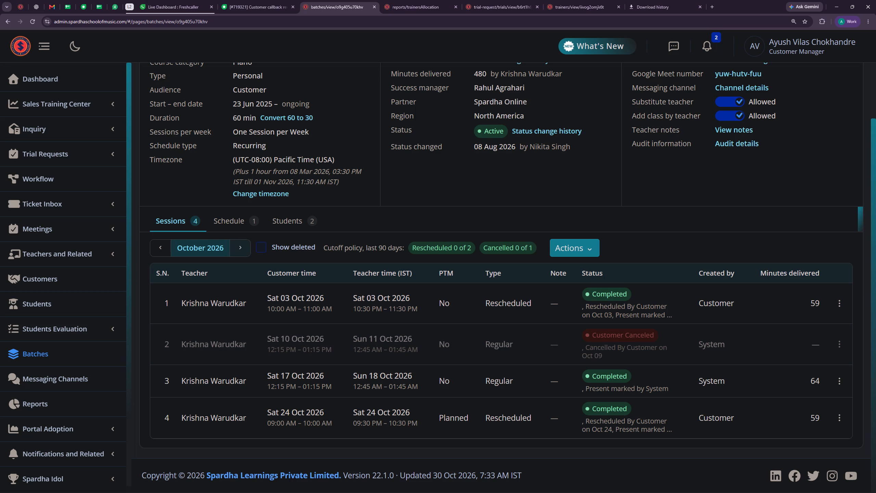
pyautogui.click(158, 248)
pyautogui.click(252, 270)
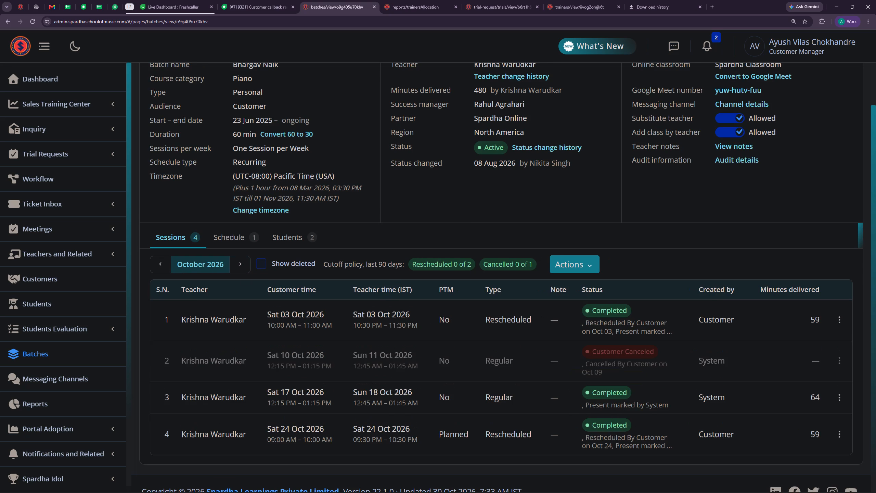
pyautogui.click(260, 0)
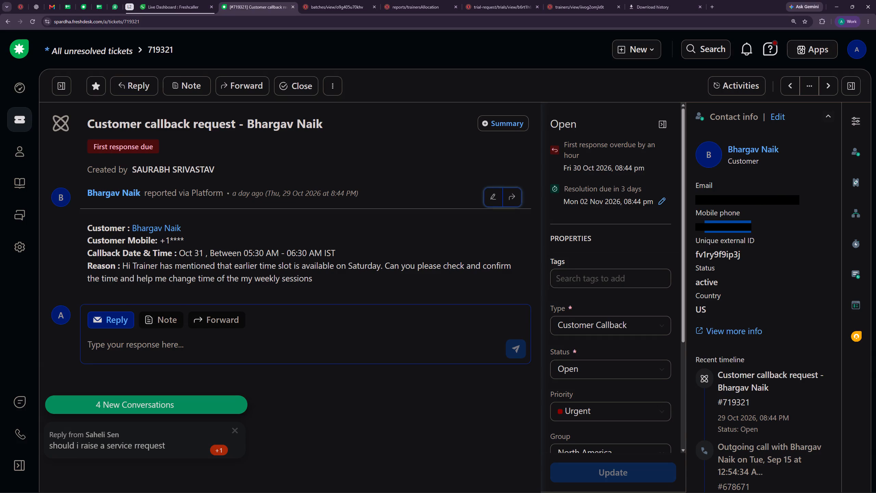
# Filter the Teachers Allocation report by the teacher's name copied from the batch and set the region to North America.
pyautogui.click(325, 0)
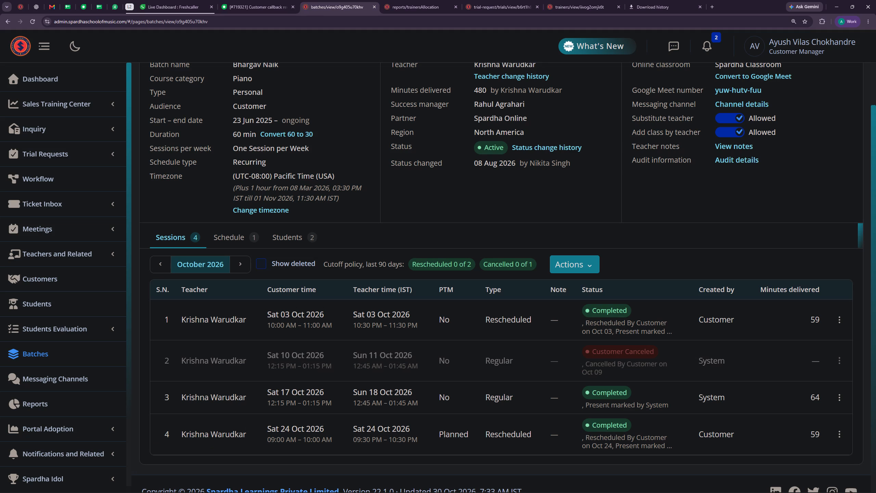
pyautogui.scroll(4, 552, 267)
pyautogui.moveTo(468, 151); pyautogui.dragTo(546, 154)
pyautogui.hotkey('ctrl', 'c')
pyautogui.click(396, 0)
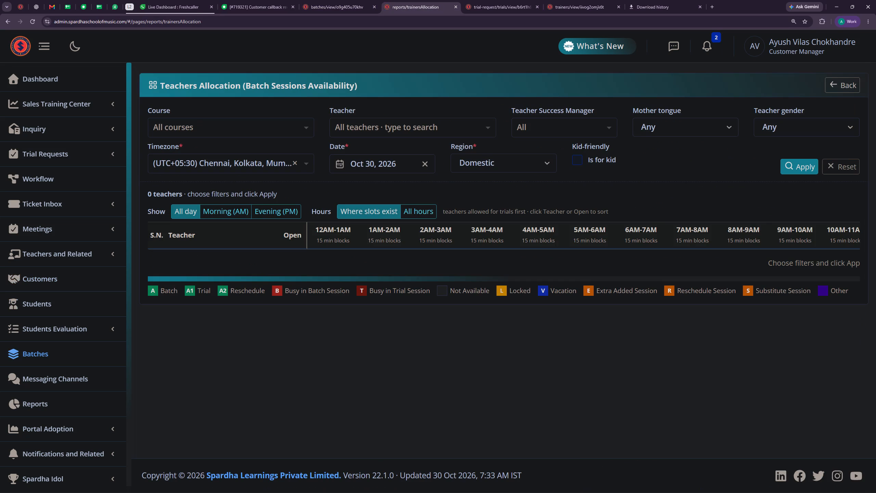
pyautogui.click(384, 126)
pyautogui.hotkey('ctrl', 'v')
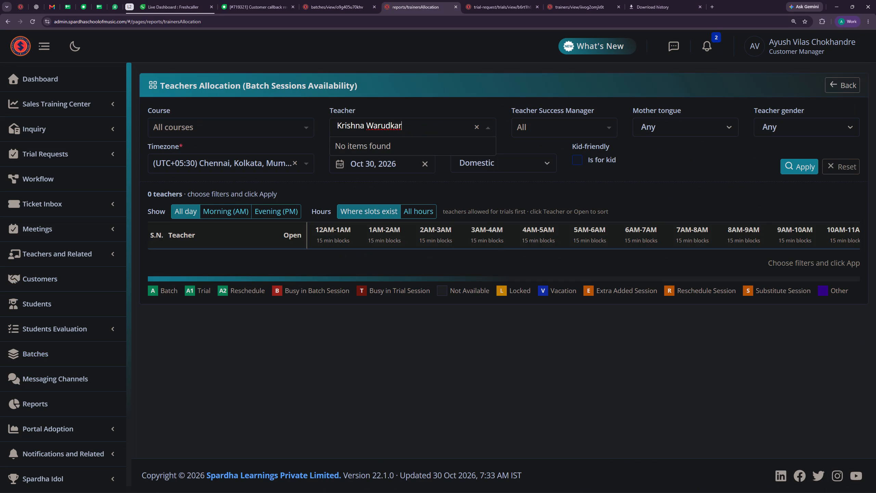
pyautogui.click(335, 125)
pyautogui.press('BackSpace')
pyautogui.click(336, 126)
pyautogui.click(338, 125)
pyautogui.press('BackSpace')
pyautogui.click(405, 149)
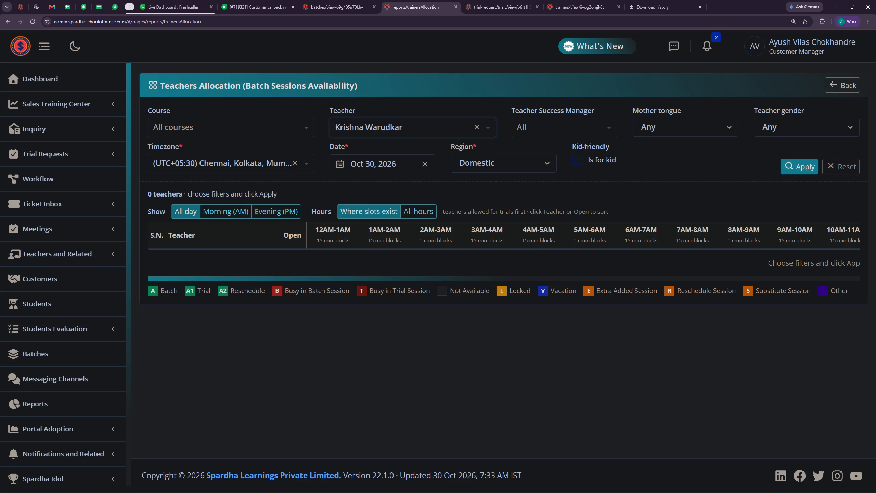
pyautogui.click(481, 164)
pyautogui.click(473, 208)
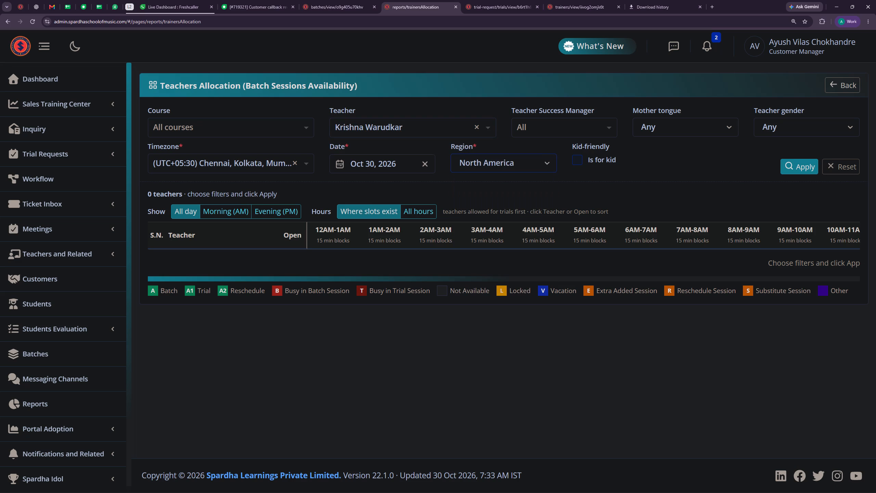
# Set the report's timezone to (UTC-08:00) Pacific Time (USA), copied from the batch details.
pyautogui.click(328, 0)
pyautogui.moveTo(215, 269); pyautogui.dragTo(362, 268)
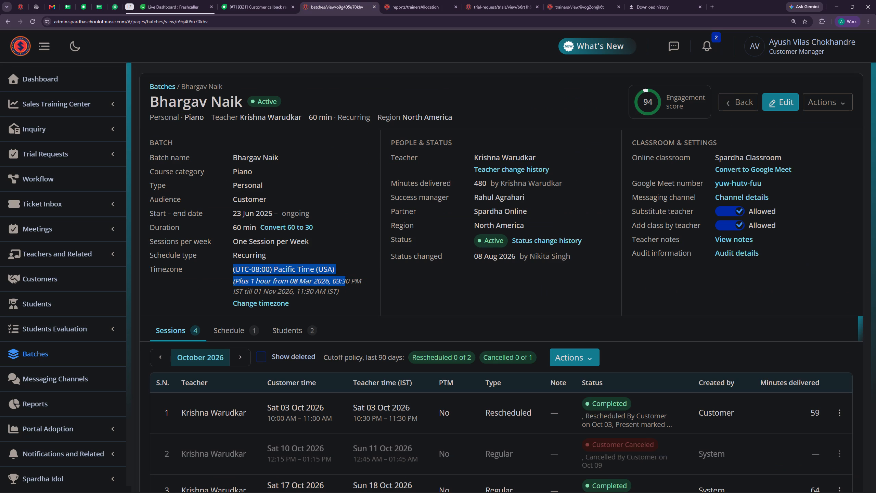
pyautogui.moveTo(362, 268); pyautogui.dragTo(361, 268)
pyautogui.click(359, 252)
pyautogui.moveTo(221, 263); pyautogui.dragTo(350, 262)
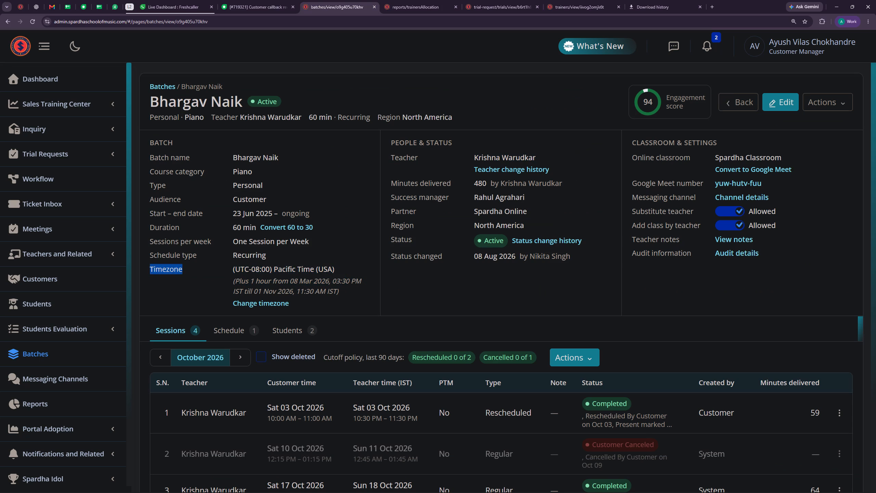
pyautogui.moveTo(350, 262); pyautogui.dragTo(341, 267)
pyautogui.hotkey('ctrl', 'c')
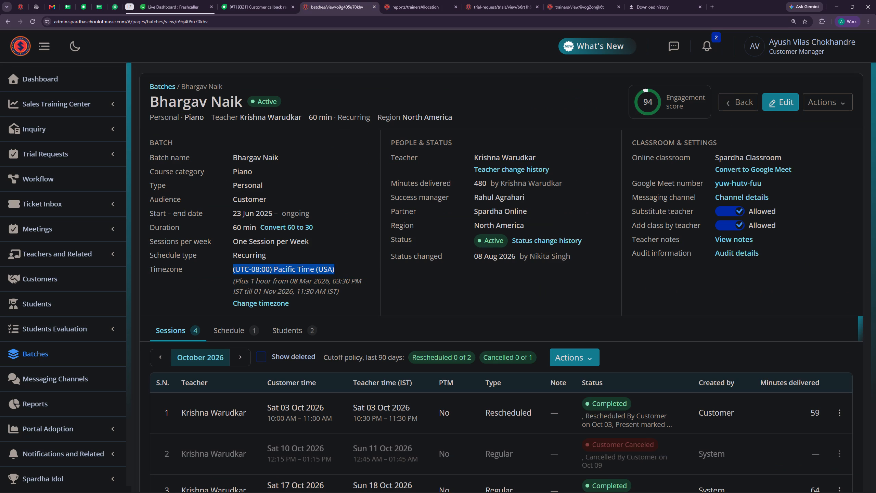
pyautogui.click(408, 0)
pyautogui.click(299, 166)
pyautogui.hotkey('ctrl', 'v')
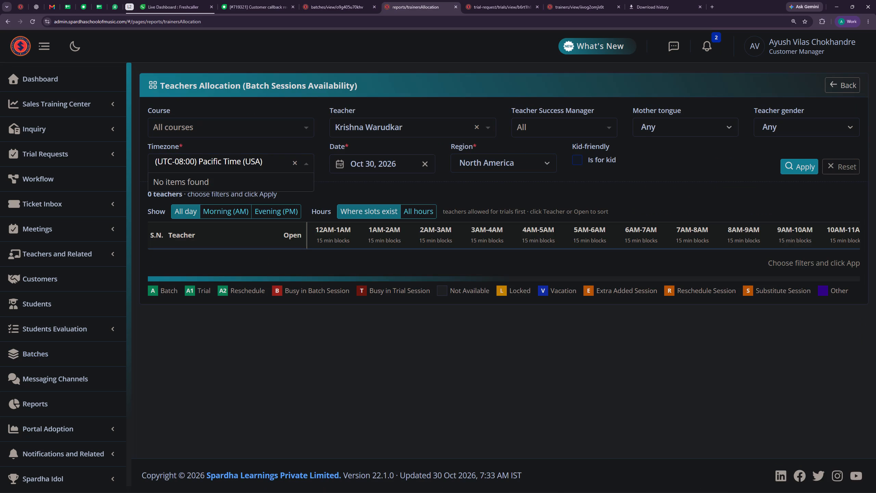
pyautogui.click(155, 159)
pyautogui.press('BackSpace')
pyautogui.click(182, 179)
# Look up and copy the active student's course name from the batch's student list, returning to the Teachers Allocation report.
pyautogui.click(328, 0)
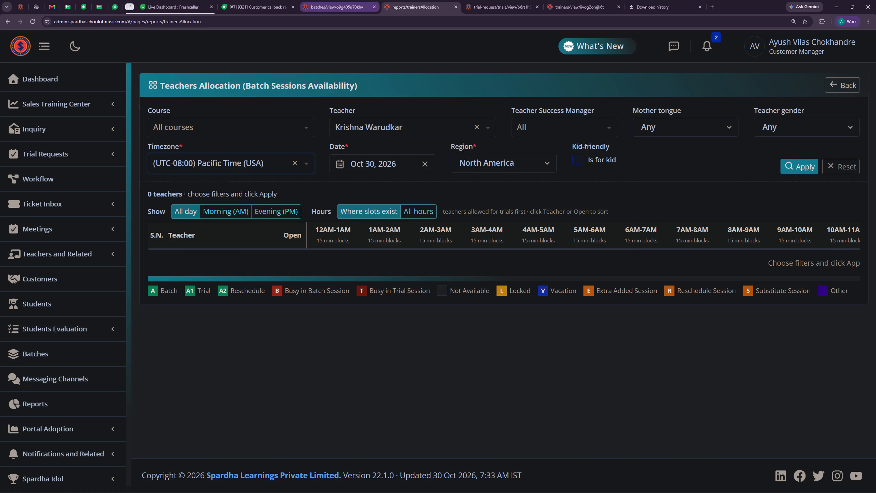
pyautogui.click(293, 331)
pyautogui.scroll(-4, 453, 362)
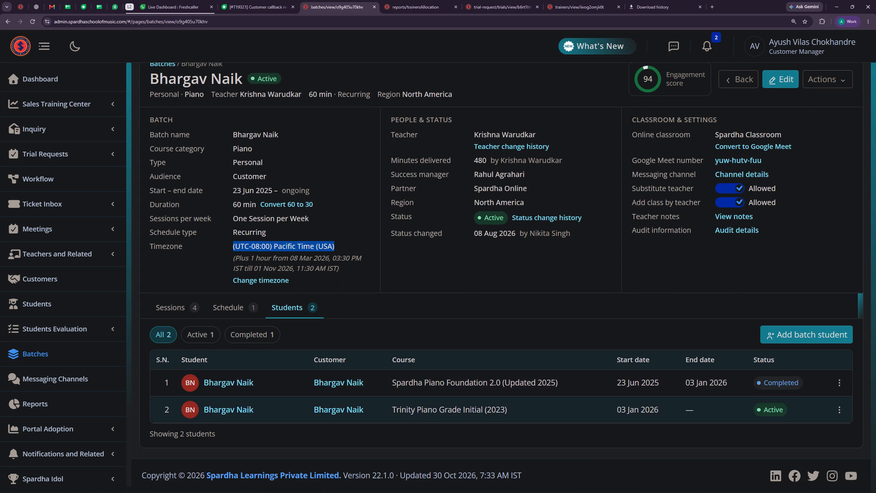
pyautogui.moveTo(384, 413); pyautogui.dragTo(520, 413)
pyautogui.hotkey('ctrl', 'c')
pyautogui.click(398, 0)
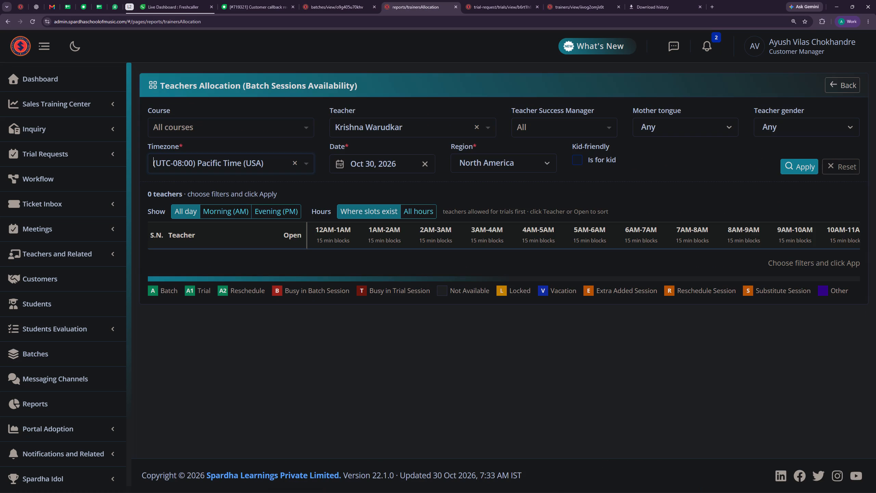
# Load the teacher's availability starting from Oct 30, 2026 and from Oct 31, 2026, and examine the Saturday slots.
pyautogui.click(802, 165)
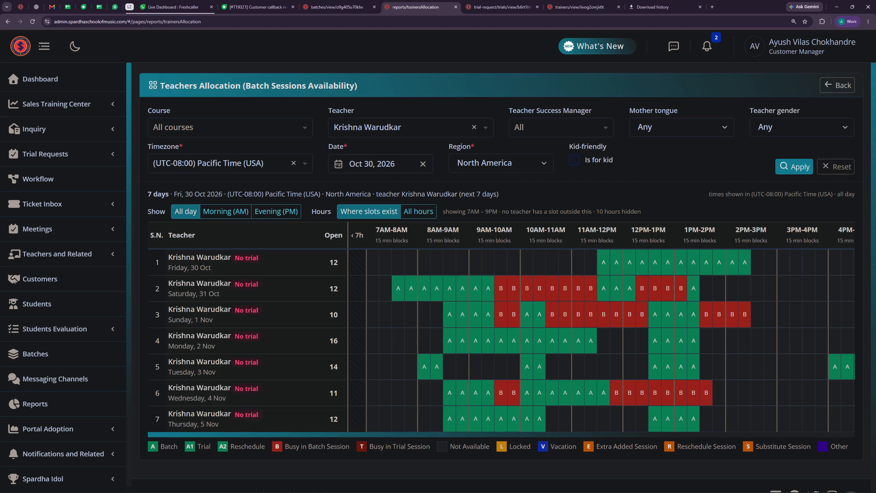
pyautogui.click(364, 167)
pyautogui.click(572, 176)
pyautogui.click(381, 167)
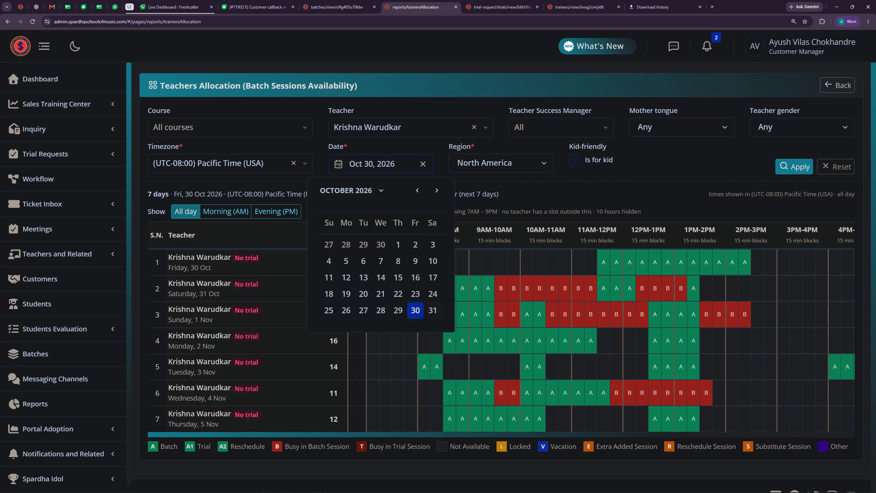
pyautogui.click(434, 313)
pyautogui.click(796, 169)
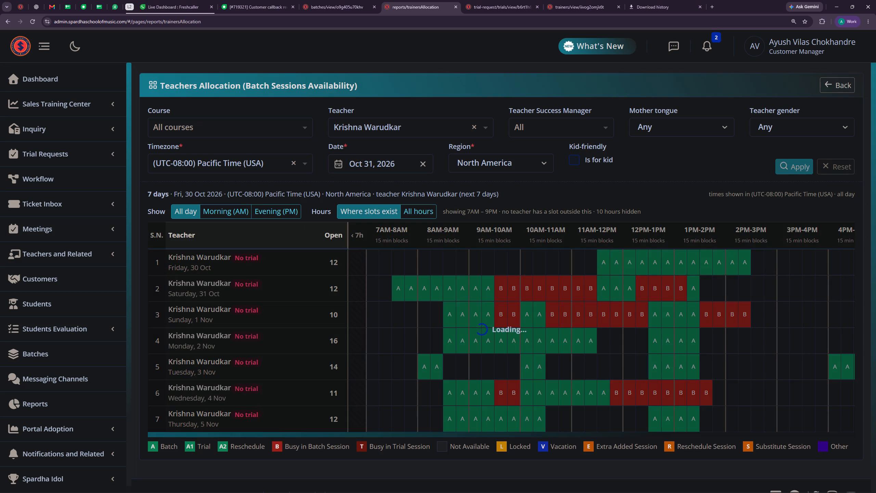
pyautogui.moveTo(569, 438); pyautogui.dragTo(555, 438)
pyautogui.moveTo(556, 437); pyautogui.dragTo(543, 436)
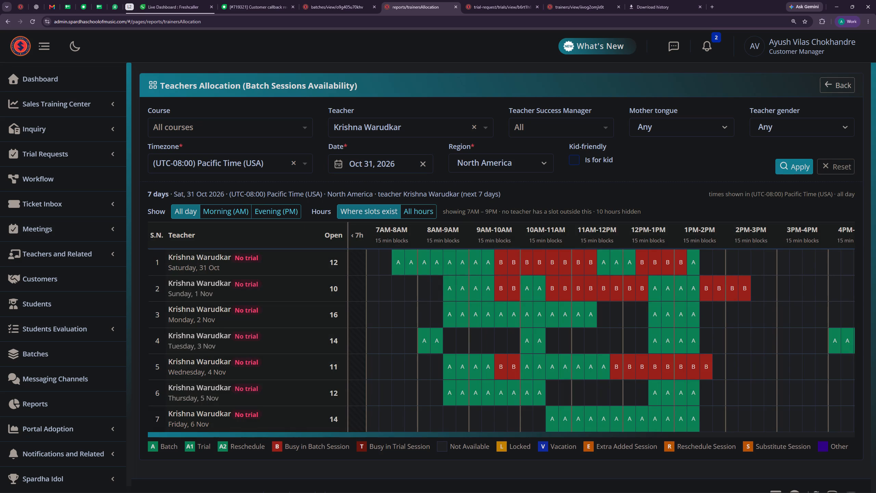
pyautogui.moveTo(543, 436); pyautogui.dragTo(516, 429)
pyautogui.click(695, 167)
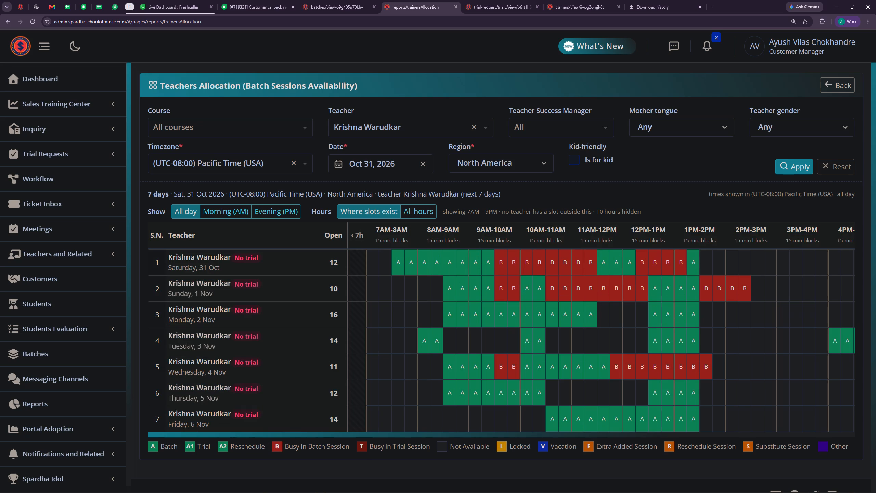
# Check the teacher's Saturday availability for the weeks starting Nov 7, Nov 14 and Nov 28, 2026.
pyautogui.click(396, 168)
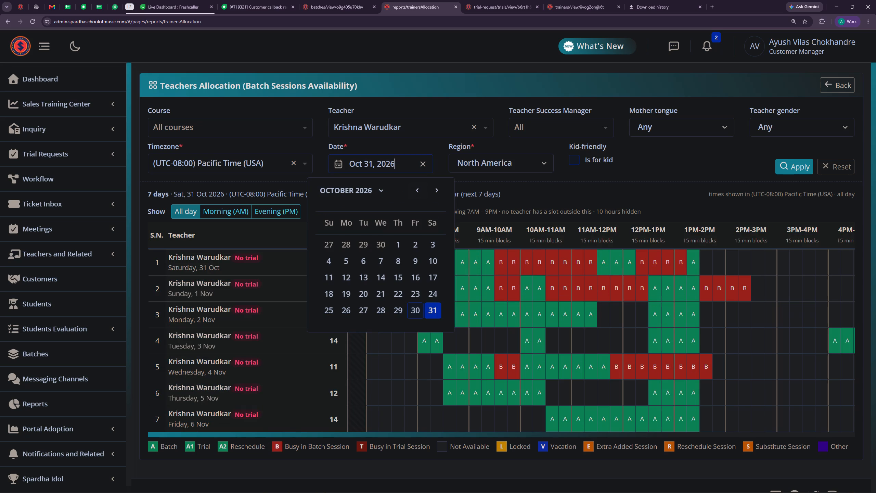
pyautogui.click(435, 191)
pyautogui.click(431, 244)
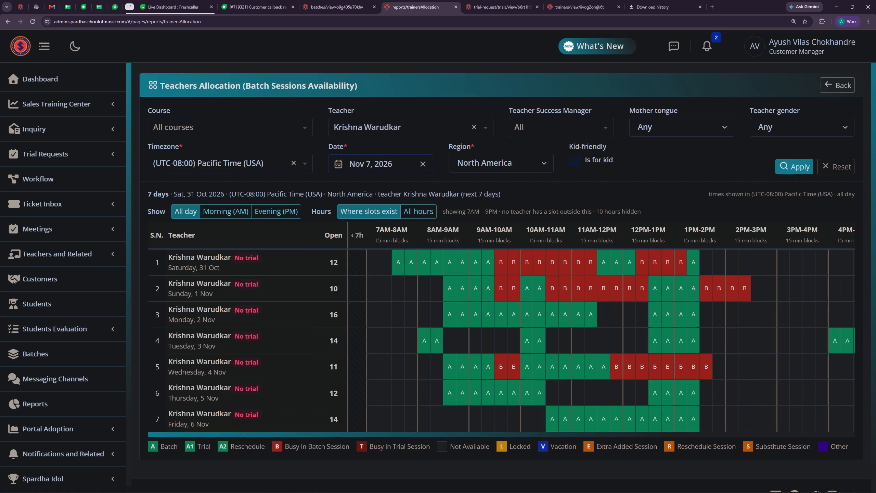
pyautogui.click(800, 163)
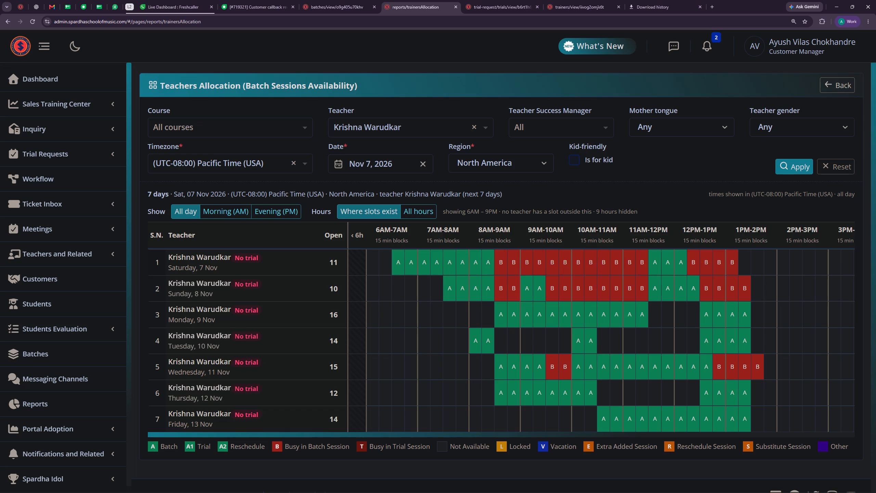
pyautogui.click(387, 163)
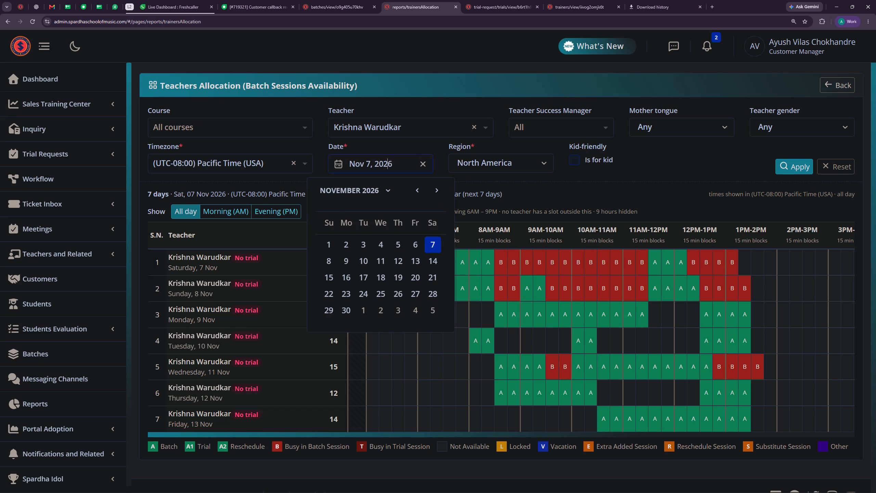
pyautogui.click(430, 266)
pyautogui.click(798, 170)
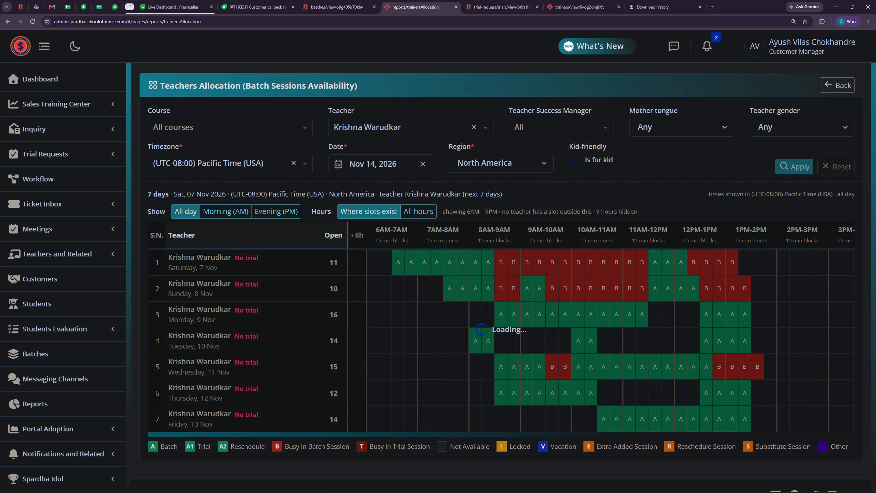
pyautogui.click(389, 164)
pyautogui.click(434, 299)
pyautogui.click(787, 167)
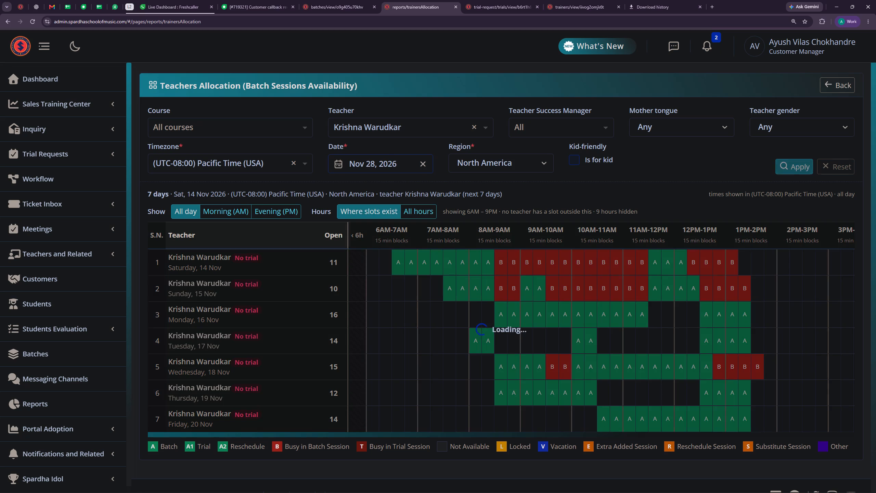
# Check the teacher's Saturday availability for the weeks starting Dec 5 and Dec 19, 2026.
pyautogui.click(396, 173)
pyautogui.click(437, 187)
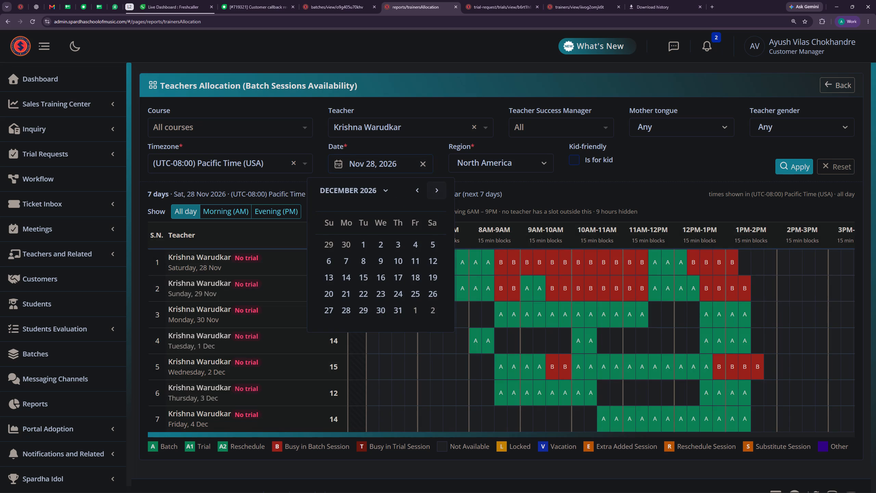
pyautogui.click(433, 244)
pyautogui.click(791, 165)
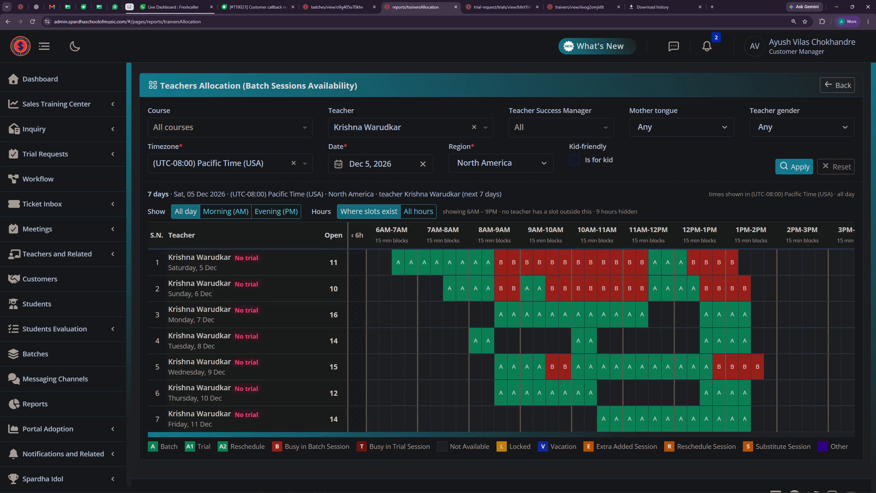
pyautogui.click(402, 165)
pyautogui.click(437, 280)
pyautogui.click(789, 168)
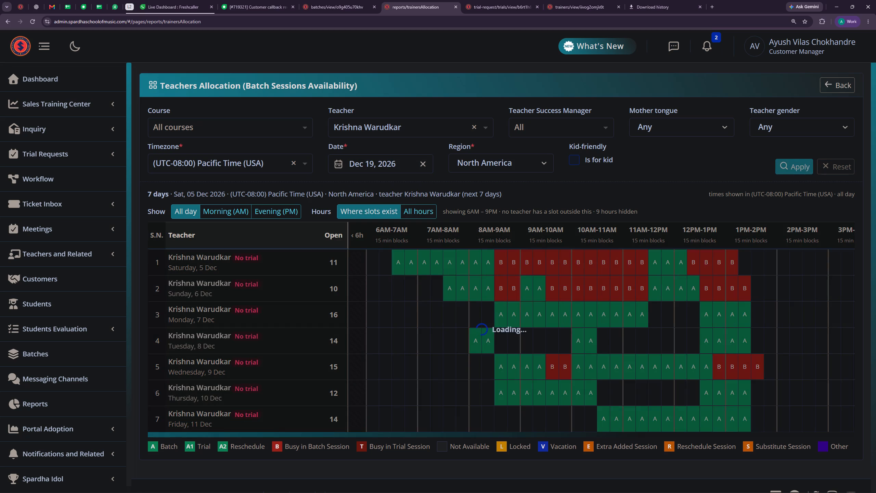
# Recheck the teacher's availability from Oct 31 and from Nov 7, 2026, glancing at the batch details in between.
pyautogui.click(402, 162)
pyautogui.doubleClick(417, 189)
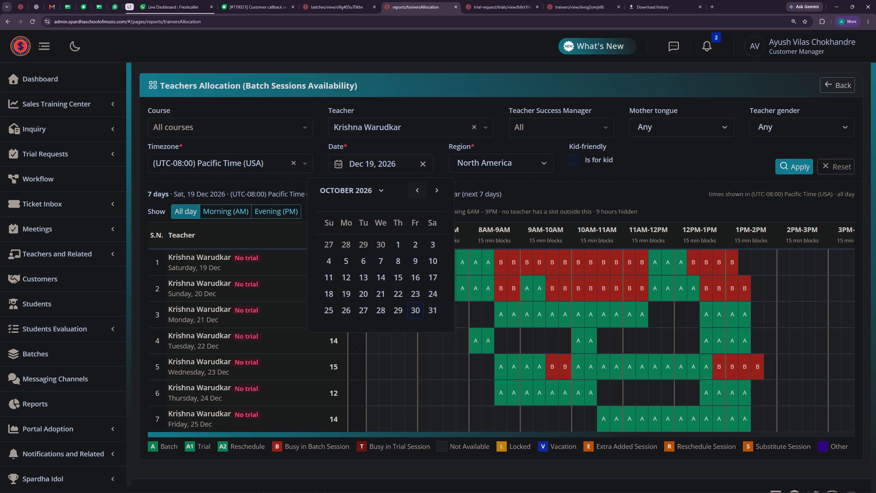
pyautogui.click(436, 313)
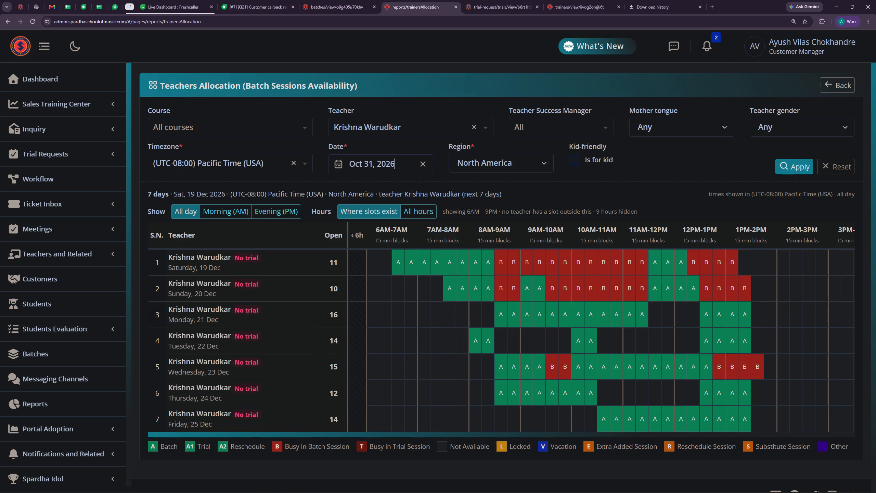
pyautogui.click(787, 165)
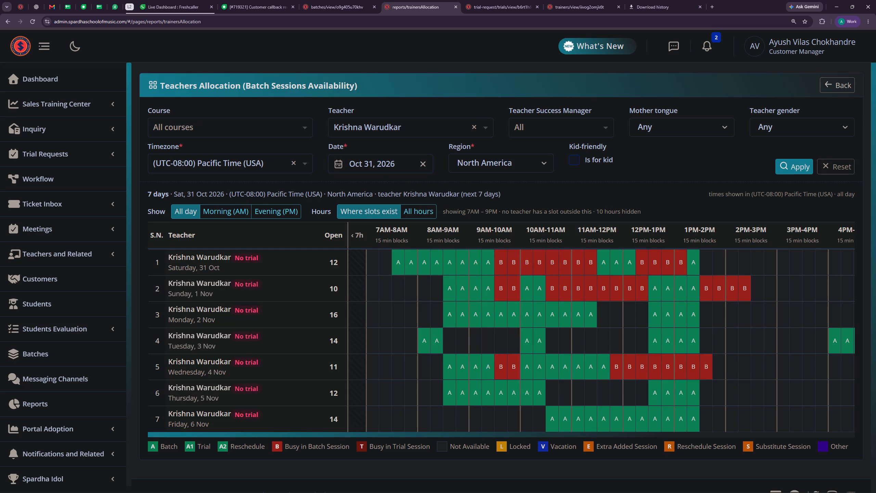
pyautogui.click(339, 0)
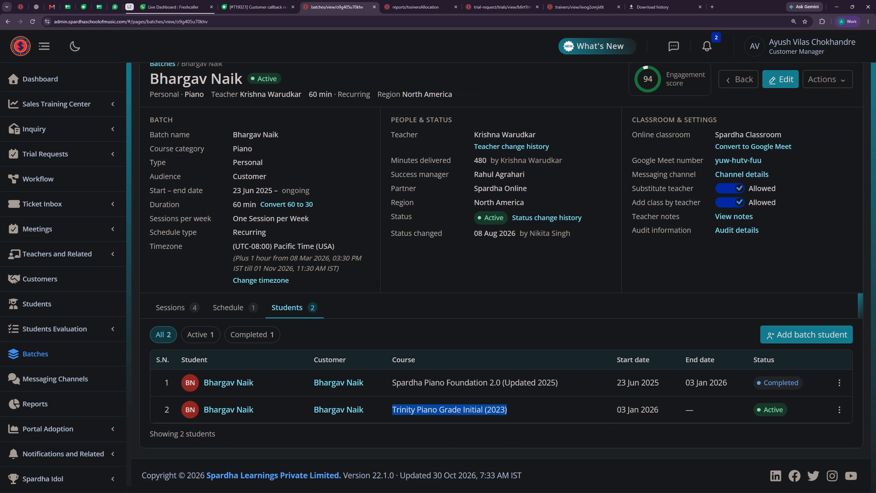
pyautogui.click(404, 0)
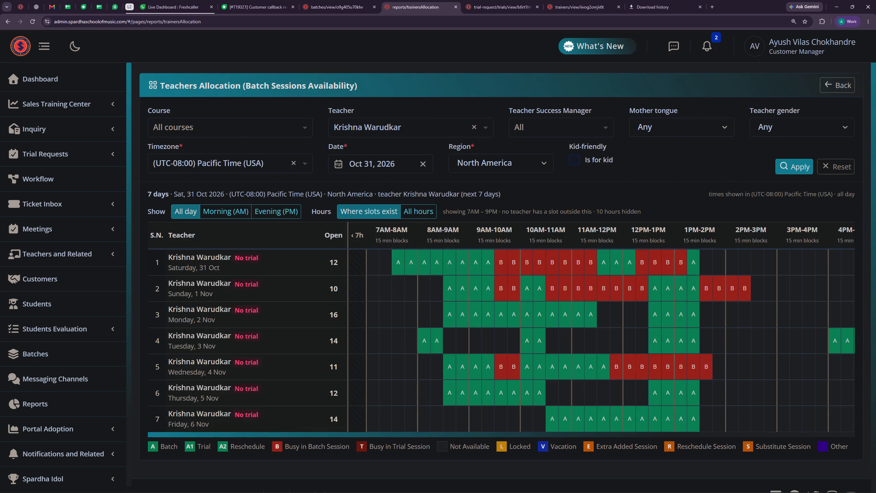
pyautogui.click(399, 170)
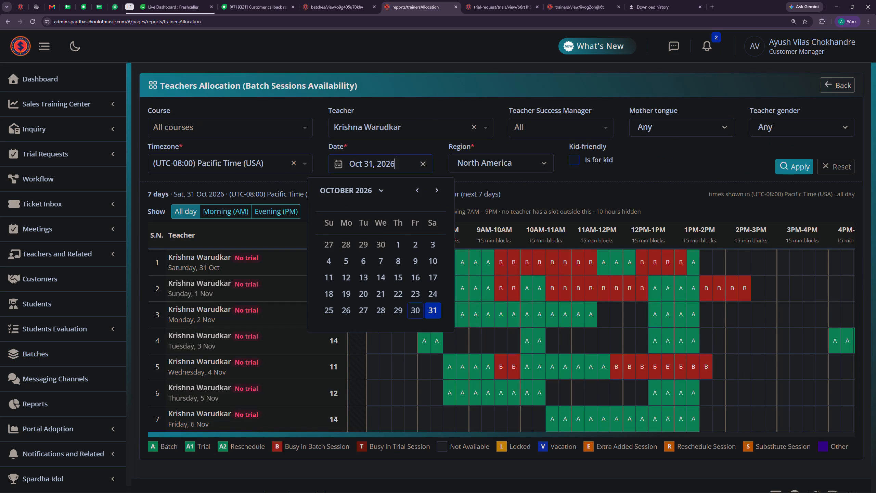
pyautogui.click(436, 192)
pyautogui.click(431, 242)
pyautogui.click(788, 169)
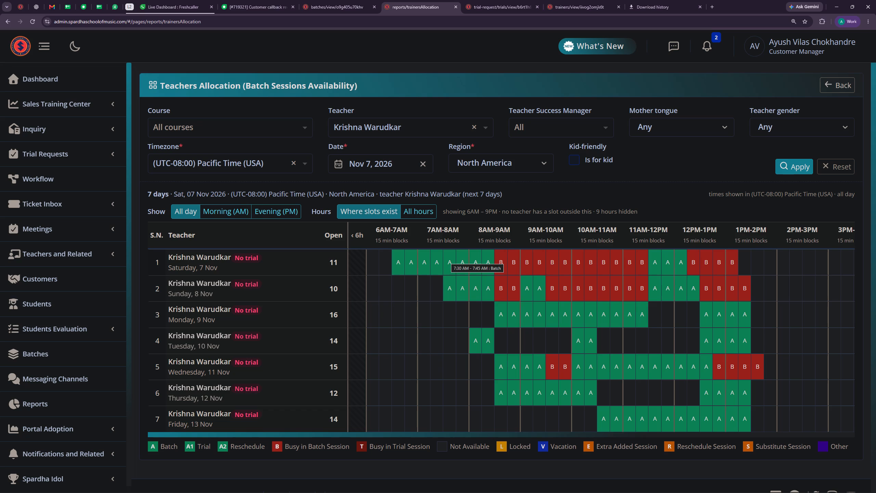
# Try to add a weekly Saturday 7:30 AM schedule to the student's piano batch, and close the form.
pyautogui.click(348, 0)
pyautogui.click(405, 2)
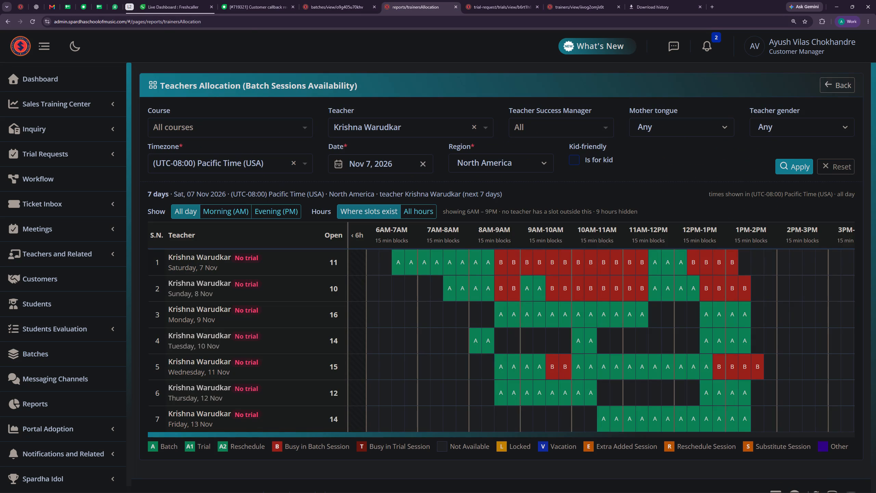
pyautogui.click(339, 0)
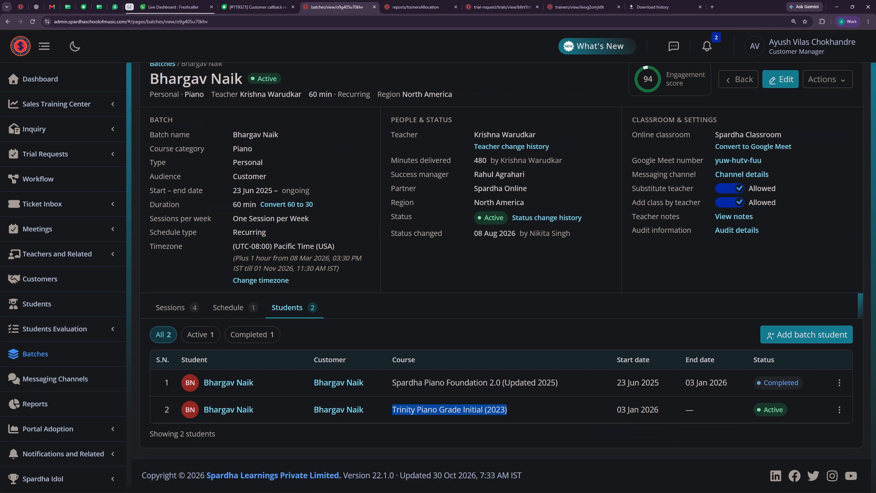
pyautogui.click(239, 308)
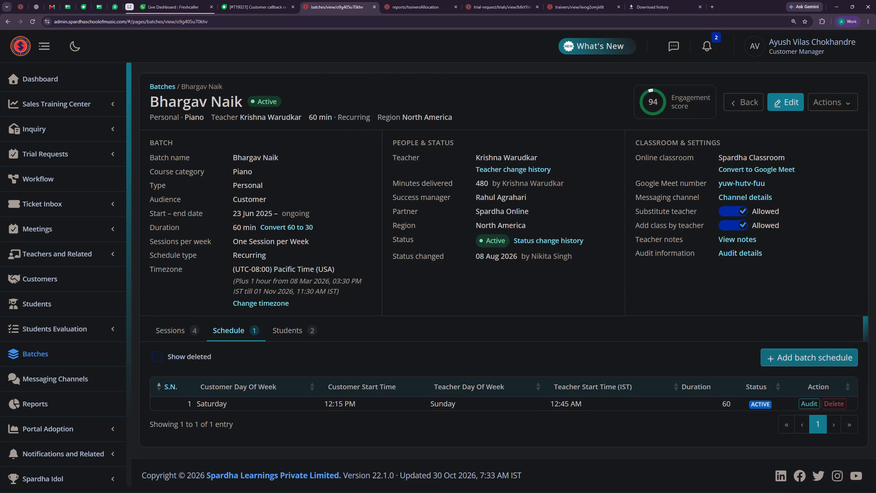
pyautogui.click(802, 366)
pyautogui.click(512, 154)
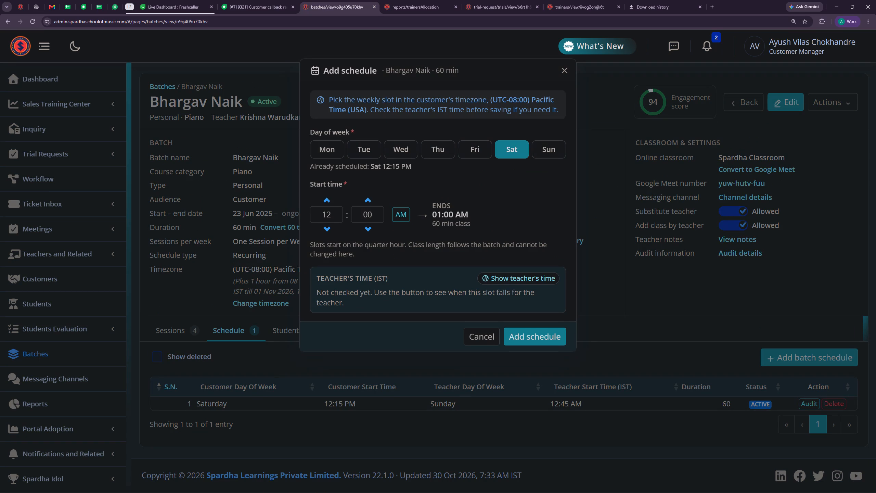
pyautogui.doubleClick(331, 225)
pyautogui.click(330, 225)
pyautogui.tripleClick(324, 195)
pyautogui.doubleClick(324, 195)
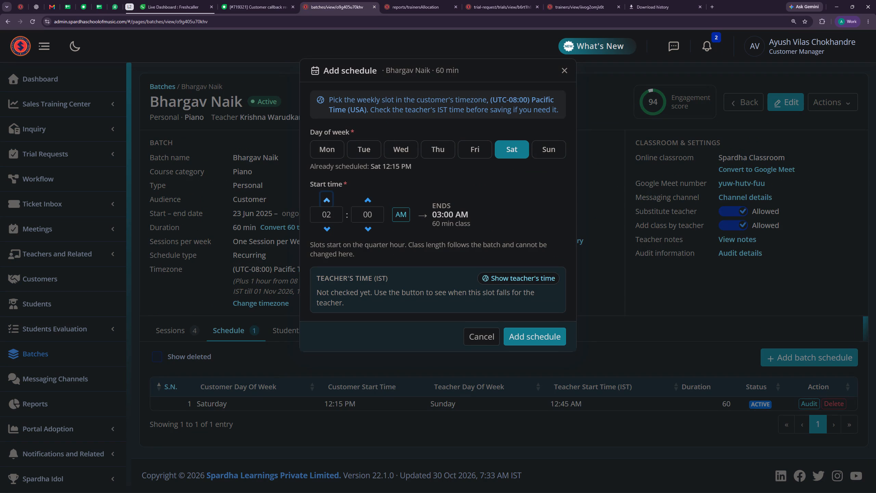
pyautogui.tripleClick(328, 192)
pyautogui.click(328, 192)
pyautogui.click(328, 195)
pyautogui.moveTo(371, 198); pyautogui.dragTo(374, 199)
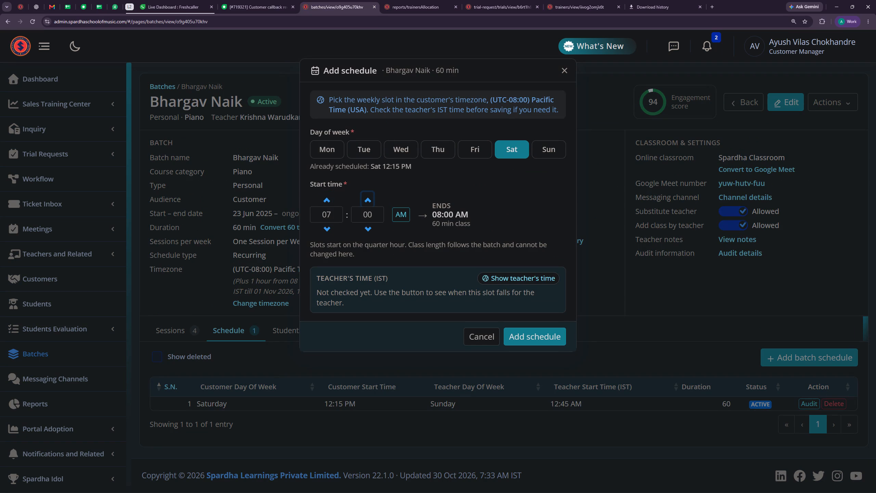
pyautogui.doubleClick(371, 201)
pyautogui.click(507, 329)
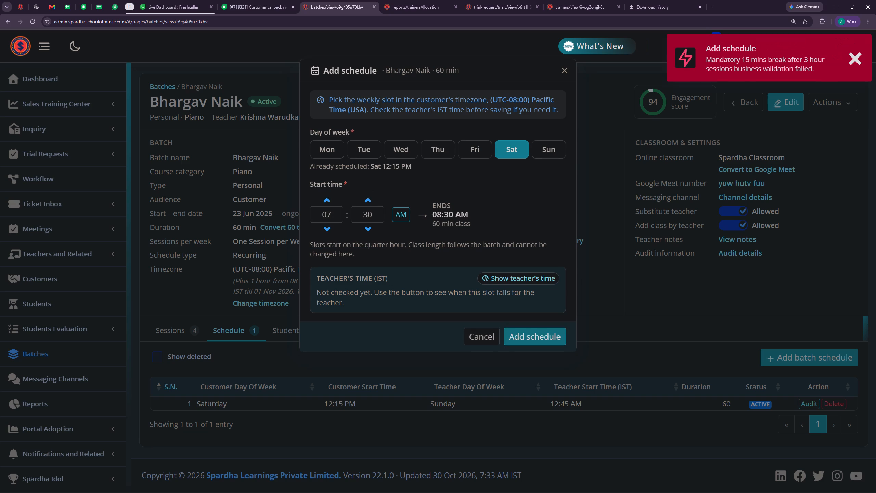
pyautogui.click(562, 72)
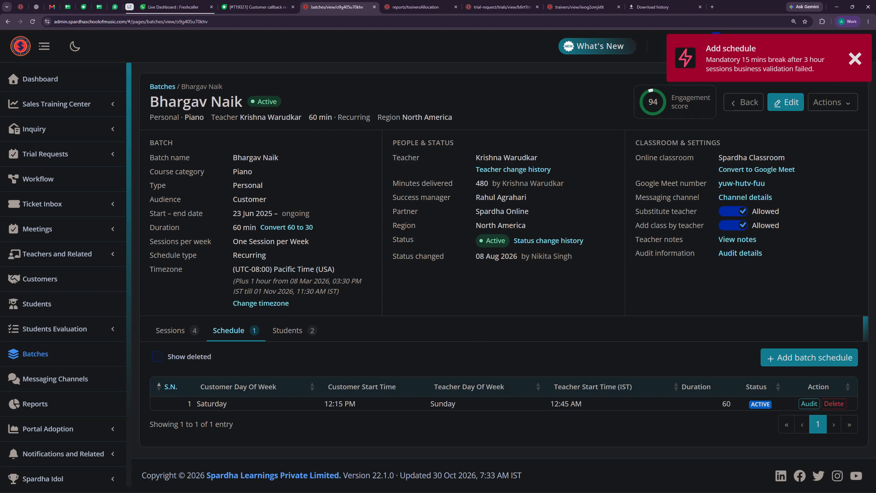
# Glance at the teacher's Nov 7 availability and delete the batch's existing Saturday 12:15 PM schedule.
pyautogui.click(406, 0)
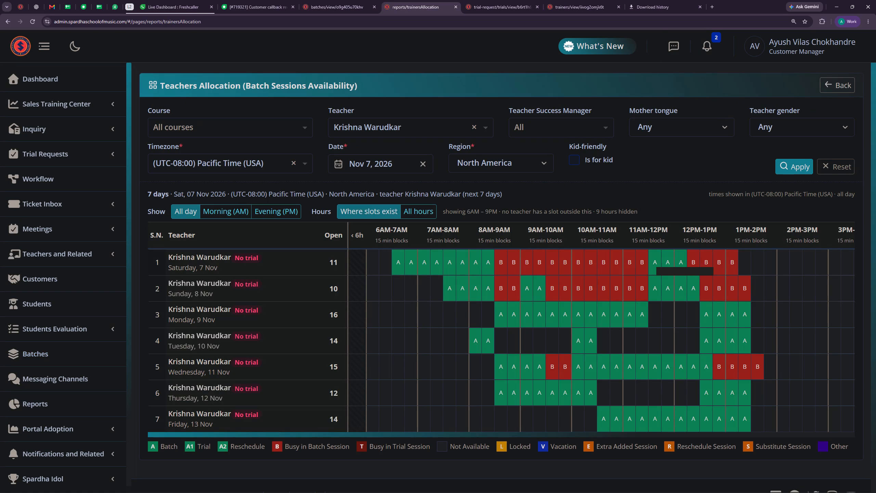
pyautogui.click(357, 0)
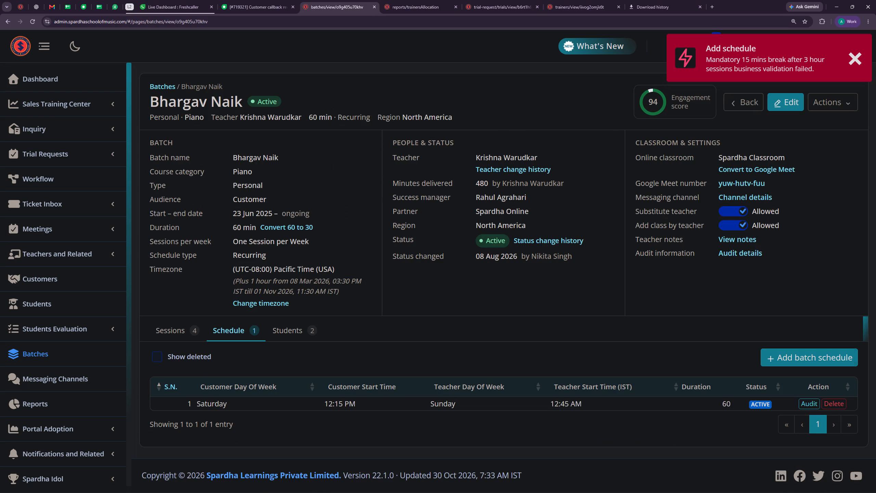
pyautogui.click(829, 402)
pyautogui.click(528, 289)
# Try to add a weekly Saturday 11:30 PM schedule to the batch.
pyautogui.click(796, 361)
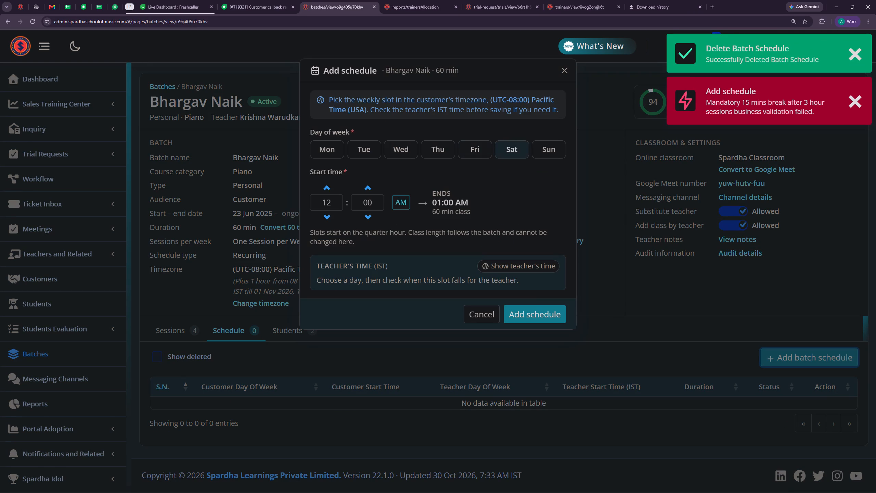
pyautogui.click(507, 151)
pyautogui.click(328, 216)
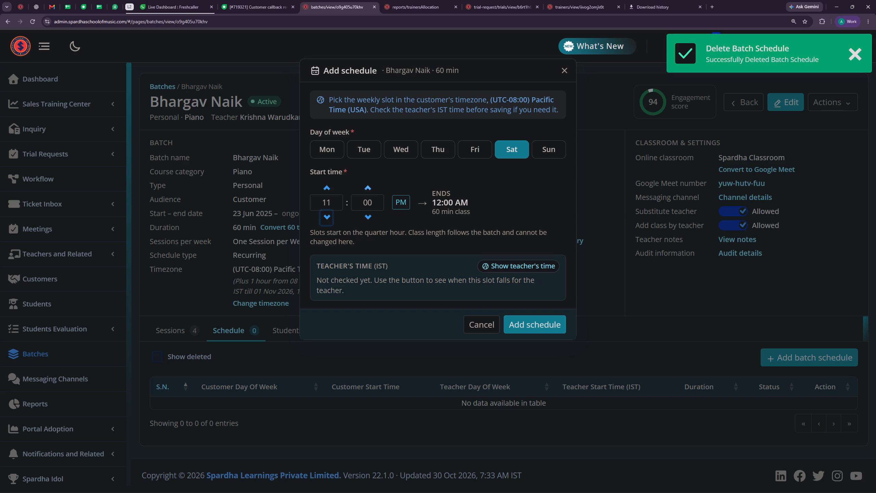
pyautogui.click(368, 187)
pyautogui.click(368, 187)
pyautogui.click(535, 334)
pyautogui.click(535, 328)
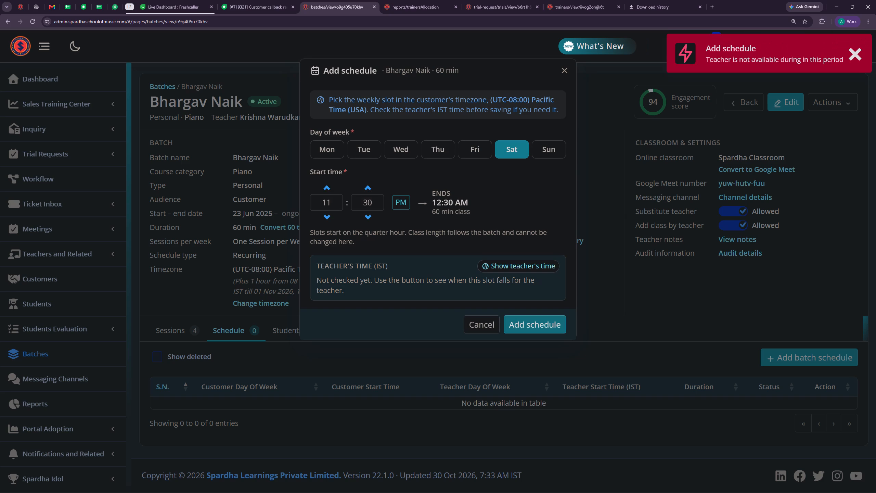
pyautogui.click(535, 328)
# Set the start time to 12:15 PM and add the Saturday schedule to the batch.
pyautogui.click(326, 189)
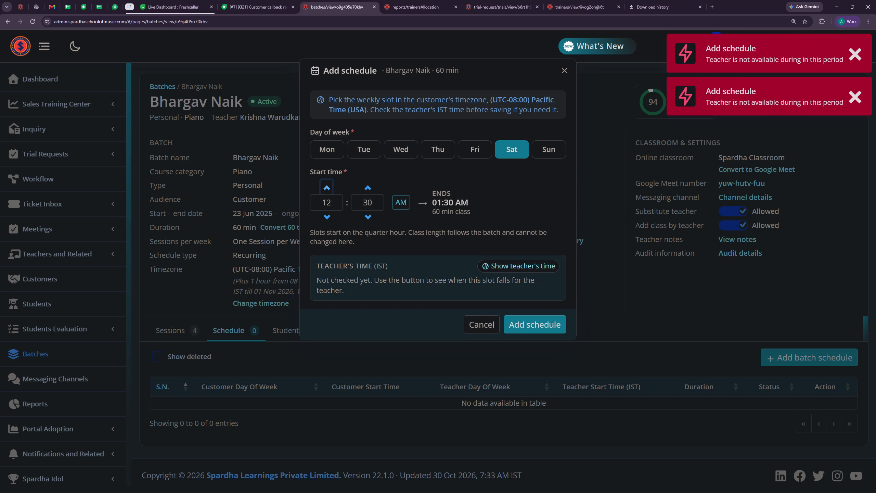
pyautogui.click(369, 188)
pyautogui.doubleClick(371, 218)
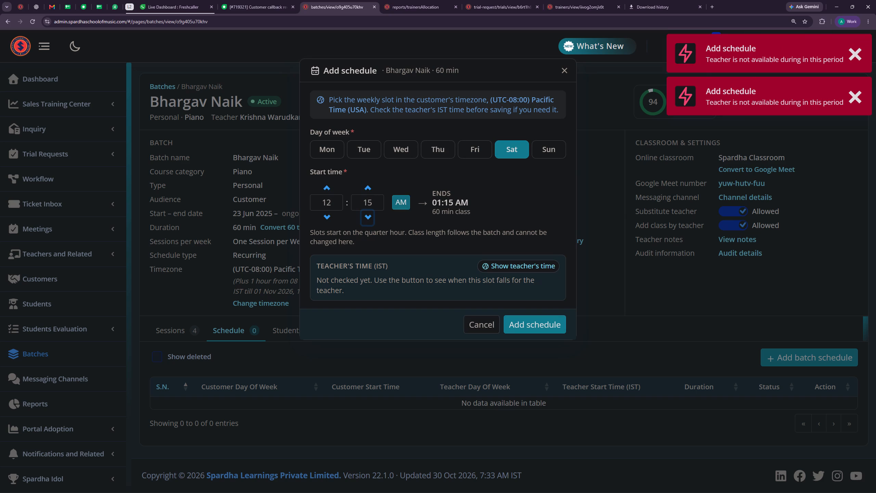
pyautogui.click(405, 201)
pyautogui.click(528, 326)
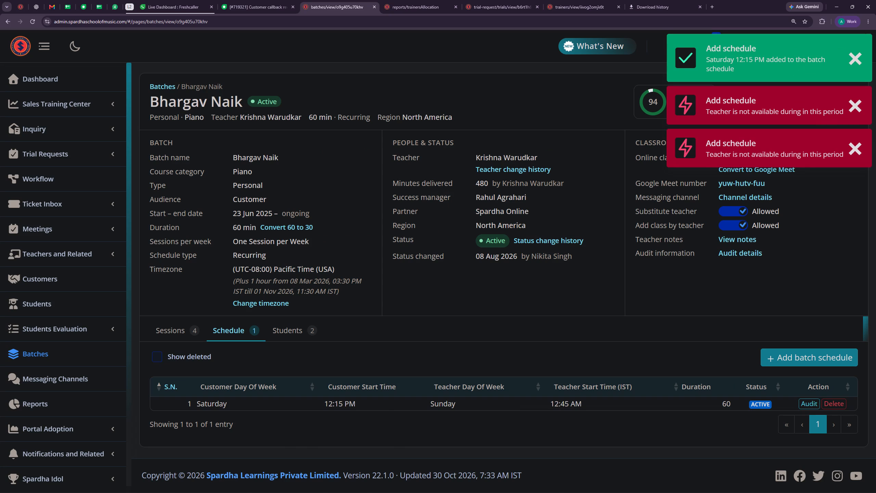
# Review the batch's schedule entries with the deleted ones shown, and hide the deleted ones again.
pyautogui.click(171, 332)
pyautogui.click(234, 329)
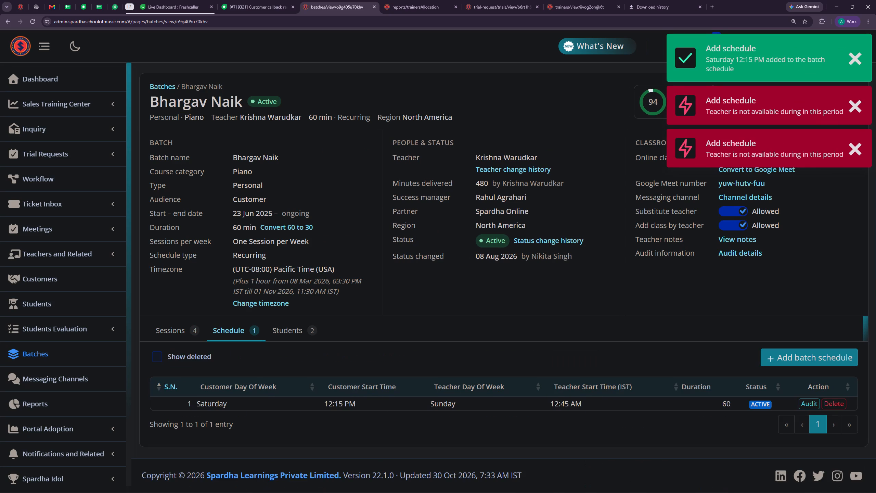
pyautogui.click(157, 359)
pyautogui.click(157, 357)
pyautogui.scroll(-4, 349, 367)
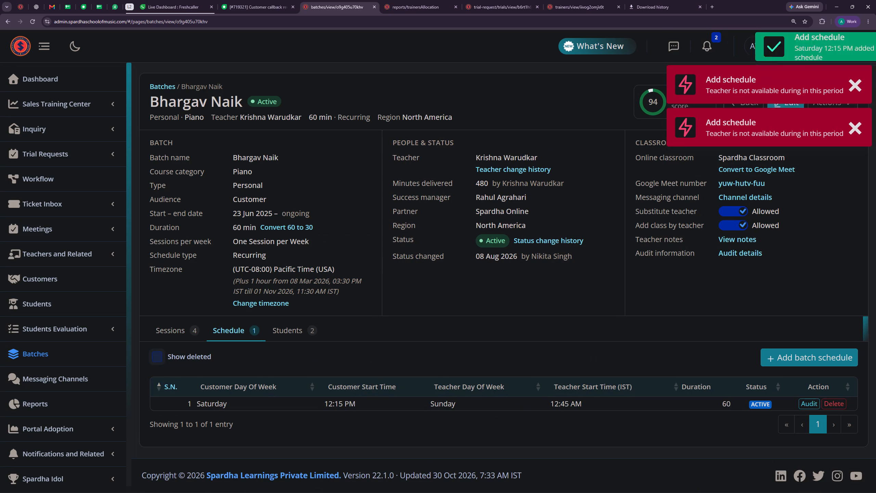
pyautogui.click(156, 355)
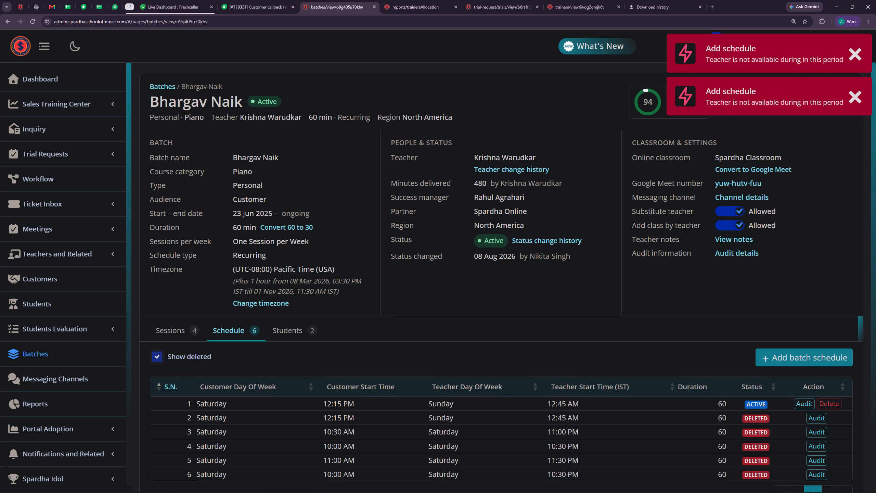
pyautogui.scroll(-1, 194, 382)
pyautogui.click(159, 301)
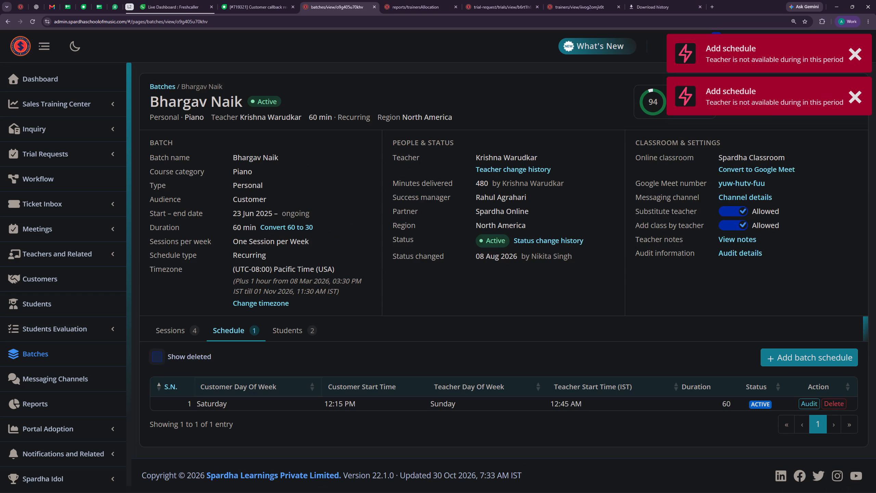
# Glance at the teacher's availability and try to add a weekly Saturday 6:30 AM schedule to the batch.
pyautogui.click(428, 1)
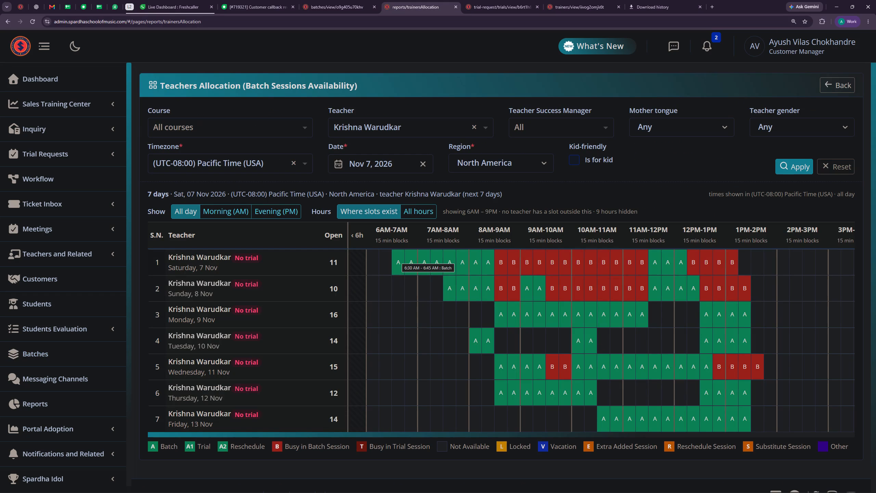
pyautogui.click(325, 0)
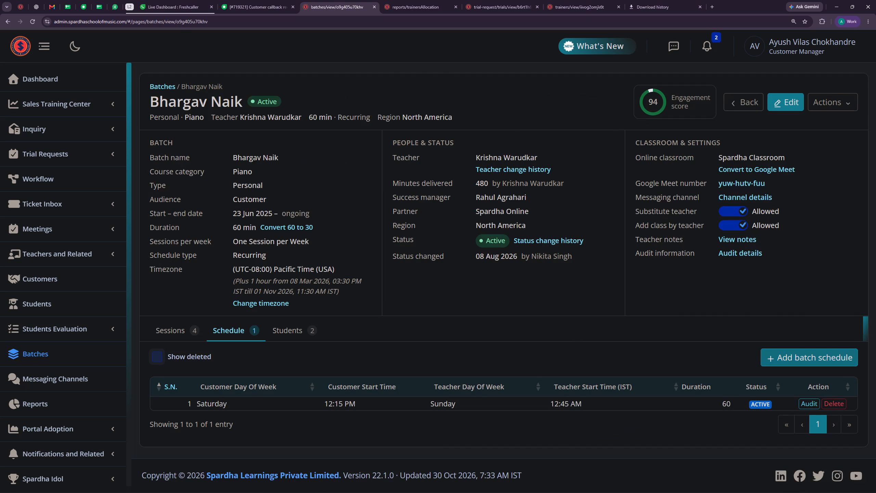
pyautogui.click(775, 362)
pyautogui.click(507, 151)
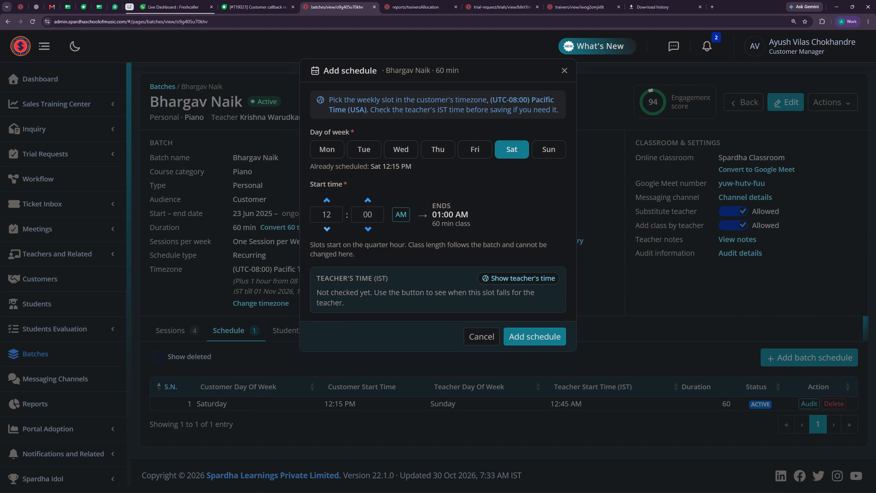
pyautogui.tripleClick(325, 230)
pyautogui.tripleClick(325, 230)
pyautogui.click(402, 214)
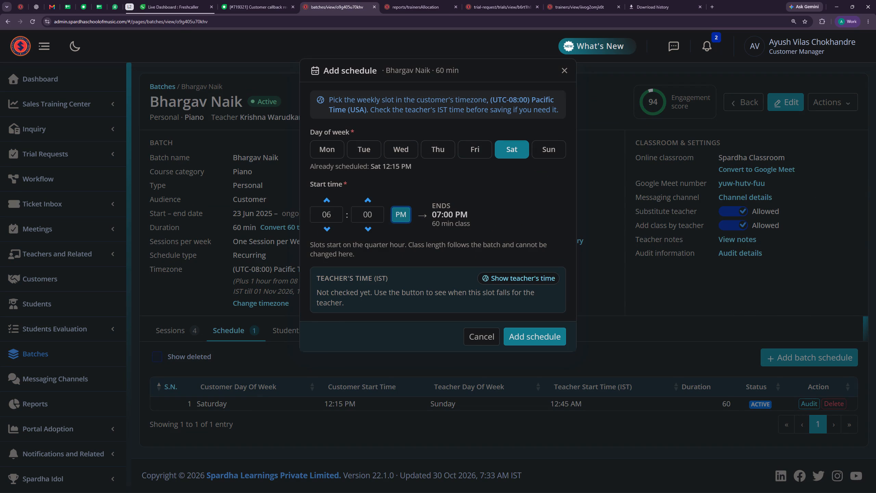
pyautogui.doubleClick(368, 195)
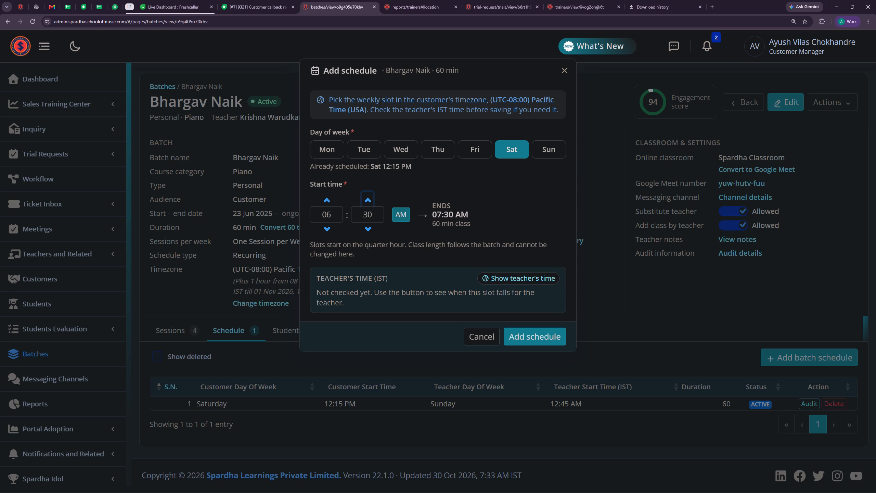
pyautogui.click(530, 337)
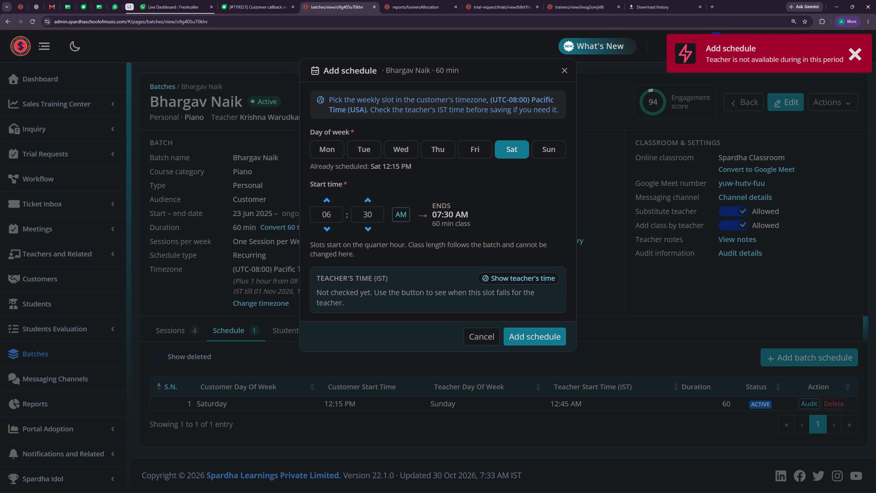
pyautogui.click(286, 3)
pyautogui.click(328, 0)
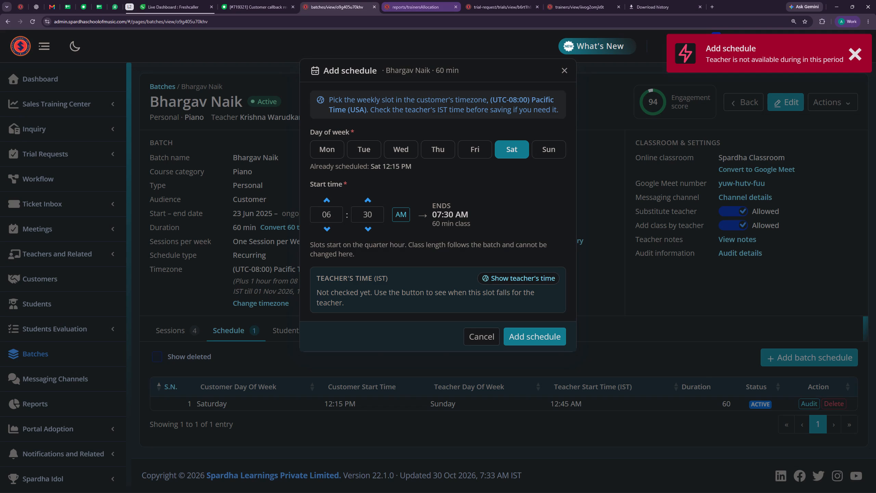
# Load the teacher's availability starting from Oct 31, 2026, and examine the Saturday slots.
pyautogui.click(418, 5)
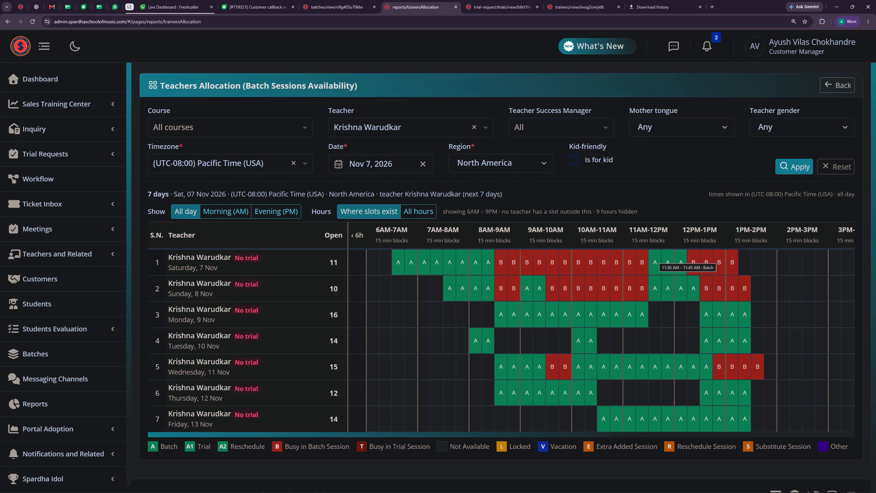
pyautogui.click(364, 173)
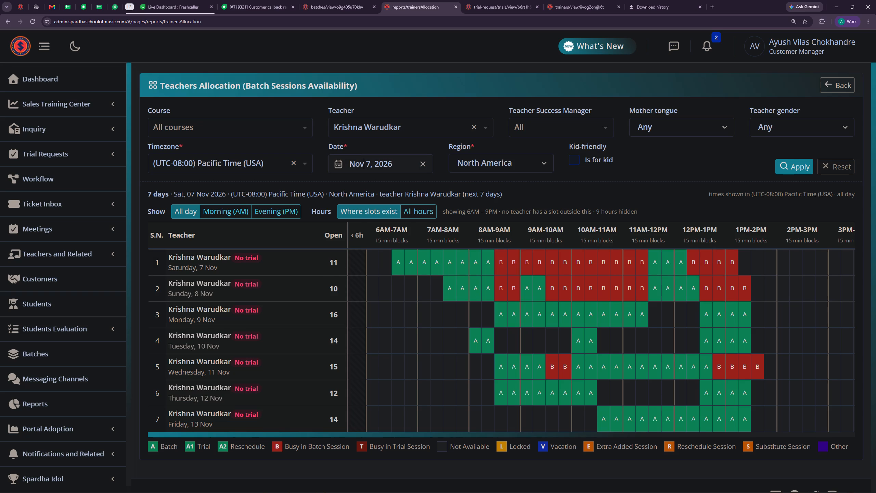
pyautogui.click(416, 192)
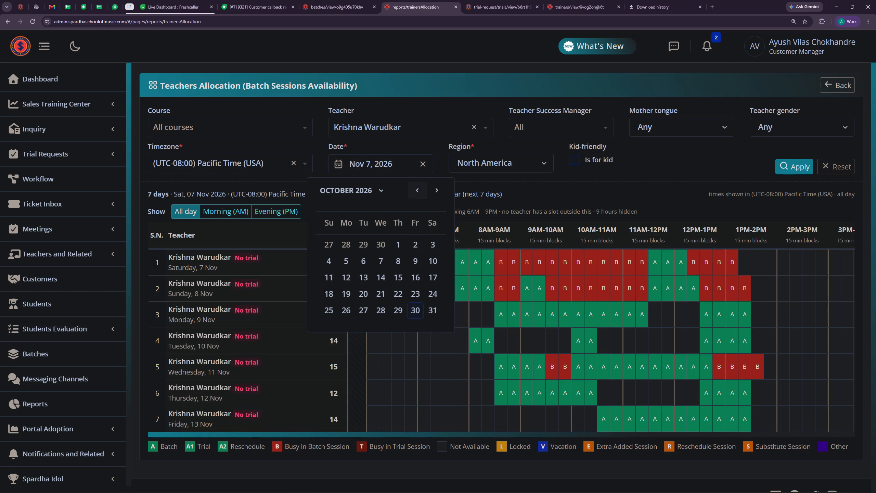
pyautogui.click(435, 311)
pyautogui.click(784, 169)
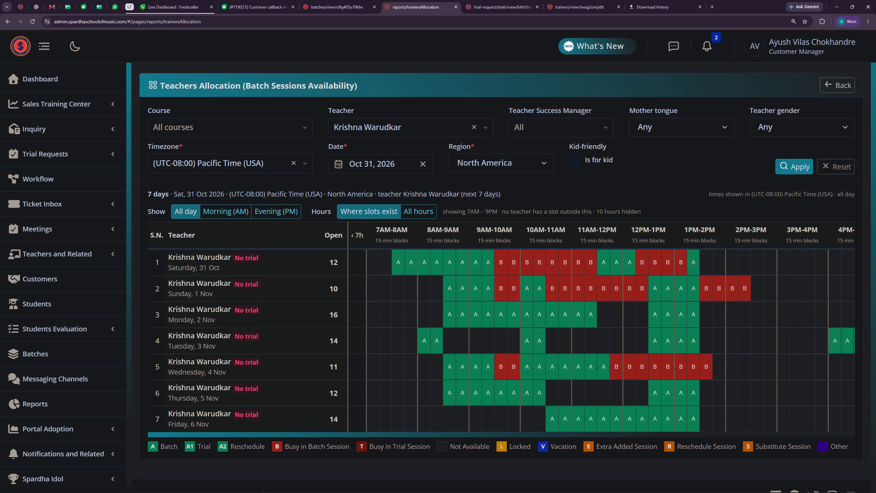
# Discard the open schedule entry on the batch and return to callback ticket #719321, dismissing the conversation notification.
pyautogui.click(339, 0)
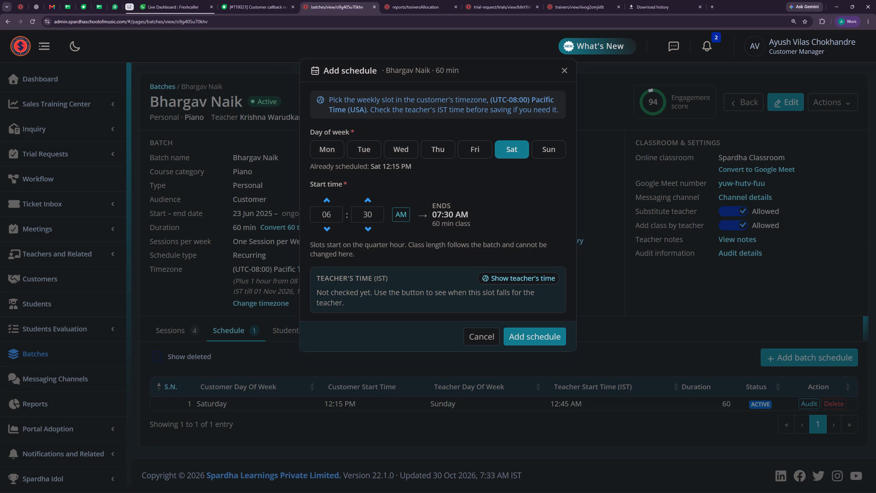
pyautogui.click(563, 75)
pyautogui.click(252, 0)
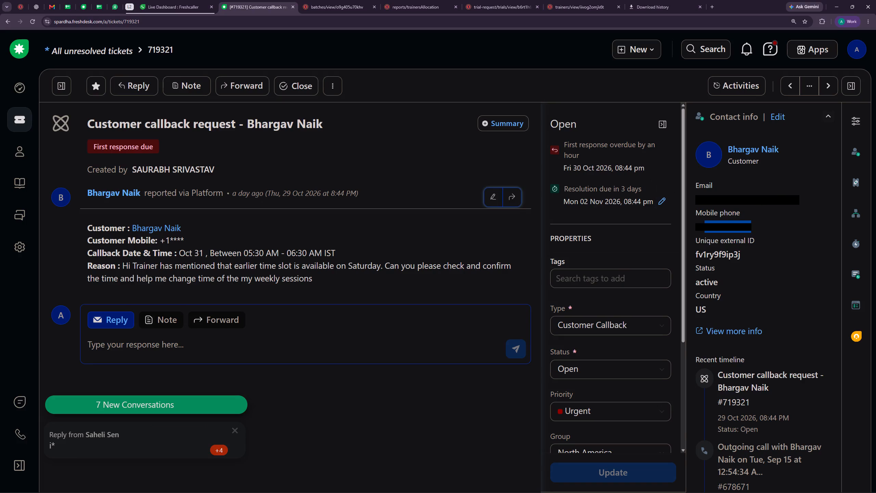
pyautogui.click(234, 431)
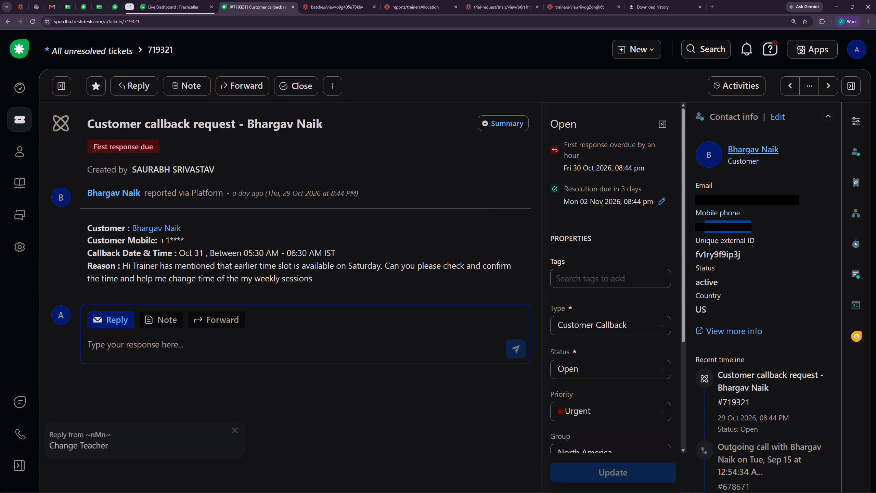
# Move on from the callback request to unresolved ticket #719326 about engaging a Carnatic Vocals student.
pyautogui.click(795, 84)
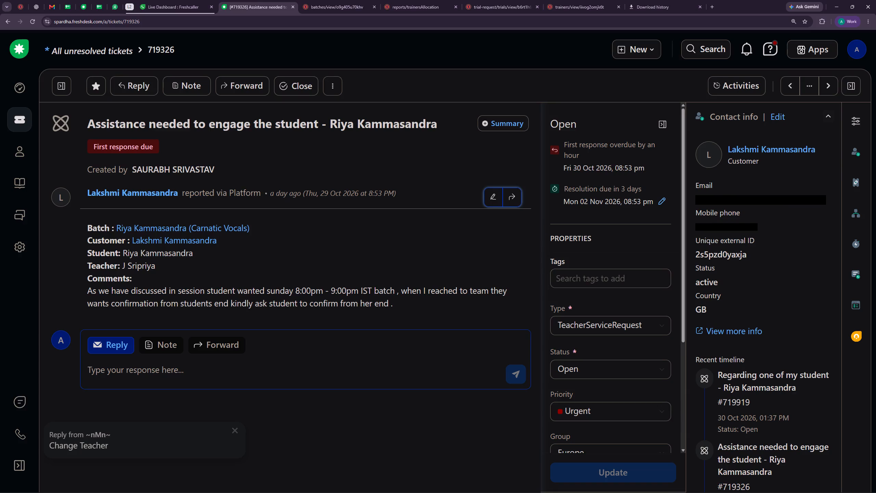
# Copy the customer's mobile number from the ticket and search the batches for it as the family unique number.
pyautogui.moveTo(773, 223); pyautogui.dragTo(713, 223)
pyautogui.click(777, 223)
pyautogui.moveTo(773, 224); pyautogui.dragTo(736, 228)
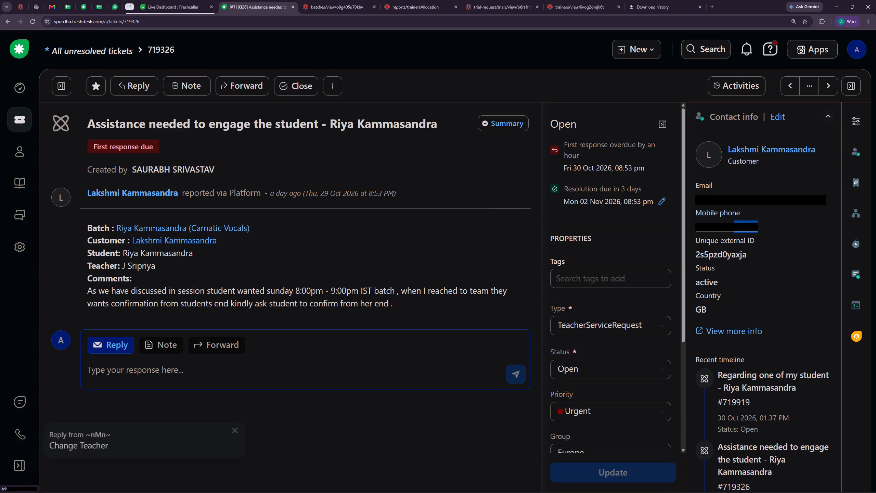
pyautogui.moveTo(736, 228); pyautogui.dragTo(711, 229)
pyautogui.hotkey('ctrl', 'c')
pyautogui.click(339, 0)
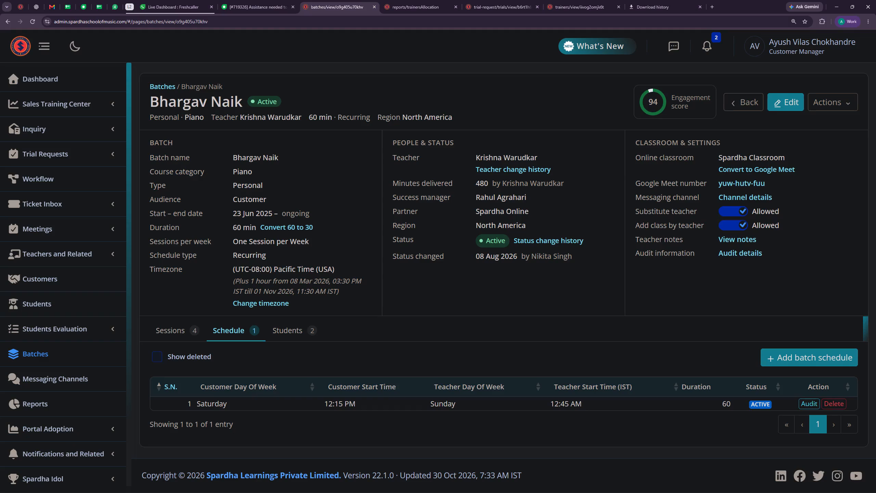
pyautogui.click(48, 355)
pyautogui.moveTo(465, 129); pyautogui.dragTo(348, 129)
pyautogui.hotkey('ctrl', 'v')
pyautogui.click(167, 154)
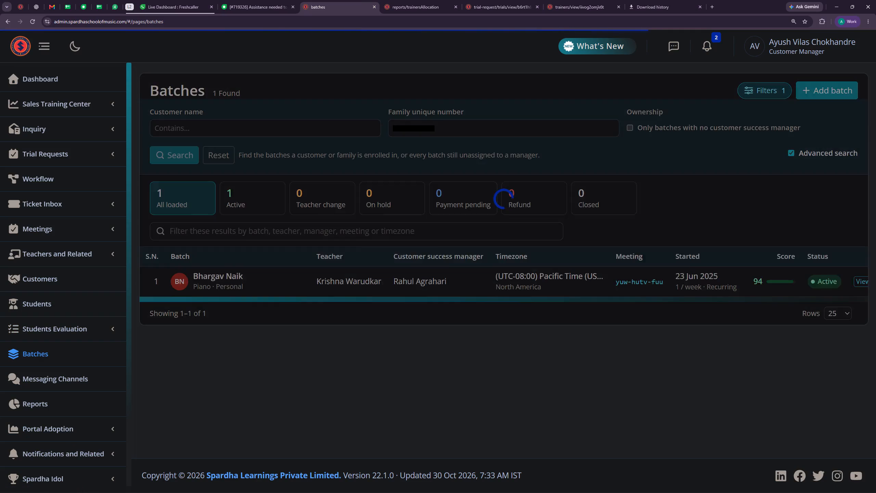
pyautogui.click(258, 0)
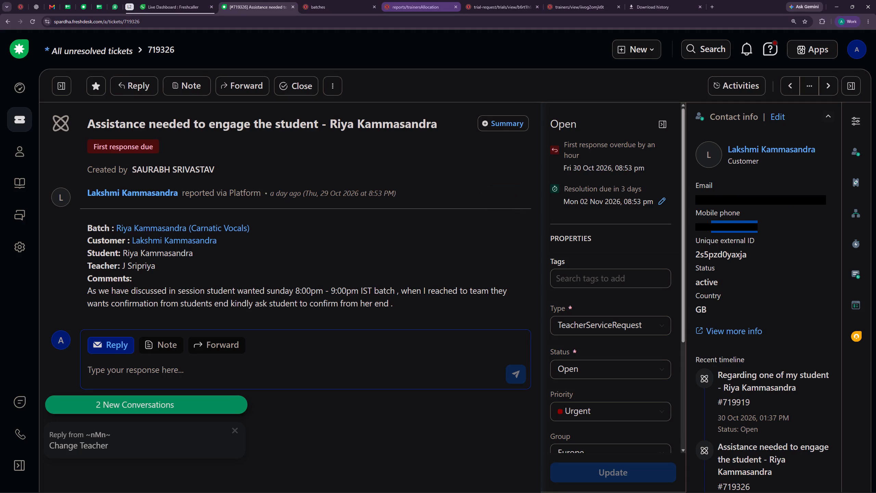
pyautogui.click(345, 0)
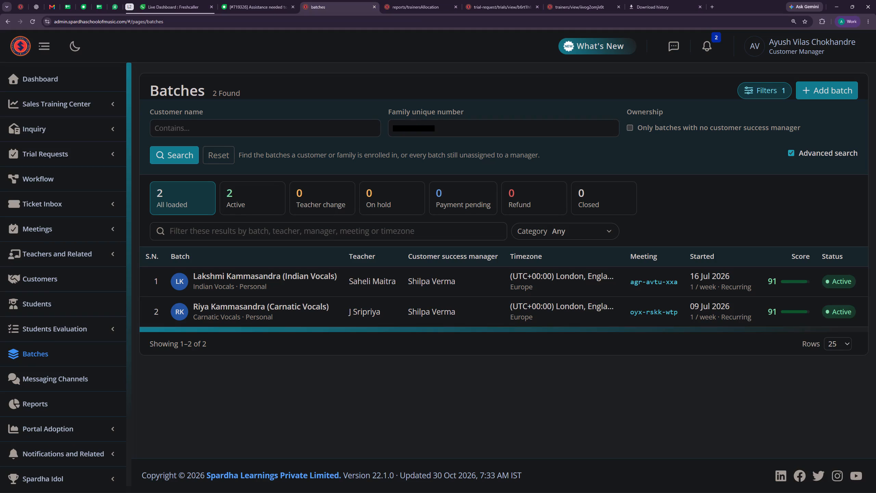
pyautogui.click(261, 0)
pyautogui.click(342, 0)
pyautogui.click(365, 309)
pyautogui.click(253, 0)
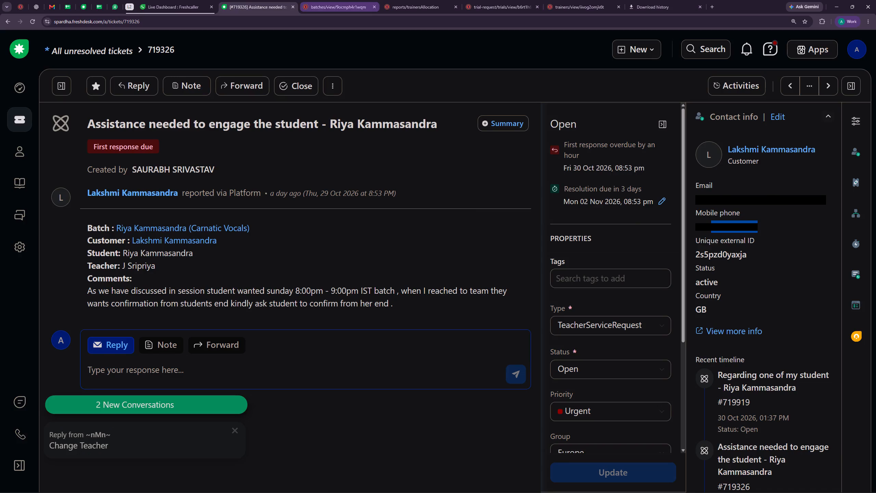
pyautogui.click(349, 0)
pyautogui.click(247, 340)
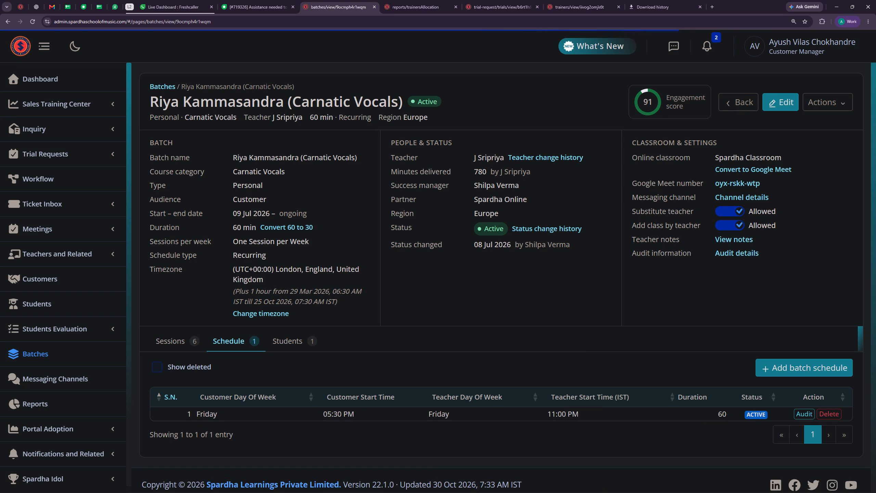
# Start a new Saturday schedule entry for the Carnatic Vocals batch, check the teacher's IST time, and advance the start time to 04:00 AM.
pyautogui.click(777, 366)
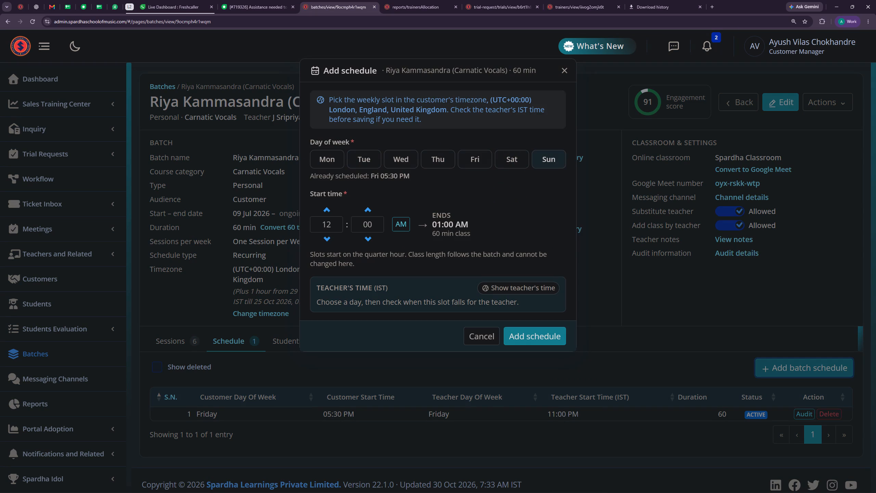
pyautogui.click(514, 159)
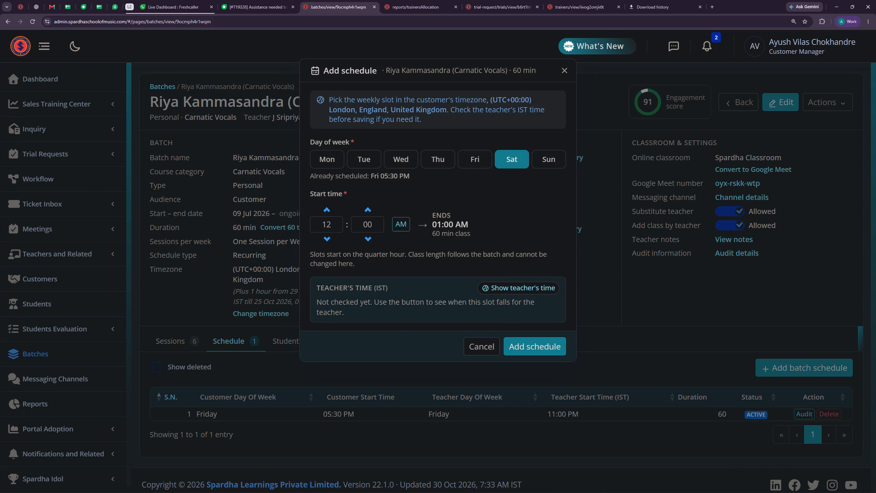
pyautogui.click(267, 0)
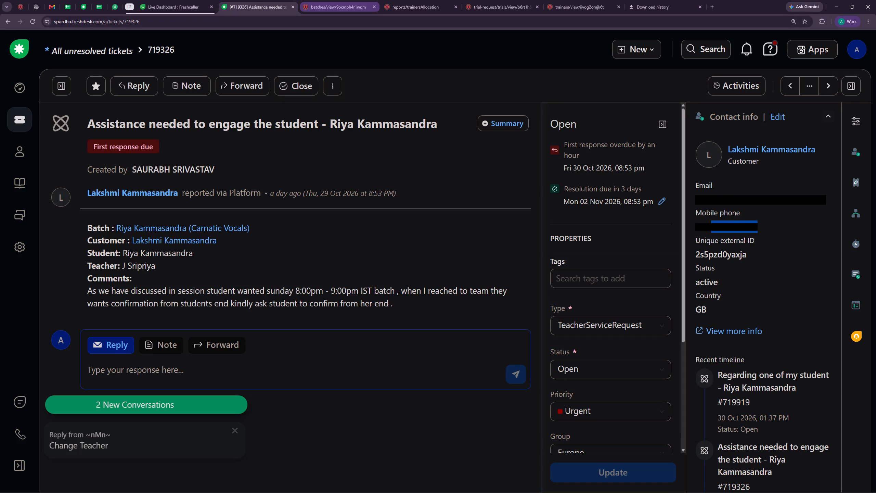
pyautogui.click(338, 0)
pyautogui.click(510, 286)
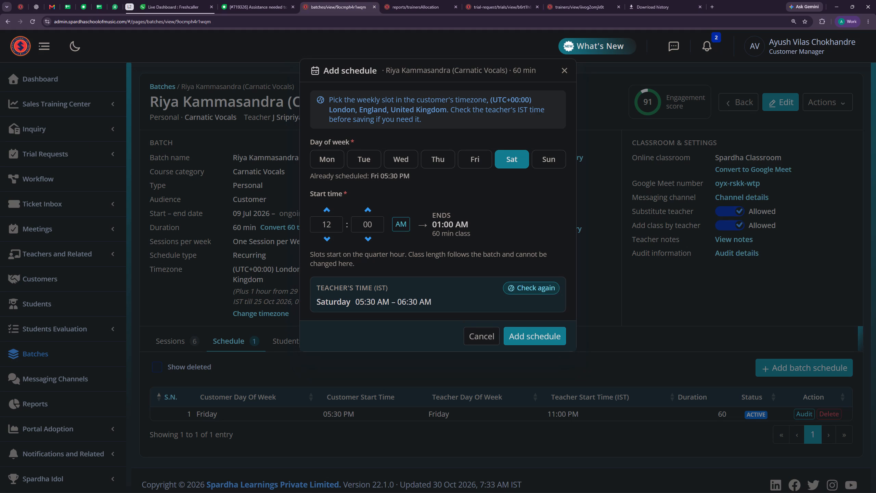
pyautogui.tripleClick(324, 207)
pyautogui.click(324, 207)
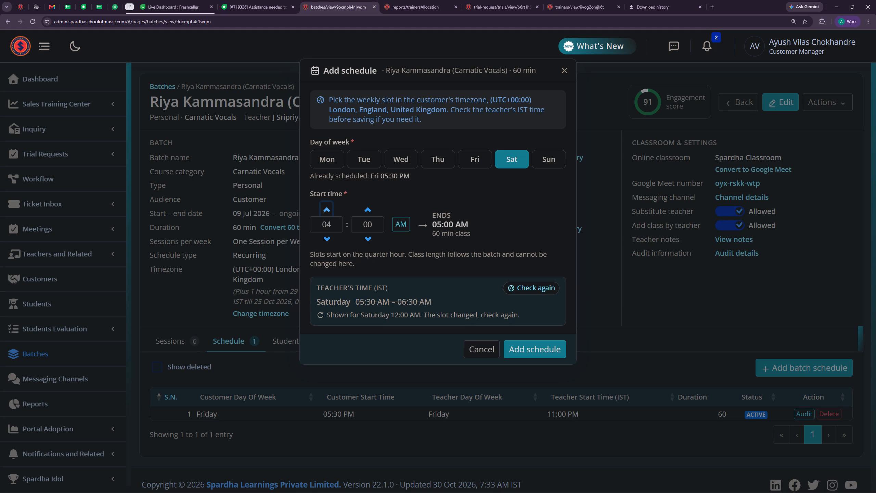
# Check the teacher's IST time for Saturday starts at 05:00, 04:00, 03:00, 02:45 and 02:30 PM in the new schedule entry.
pyautogui.click(324, 207)
pyautogui.click(407, 221)
pyautogui.click(542, 286)
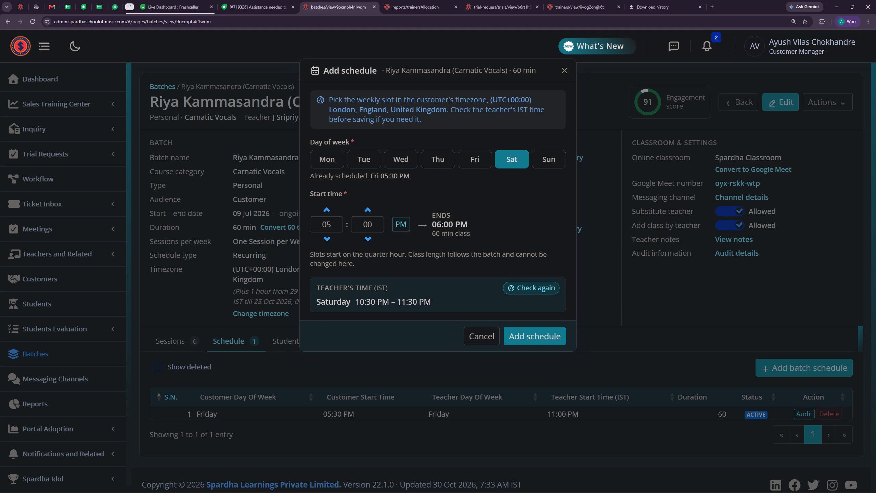
pyautogui.click(330, 239)
pyautogui.click(540, 285)
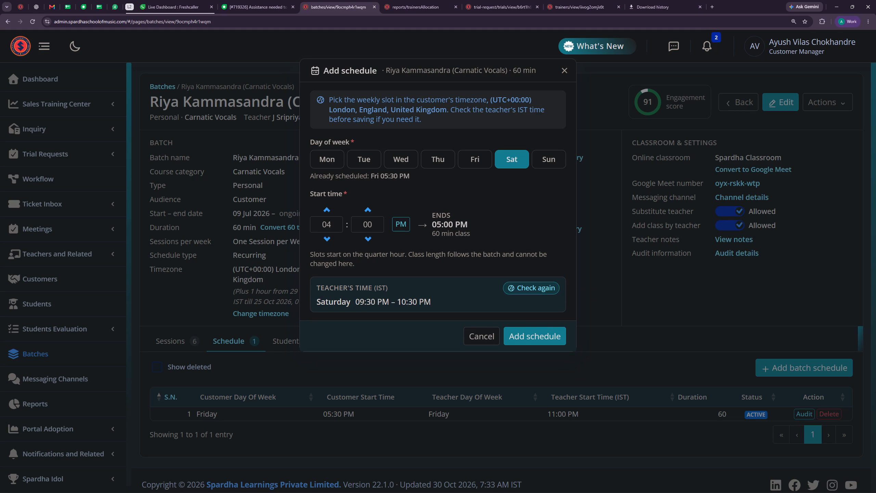
pyautogui.click(326, 233)
pyautogui.click(525, 286)
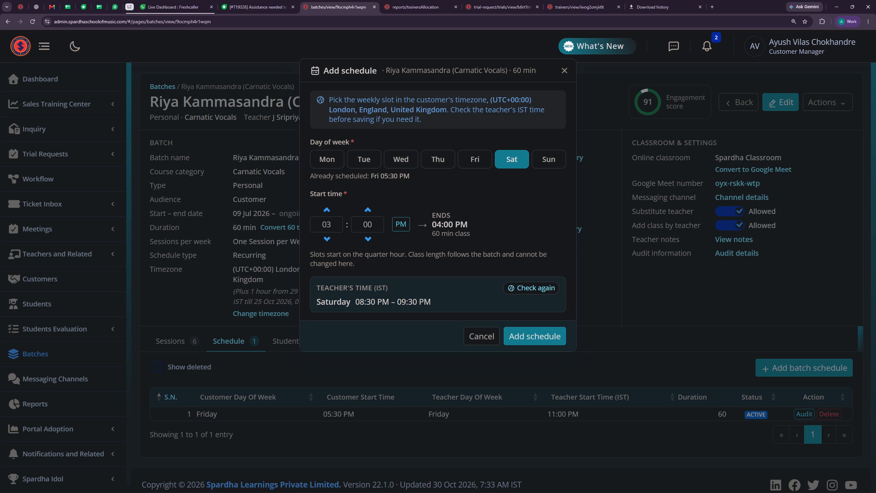
pyautogui.click(366, 237)
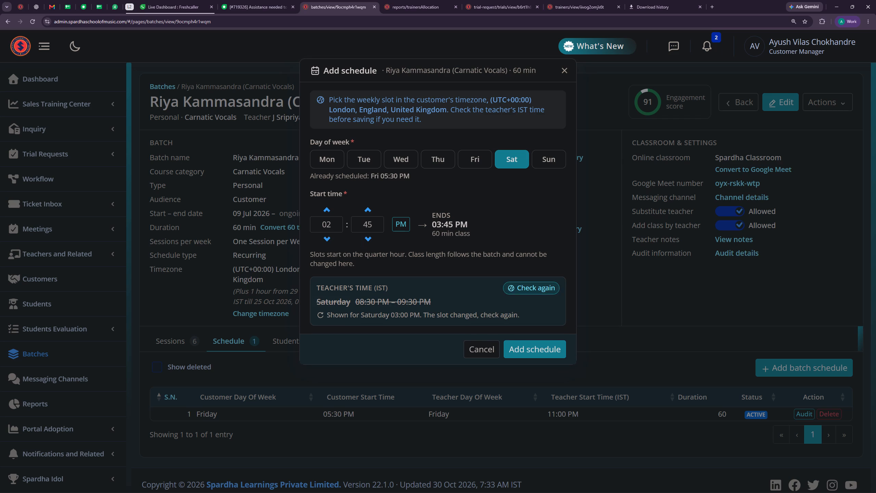
pyautogui.click(531, 286)
pyautogui.click(365, 243)
pyautogui.click(502, 278)
pyautogui.click(535, 288)
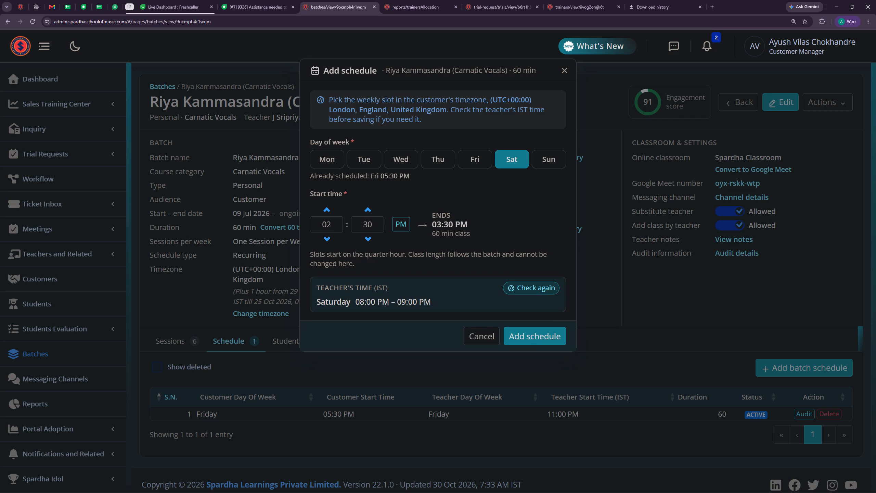
# Switch the schedule entry's day to Sunday, keeping the 02:30 PM start, and check the teacher's IST time.
pyautogui.click(553, 156)
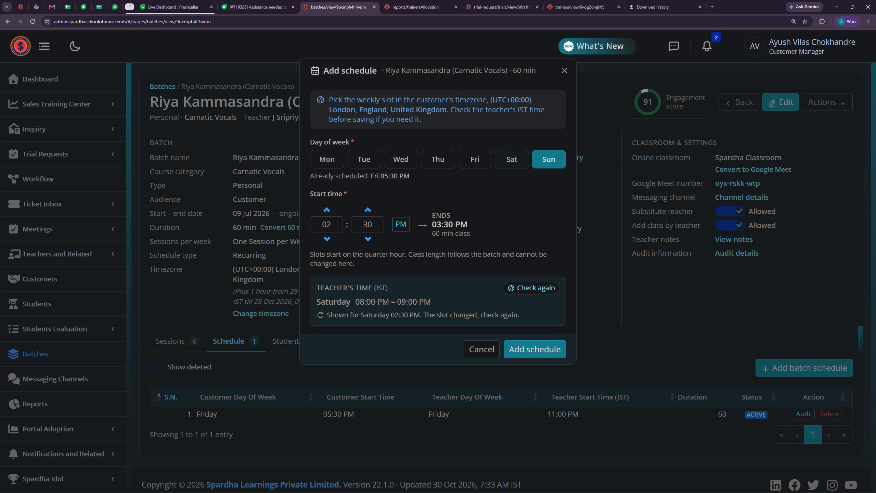
pyautogui.click(520, 290)
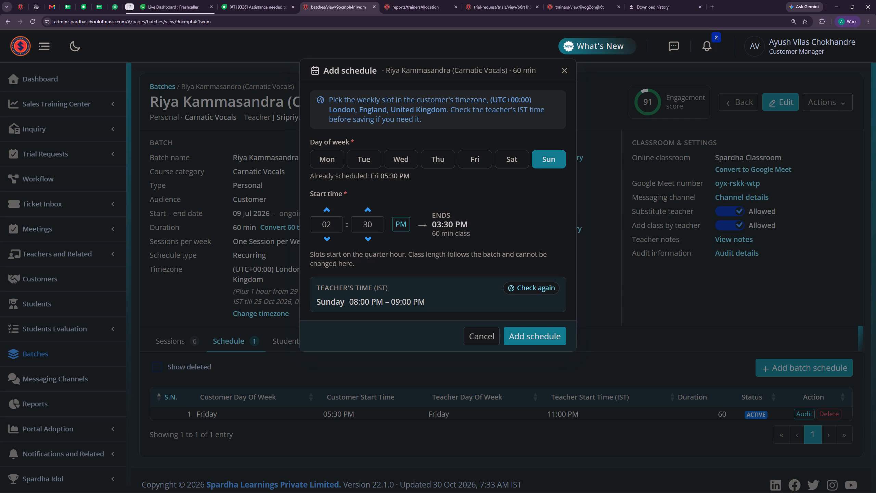
pyautogui.click(256, 0)
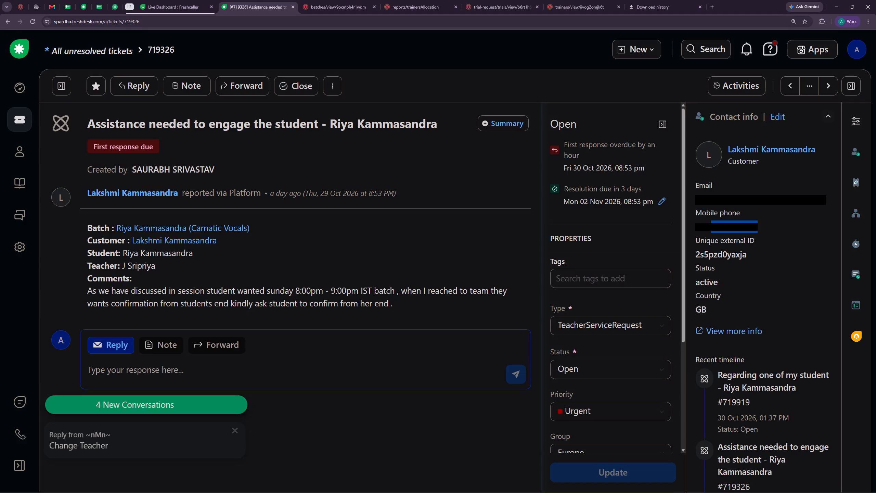
pyautogui.click(336, 0)
pyautogui.click(255, 0)
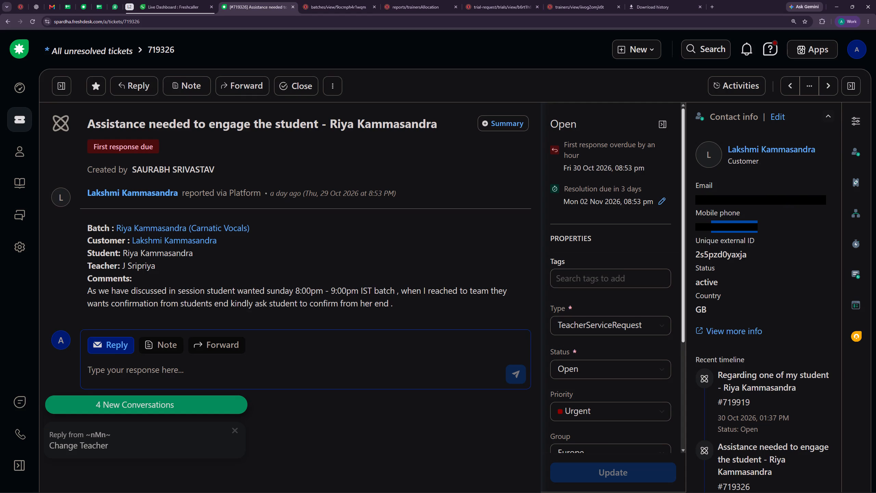
pyautogui.click(786, 244)
pyautogui.moveTo(764, 225); pyautogui.dragTo(713, 229)
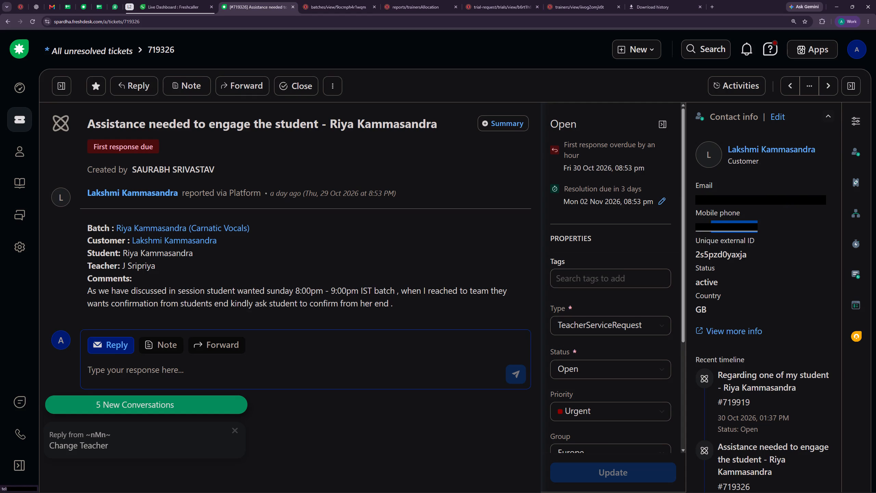
pyautogui.moveTo(713, 229); pyautogui.dragTo(782, 232)
# Switch to Gmail's Meet section and join the NA L2 Team Stand up meeting scheduled for 10:00 PM.
pyautogui.click(56, 0)
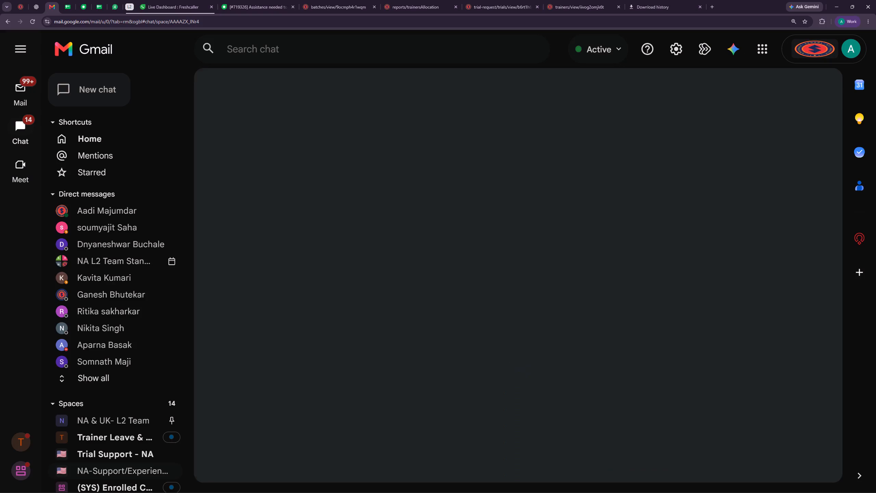
pyautogui.click(20, 167)
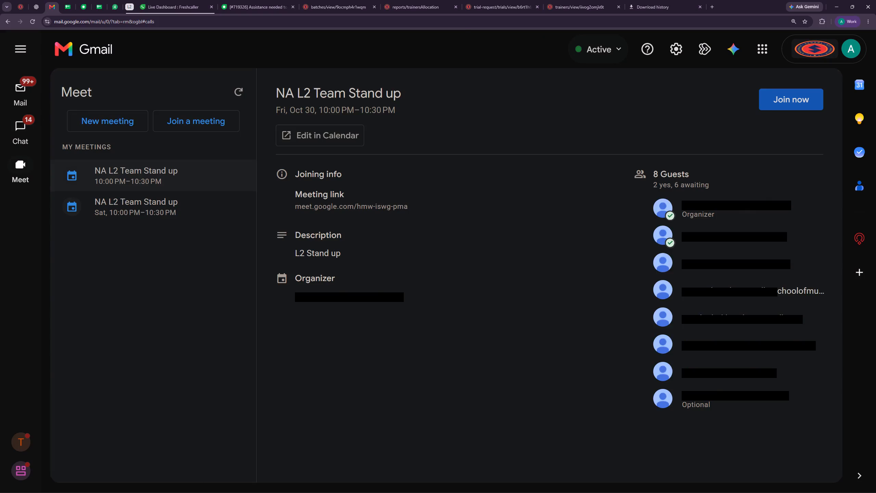
pyautogui.click(773, 102)
# Switch to the Freshcaller Live Dashboard.
pyautogui.click(244, 3)
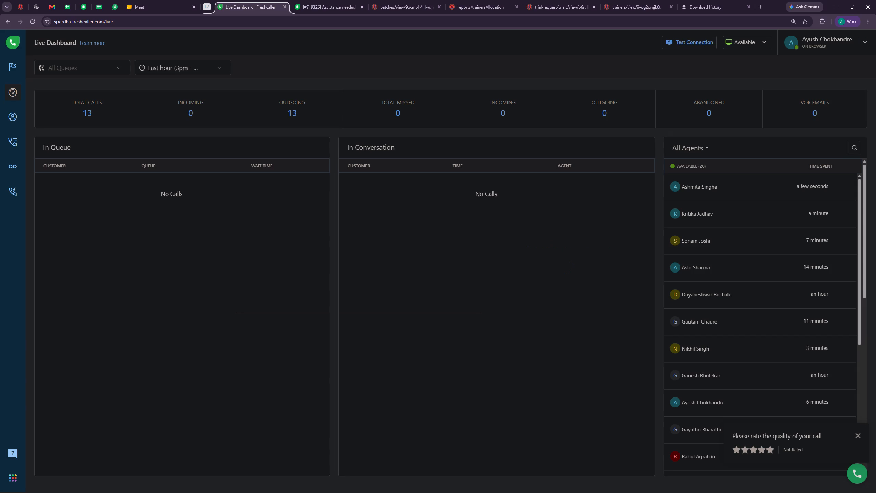
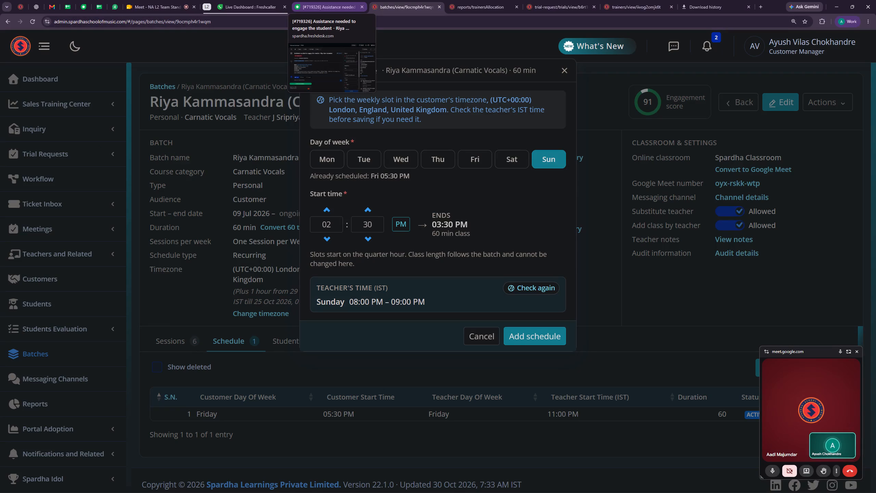
# Return to ticket #719326 and check the requested Sunday 8:00–9:00 PM IST slot against the October 2026 calendar.
pyautogui.click(343, 4)
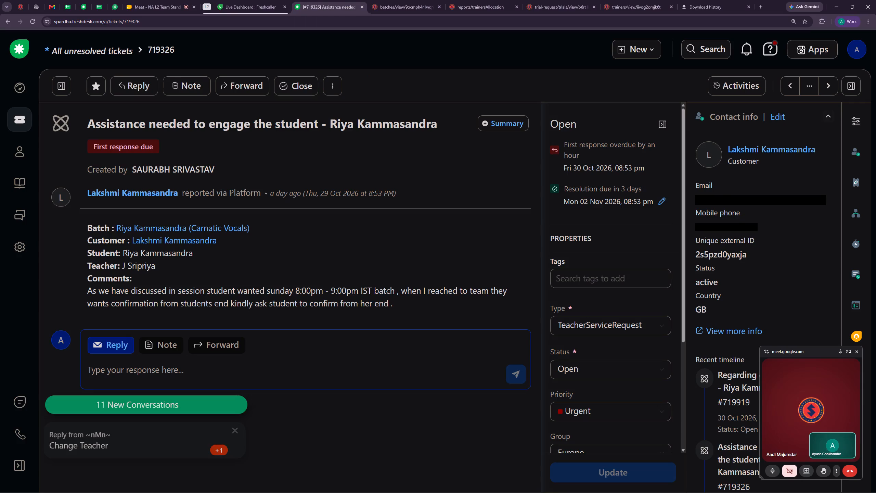
pyautogui.click(847, 489)
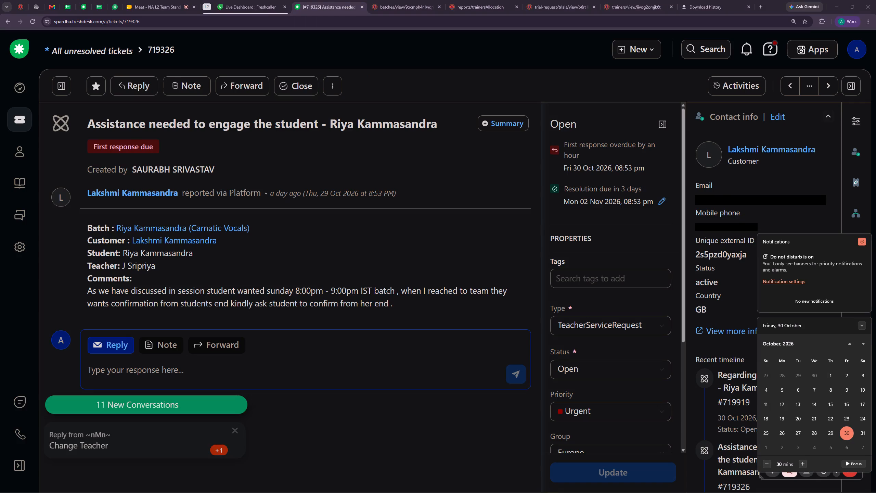
pyautogui.click(833, 178)
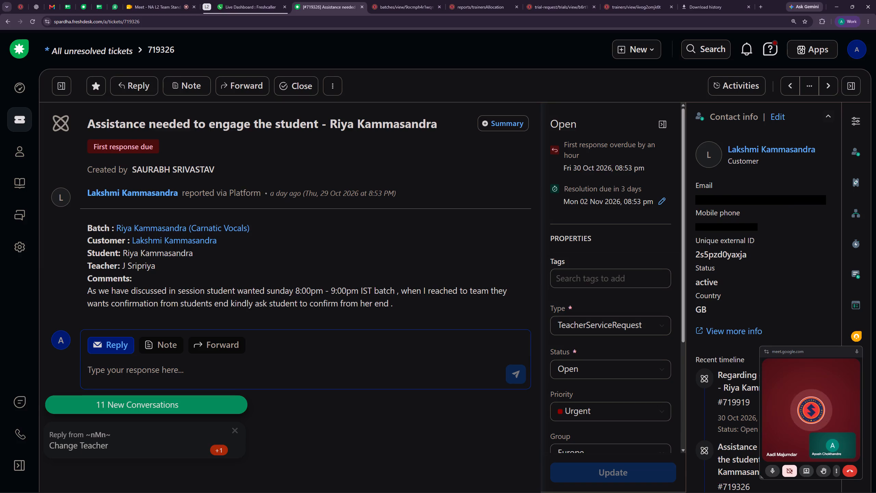
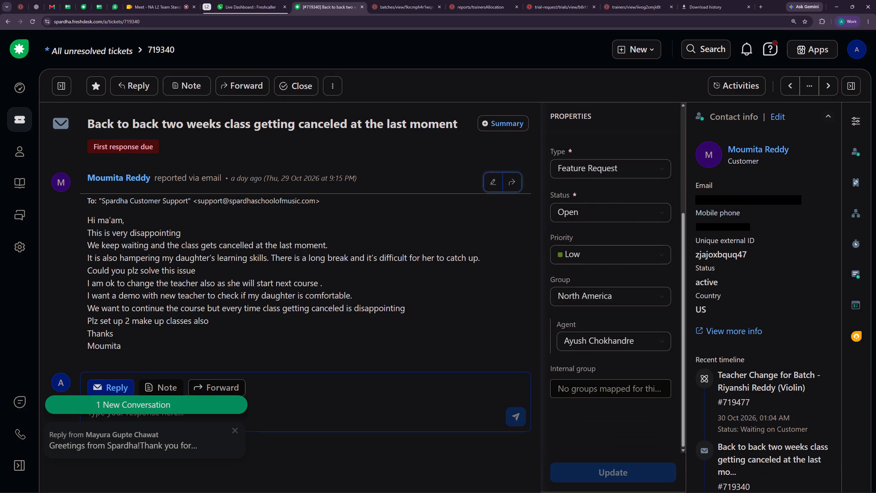
pyautogui.click(238, 431)
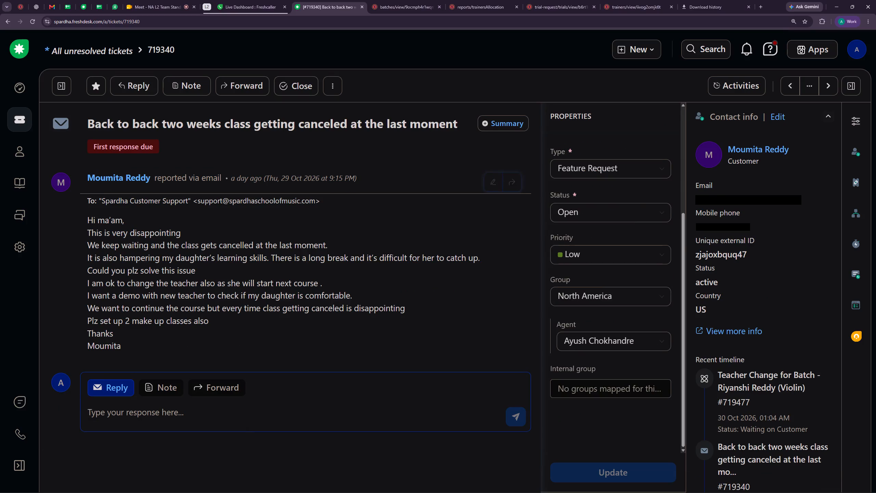
pyautogui.click(783, 90)
pyautogui.scroll(-10, 407, 289)
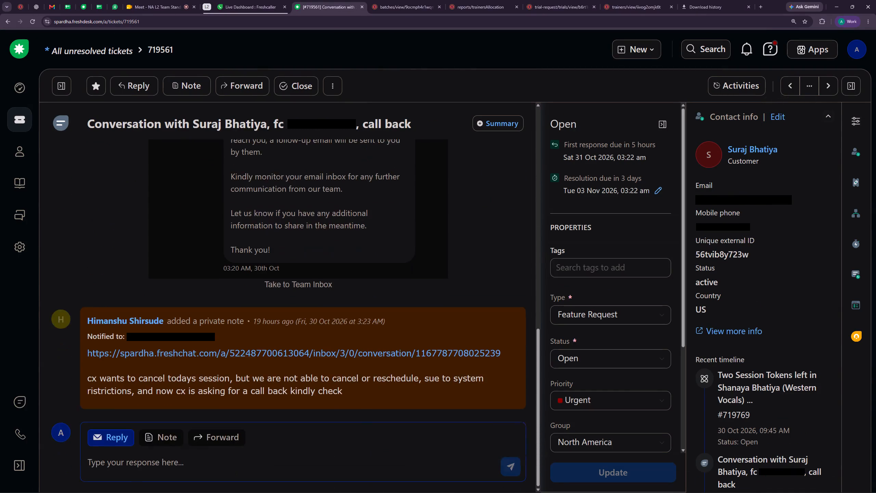
pyautogui.scroll(9, 411, 271)
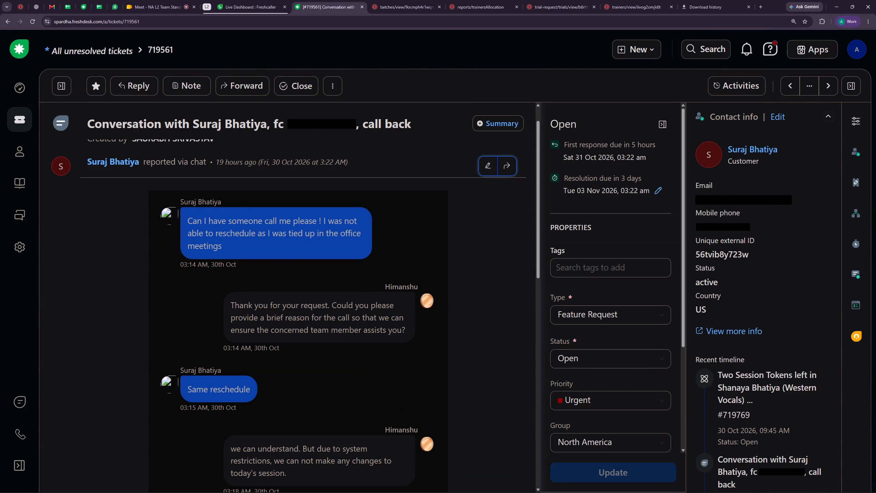
pyautogui.click(245, 8)
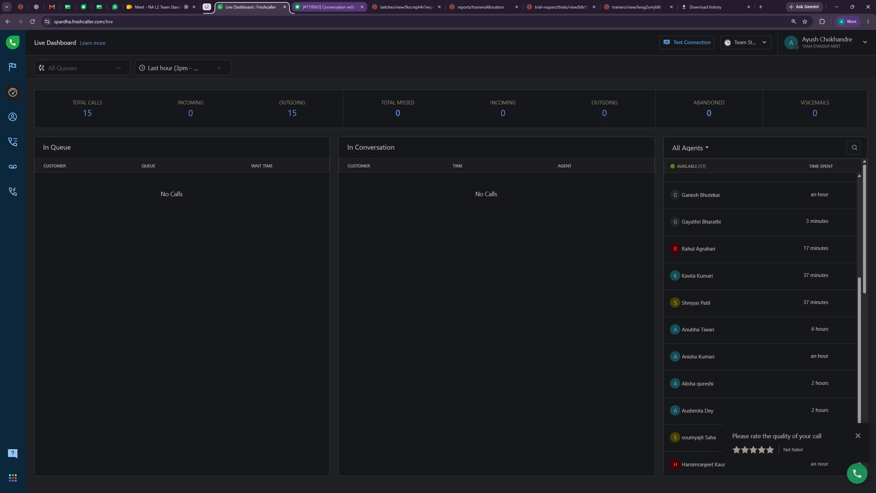
pyautogui.click(314, 0)
pyautogui.click(260, 0)
pyautogui.click(325, 0)
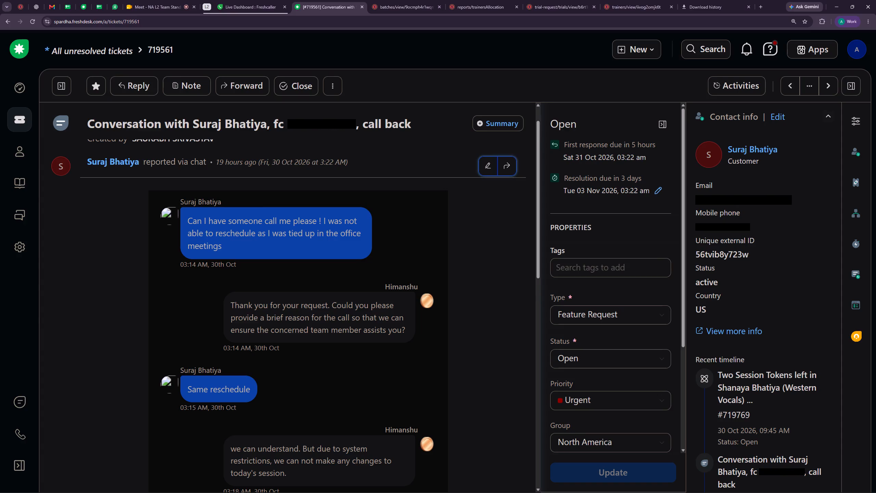
pyautogui.scroll(-10, 343, 295)
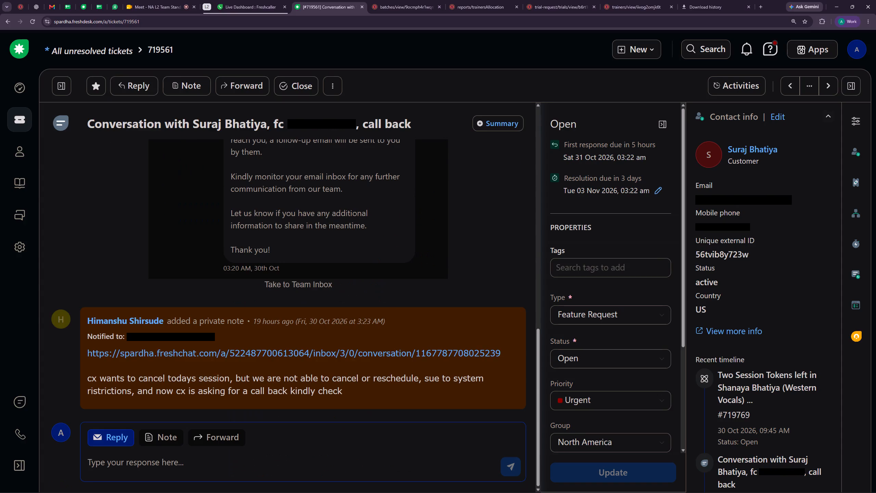
pyautogui.scroll(-5, 484, 295)
# Move on to ticket #719597 and copy the ticket number 719349 from the Notepad notes.
pyautogui.click(790, 83)
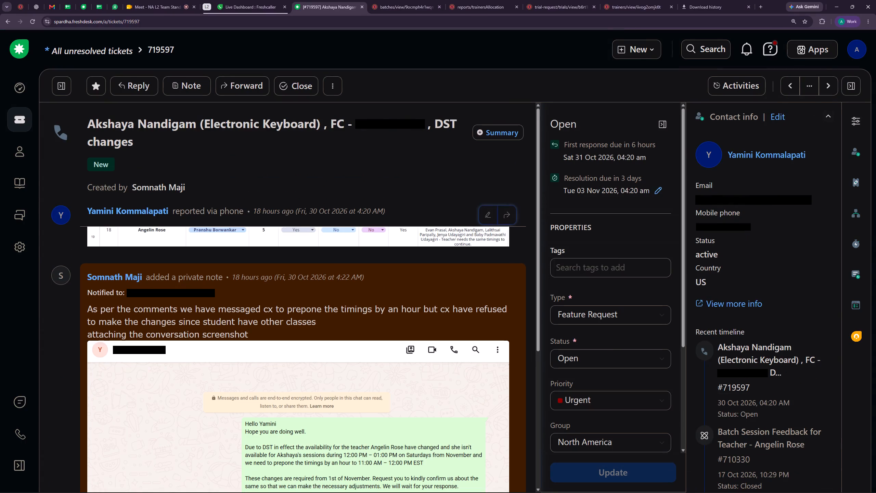
pyautogui.click(826, 22)
pyautogui.click(748, 144)
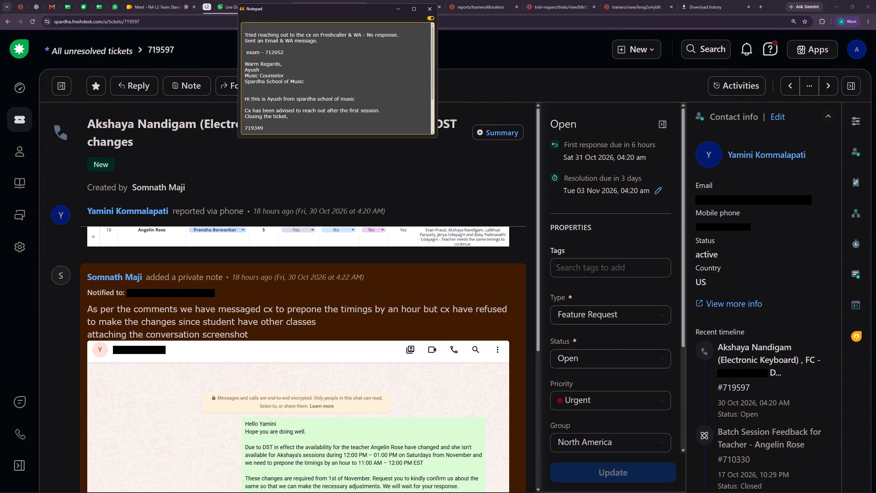
pyautogui.scroll(-2, 271, 112)
pyautogui.doubleClick(256, 81)
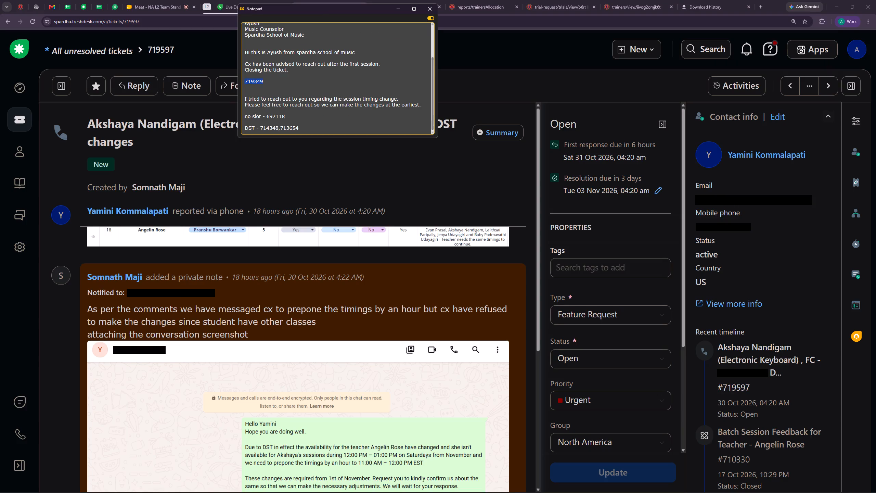
pyautogui.hotkey('ctrl', 'c')
pyautogui.scroll(2, 367, 100)
pyautogui.click(429, 9)
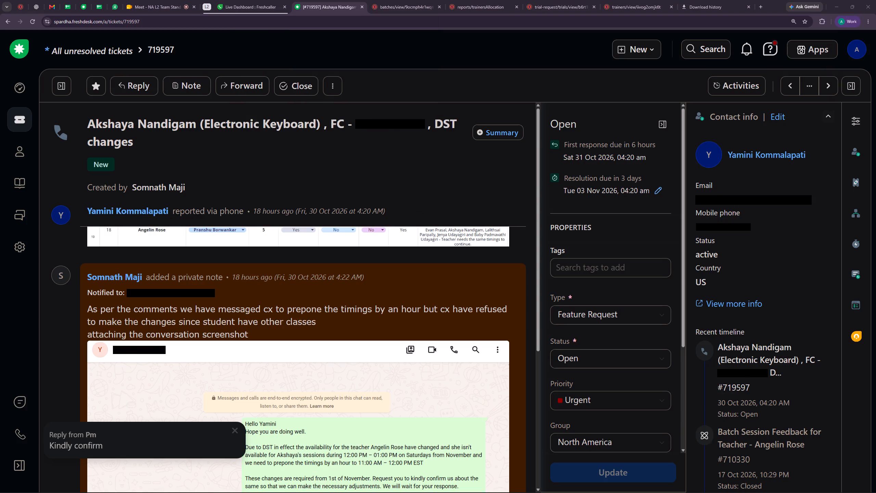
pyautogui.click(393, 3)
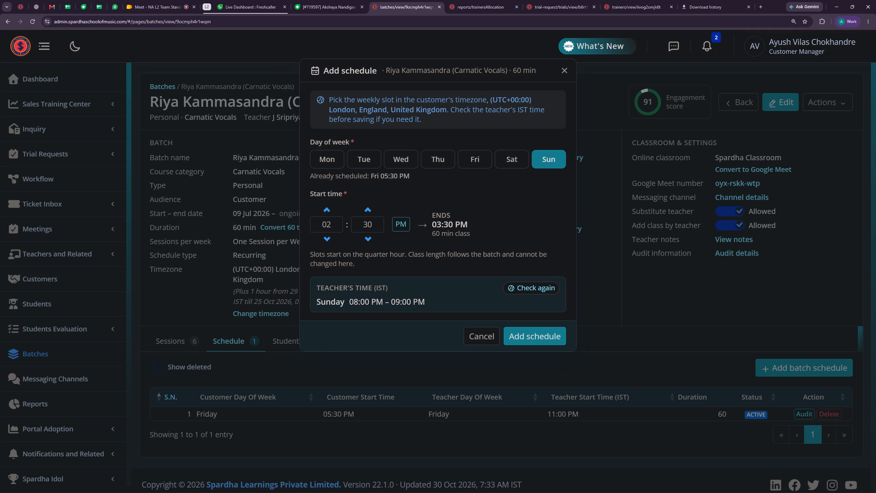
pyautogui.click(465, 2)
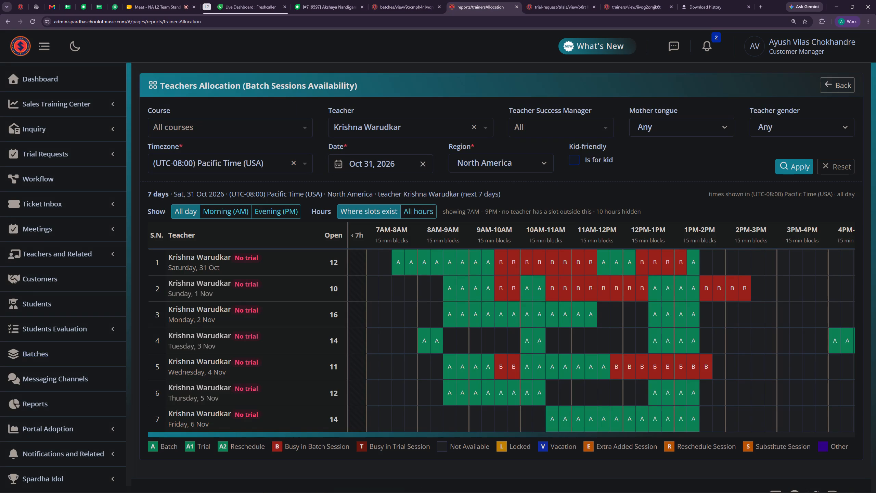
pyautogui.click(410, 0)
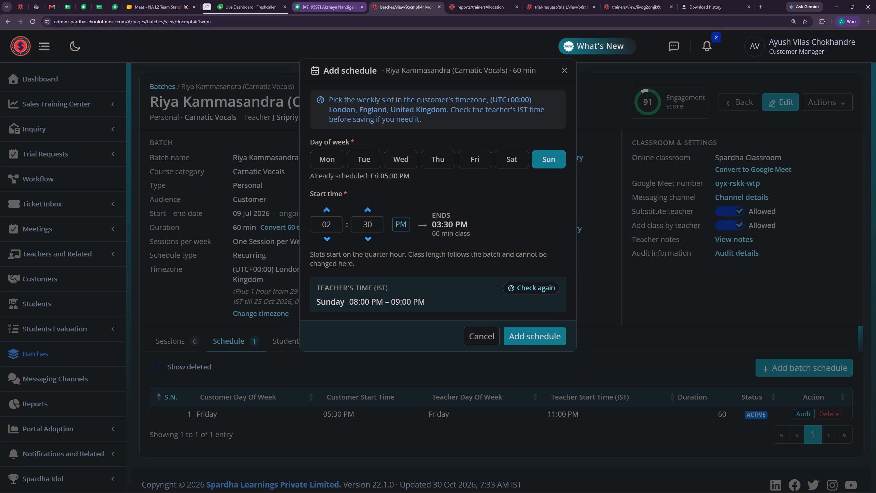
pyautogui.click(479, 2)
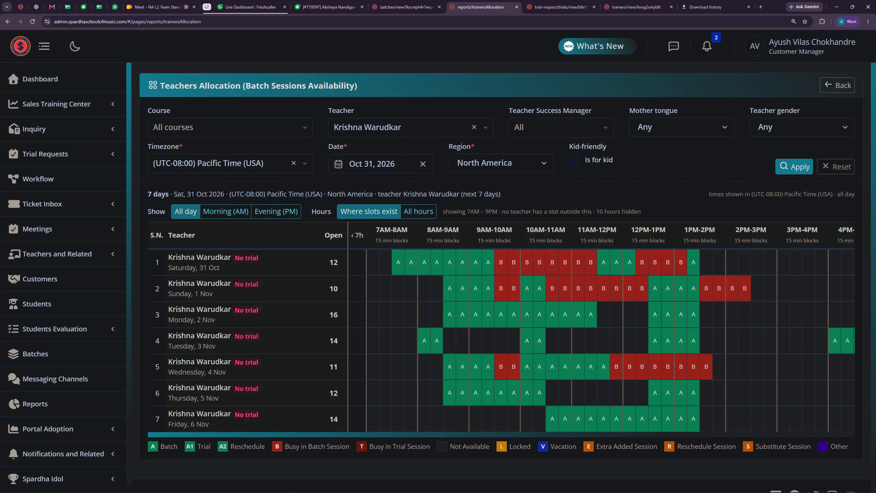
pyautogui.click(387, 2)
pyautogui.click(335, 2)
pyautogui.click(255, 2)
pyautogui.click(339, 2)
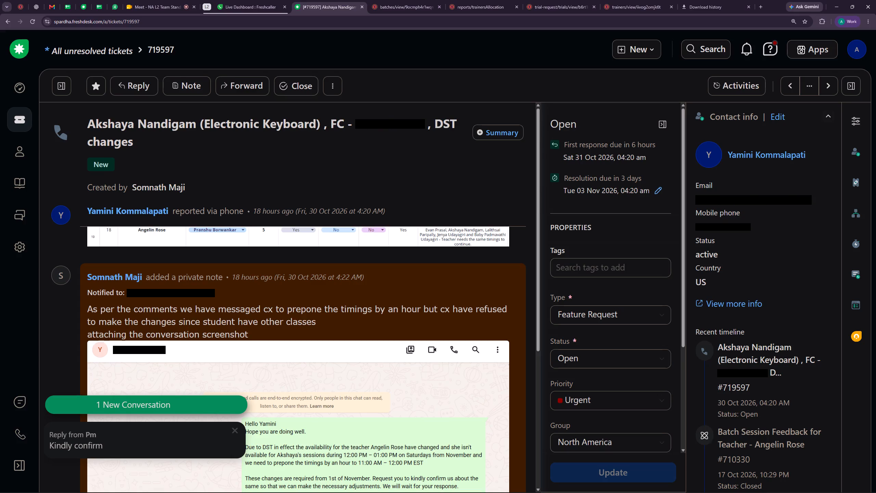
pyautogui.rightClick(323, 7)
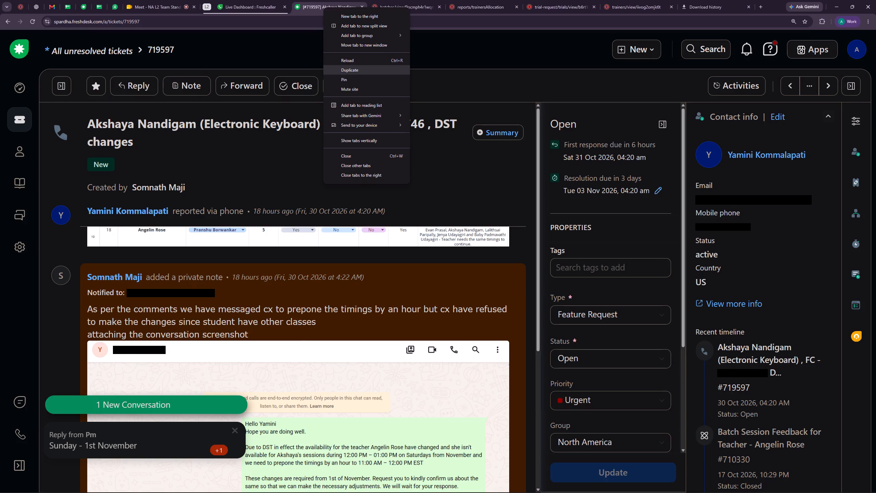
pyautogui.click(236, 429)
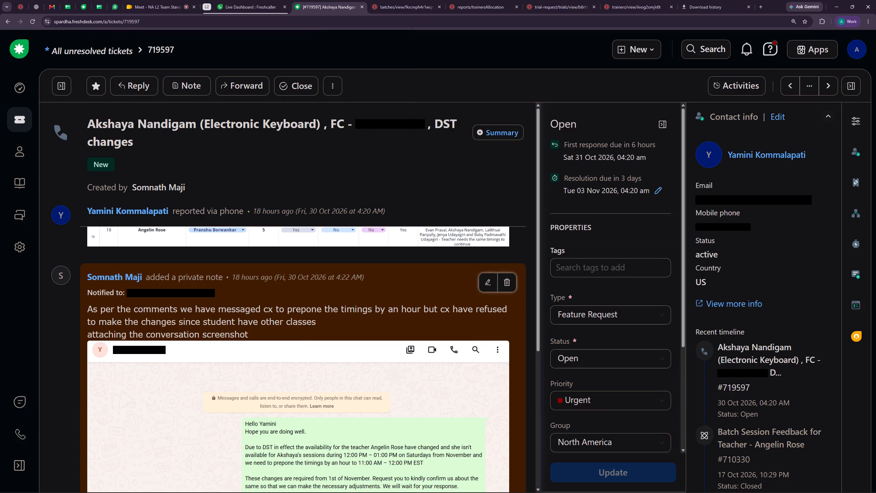
# Close the Download history page and leave a blank new tab open in its place.
pyautogui.click(722, 7)
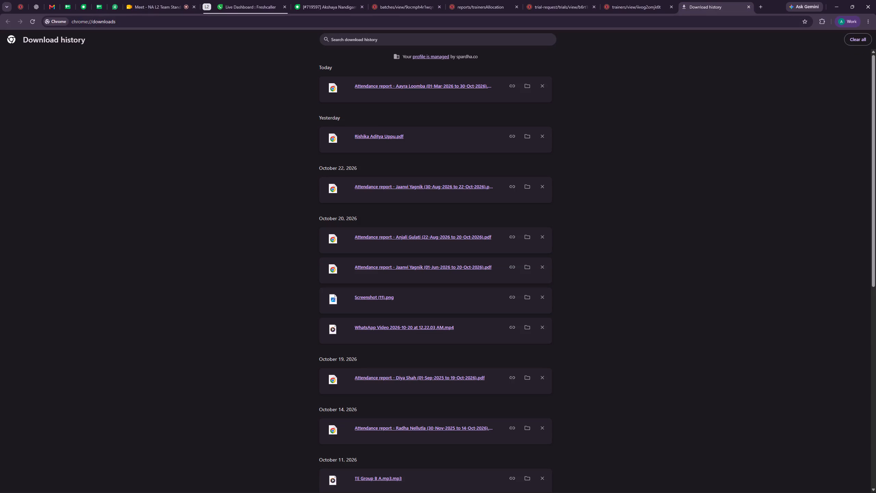
pyautogui.click(751, 7)
pyautogui.click(750, 7)
pyautogui.click(711, 7)
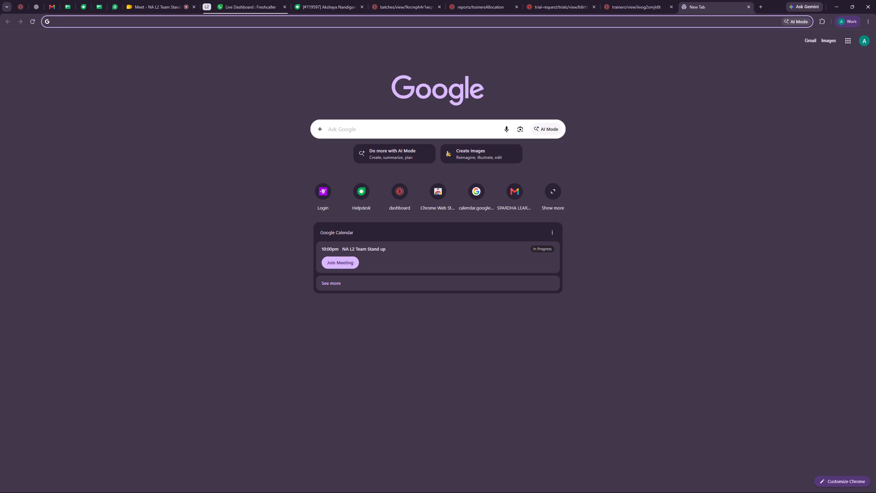
pyautogui.click(319, 0)
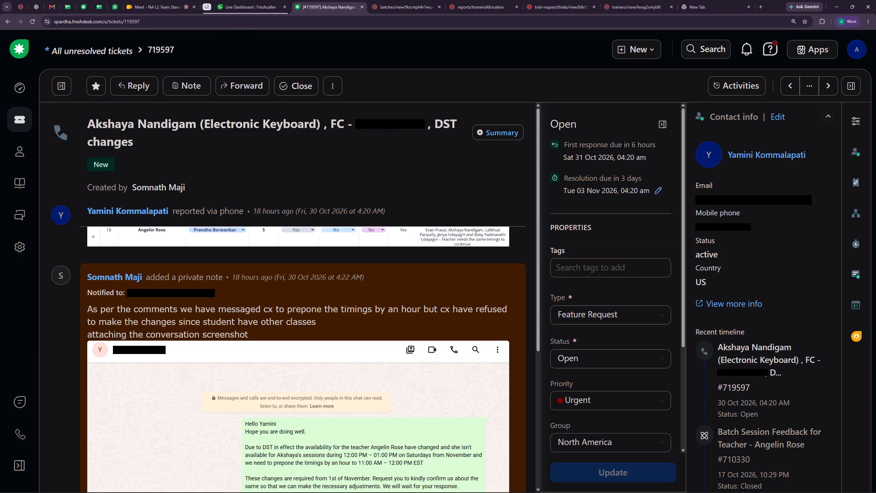
pyautogui.click(355, 5)
pyautogui.rightClick(338, 7)
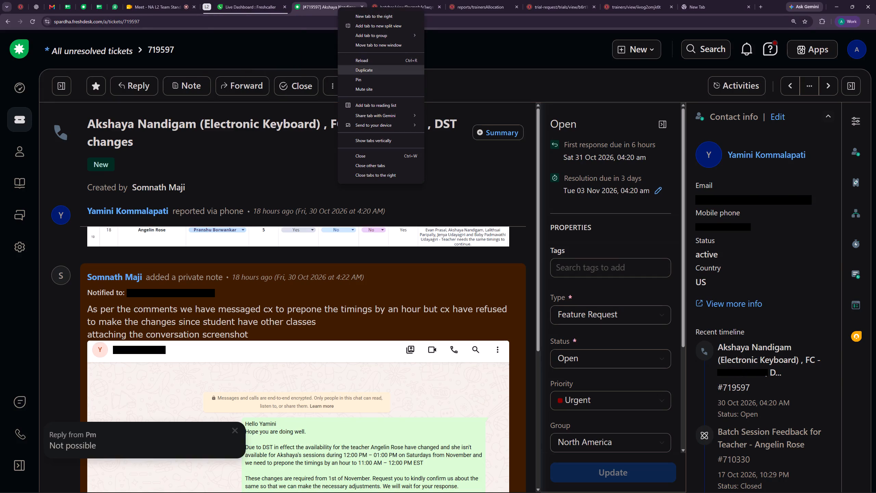
pyautogui.click(374, 67)
pyautogui.click(311, 2)
pyautogui.click(373, 8)
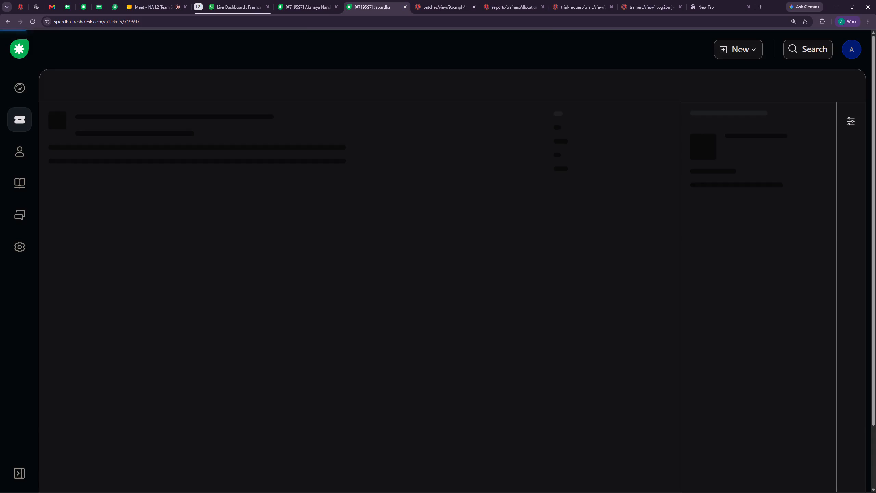
pyautogui.click(702, 48)
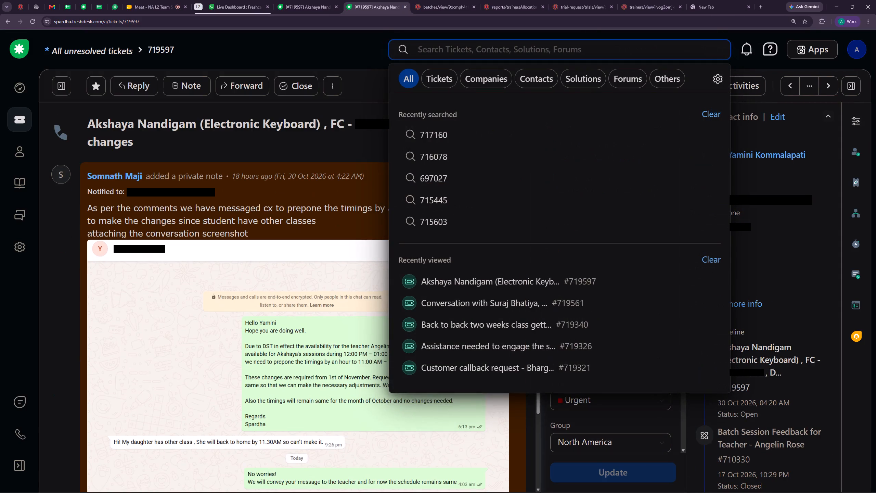
pyautogui.hotkey('ctrl', 'v')
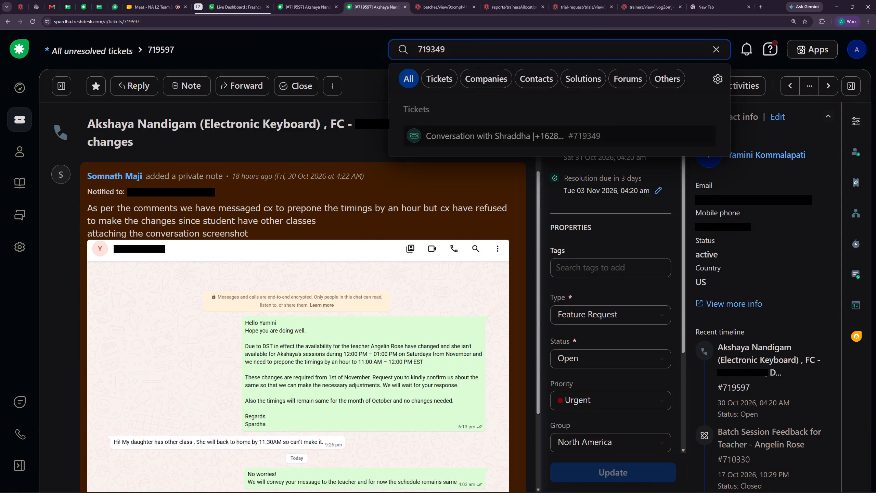
pyautogui.click(462, 132)
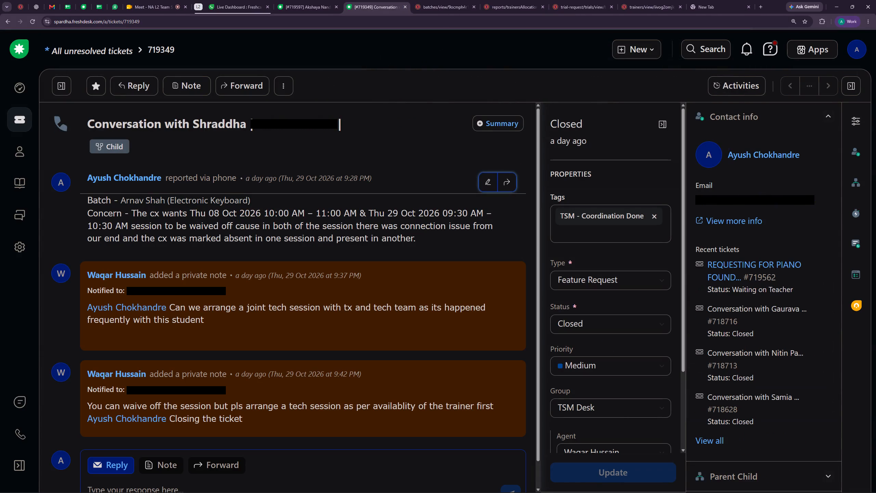
pyautogui.scroll(-1, 401, 214)
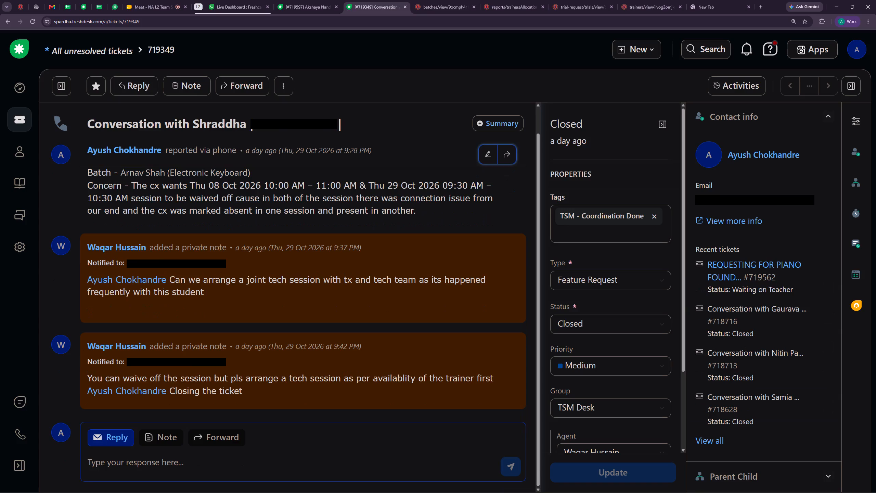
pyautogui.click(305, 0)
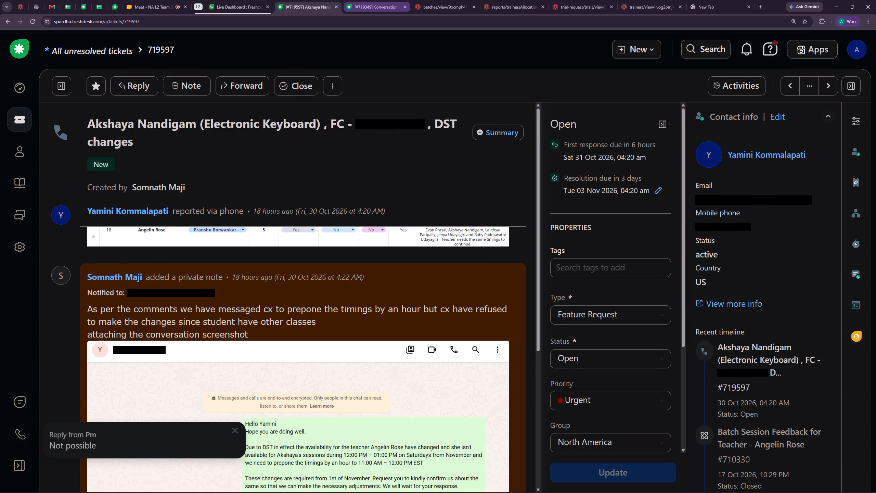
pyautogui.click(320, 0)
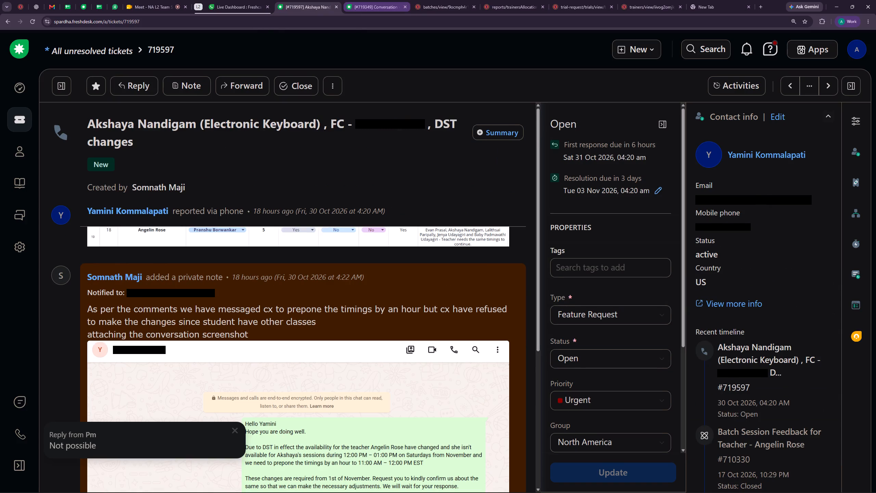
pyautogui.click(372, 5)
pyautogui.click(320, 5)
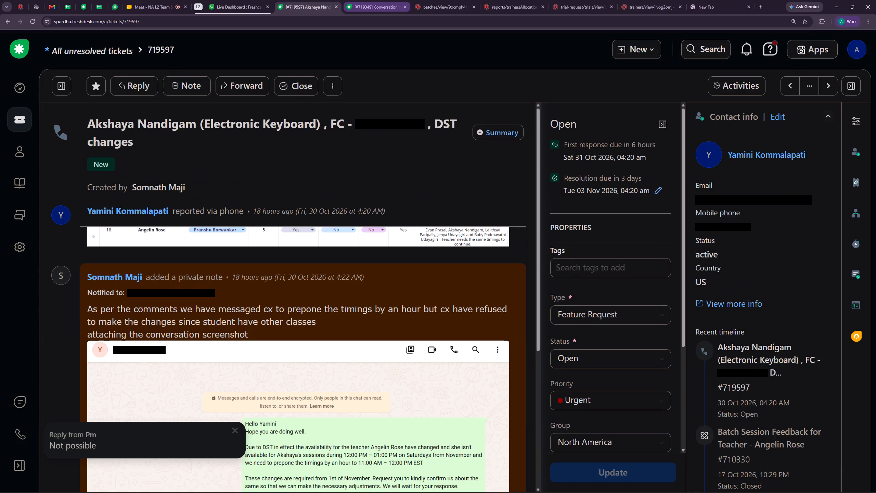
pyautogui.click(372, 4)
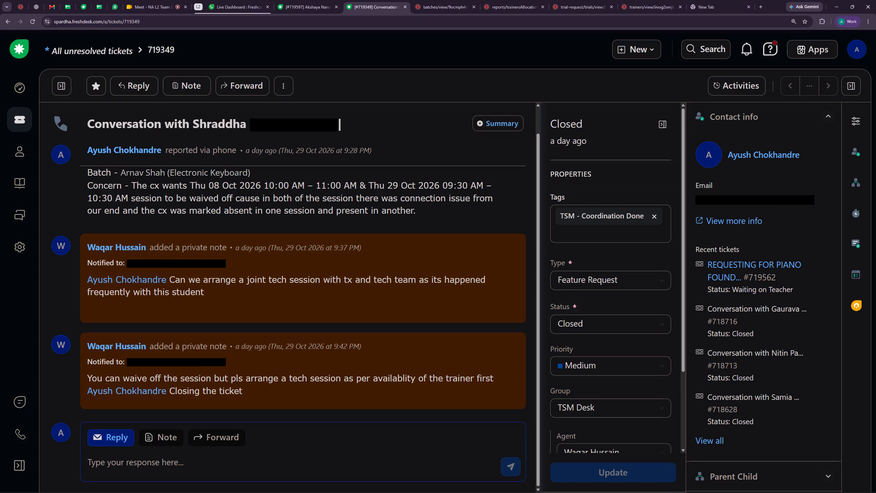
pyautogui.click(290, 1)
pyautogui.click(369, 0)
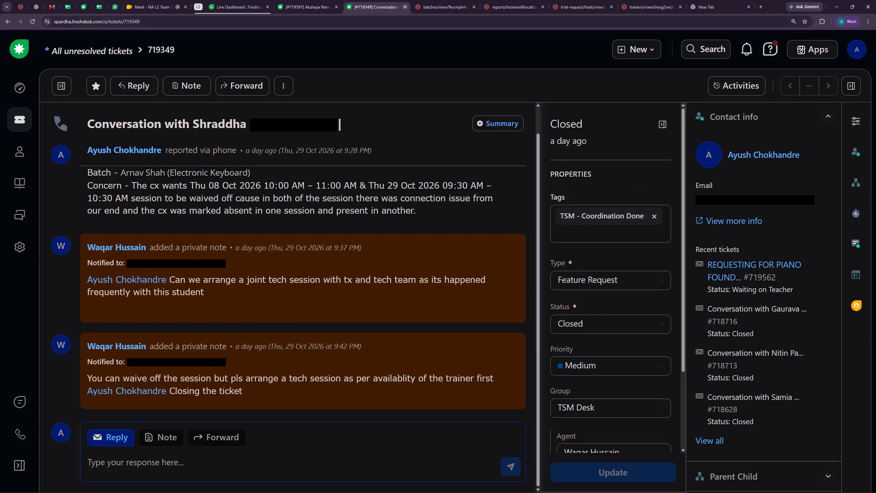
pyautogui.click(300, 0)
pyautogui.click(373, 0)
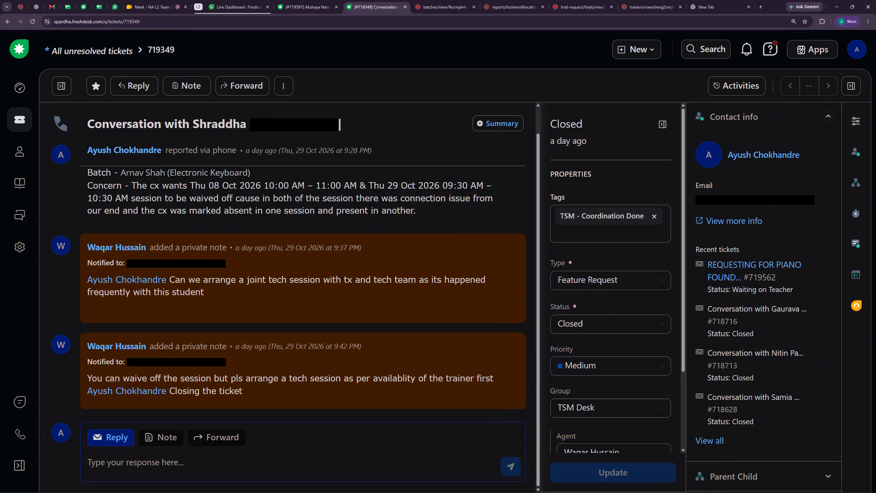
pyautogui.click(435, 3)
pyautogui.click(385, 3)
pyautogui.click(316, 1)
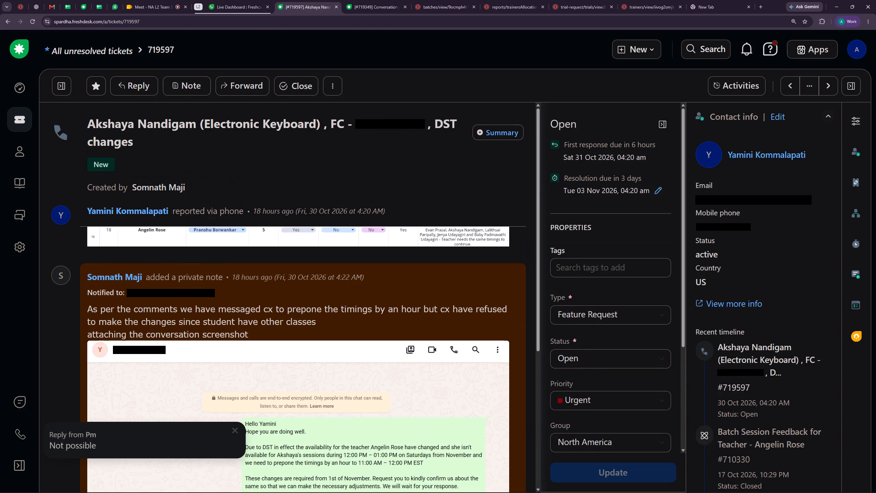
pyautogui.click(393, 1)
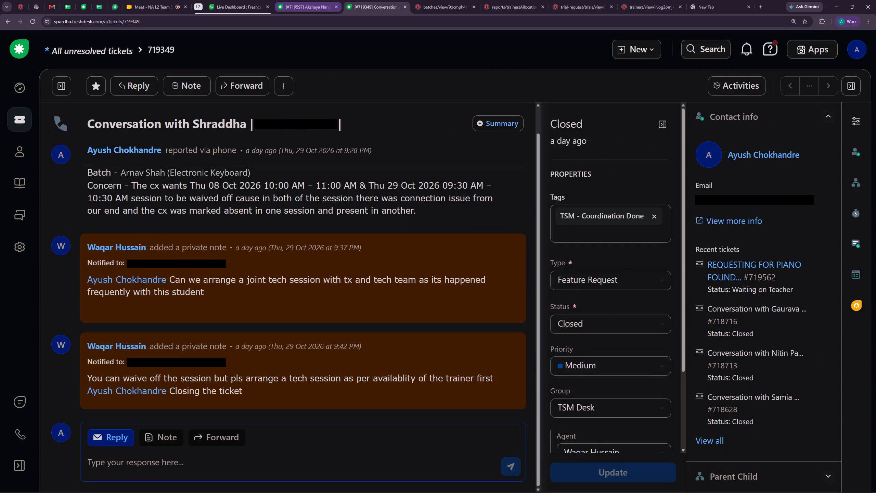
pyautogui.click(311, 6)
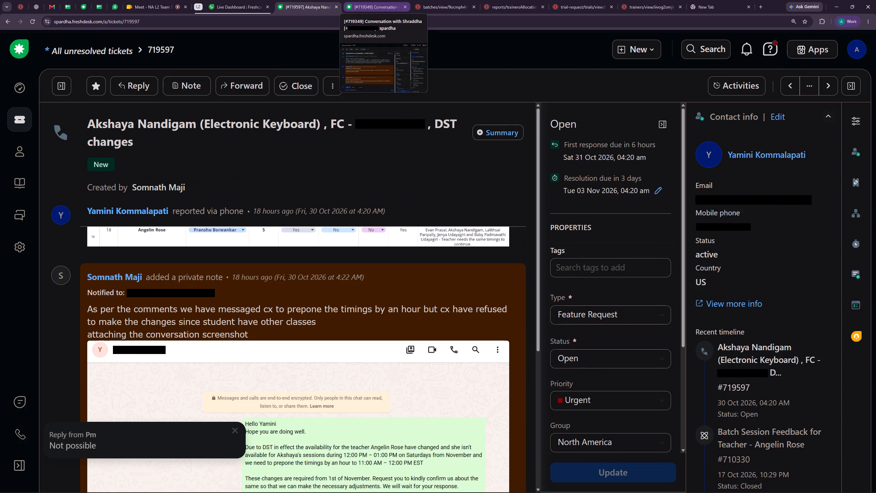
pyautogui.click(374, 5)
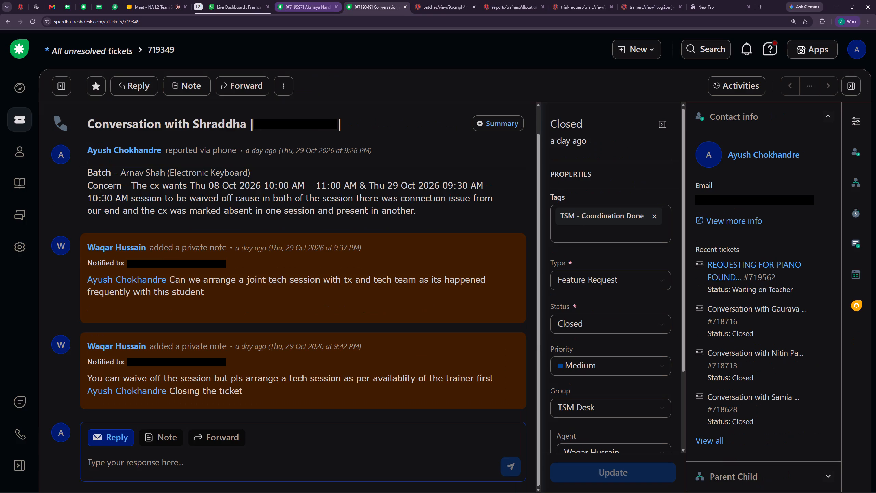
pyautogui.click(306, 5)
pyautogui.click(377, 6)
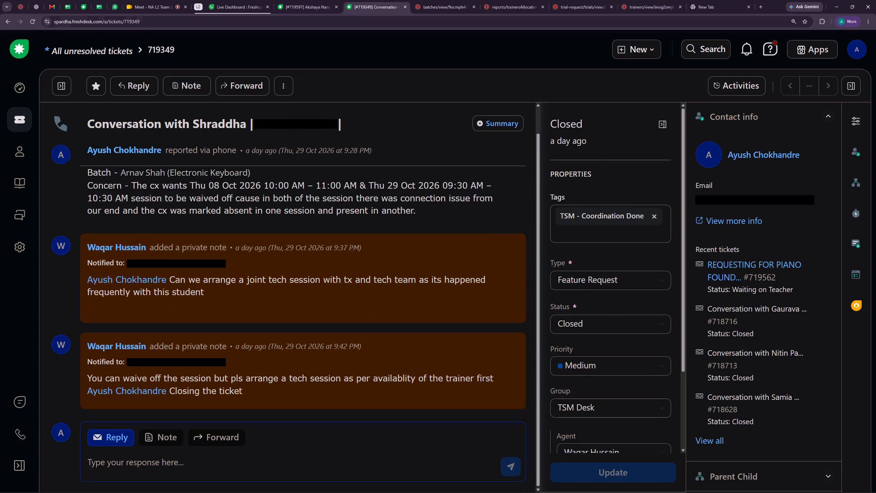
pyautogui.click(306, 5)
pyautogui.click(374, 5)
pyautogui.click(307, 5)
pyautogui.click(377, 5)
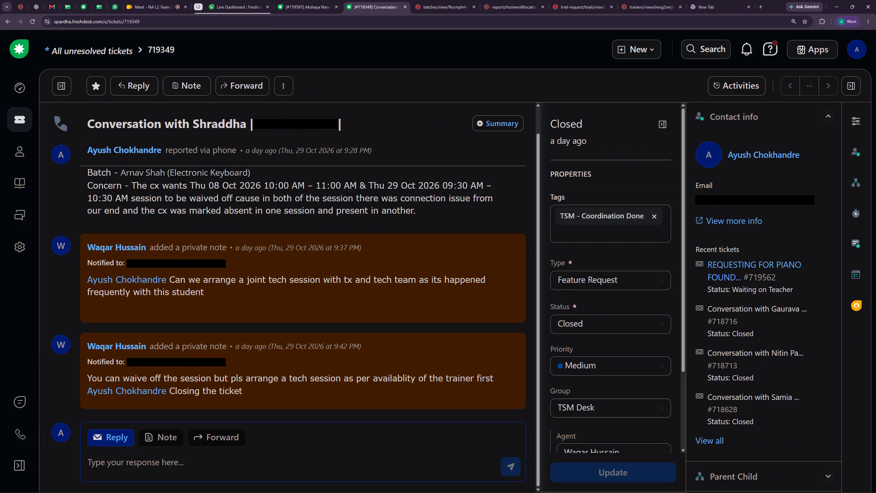
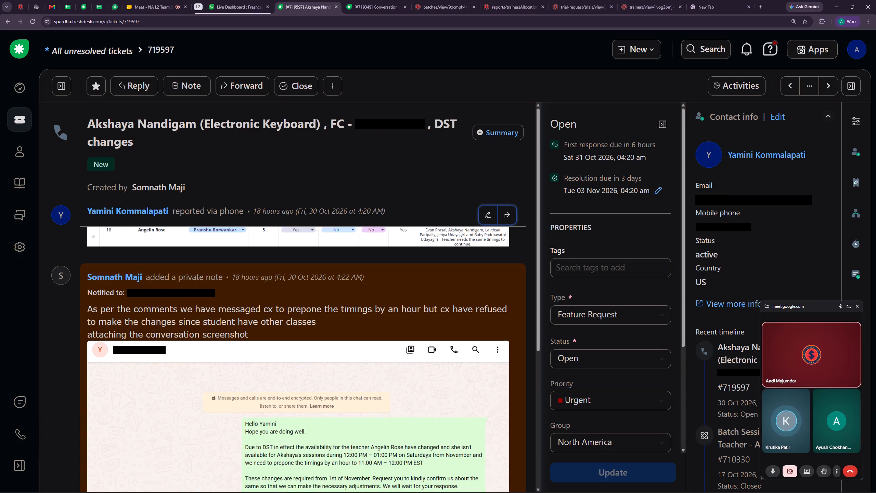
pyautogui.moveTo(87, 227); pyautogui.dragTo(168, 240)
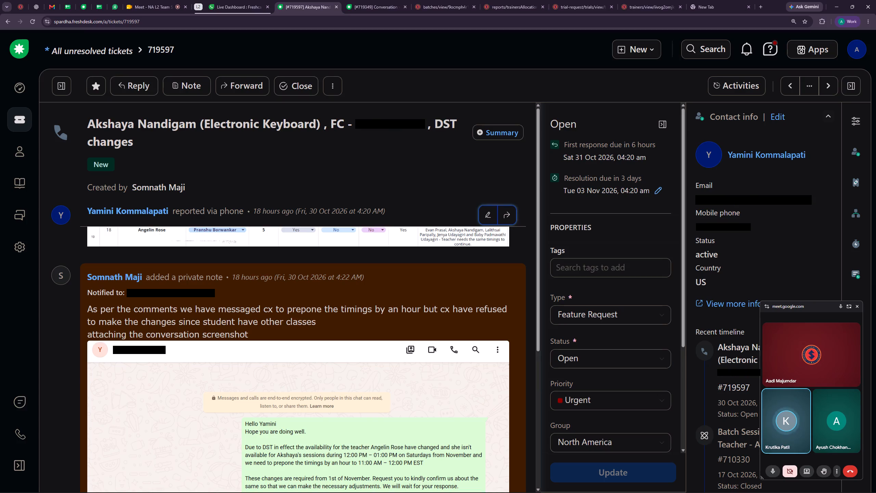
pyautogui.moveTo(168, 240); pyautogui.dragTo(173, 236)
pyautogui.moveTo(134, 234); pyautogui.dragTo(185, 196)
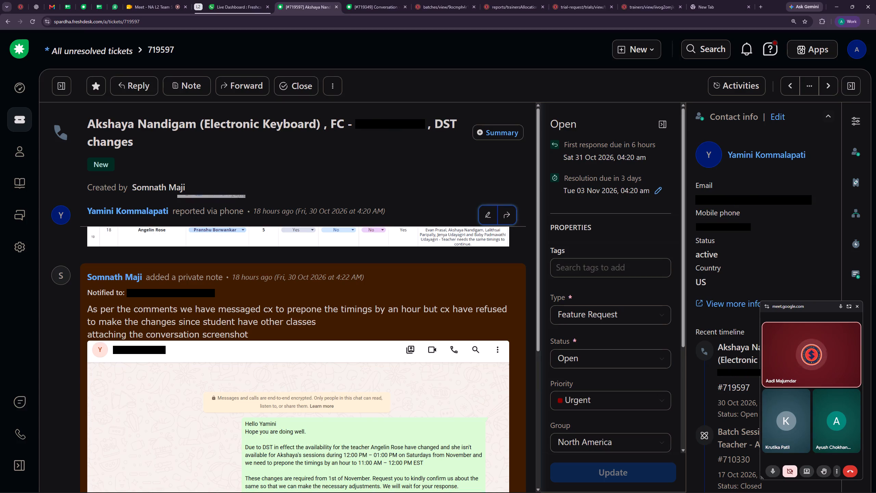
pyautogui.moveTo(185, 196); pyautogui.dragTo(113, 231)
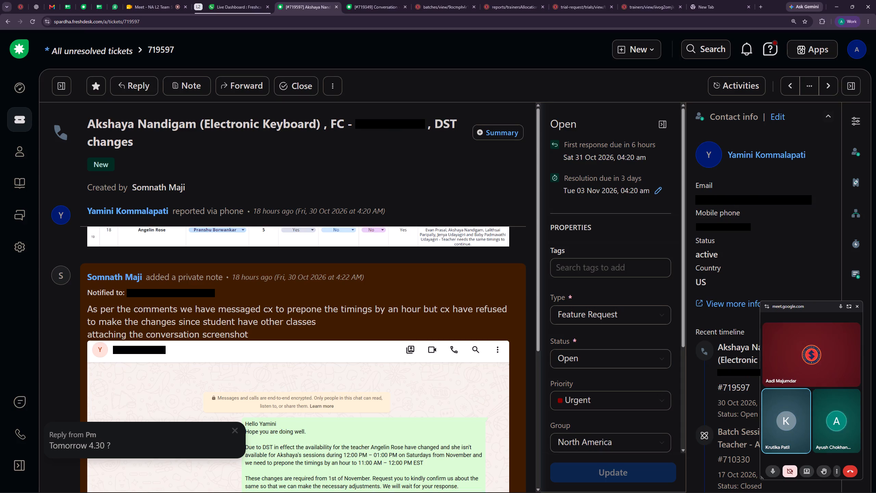
# Dismiss the incoming chat reply notification shown over ticket #719597.
pyautogui.click(235, 431)
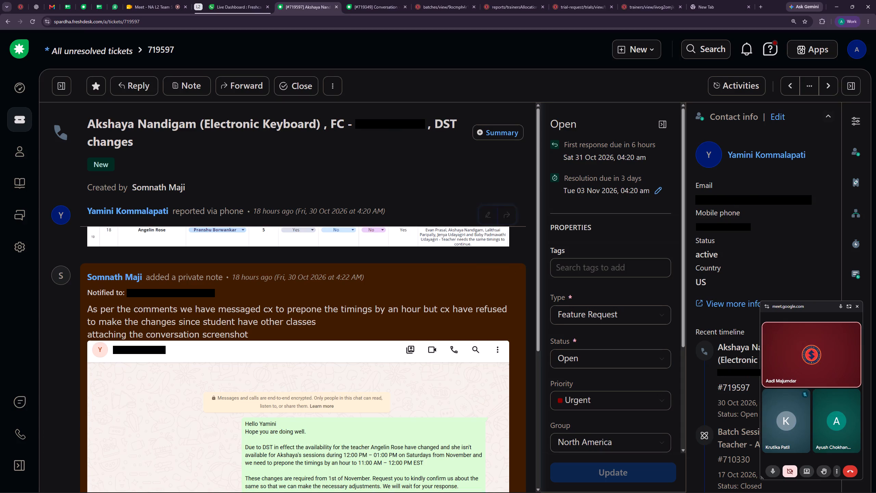
# Switch back to the open ticket #719349 about the session waive-off.
pyautogui.click(369, 0)
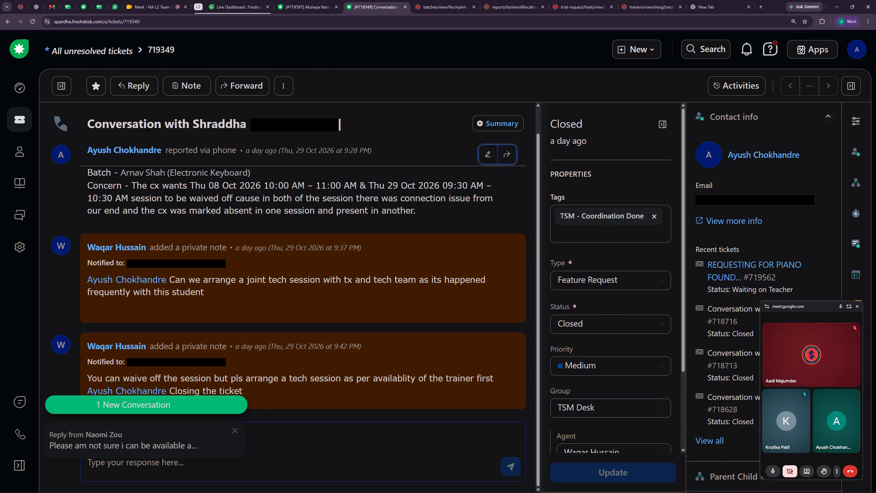
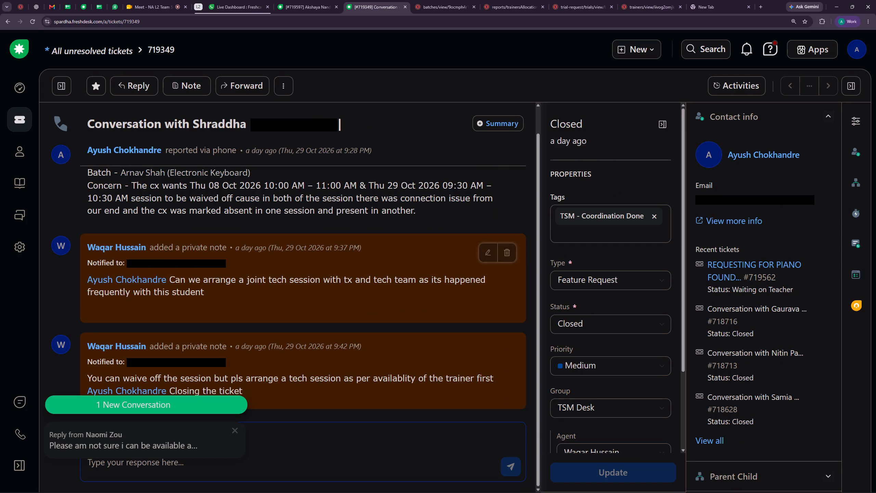
# Close the ticket #719349 page and return to the open ticket #719597 about the DST changes.
pyautogui.click(404, 7)
pyautogui.click(316, 6)
pyautogui.click(386, 9)
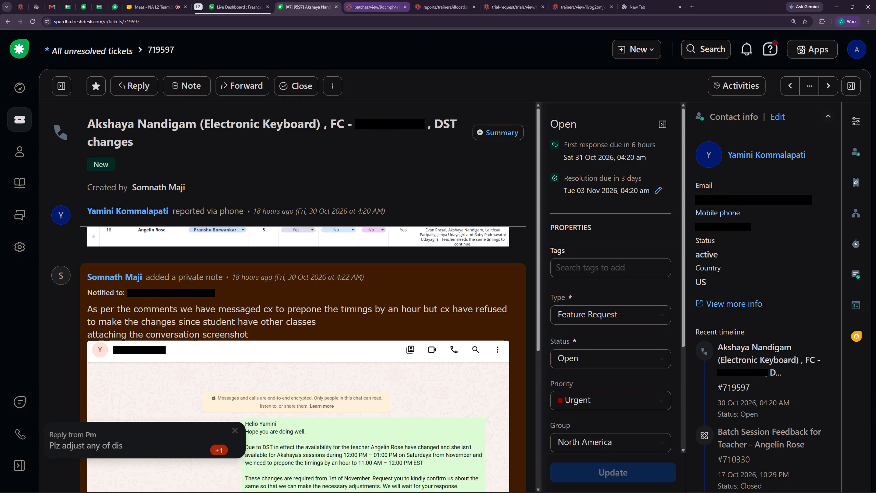
pyautogui.click(314, 8)
pyautogui.scroll(3, 359, 308)
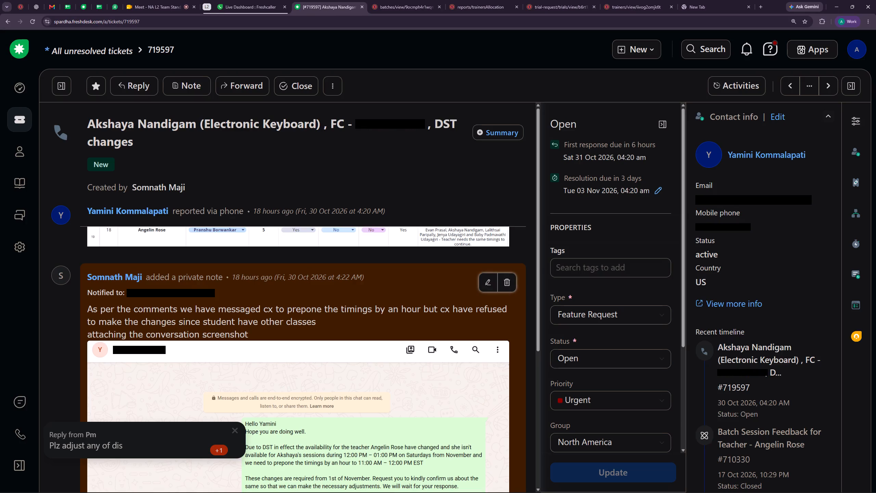
pyautogui.click(235, 428)
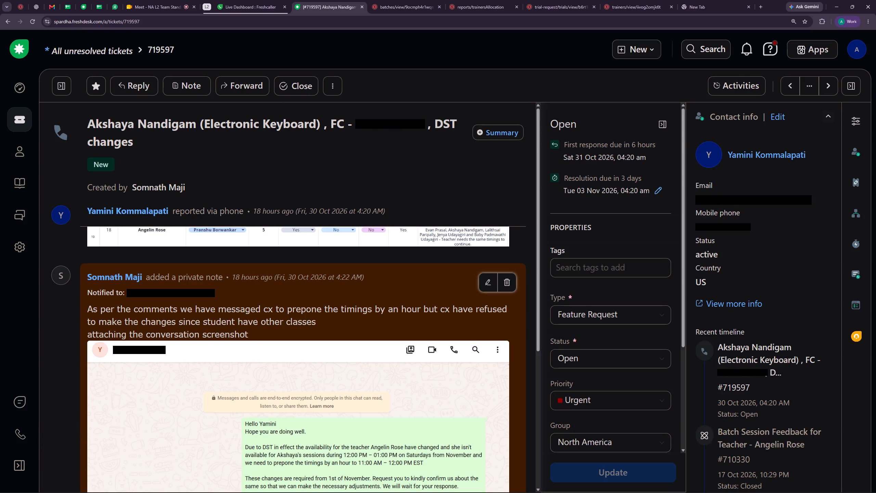
pyautogui.scroll(1, 301, 346)
pyautogui.scroll(-2, 255, 326)
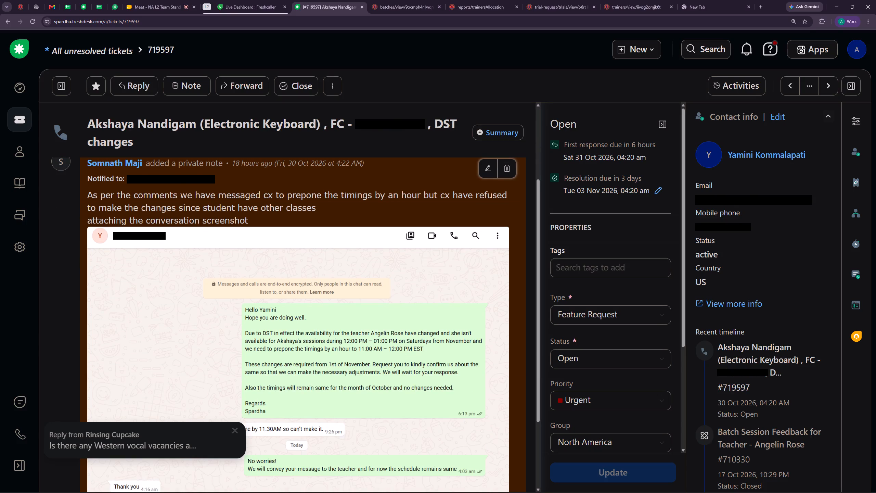
pyautogui.click(234, 428)
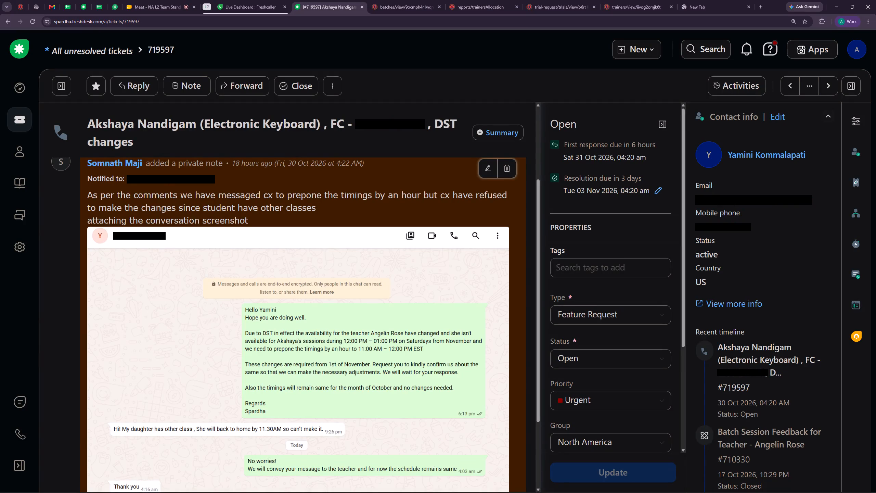
pyautogui.click(234, 429)
pyautogui.scroll(-1, 401, 375)
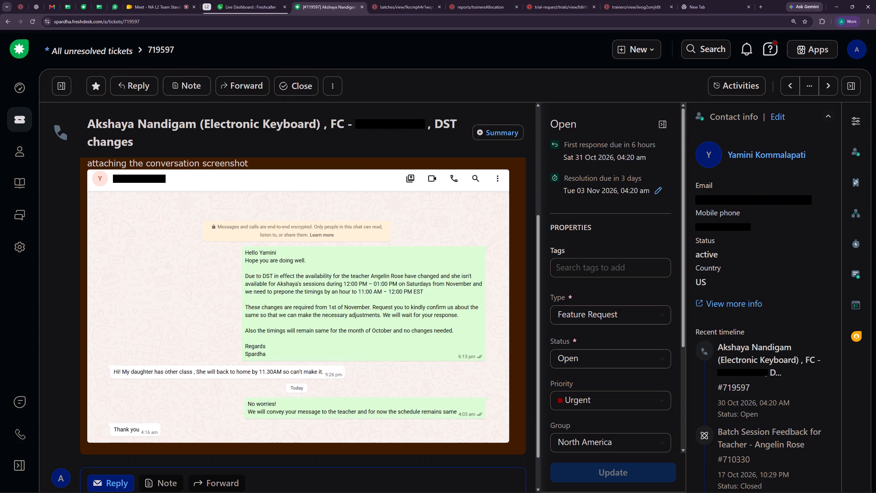
pyautogui.click(237, 431)
pyautogui.scroll(3, 466, 406)
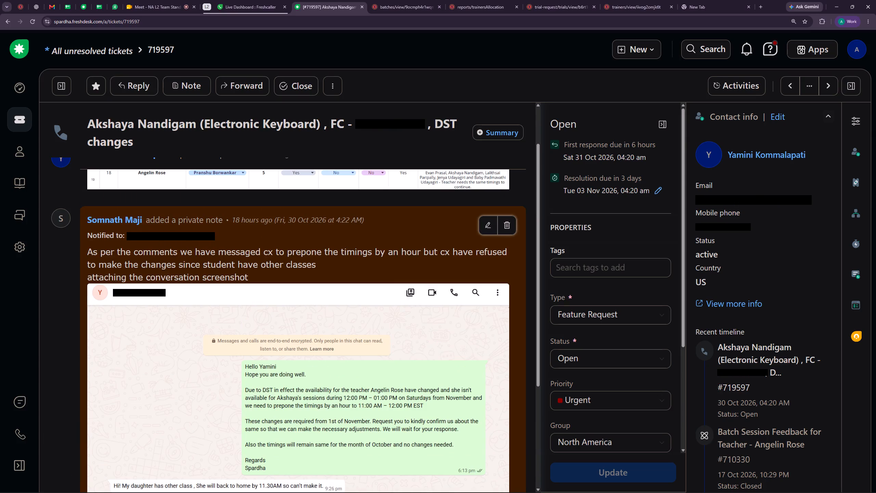
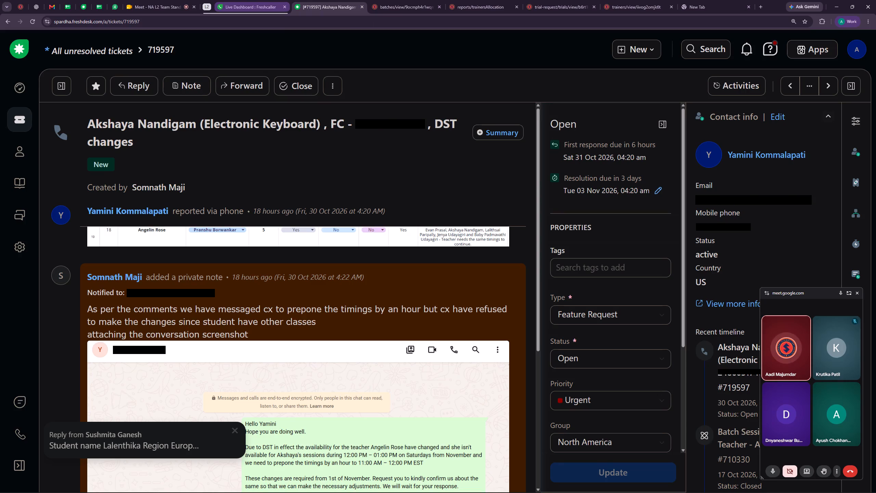
pyautogui.click(233, 430)
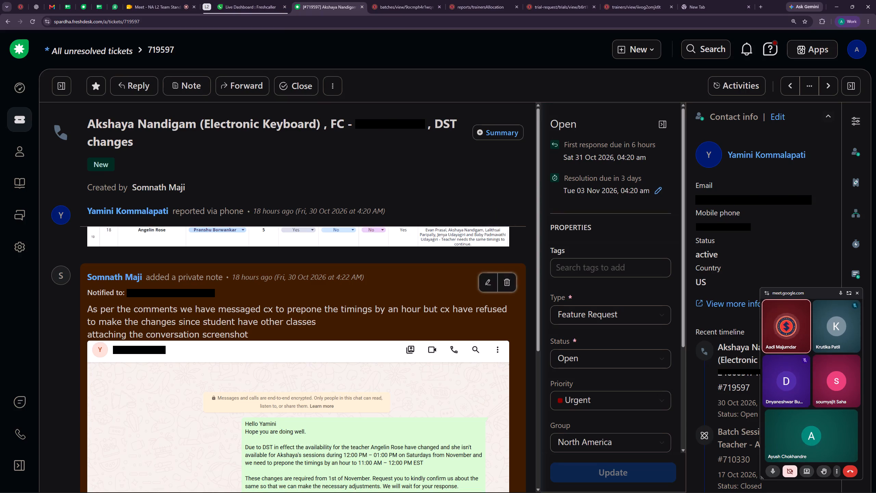
pyautogui.scroll(-2, 362, 276)
pyautogui.scroll(-4, 399, 294)
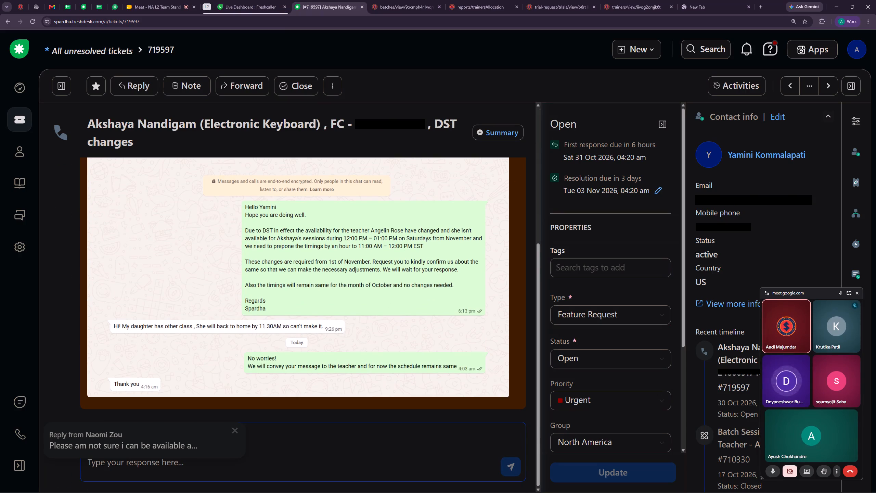
pyautogui.scroll(-3, 353, 295)
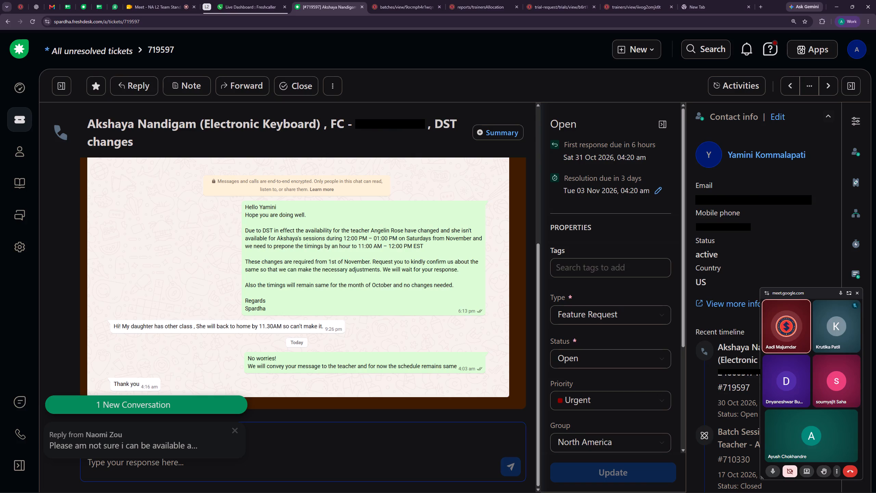
pyautogui.scroll(4, 398, 179)
pyautogui.scroll(-4, 398, 178)
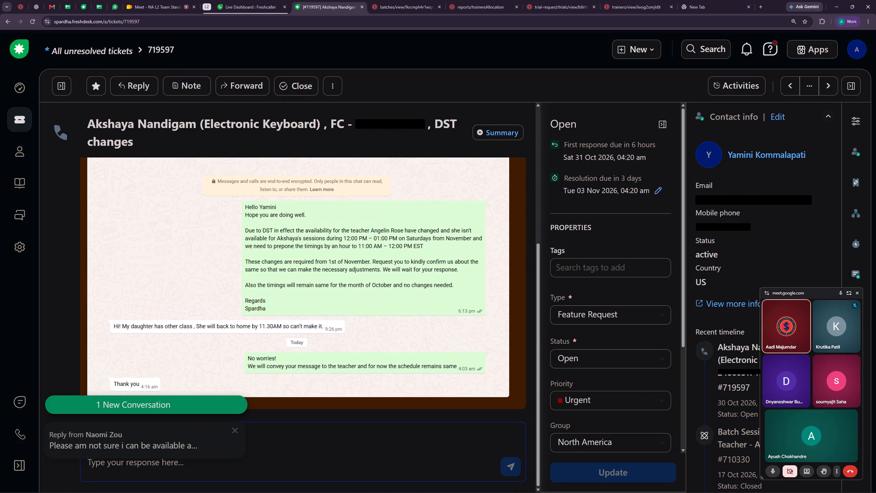
pyautogui.scroll(4, 378, 178)
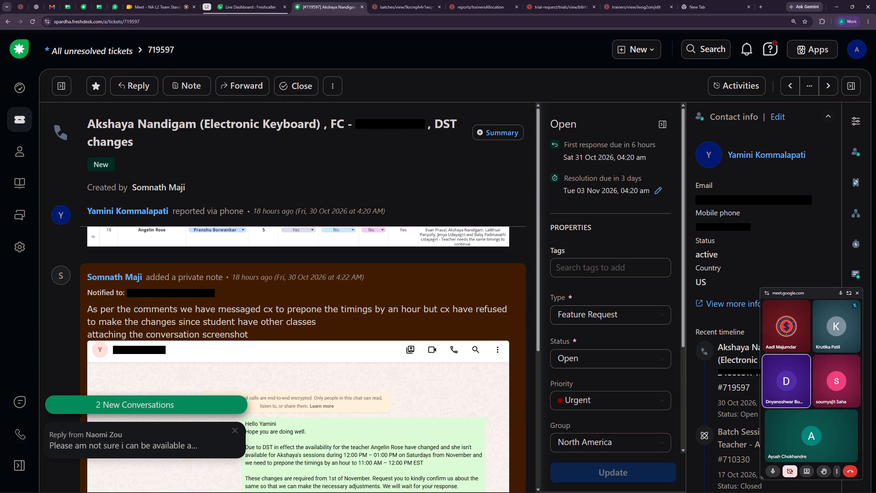
pyautogui.click(787, 87)
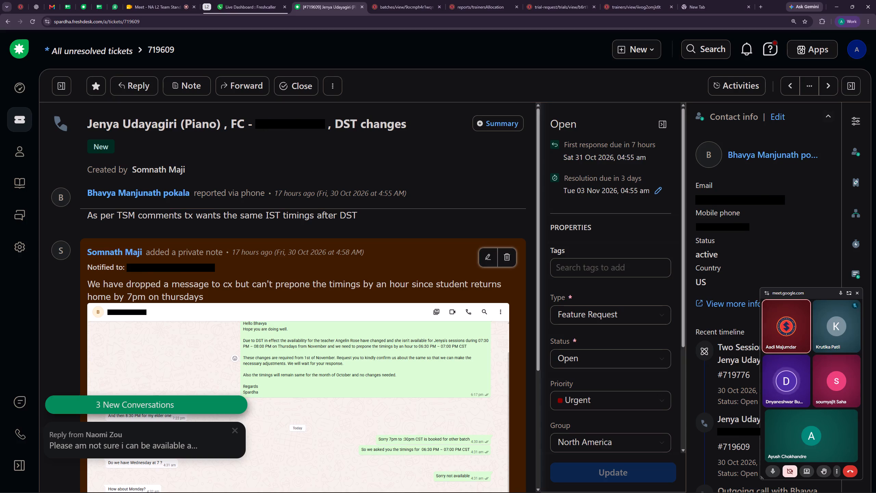
pyautogui.click(236, 431)
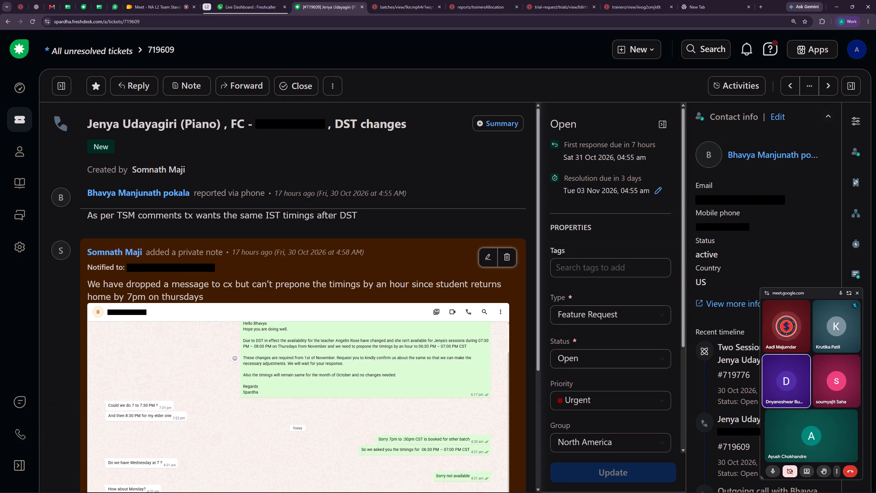
pyautogui.scroll(-4, 347, 337)
pyautogui.scroll(4, 348, 336)
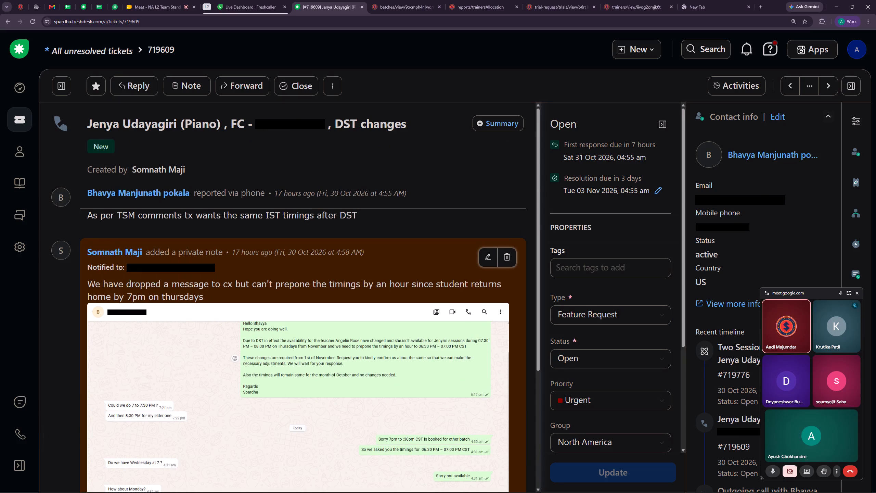
pyautogui.scroll(-2, 332, 292)
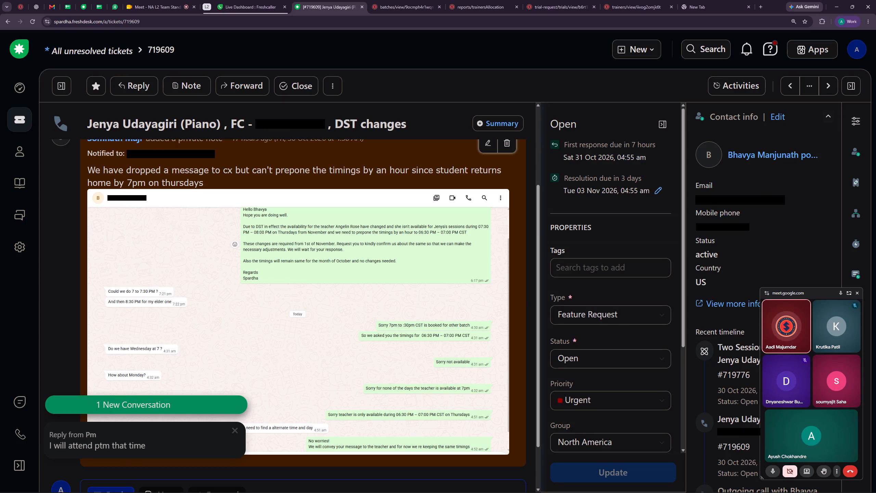
pyautogui.scroll(-1, 387, 304)
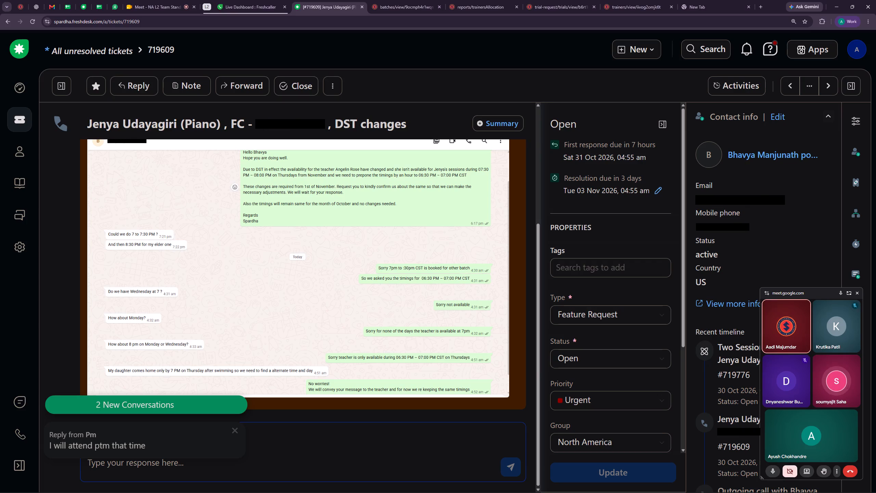
pyautogui.click(236, 429)
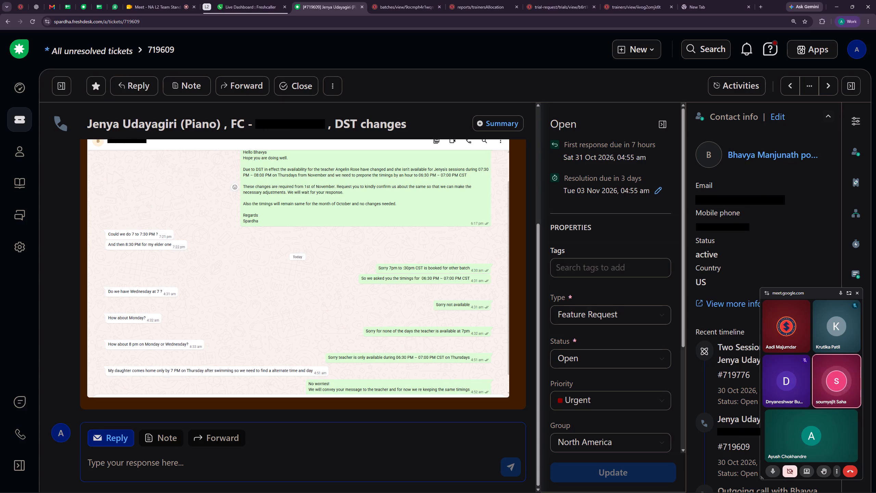
# Review the reported issue and the private note with its chat screenshot in ticket #719609 about DST changes.
pyautogui.scroll(4, 454, 335)
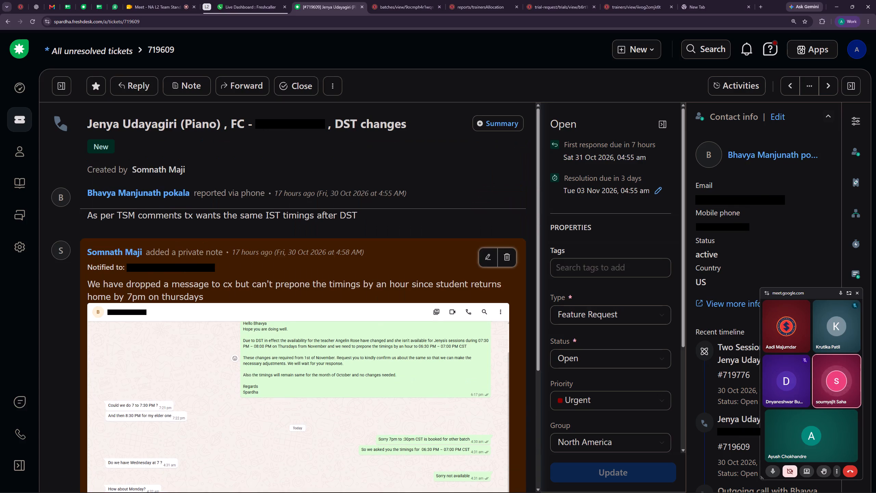
pyautogui.scroll(1, 454, 335)
pyautogui.scroll(-6, 469, 307)
# Open the books-related ticket #719670 and read the customer's chat conversation, including the attached Session Notes screenshot.
pyautogui.click(782, 87)
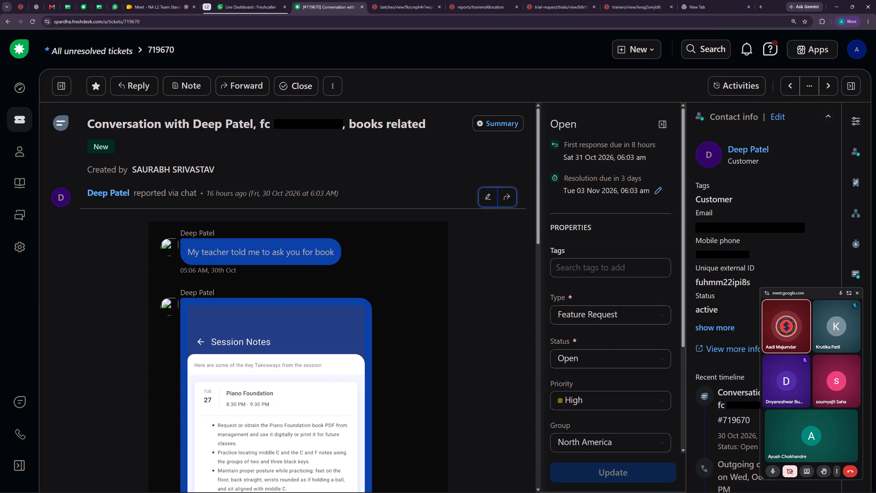
pyautogui.scroll(-1, 409, 272)
pyautogui.scroll(-1, 358, 272)
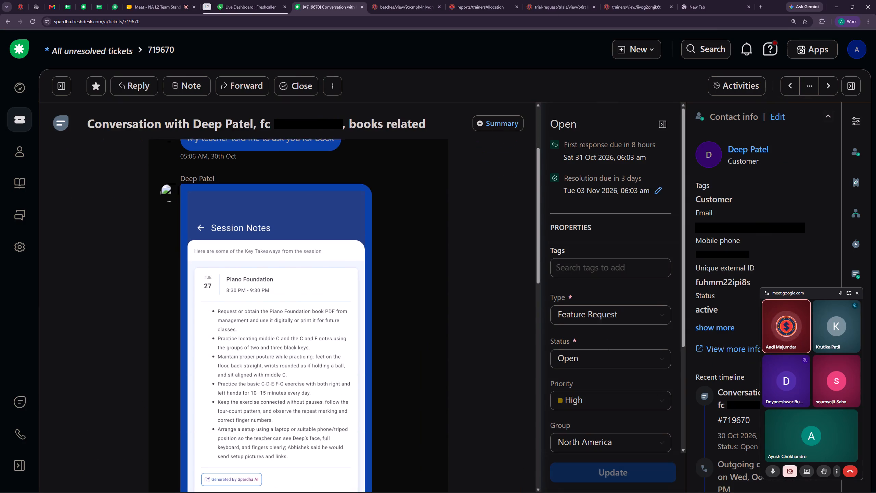
pyautogui.scroll(-2, 356, 274)
pyautogui.scroll(3, 338, 276)
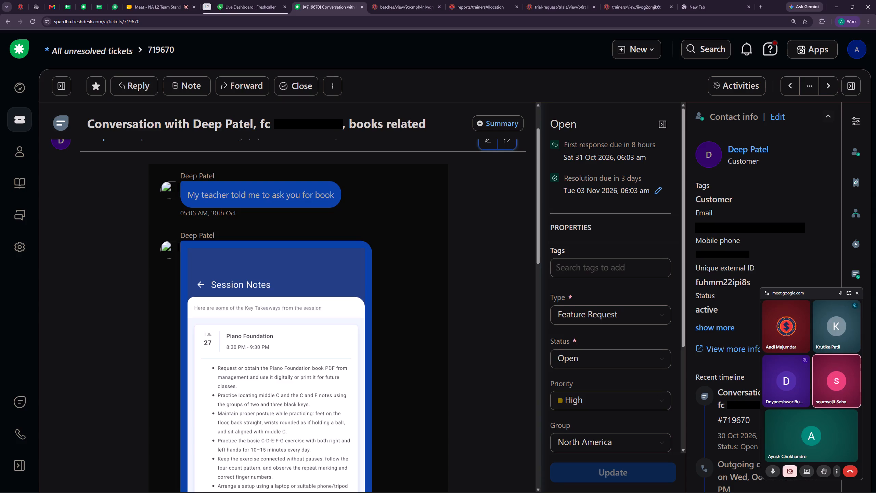
pyautogui.scroll(1, 274, 242)
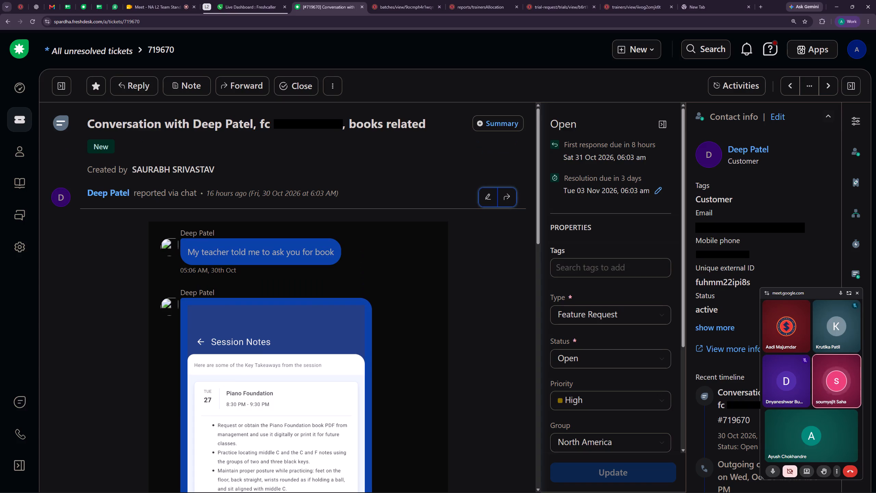
pyautogui.scroll(-5, 281, 252)
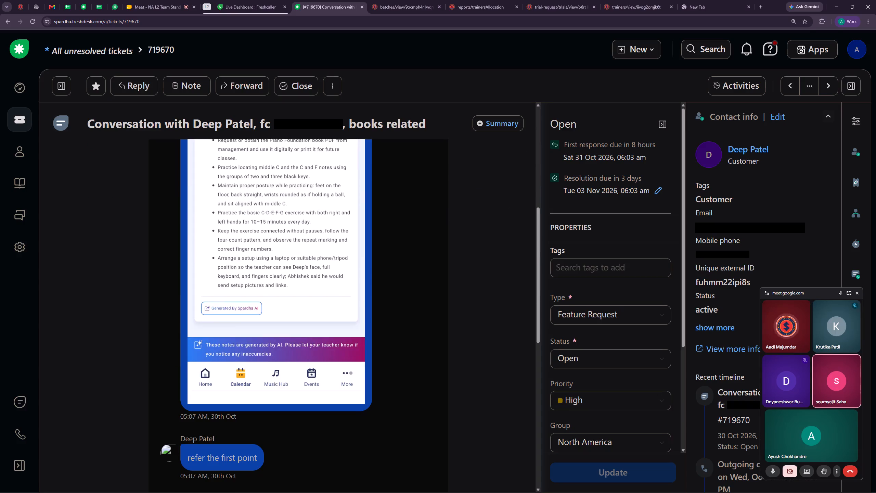
pyautogui.scroll(2, 267, 235)
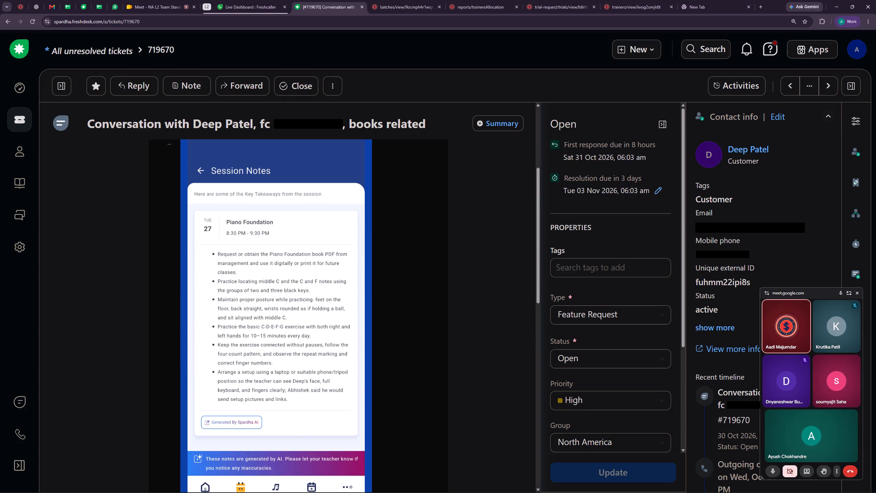
pyautogui.scroll(2, 320, 279)
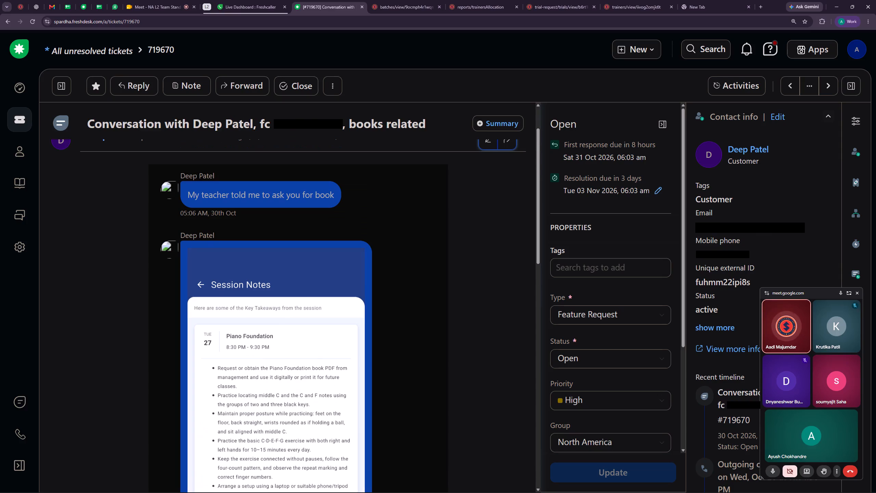
pyautogui.scroll(-2, 320, 279)
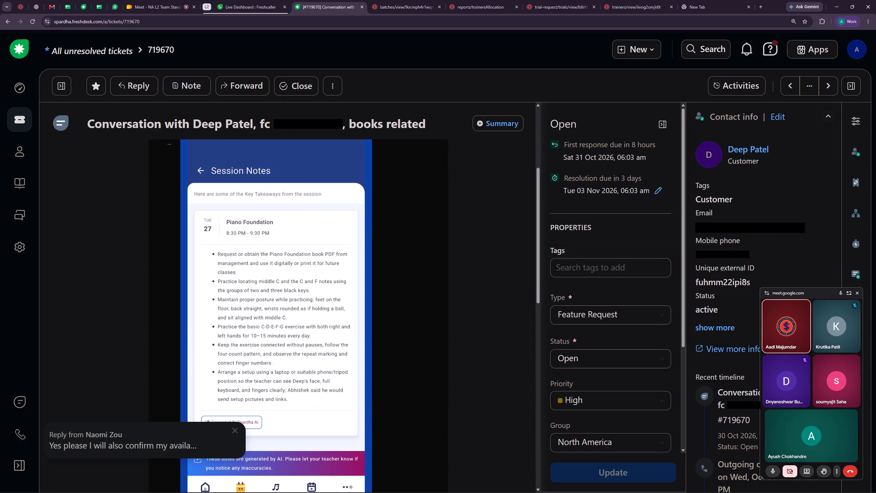
pyautogui.scroll(-3, 322, 282)
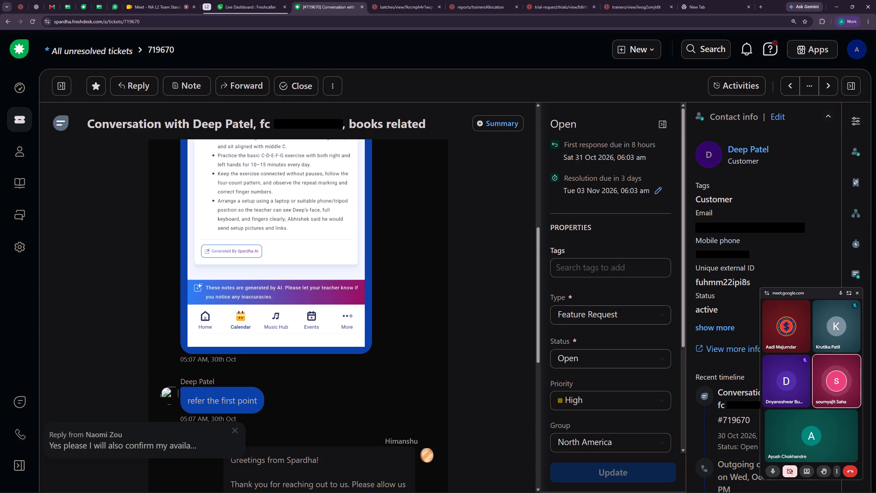
pyautogui.scroll(-1, 325, 280)
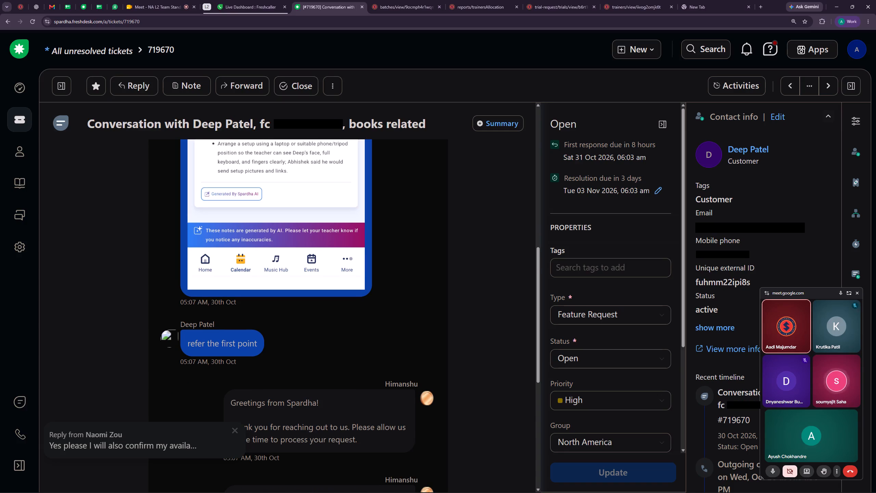
pyautogui.scroll(-8, 324, 281)
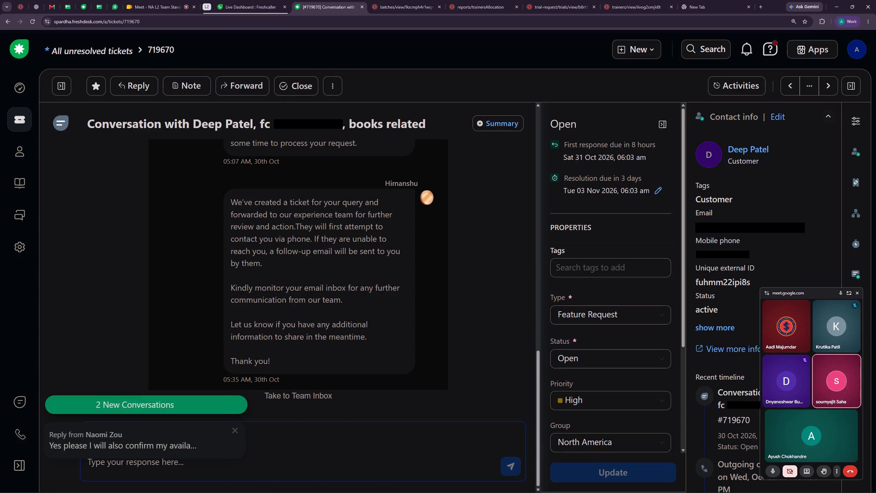
# Dismiss the incoming chat reply notification shown over ticket #719670.
pyautogui.click(234, 430)
pyautogui.scroll(14, 422, 338)
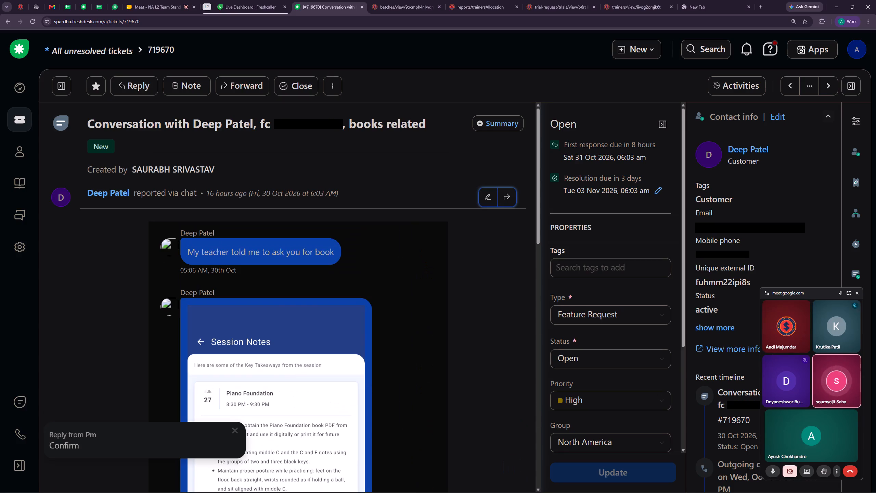
pyautogui.click(759, 150)
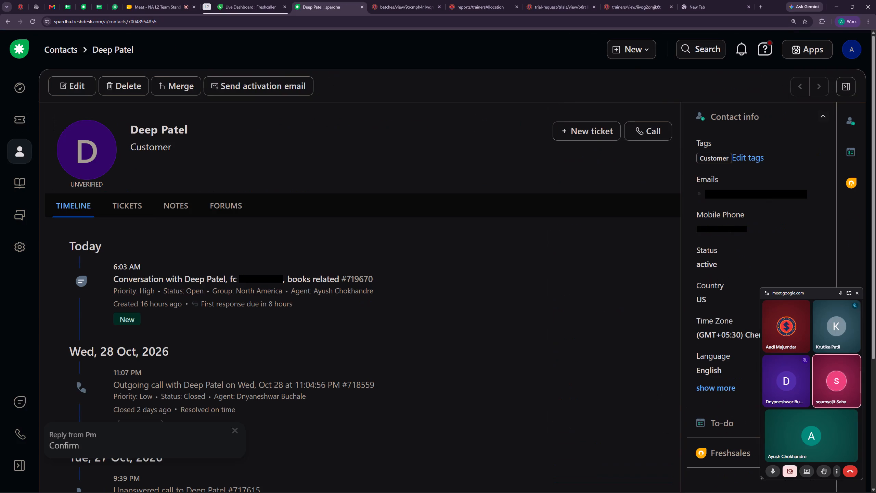
pyautogui.scroll(-4, 357, 339)
pyautogui.scroll(5, 358, 336)
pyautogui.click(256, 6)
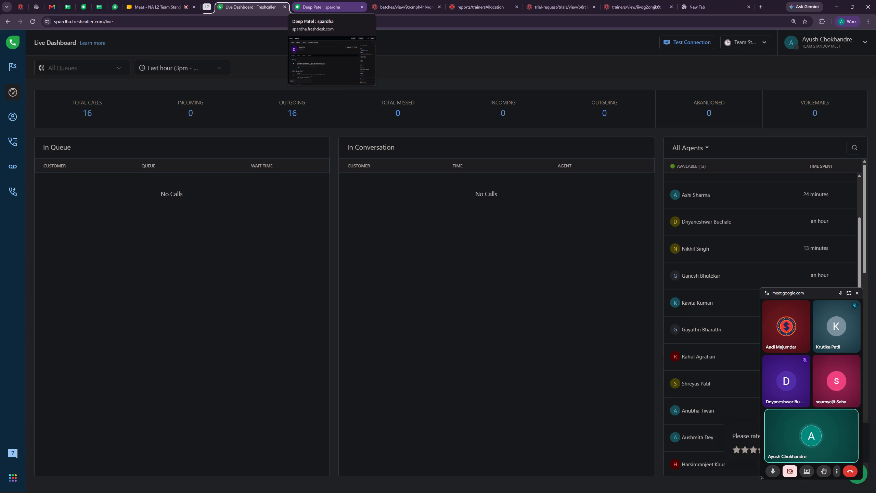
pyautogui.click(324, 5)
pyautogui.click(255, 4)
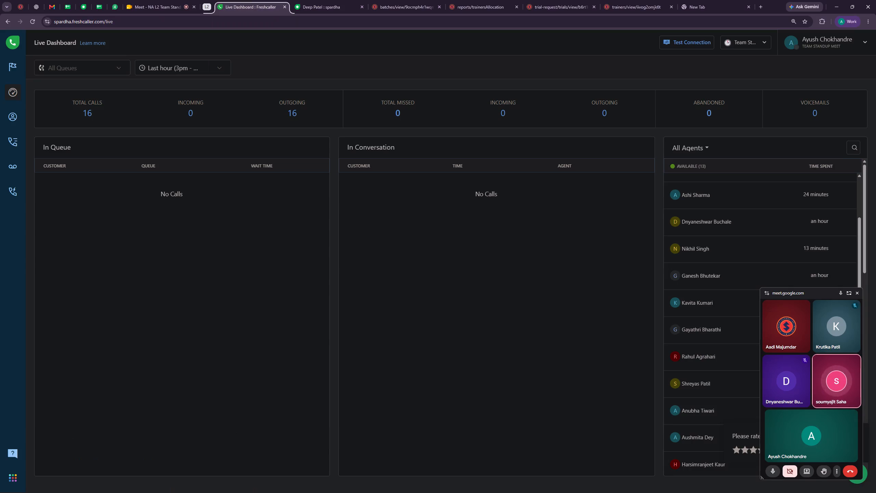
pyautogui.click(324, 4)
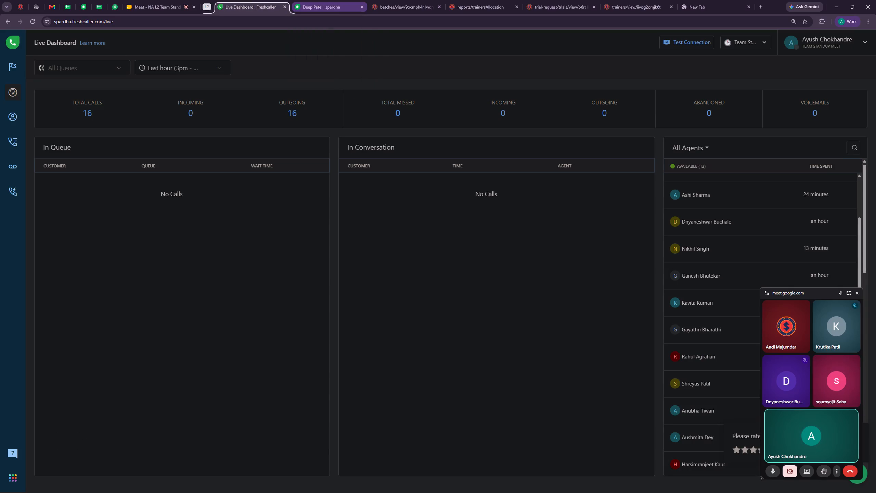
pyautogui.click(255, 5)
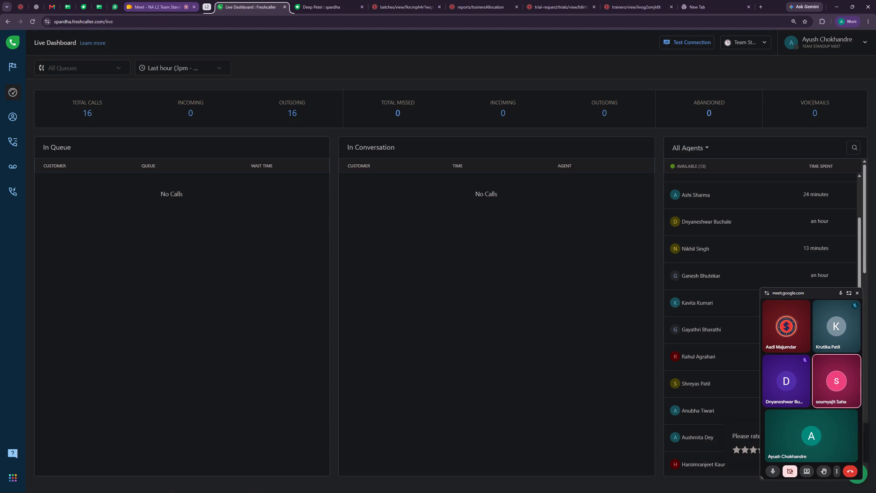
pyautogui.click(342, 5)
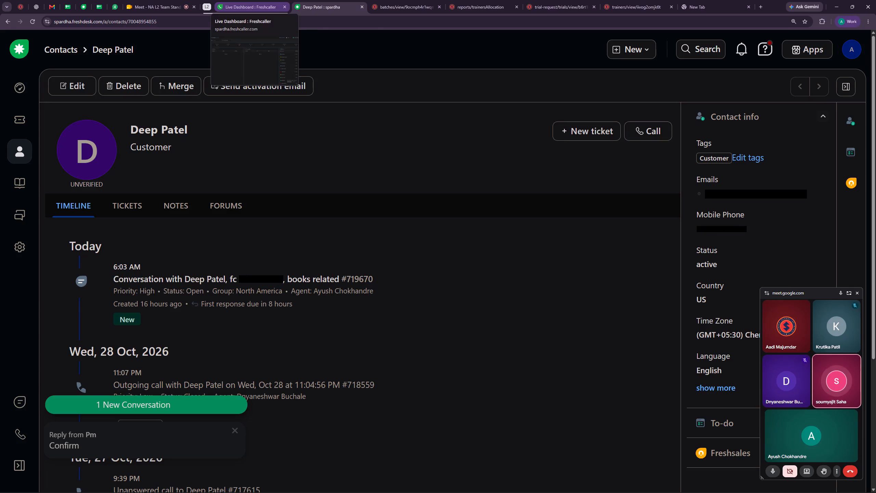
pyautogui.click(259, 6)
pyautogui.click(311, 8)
# Return from the customer's contact page to ticket #719670 and look at the conversation again.
pyautogui.moveTo(342, 129); pyautogui.dragTo(345, 130)
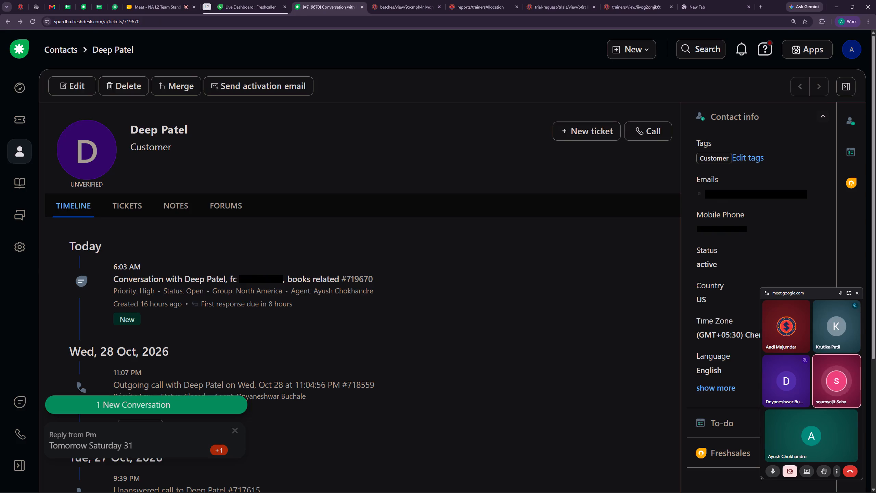
pyautogui.scroll(-5, 401, 217)
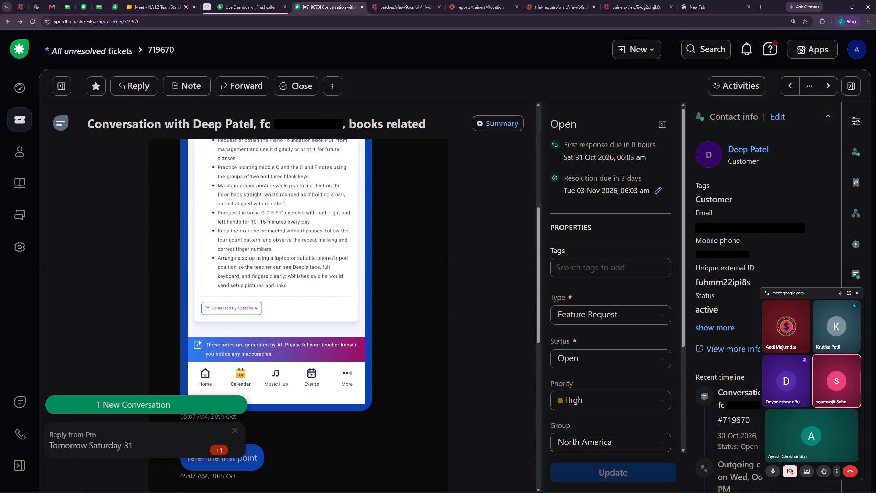
# Check the recent notifications for ticket assignments and private notes, and close the list.
pyautogui.click(746, 49)
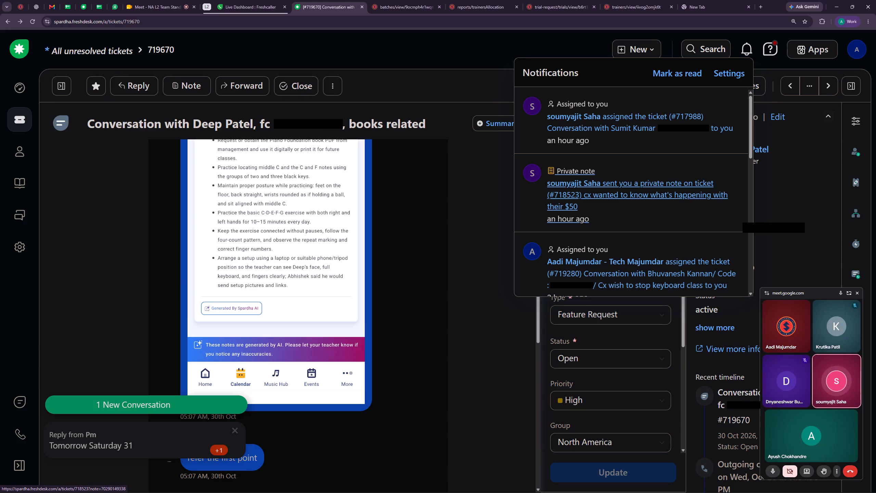
pyautogui.scroll(-1, 635, 205)
pyautogui.scroll(3, 635, 205)
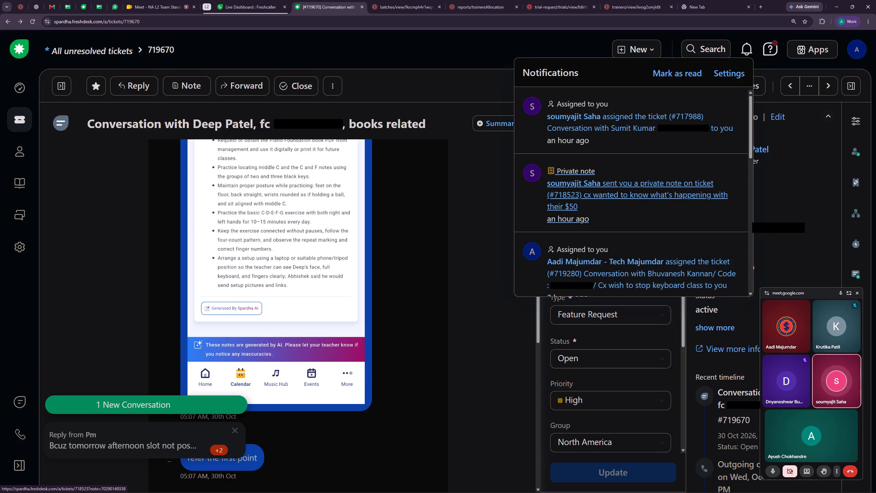
pyautogui.click(455, 223)
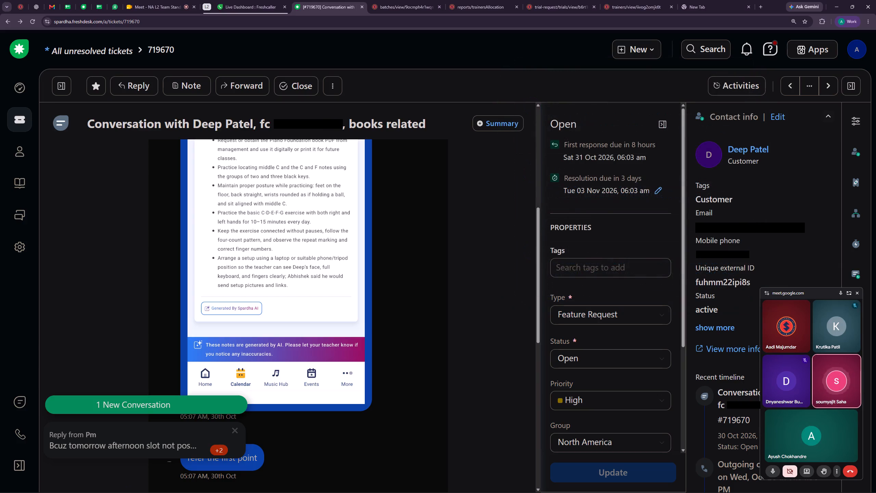
# Reopen the customer's contact page from ticket #719670.
pyautogui.click(750, 154)
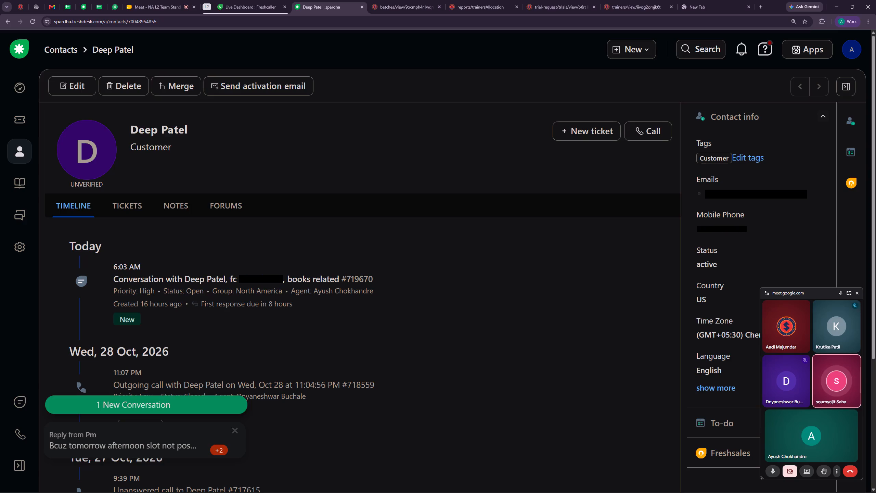
# Open the newly assigned ticket #717988 from the recent notifications and close the notification list.
pyautogui.moveTo(323, 96); pyautogui.dragTo(367, 93)
pyautogui.click(748, 47)
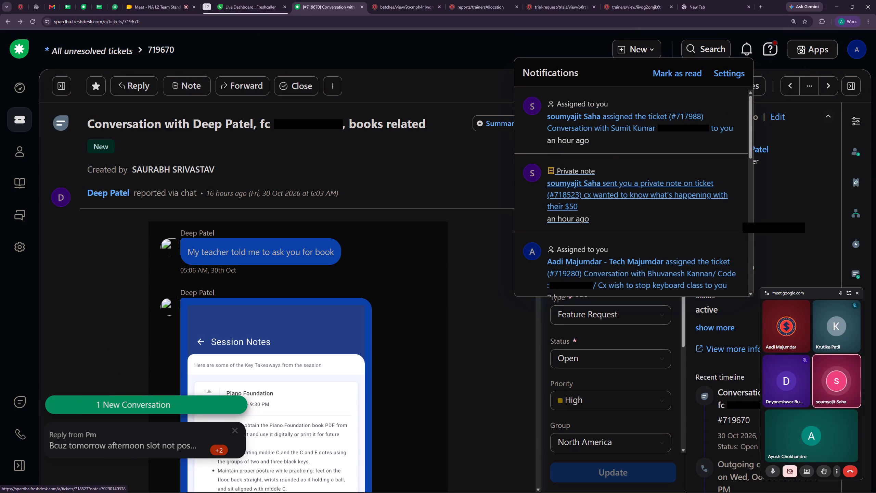
pyautogui.click(613, 124)
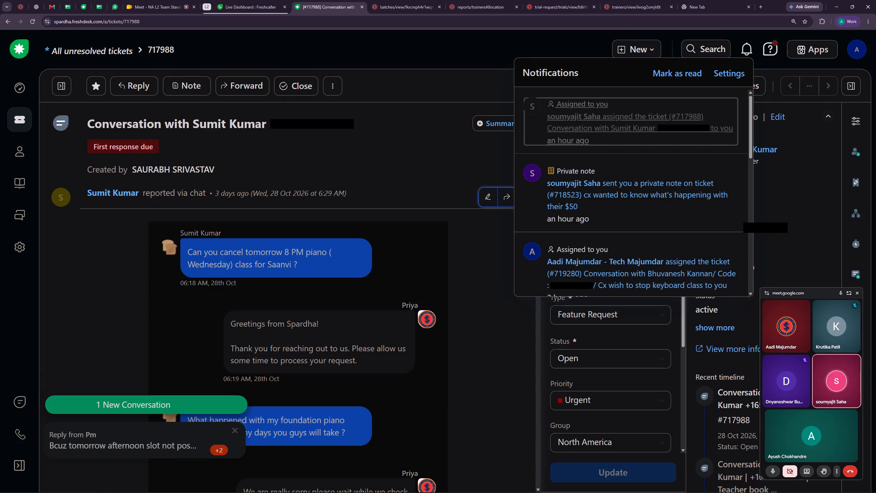
pyautogui.click(440, 64)
pyautogui.scroll(-4, 386, 263)
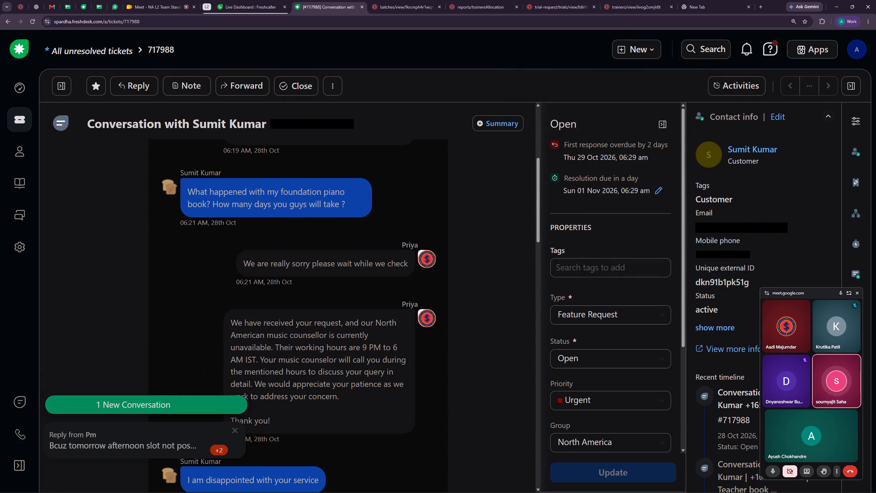
pyautogui.scroll(-3, 433, 258)
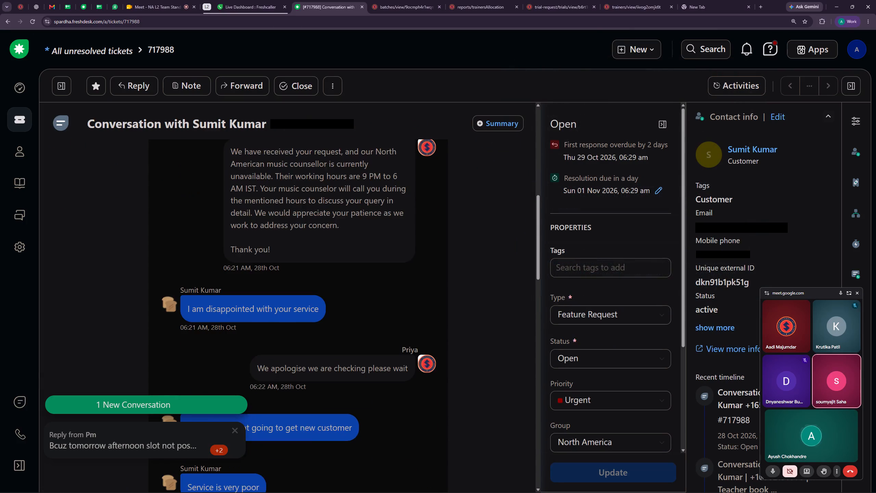
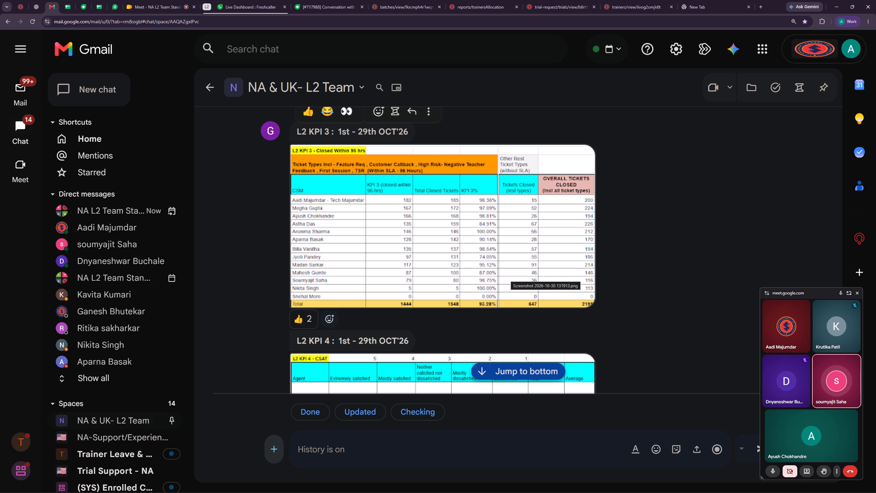
# Read the October L2 KPI tables and ticket count posts in the NA & UK- L2 Team chat.
pyautogui.scroll(2, 513, 270)
pyautogui.scroll(-1, 510, 270)
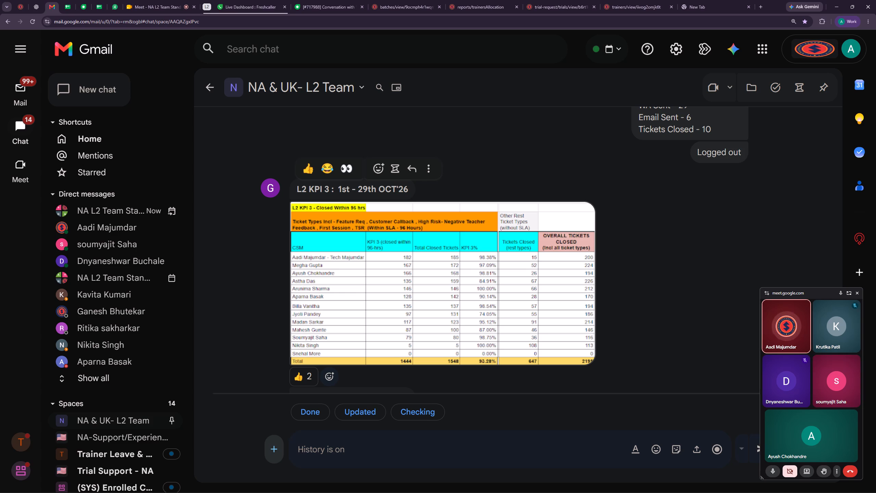
pyautogui.scroll(-4, 526, 307)
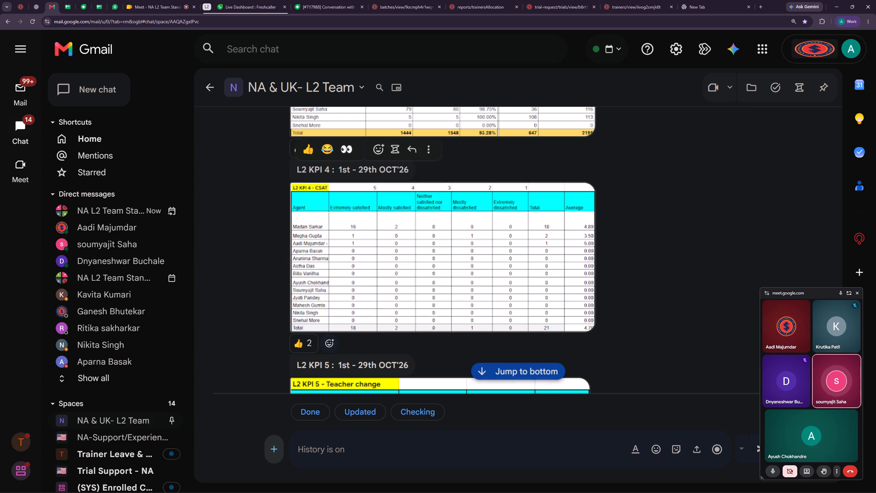
pyautogui.scroll(-4, 534, 301)
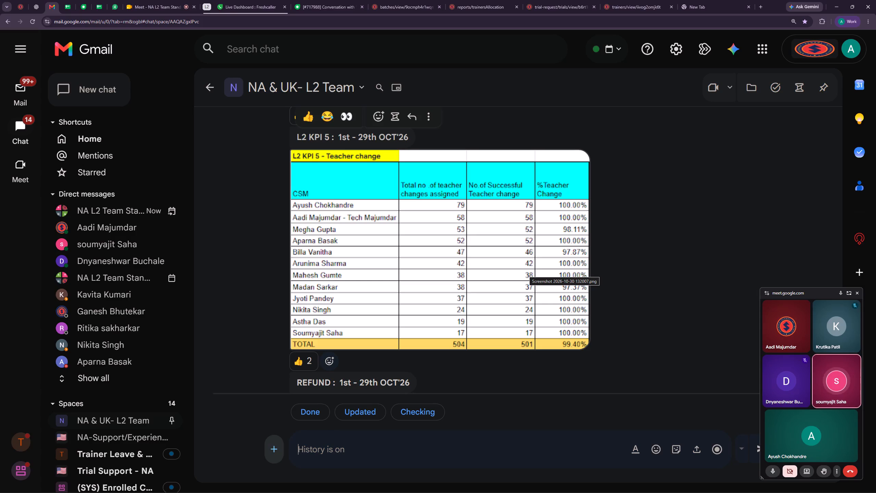
pyautogui.scroll(-7, 448, 250)
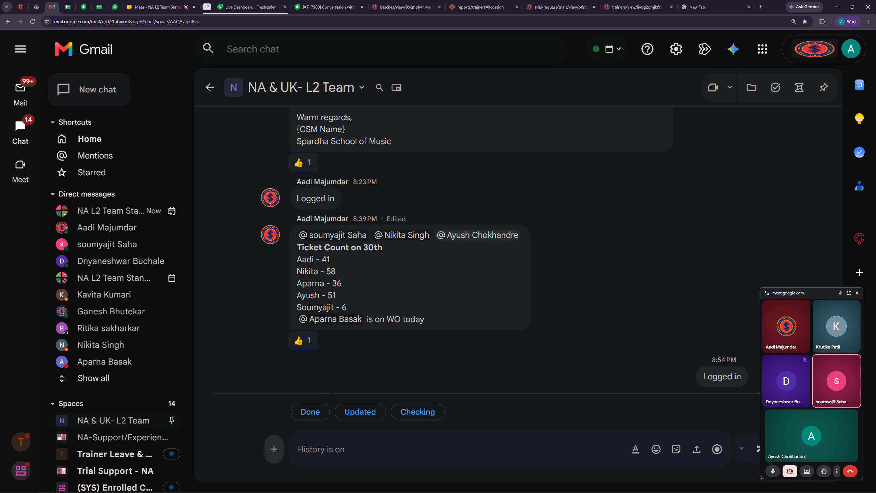
pyautogui.click(334, 0)
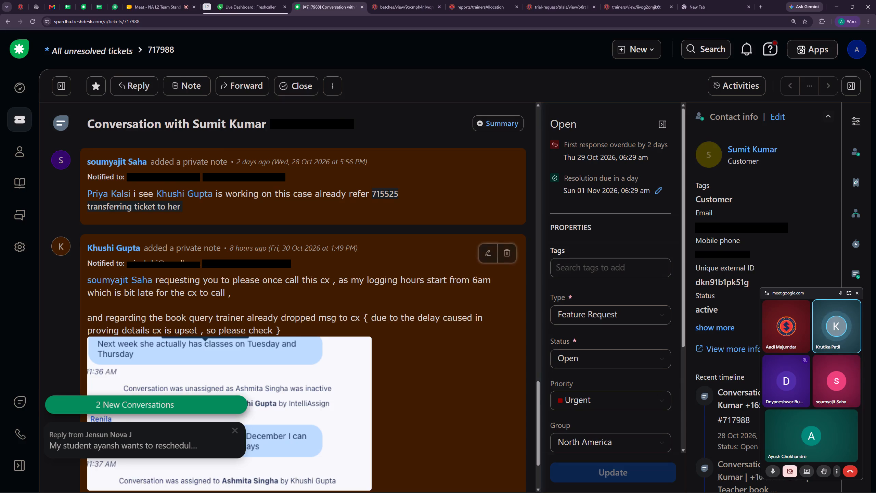
pyautogui.scroll(-5, 260, 366)
pyautogui.click(239, 431)
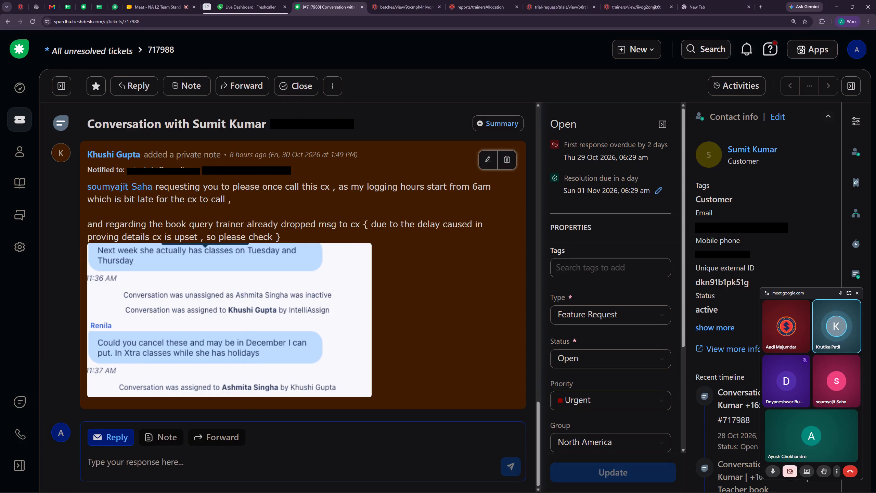
pyautogui.scroll(5, 338, 331)
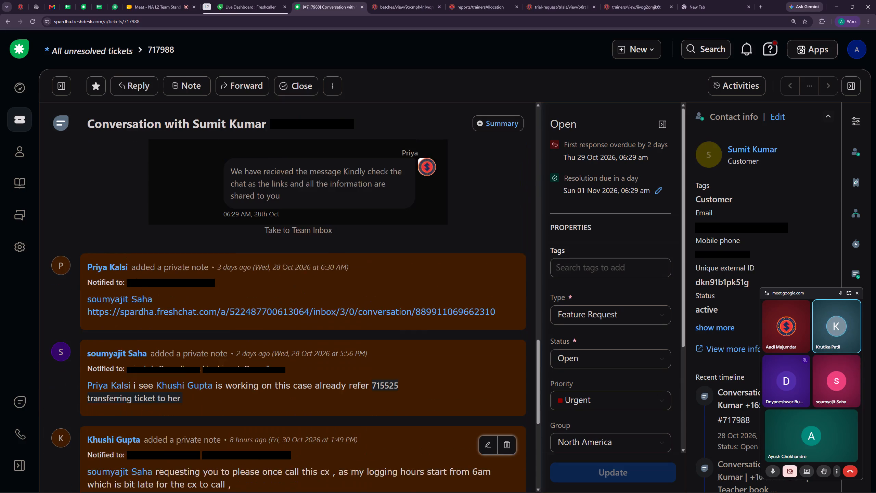
pyautogui.scroll(-4, 326, 333)
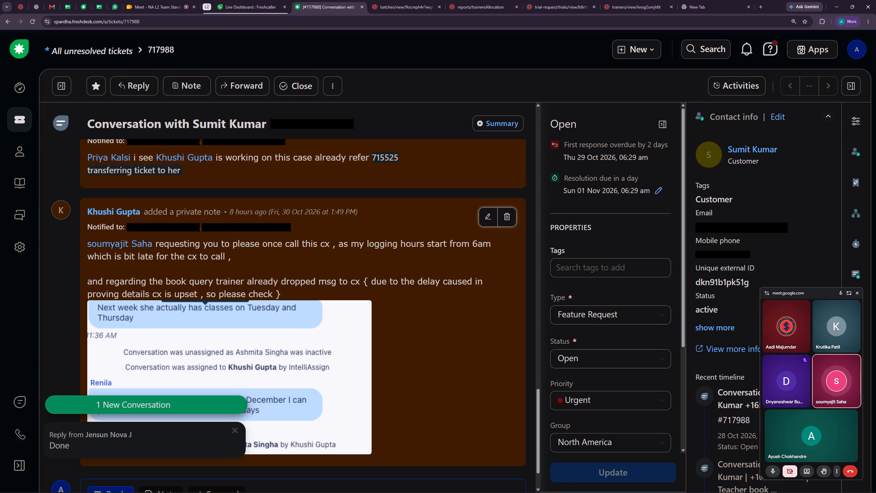
pyautogui.click(233, 430)
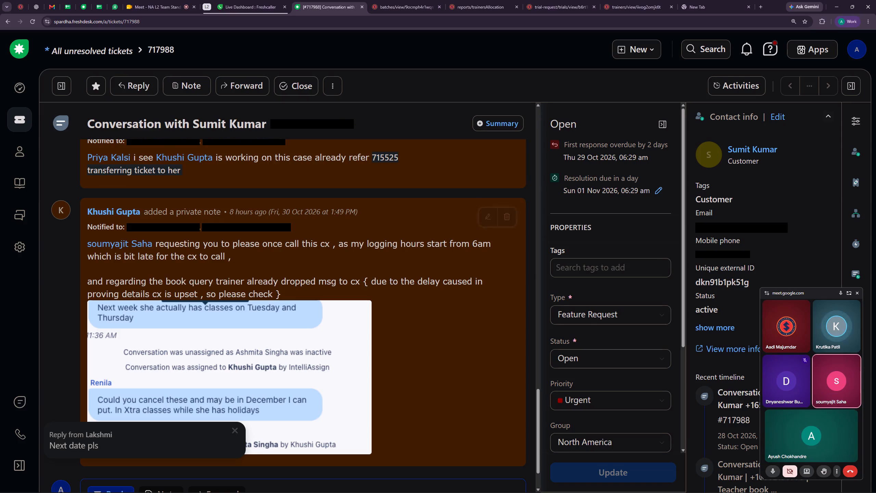
pyautogui.click(237, 431)
pyautogui.scroll(4, 328, 352)
pyautogui.scroll(5, 355, 322)
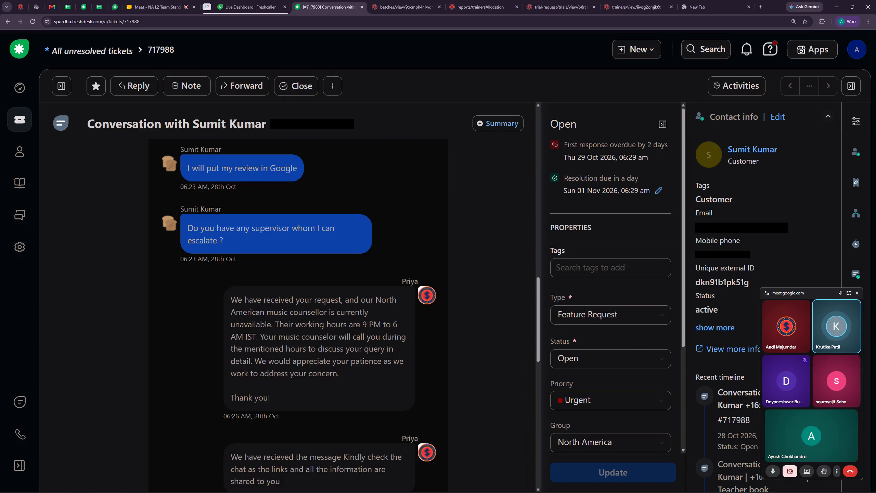
pyautogui.scroll(3, 355, 322)
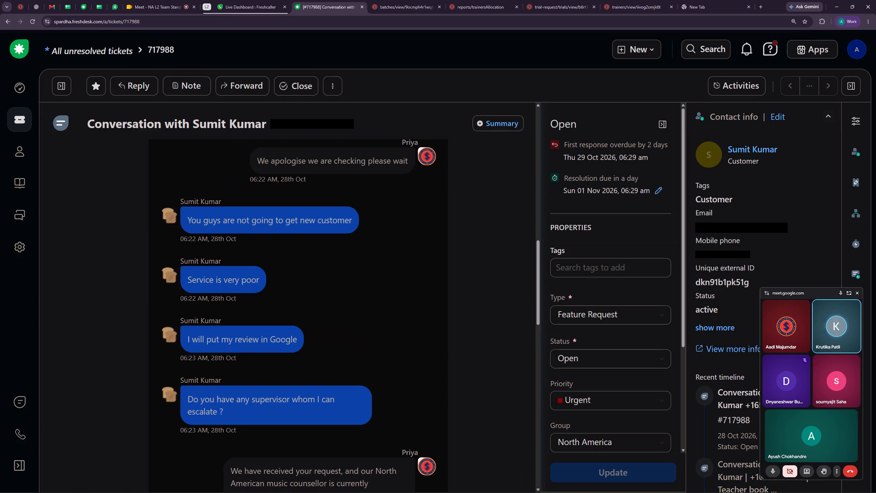
pyautogui.scroll(-1, 351, 309)
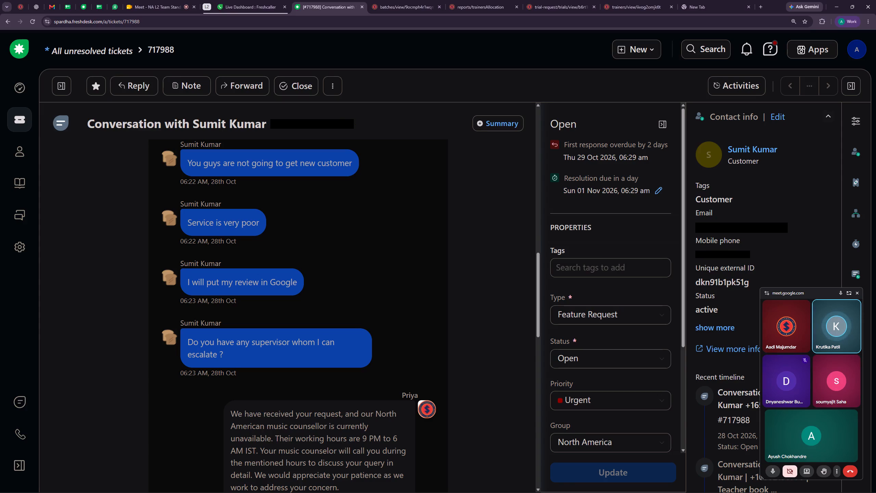
pyautogui.scroll(3, 404, 346)
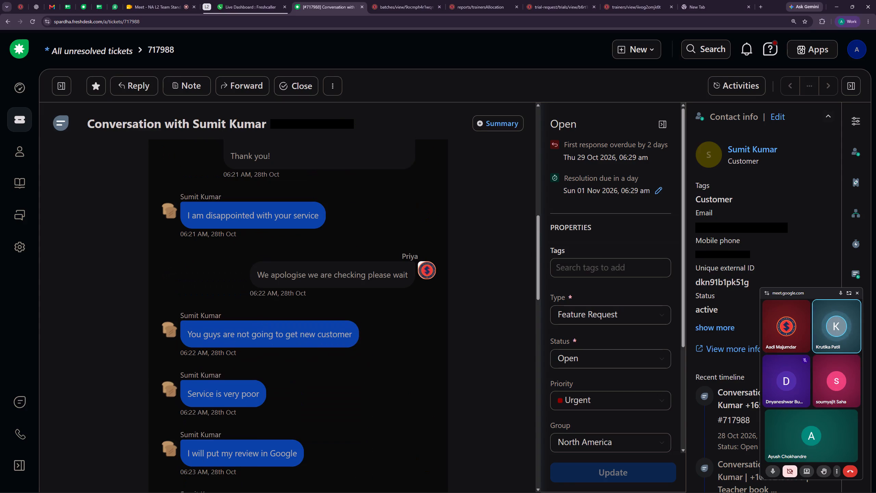
pyautogui.scroll(4, 403, 328)
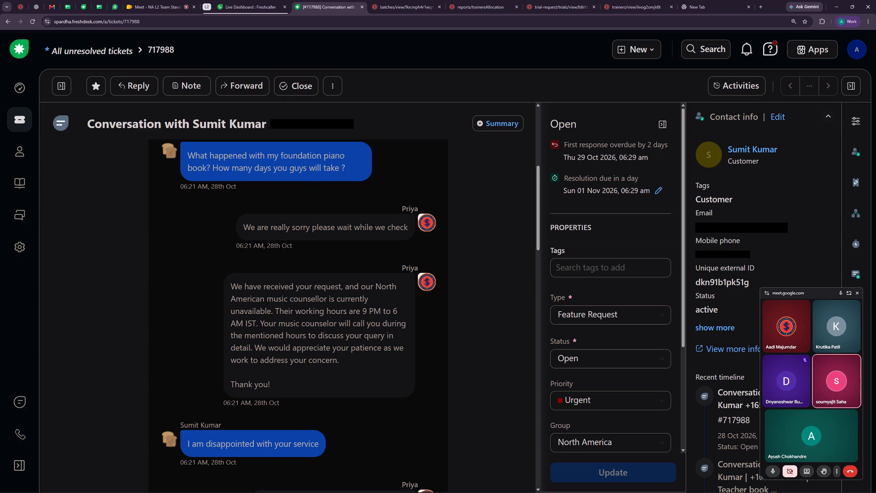
pyautogui.scroll(1, 408, 307)
pyautogui.scroll(-5, 409, 307)
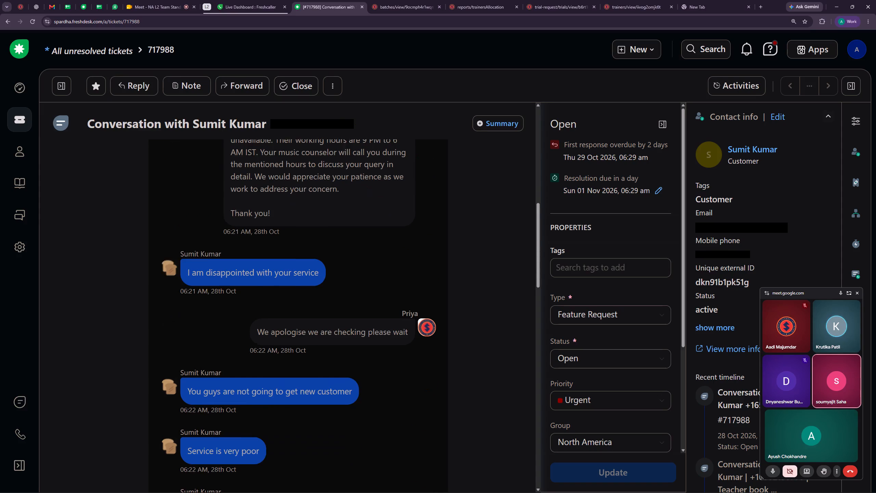
pyautogui.scroll(-15, 409, 307)
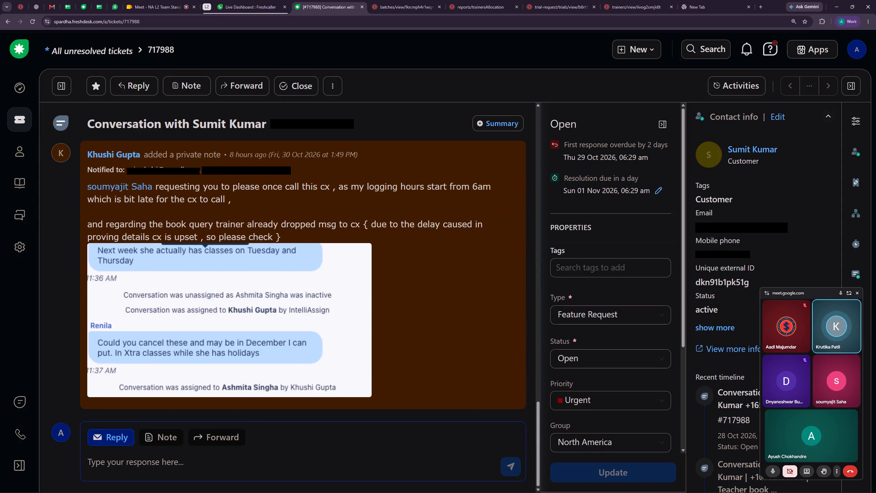
pyautogui.scroll(1, 411, 308)
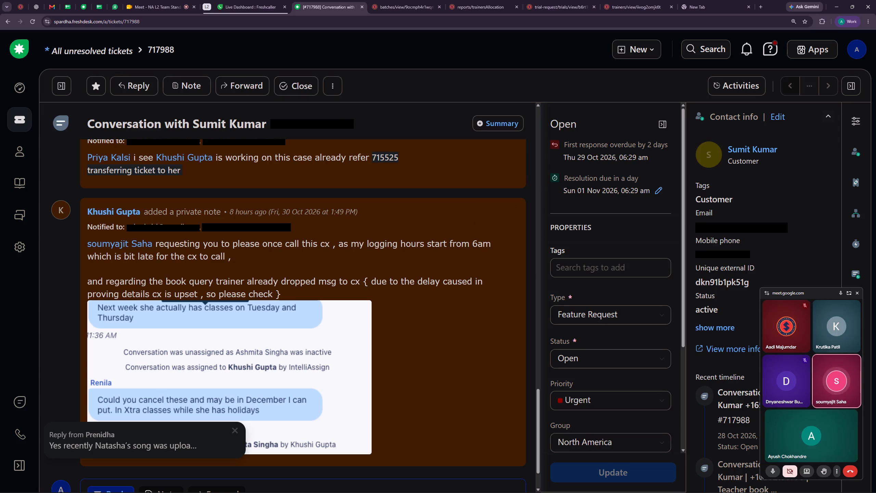
# Return to books-related ticket #719670 and look through its conversation to the end.
pyautogui.moveTo(793, 148); pyautogui.dragTo(743, 162)
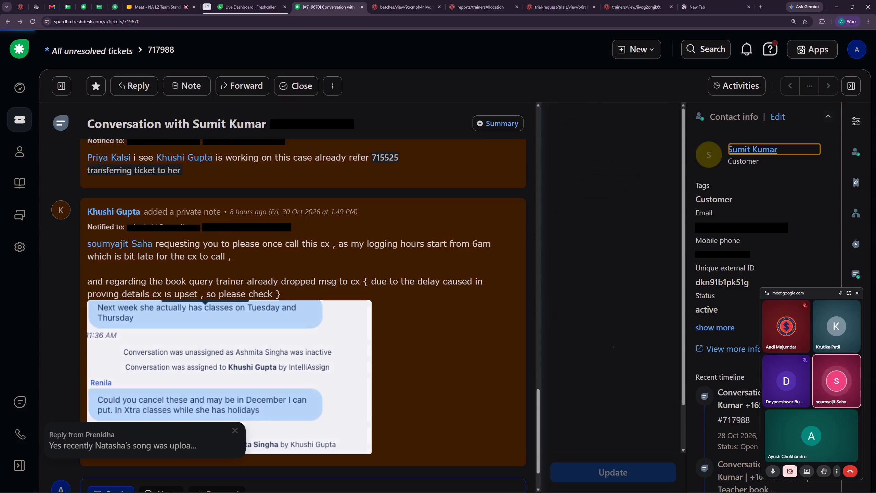
pyautogui.scroll(-6, 358, 244)
pyautogui.click(482, 256)
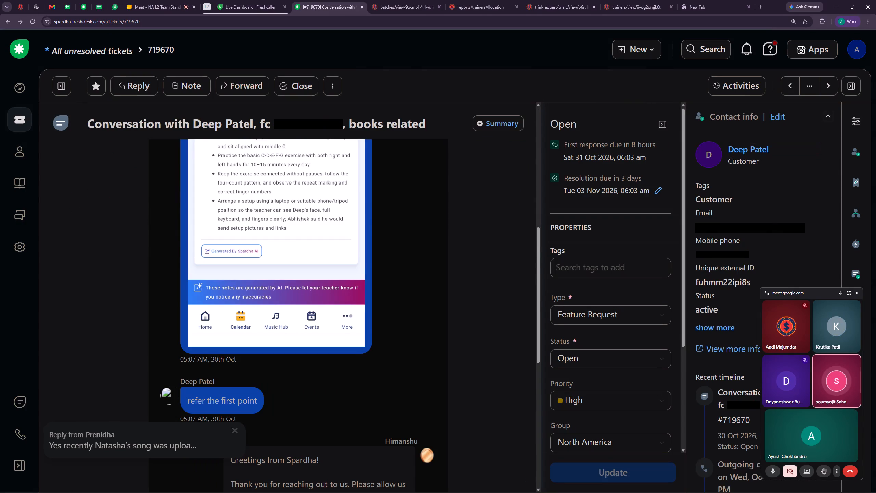
pyautogui.scroll(-4, 483, 256)
pyautogui.scroll(1, 447, 252)
pyautogui.scroll(-3, 447, 252)
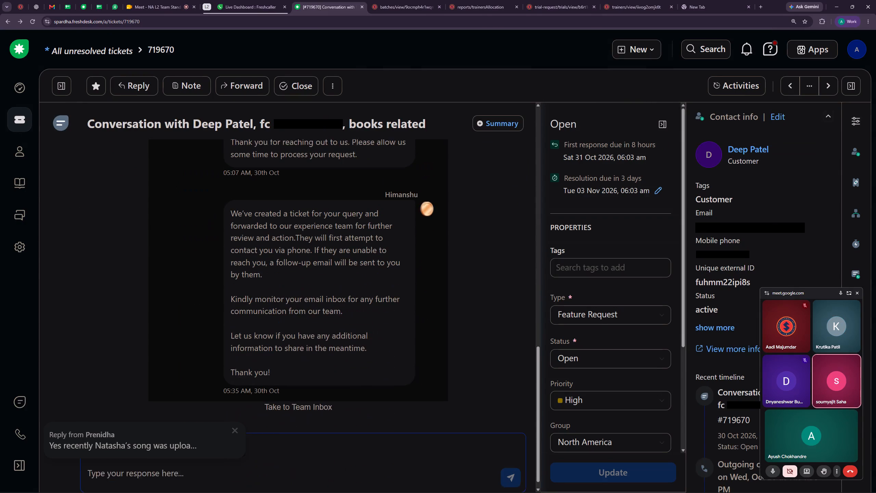
pyautogui.scroll(-6, 447, 252)
# Go to the adjacent ticket #719689, dismiss the chat notification, and read the call request conversation and private note.
pyautogui.click(786, 85)
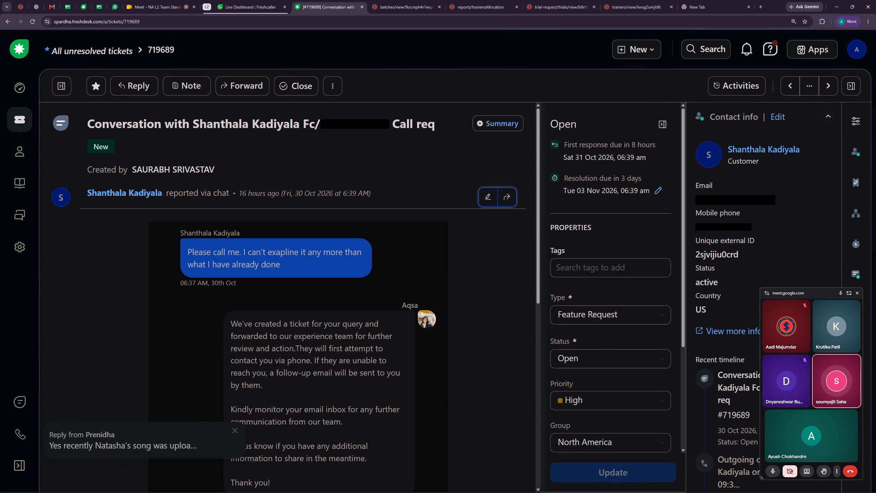
pyautogui.click(236, 429)
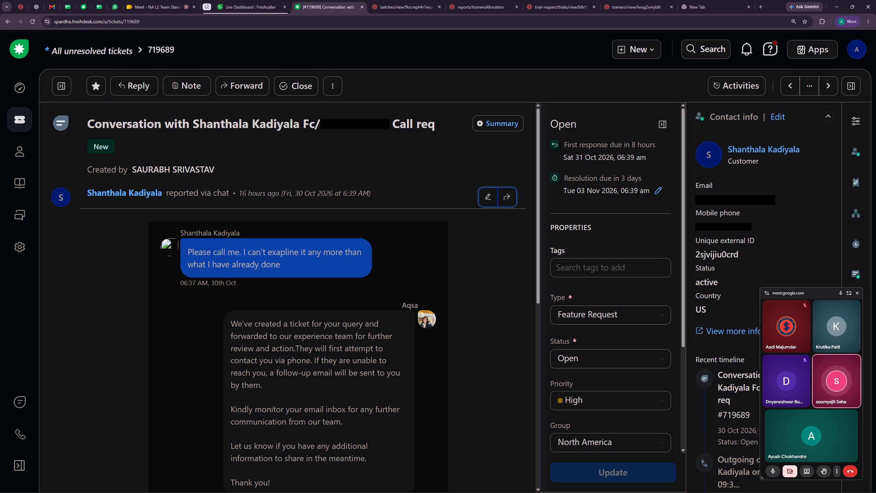
pyautogui.scroll(-6, 343, 322)
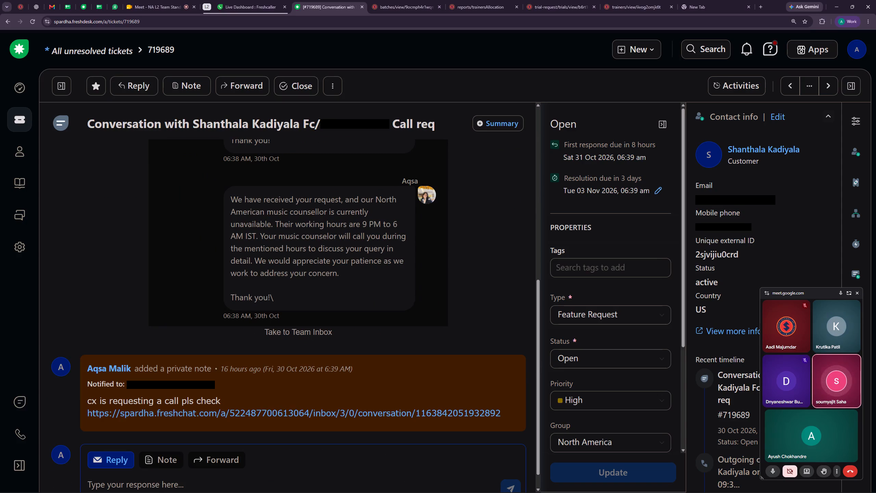
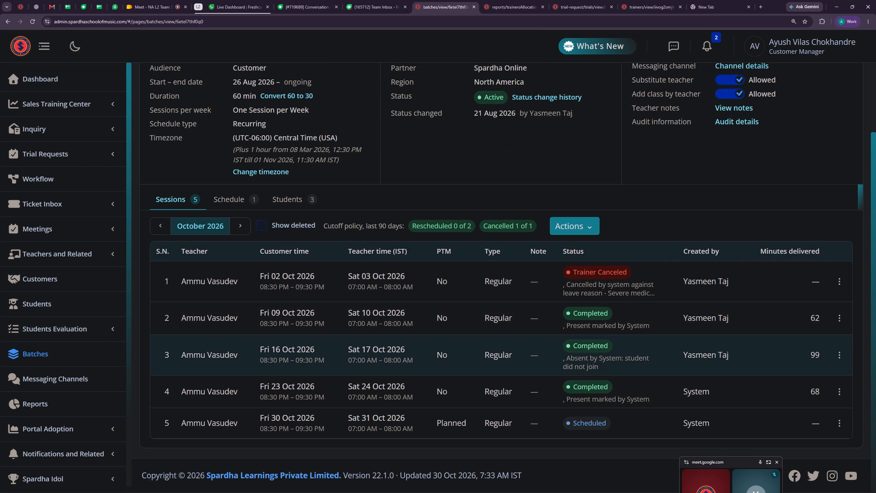
# Open the attendance record of the 23 Oct 2026 Carnatic Vocals session, close it without saving, and review the batch details and October sessions.
pyautogui.click(839, 392)
pyautogui.click(787, 275)
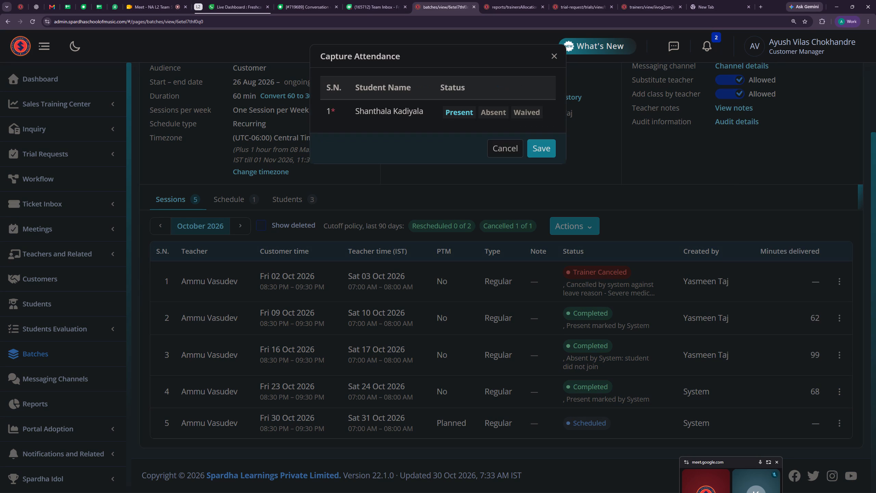
pyautogui.click(554, 58)
pyautogui.scroll(3, 532, 272)
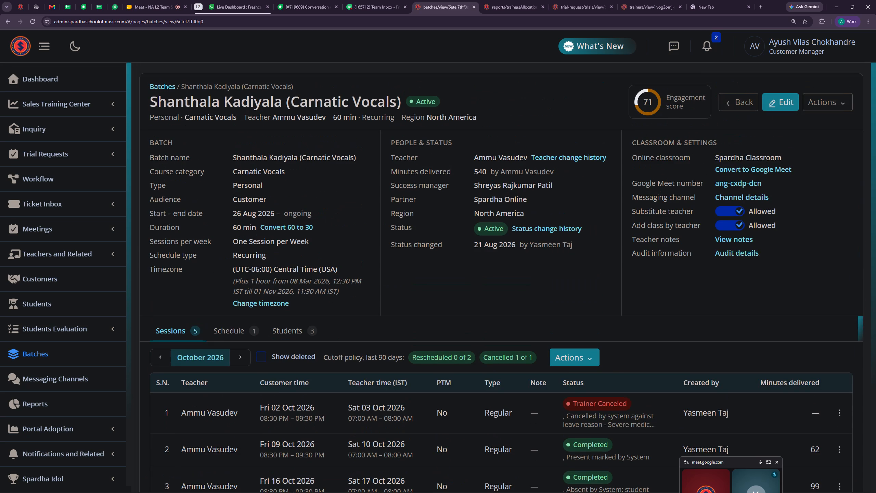
pyautogui.scroll(-4, 530, 257)
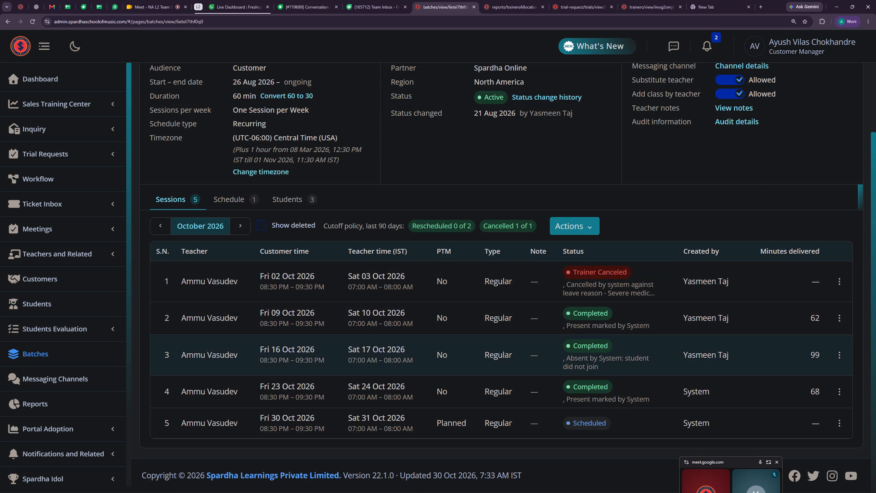
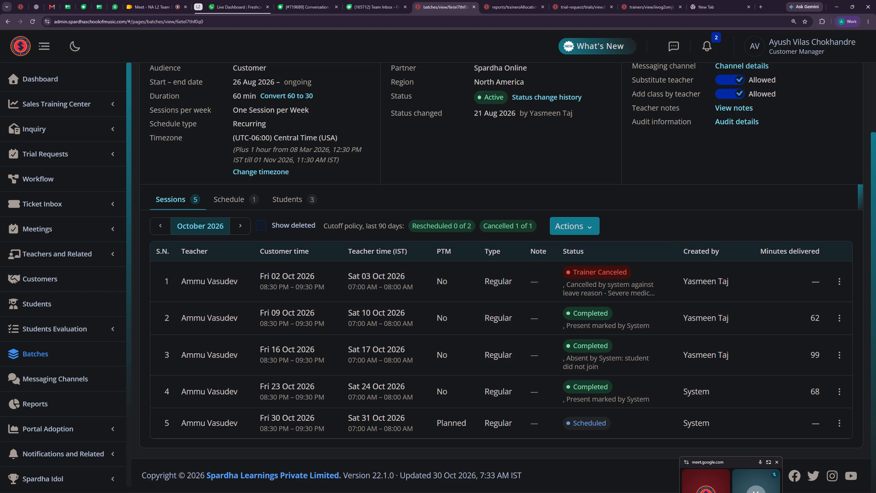
# Return to call-request ticket #719689 in Freshdesk, dismiss the chat reply notification, and move to the previous unresolved ticket, #719703.
pyautogui.click(305, 2)
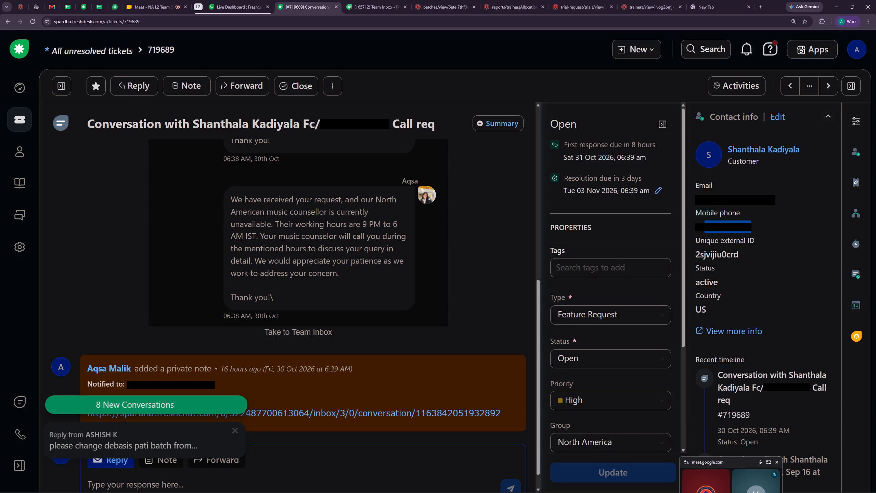
pyautogui.click(236, 433)
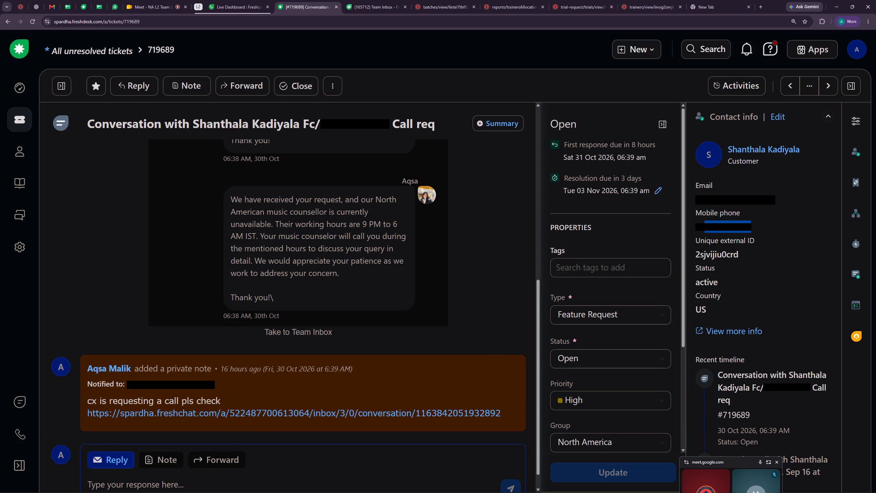
pyautogui.scroll(10, 452, 282)
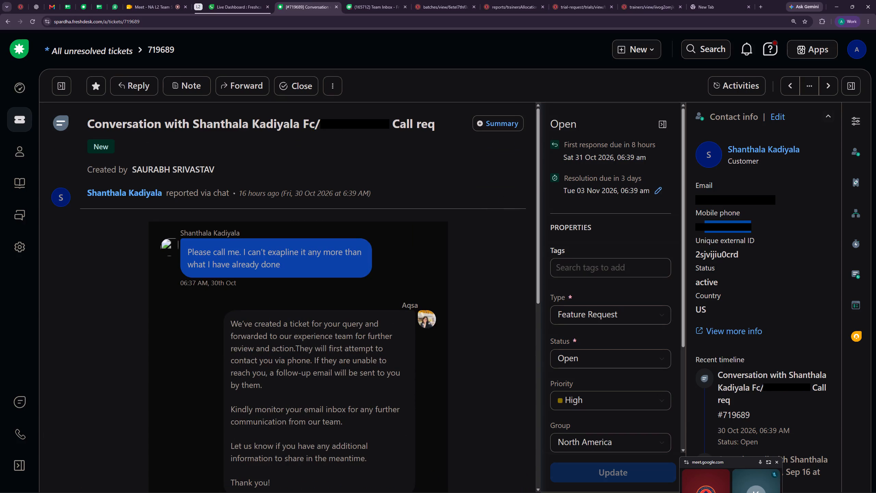
pyautogui.click(794, 90)
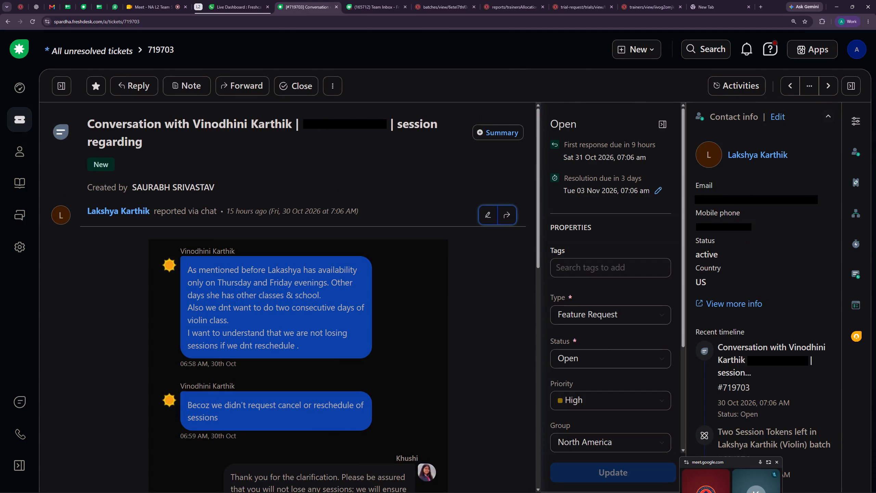
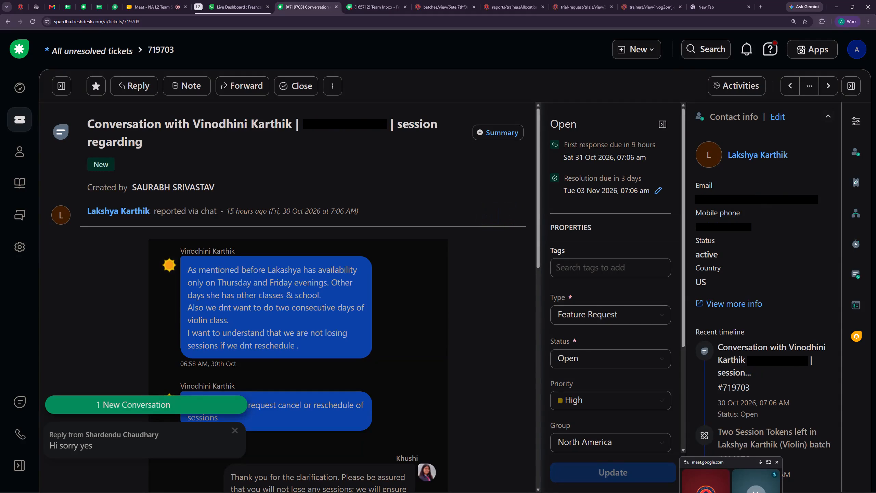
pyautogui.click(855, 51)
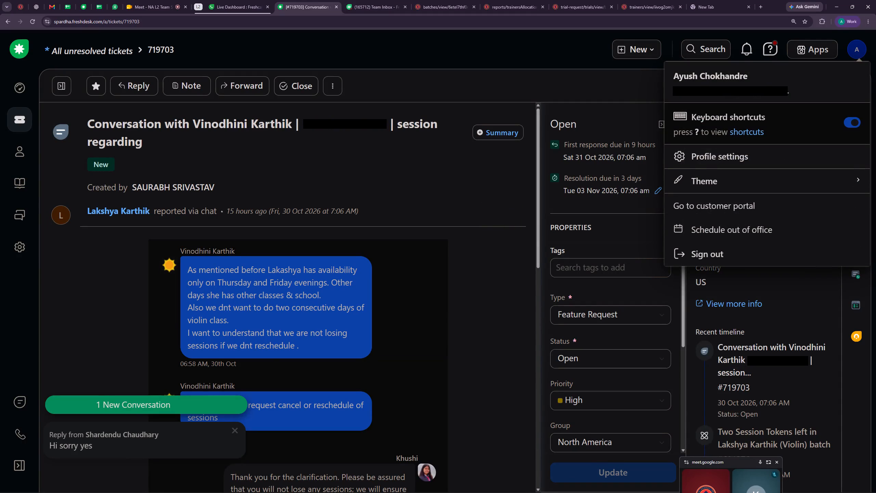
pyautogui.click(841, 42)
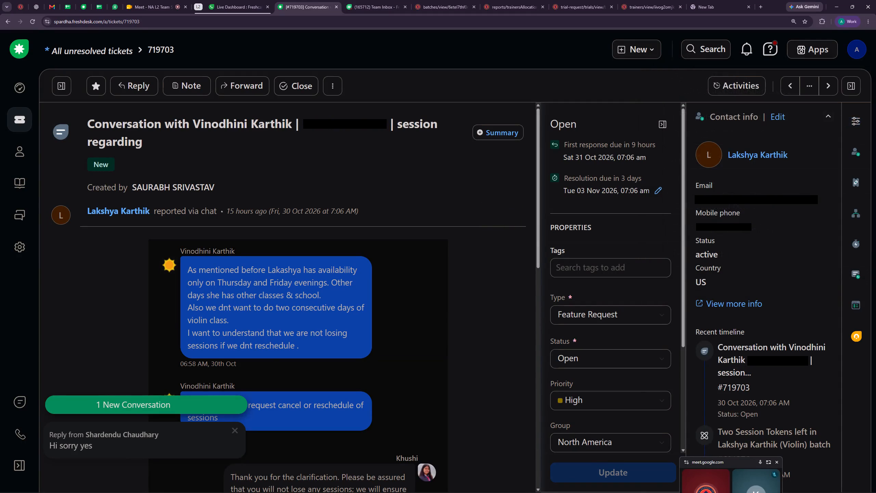
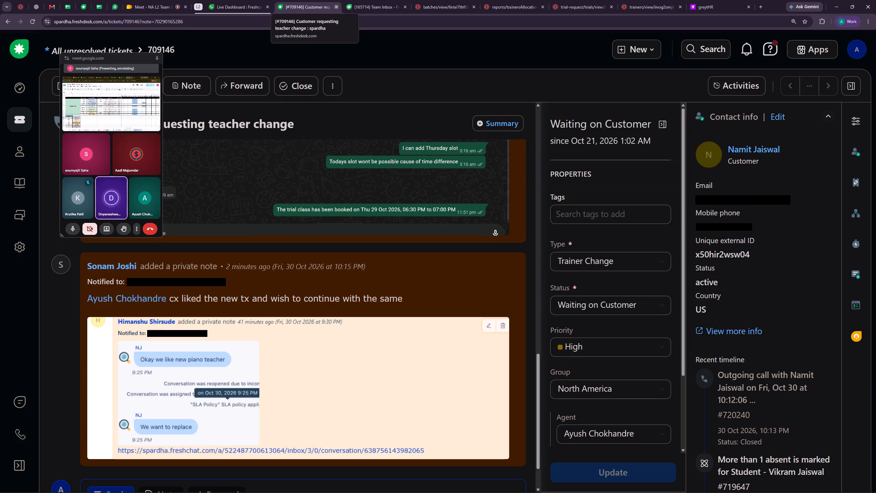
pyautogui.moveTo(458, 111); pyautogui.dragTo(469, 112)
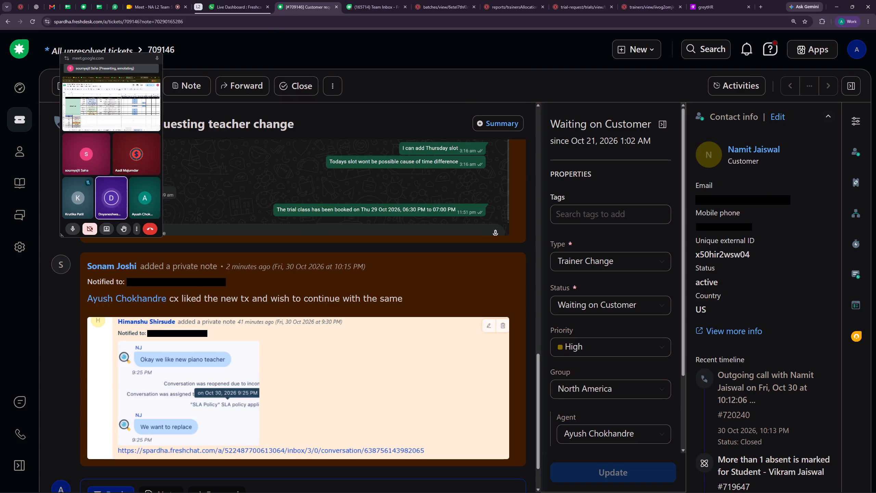
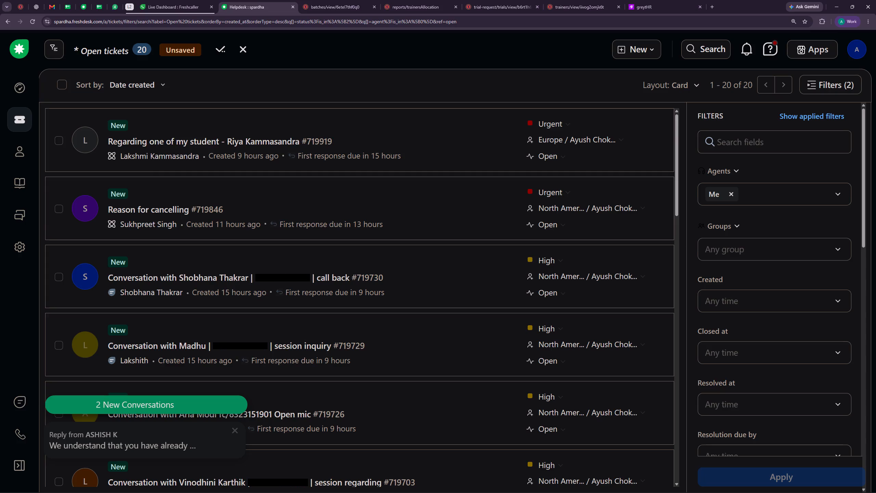
# Look through the open tickets assigned to me and open ticket #717988.
pyautogui.scroll(-20, 246, 255)
pyautogui.scroll(-14, 246, 255)
pyautogui.scroll(-5, 268, 304)
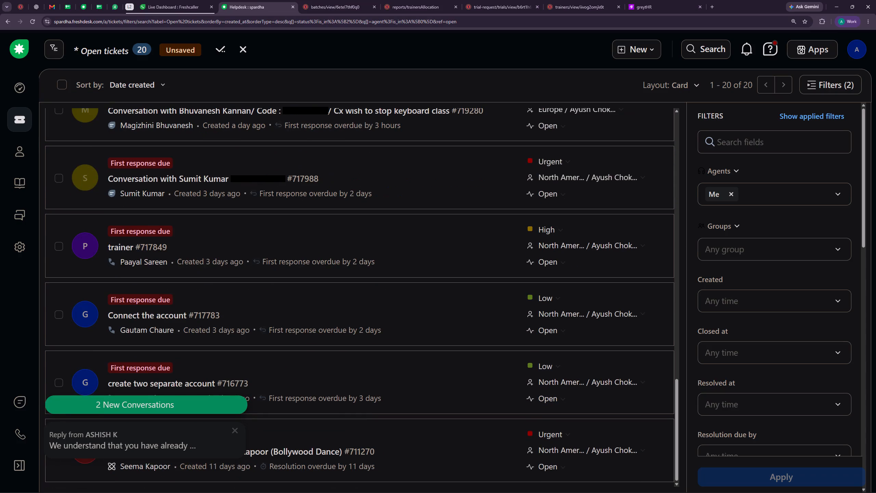
pyautogui.scroll(-2, 254, 332)
pyautogui.click(232, 428)
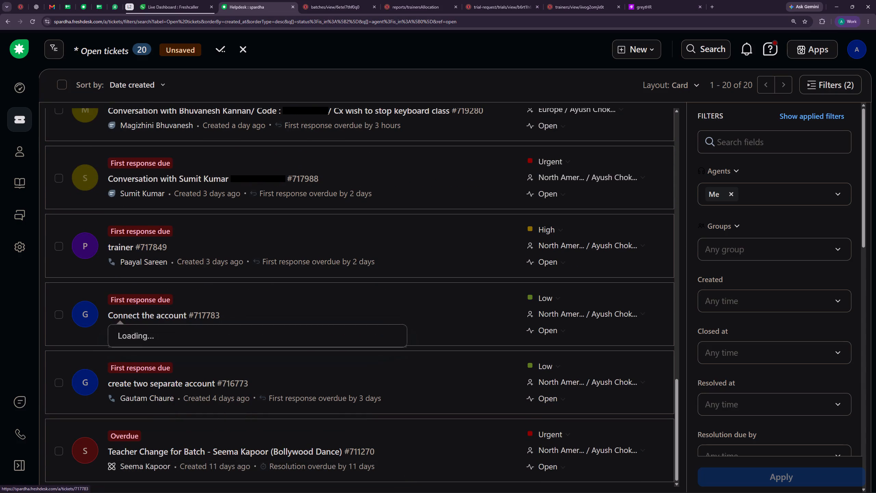
pyautogui.scroll(1, 202, 223)
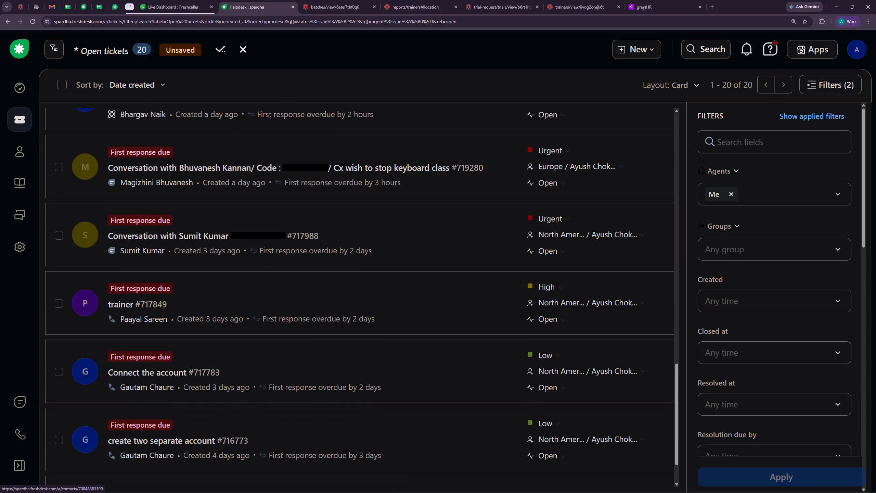
pyautogui.click(174, 235)
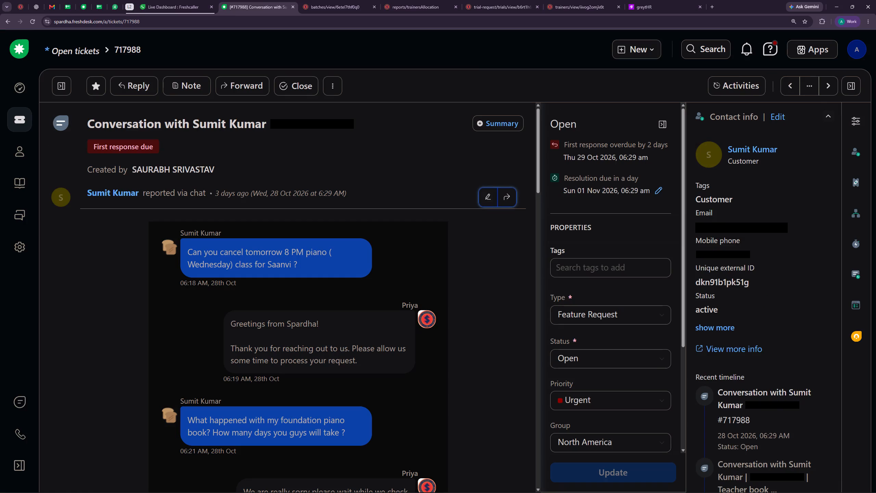
pyautogui.scroll(-2, 344, 291)
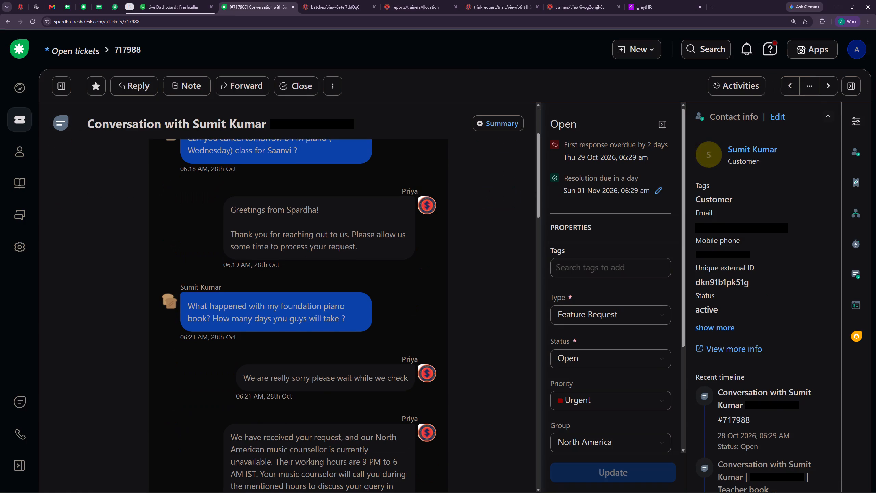
pyautogui.scroll(-13, 352, 295)
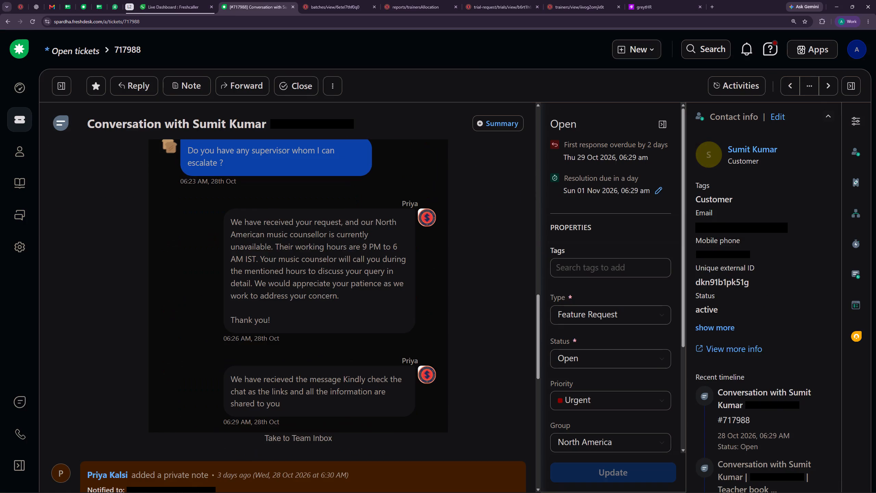
pyautogui.scroll(-6, 387, 295)
pyautogui.scroll(-3, 422, 353)
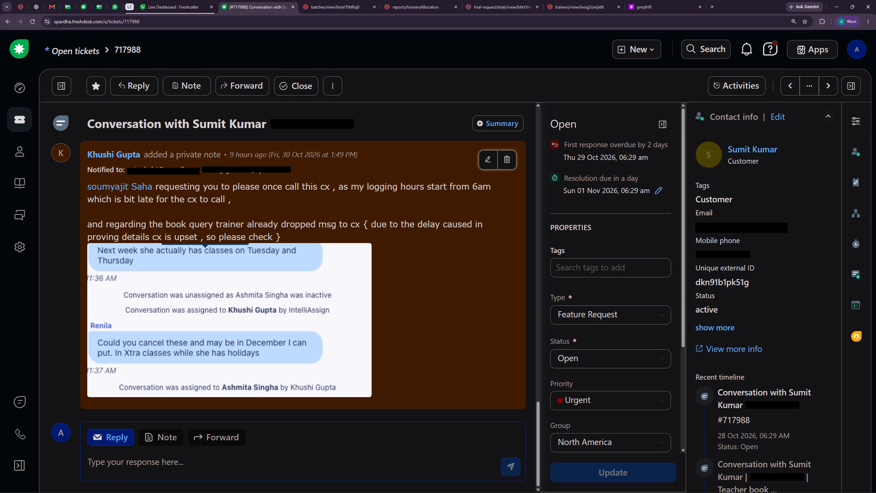
pyautogui.scroll(1, 358, 253)
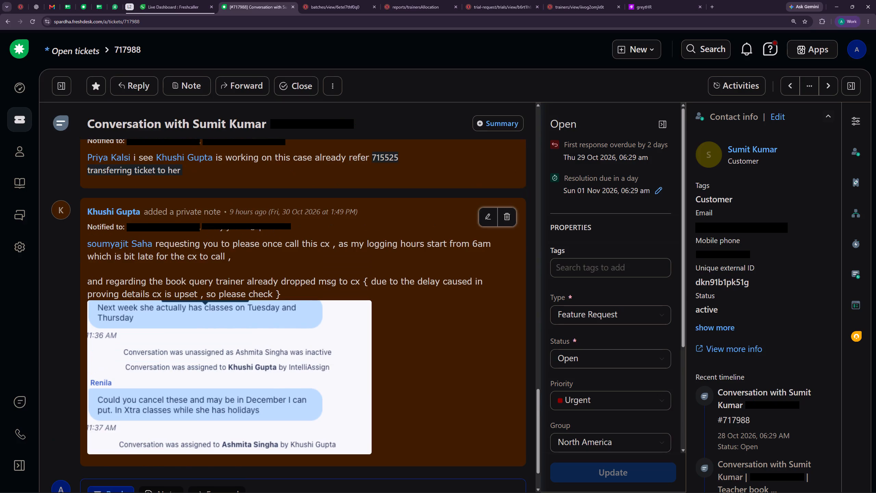
pyautogui.scroll(-1, 358, 253)
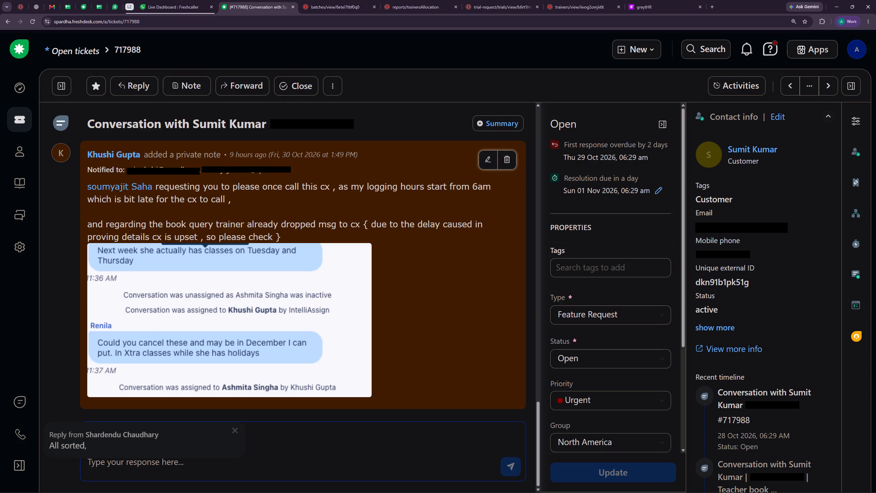
# Search the admin portal's batches by family unique number using the ticket customer's mobile number, and open the matching acoustic guitar batch.
pyautogui.moveTo(759, 251); pyautogui.dragTo(706, 253)
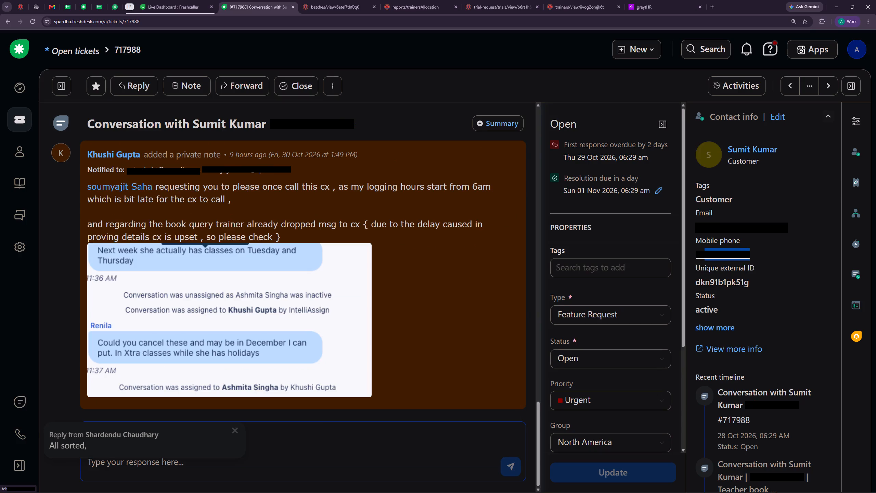
pyautogui.hotkey('ctrl', 'c')
pyautogui.click(338, 0)
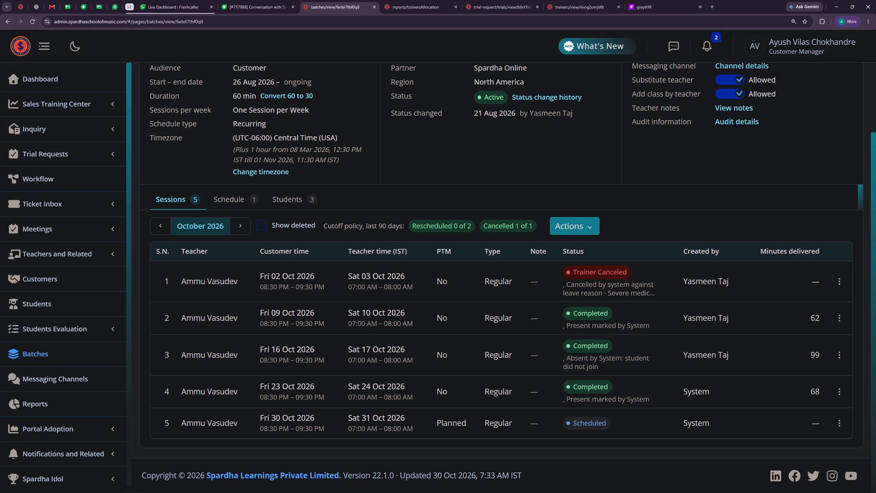
pyautogui.click(45, 356)
pyautogui.moveTo(456, 137); pyautogui.dragTo(355, 135)
pyautogui.hotkey('ctrl', 'v')
pyautogui.click(164, 153)
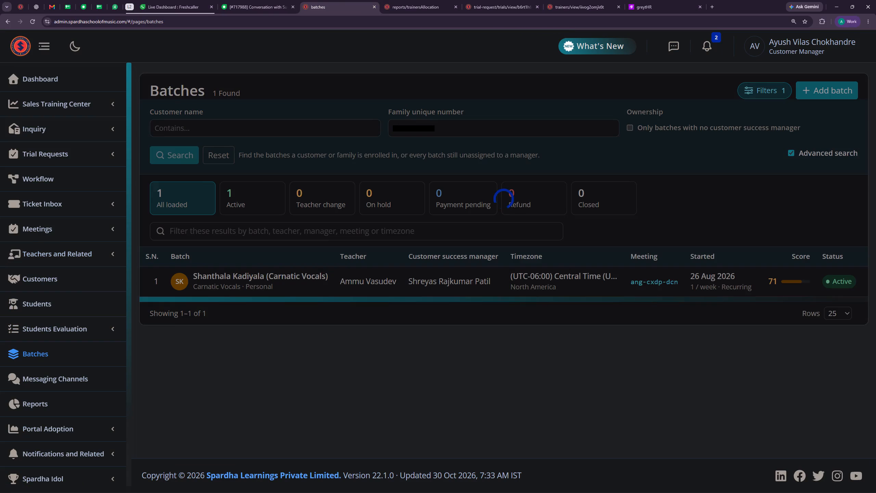
pyautogui.click(843, 281)
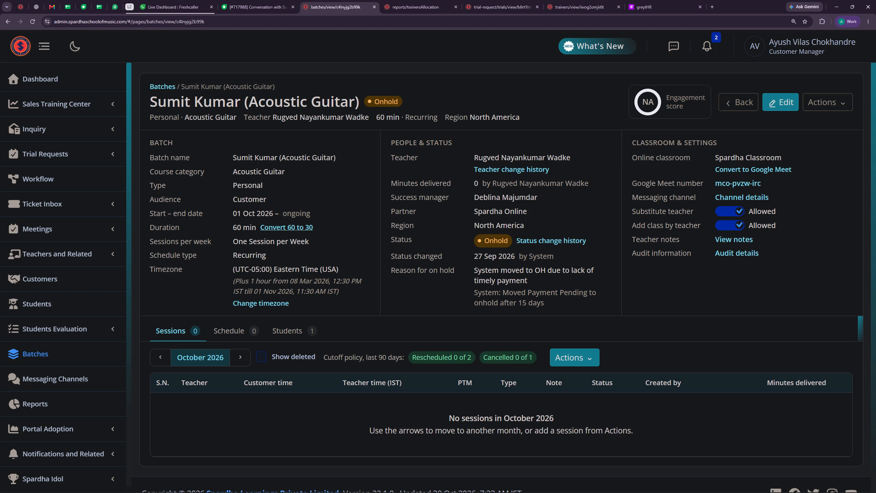
# Switch back to ticket #717988 in Freshdesk and recheck its private notes.
pyautogui.click(236, 0)
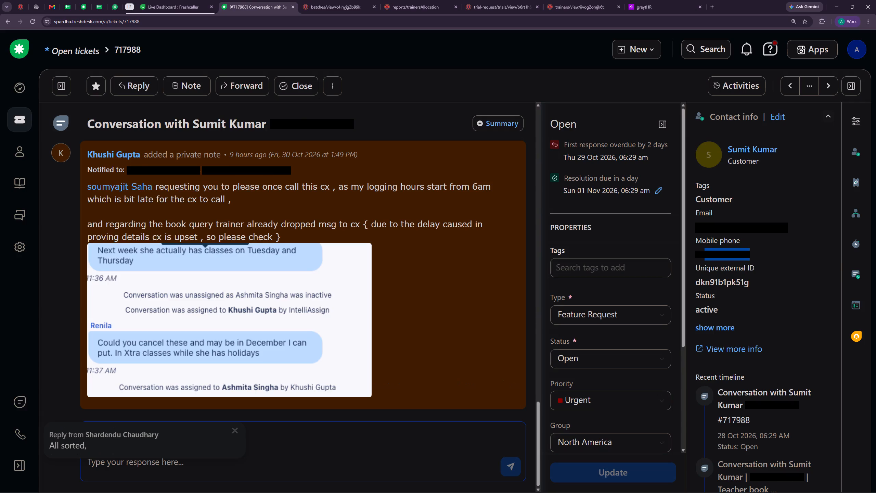
pyautogui.scroll(3, 314, 209)
pyautogui.scroll(-1, 310, 206)
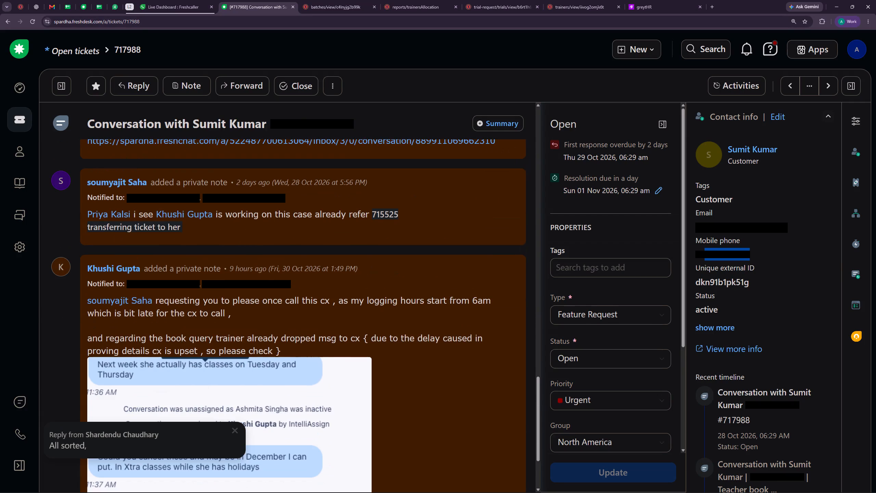
# Return to the acoustic guitar batch in the admin portal and inspect its schedule, students and available batch actions.
pyautogui.click(322, 4)
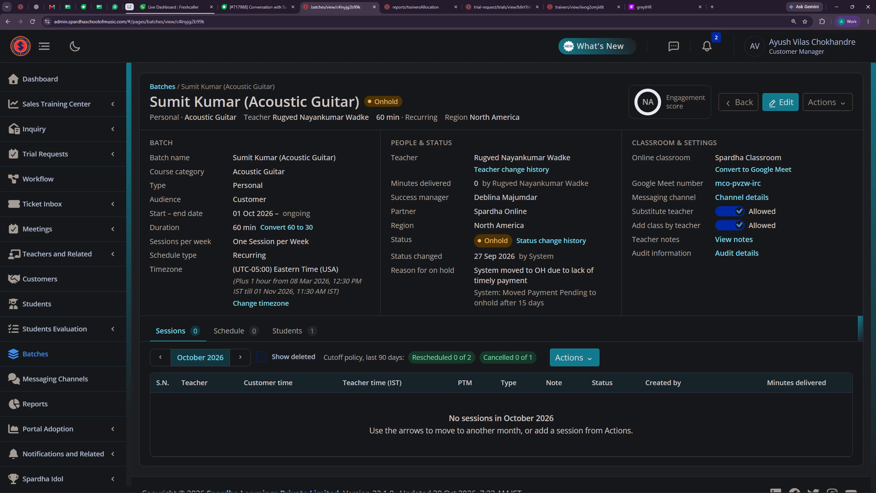
pyautogui.click(242, 331)
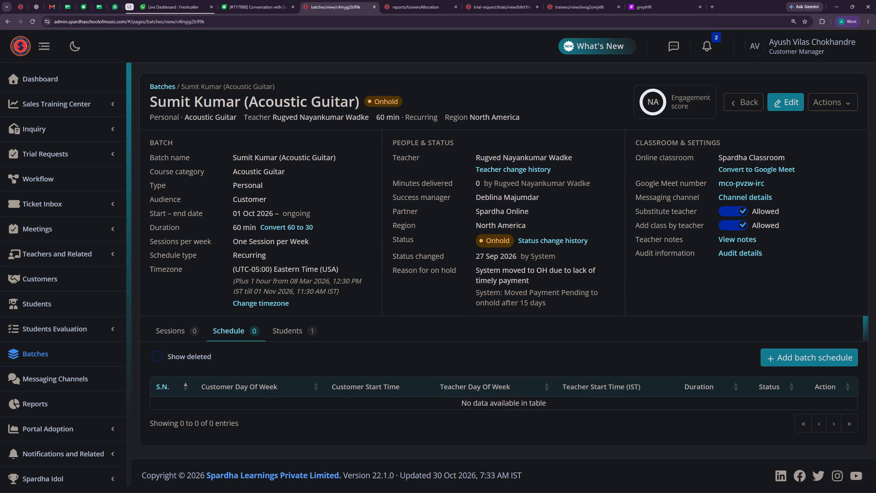
pyautogui.click(300, 336)
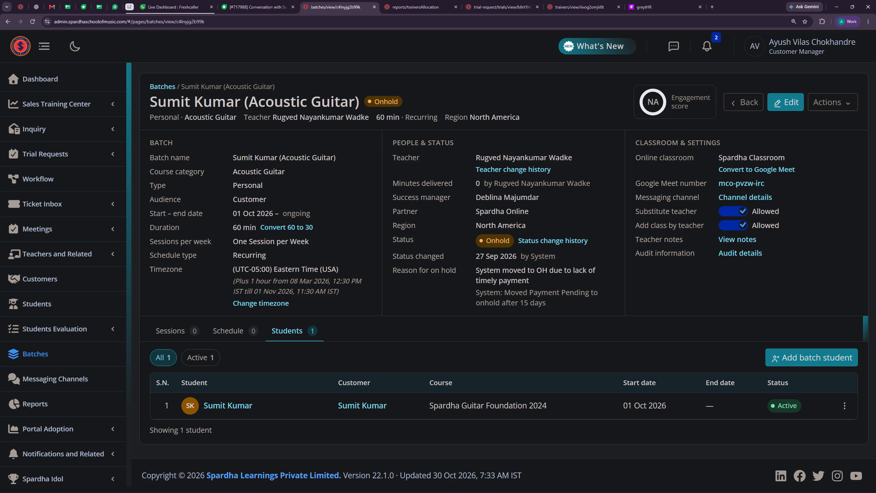
pyautogui.click(821, 109)
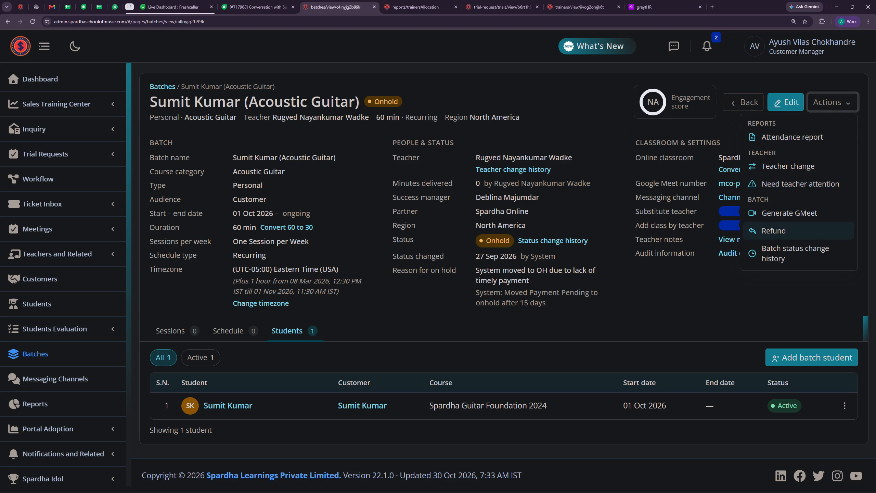
pyautogui.click(726, 292)
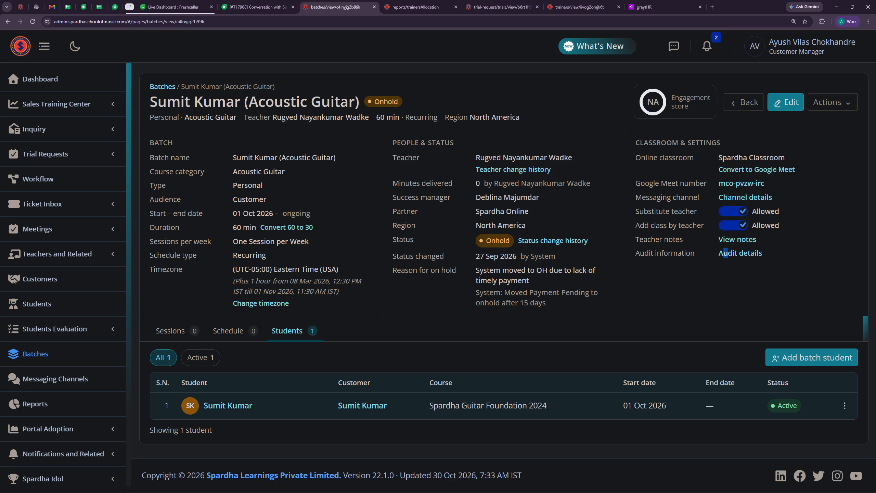
# View the customer profile and the student profile linked from the acoustic guitar batch's student list.
pyautogui.click(350, 405)
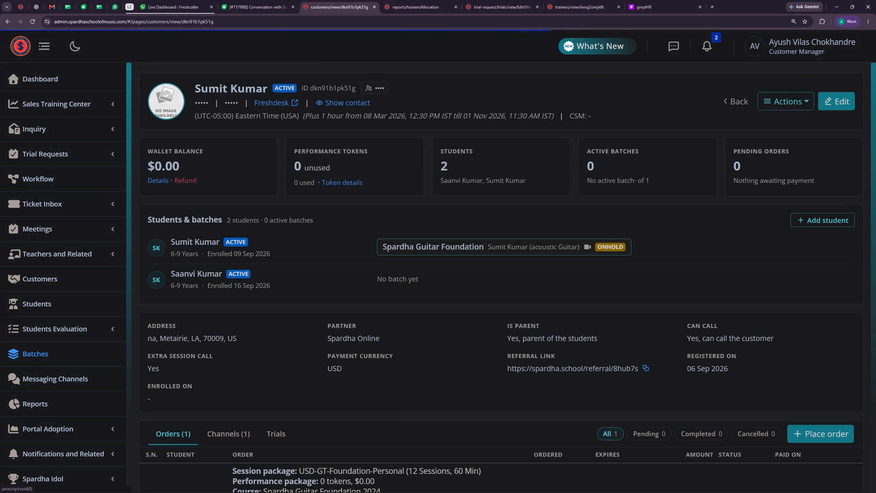
pyautogui.moveTo(422, 253); pyautogui.dragTo(409, 259)
pyautogui.click(298, 327)
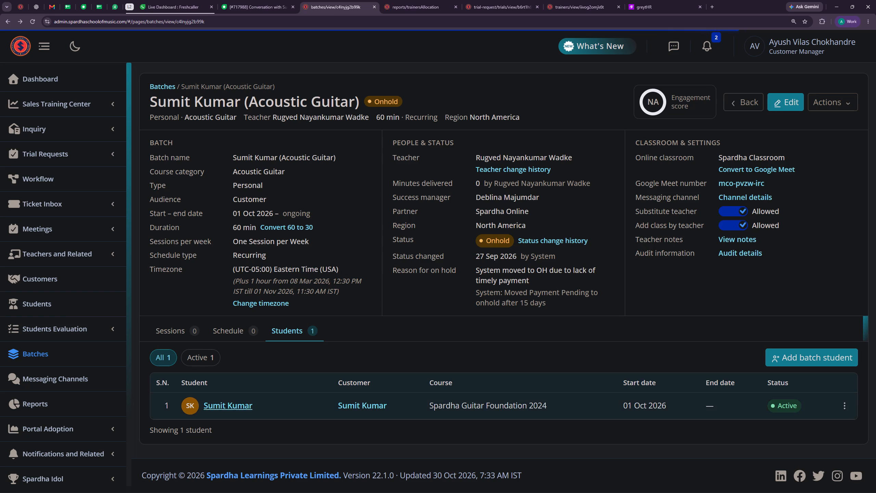
pyautogui.click(226, 410)
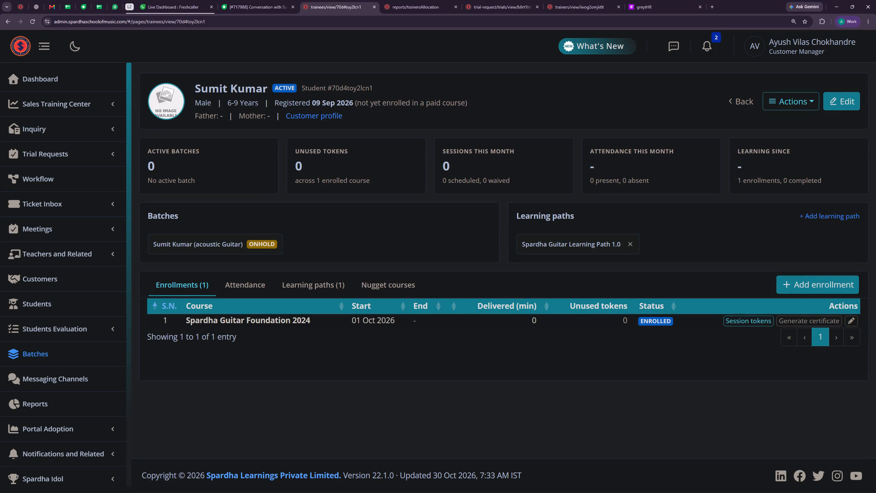
pyautogui.click(275, 0)
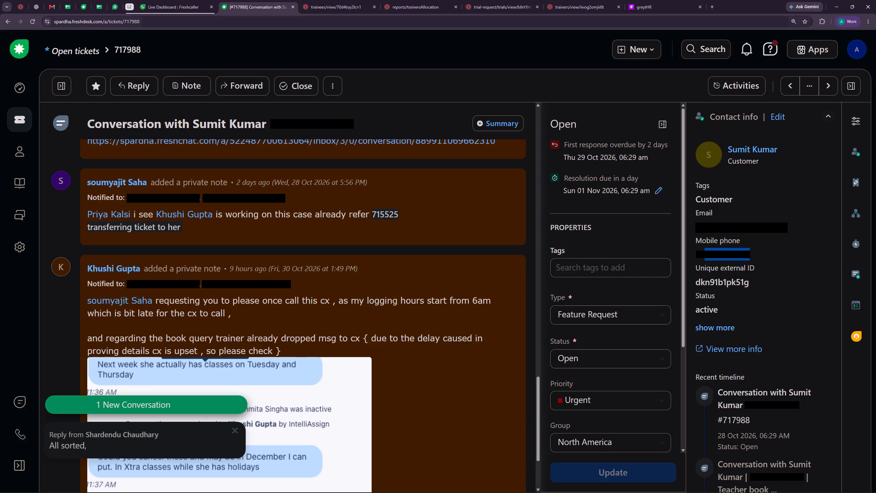
pyautogui.click(460, 228)
pyautogui.scroll(1, 441, 250)
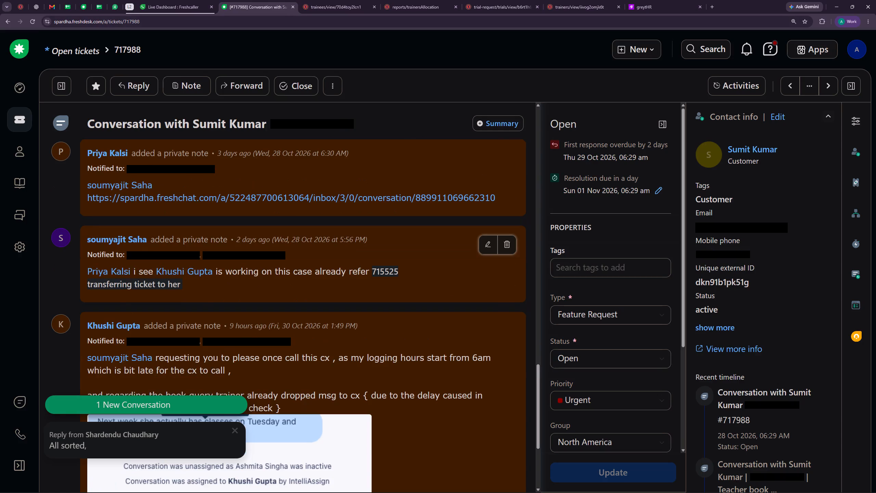
pyautogui.scroll(4, 309, 239)
pyautogui.scroll(6, 413, 270)
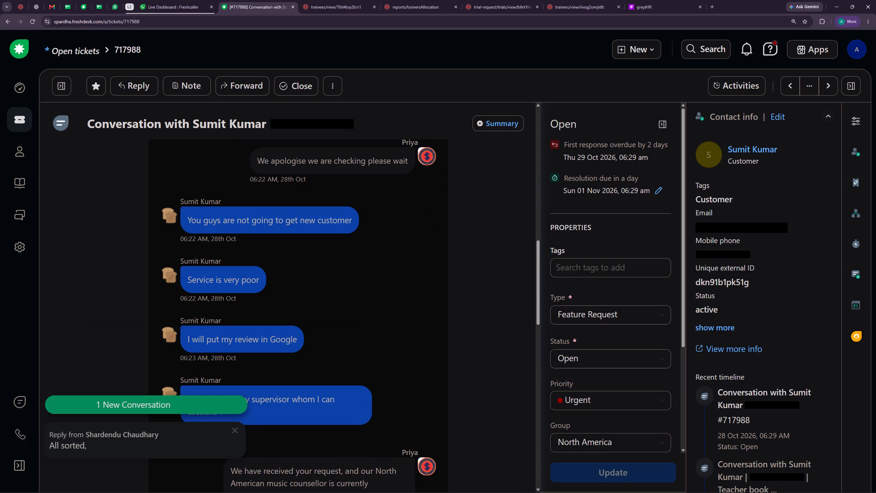
pyautogui.scroll(-1, 328, 280)
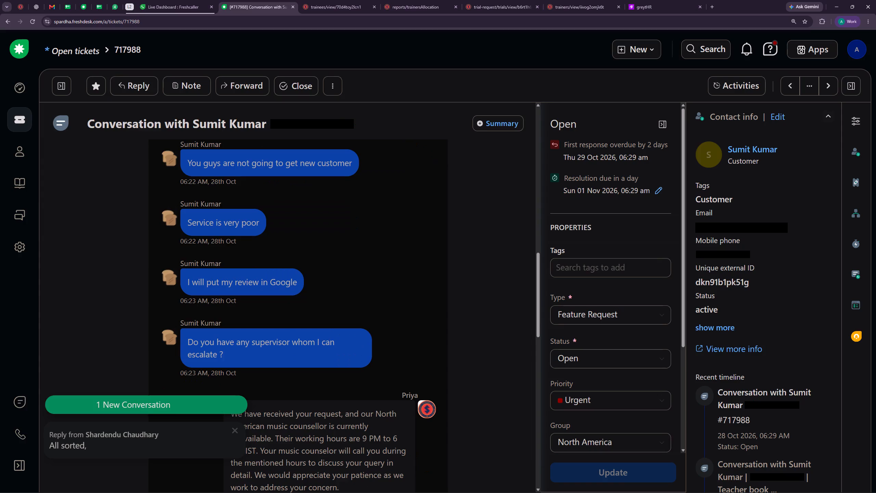
pyautogui.click(235, 429)
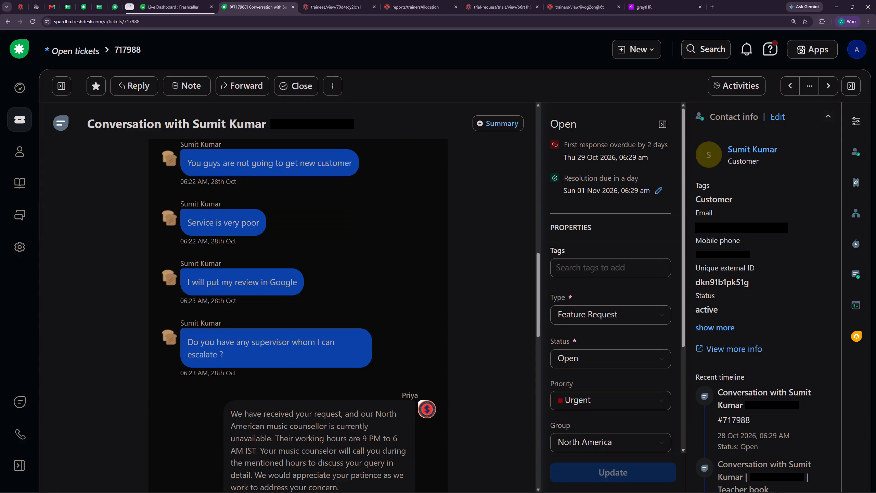
pyautogui.scroll(-6, 346, 319)
pyautogui.scroll(3, 344, 312)
pyautogui.scroll(-6, 344, 312)
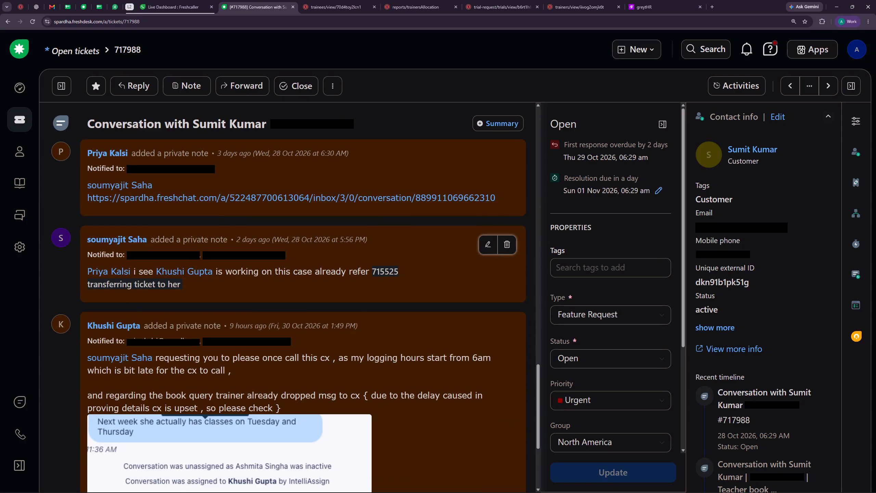
pyautogui.scroll(-1, 289, 284)
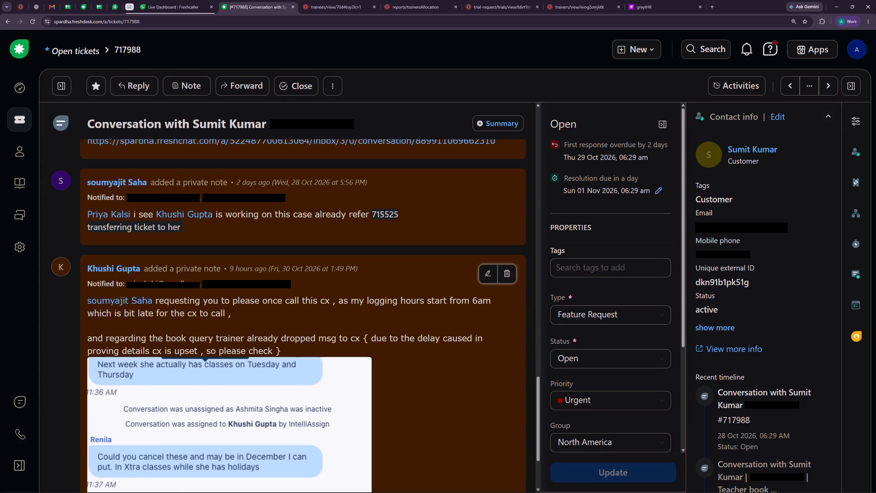
pyautogui.scroll(-2, 282, 295)
pyautogui.click(232, 432)
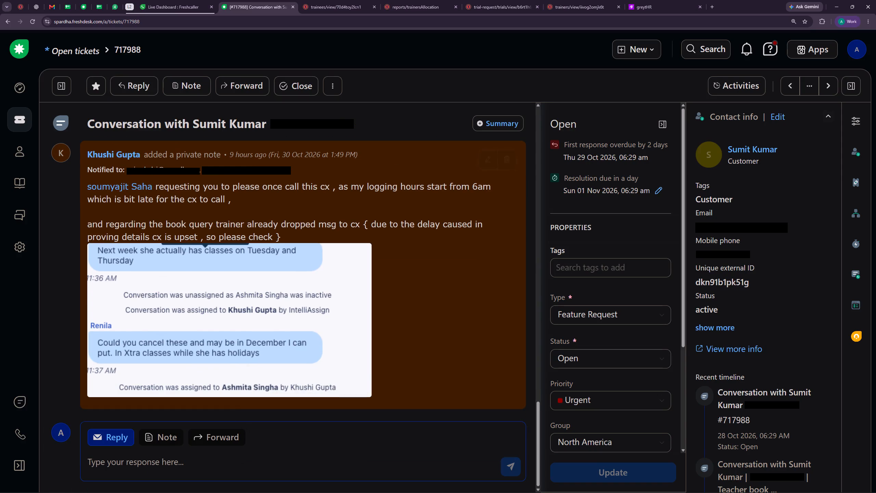
pyautogui.scroll(1, 259, 291)
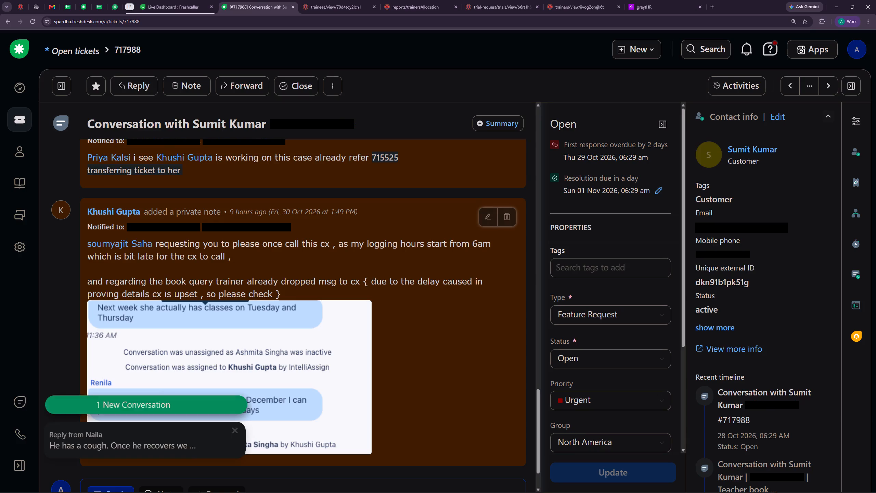
# Reopen the acoustic guitar batch in the admin portal and check its sessions for the months before October 2026 and for November 2026.
pyautogui.click(309, 0)
pyautogui.moveTo(399, 217); pyautogui.dragTo(410, 217)
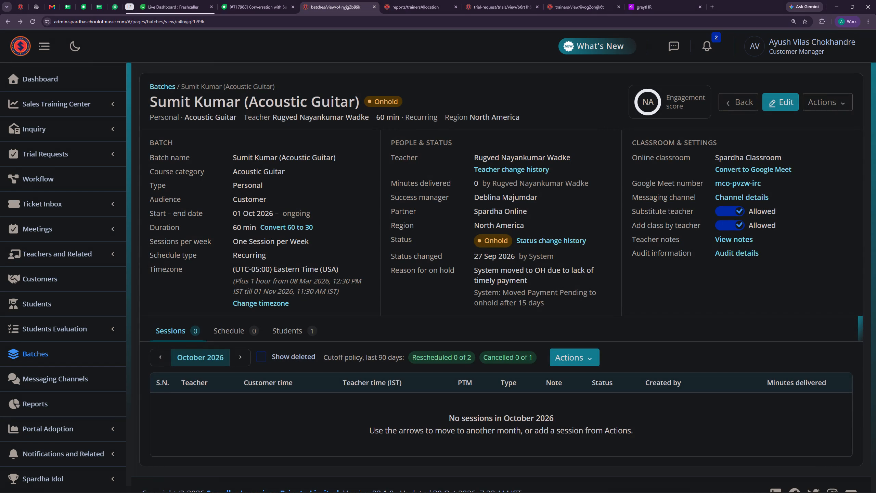
pyautogui.click(169, 359)
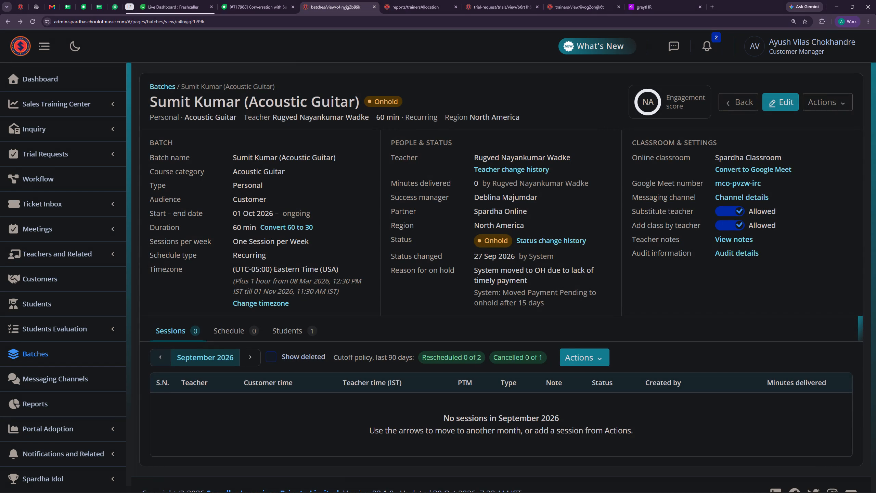
pyautogui.click(165, 362)
pyautogui.tripleClick(239, 359)
pyautogui.doubleClick(247, 358)
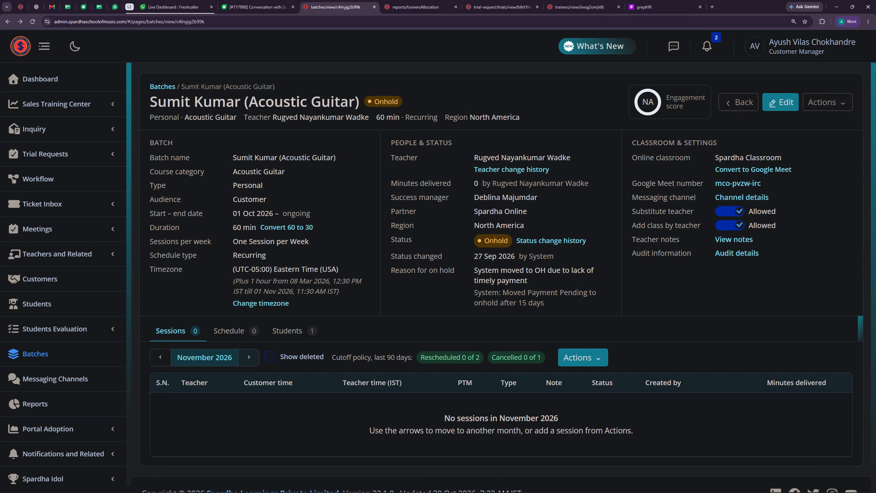
# Return to Freshdesk ticket #717988 and view the customer's contact timeline for related tickets, dismissing the reply notification.
pyautogui.scroll(-1, 323, 364)
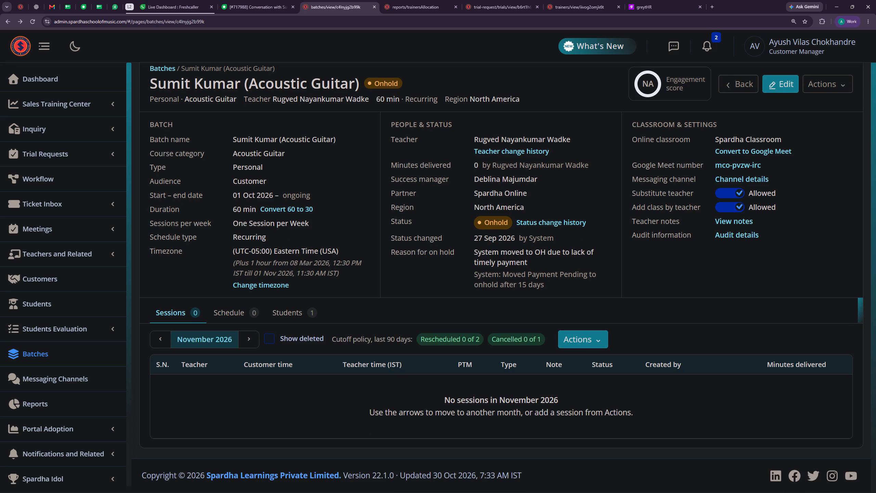
pyautogui.click(269, 0)
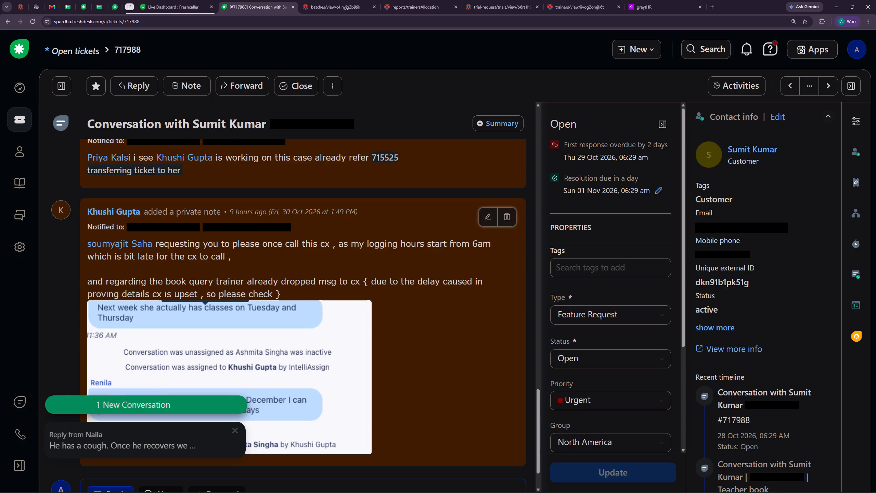
pyautogui.scroll(7, 294, 240)
pyautogui.scroll(20, 295, 240)
pyautogui.scroll(1, 295, 240)
pyautogui.scroll(2, 330, 248)
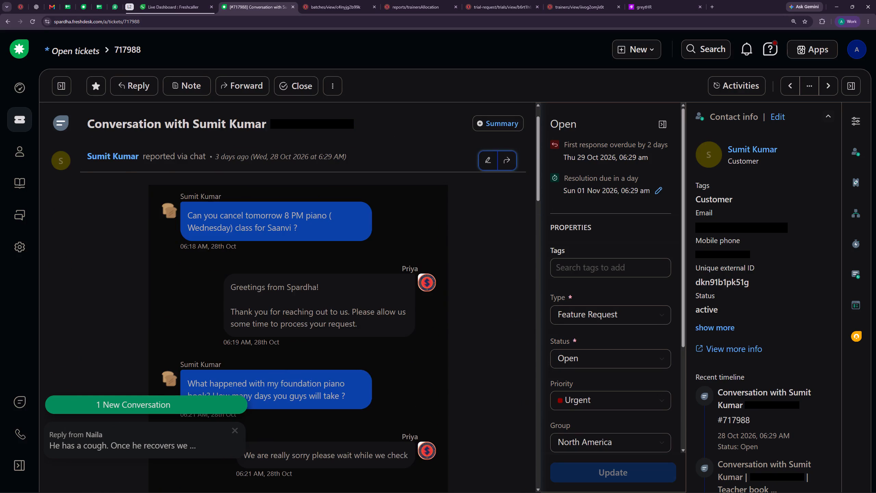
pyautogui.click(756, 150)
pyautogui.scroll(-1, 369, 236)
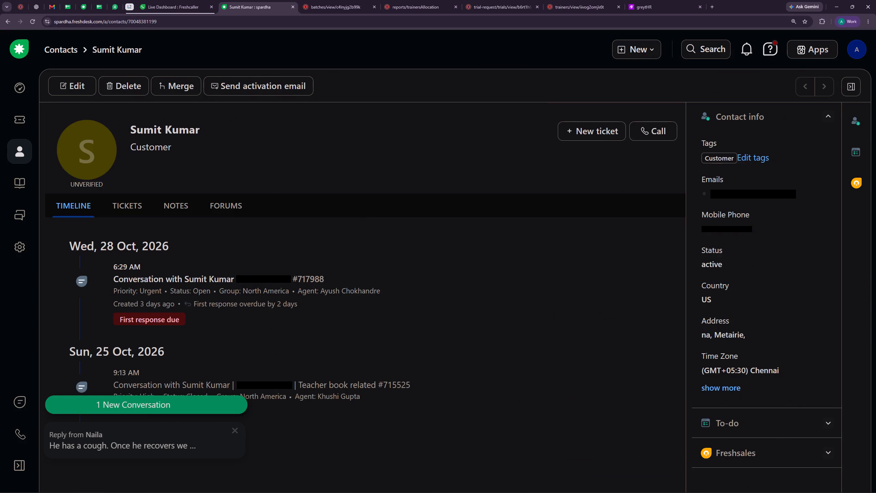
pyautogui.scroll(-1, 330, 295)
pyautogui.click(234, 431)
pyautogui.scroll(-1, 261, 350)
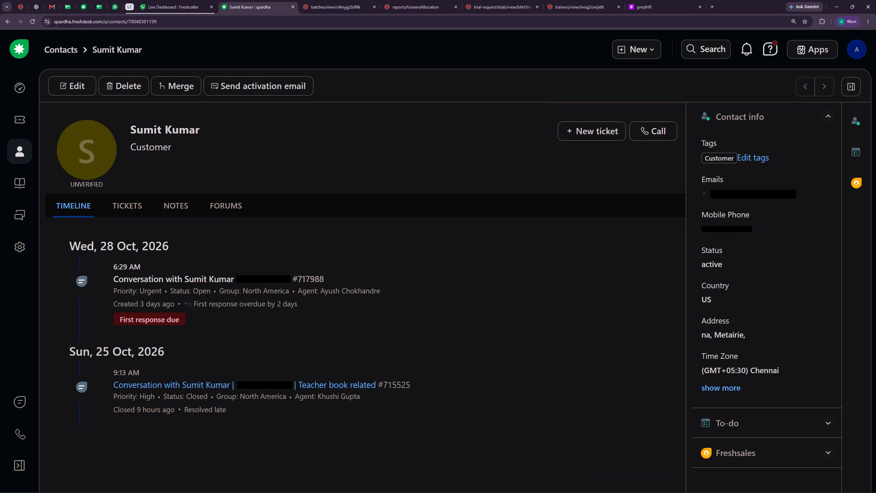
pyautogui.click(204, 386)
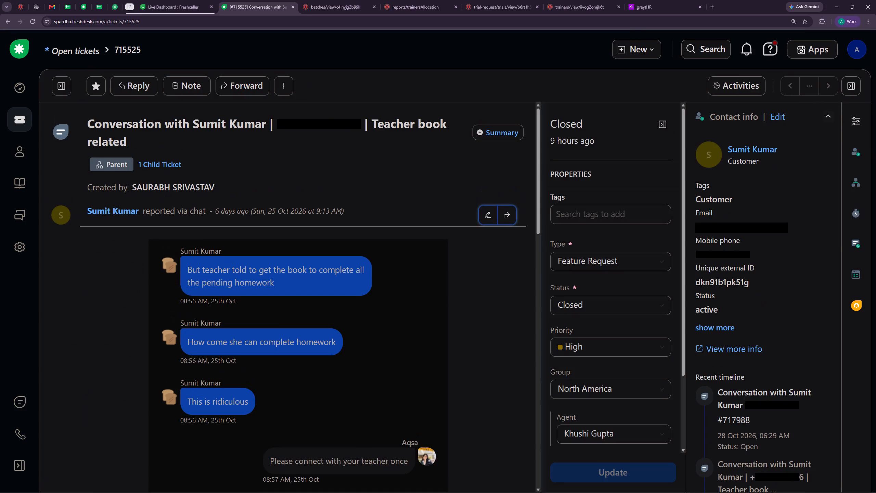
pyautogui.scroll(-17, 320, 315)
pyautogui.scroll(10, 320, 321)
pyautogui.scroll(6, 350, 332)
pyautogui.scroll(-1, 344, 315)
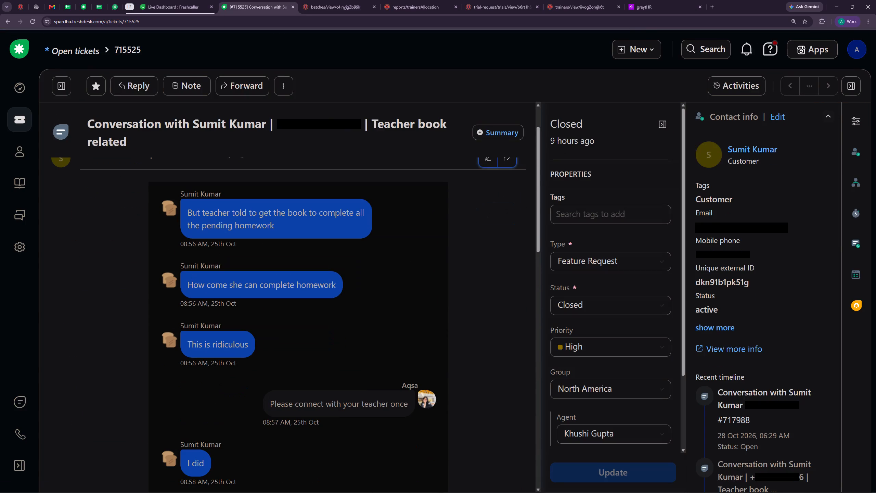
pyautogui.scroll(-3, 322, 310)
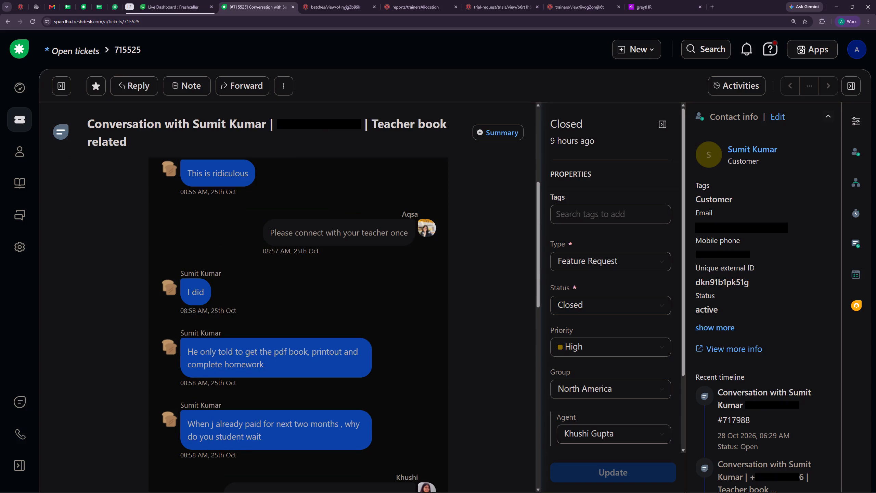
pyautogui.scroll(-2, 343, 308)
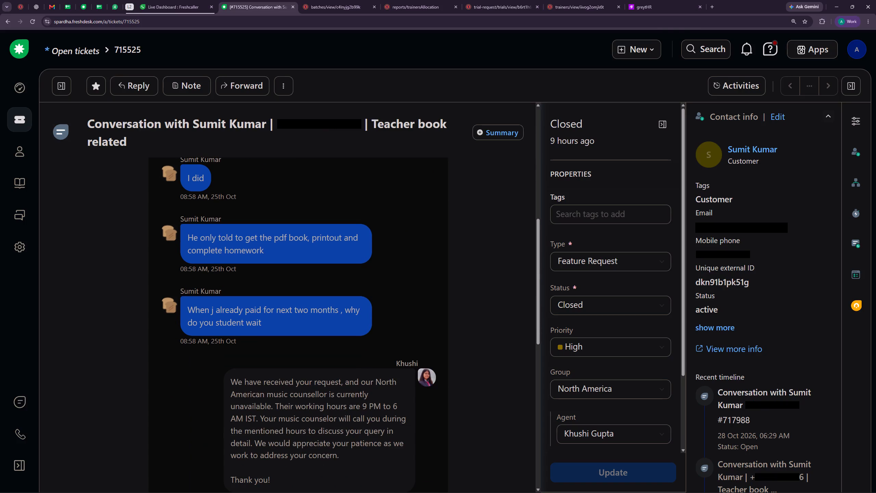
pyautogui.scroll(-2, 326, 277)
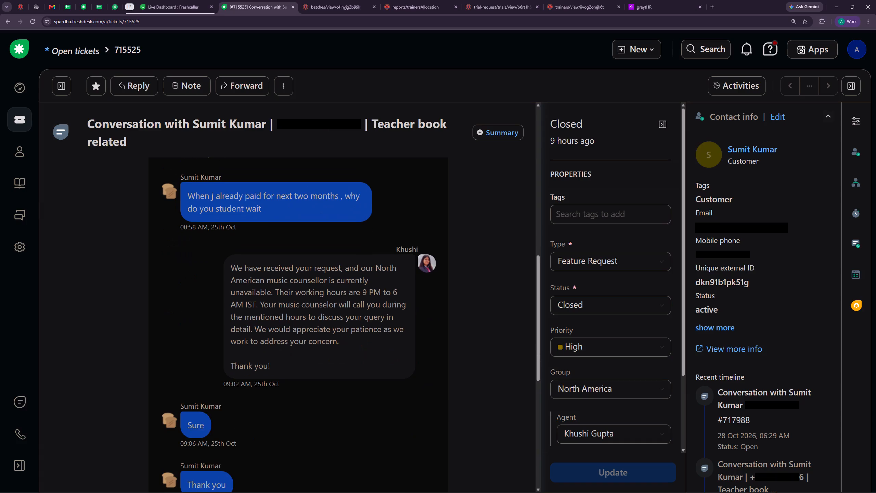
pyautogui.scroll(-4, 314, 274)
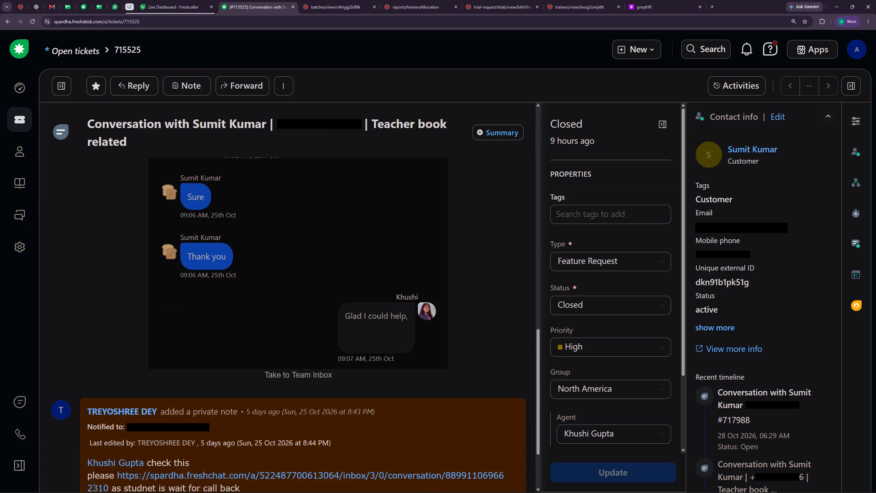
pyautogui.scroll(4, 334, 273)
pyautogui.scroll(-4, 334, 275)
pyautogui.scroll(2, 333, 276)
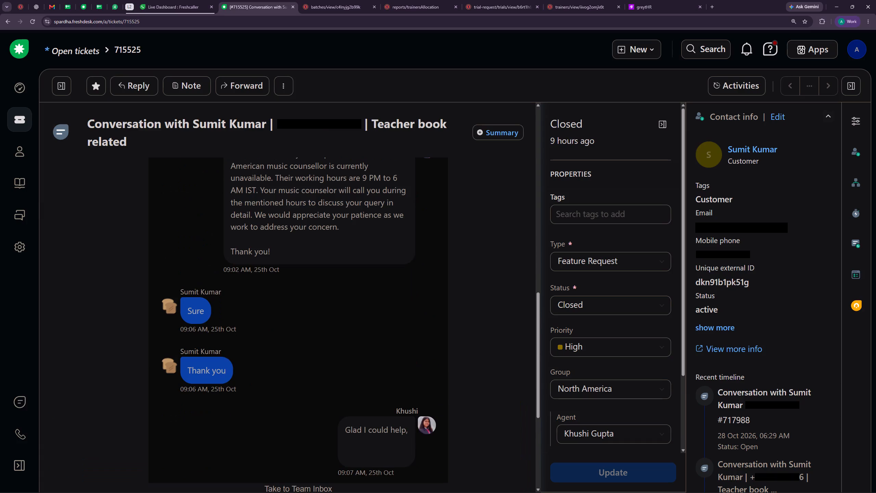
pyautogui.scroll(-5, 336, 274)
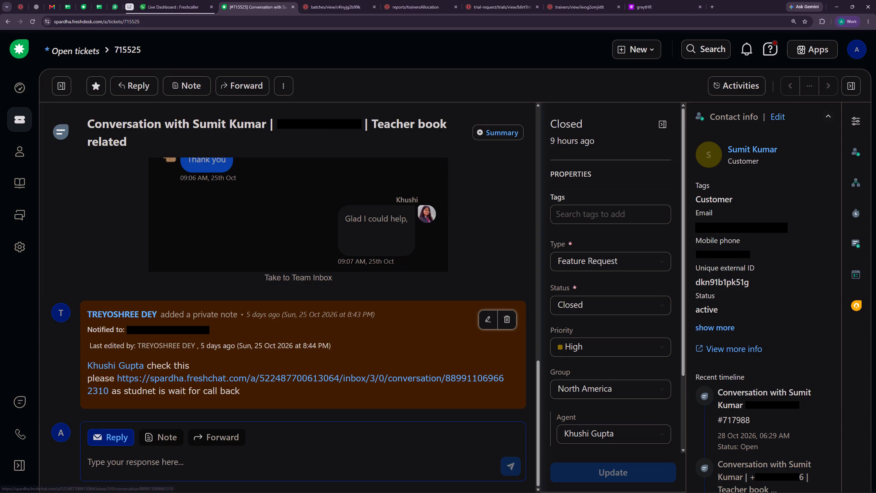
pyautogui.scroll(-1, 314, 330)
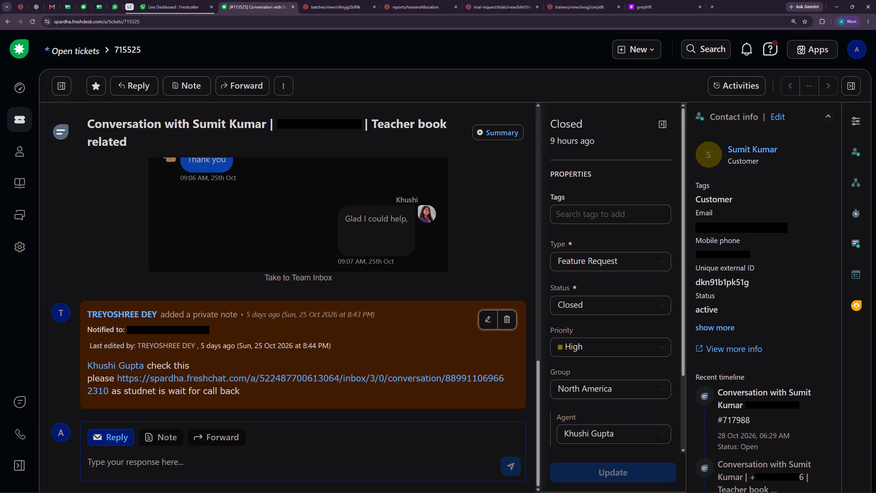
pyautogui.scroll(1, 298, 324)
pyautogui.scroll(-2, 295, 323)
pyautogui.scroll(3, 352, 305)
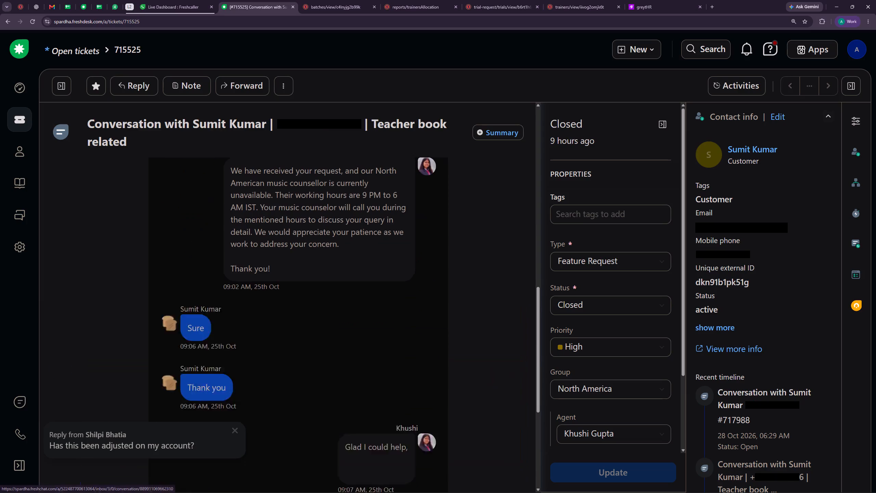
# Read the end of closed ticket #715525 with its private note, and return through the contact timeline to ticket #717988.
pyautogui.scroll(3, 356, 303)
pyautogui.scroll(-9, 435, 253)
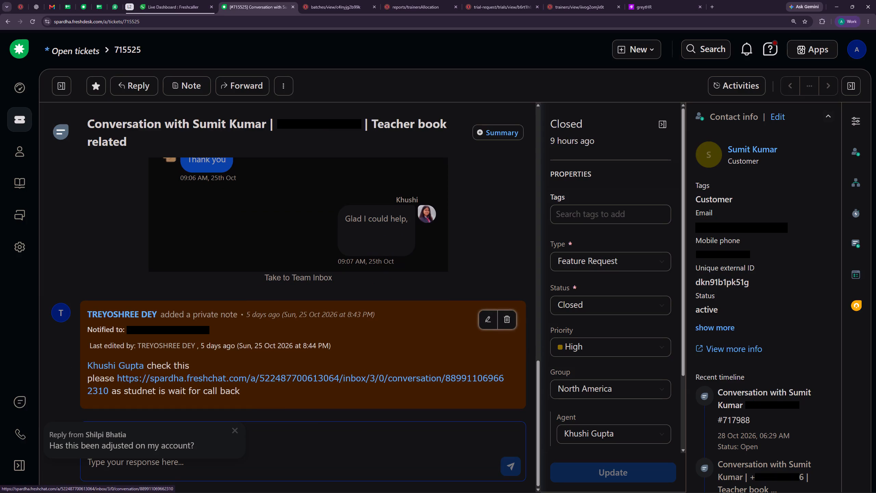
pyautogui.moveTo(308, 38); pyautogui.dragTo(302, 35)
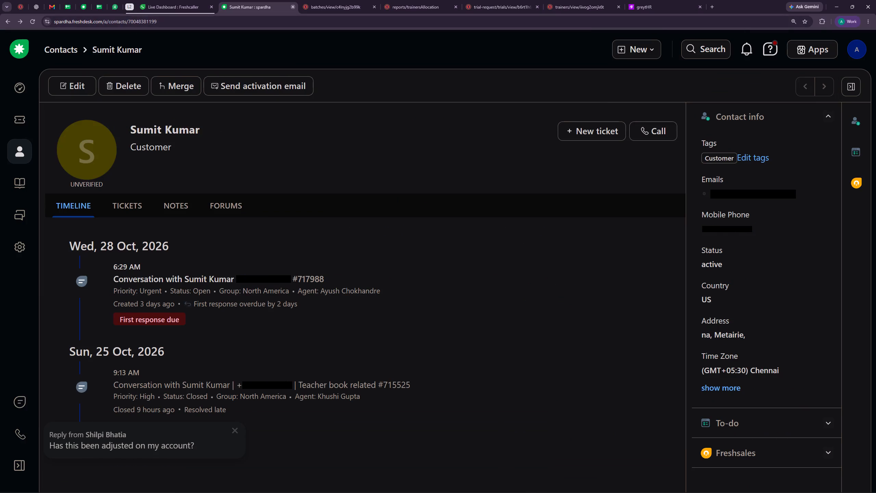
pyautogui.scroll(-1, 284, 228)
pyautogui.click(192, 281)
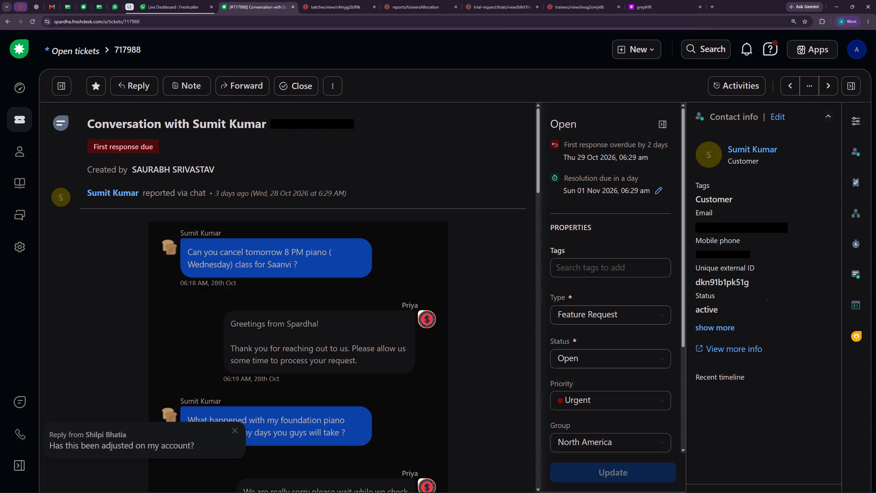
# Switch to Gmail chat for a brief check of the team conversations, and return to ticket #717988 in Freshdesk.
pyautogui.click(48, 0)
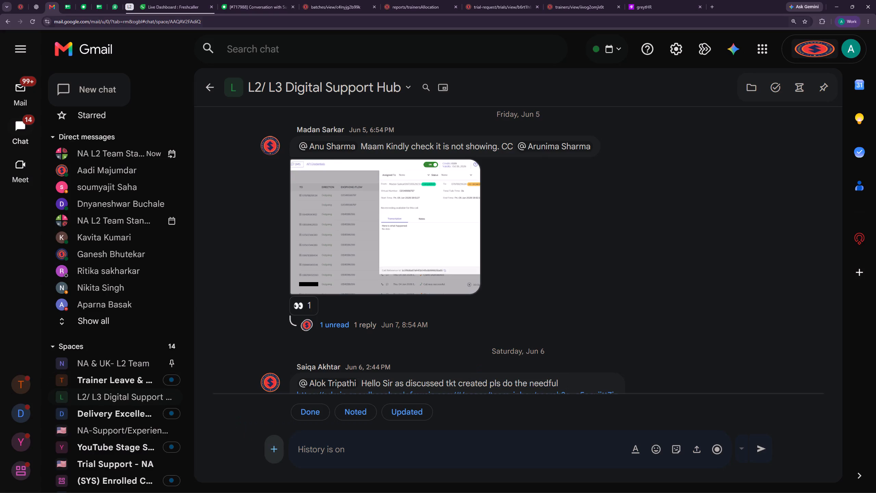
pyautogui.scroll(7, 119, 236)
pyautogui.scroll(-8, 267, 164)
pyautogui.click(102, 145)
pyautogui.click(240, 0)
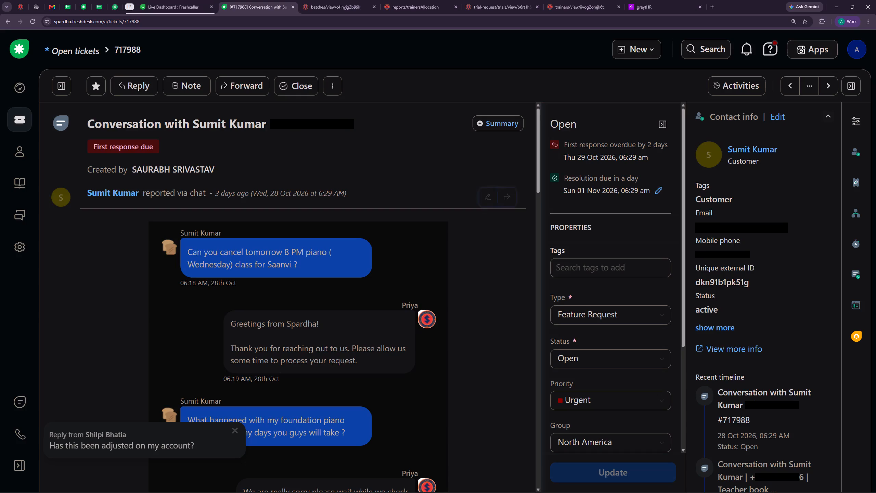
pyautogui.scroll(-5, 263, 228)
pyautogui.click(236, 430)
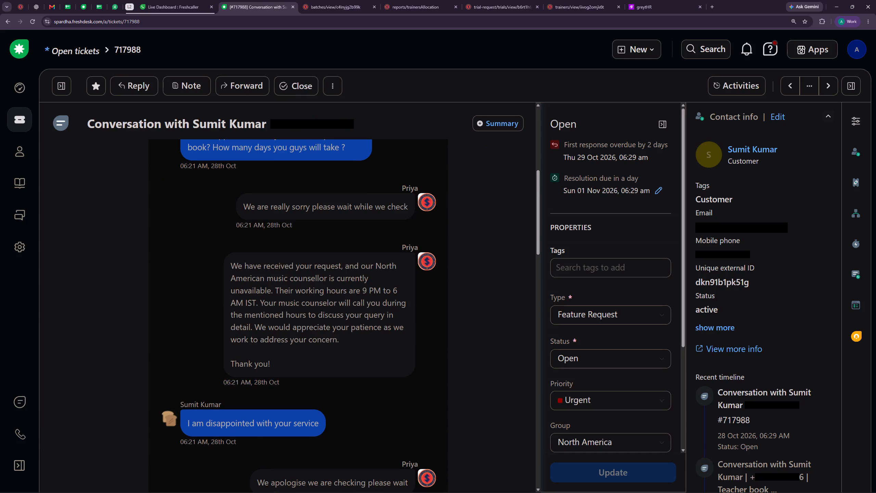
pyautogui.scroll(-6, 323, 292)
pyautogui.scroll(4, 340, 302)
pyautogui.scroll(-2, 338, 304)
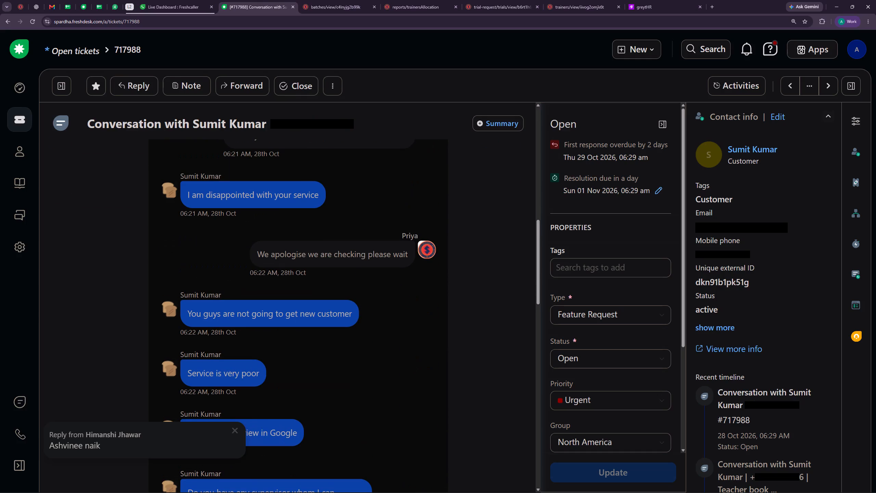
pyautogui.scroll(-5, 271, 307)
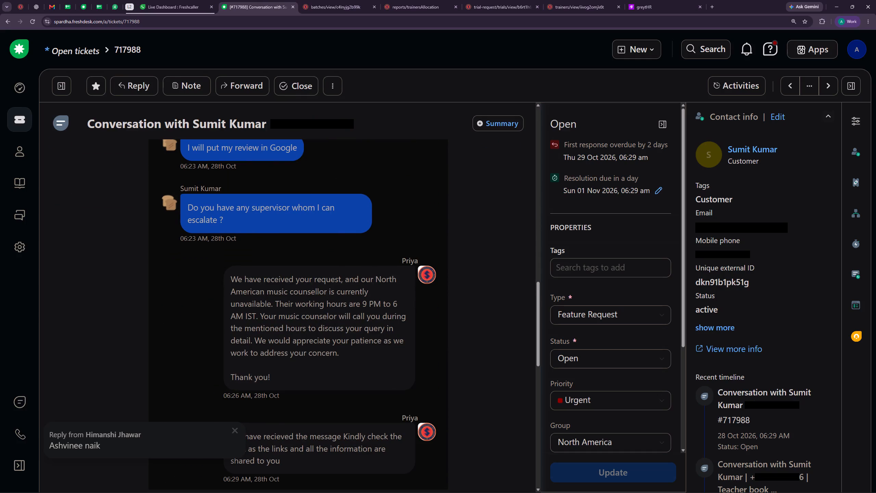
pyautogui.scroll(-3, 276, 206)
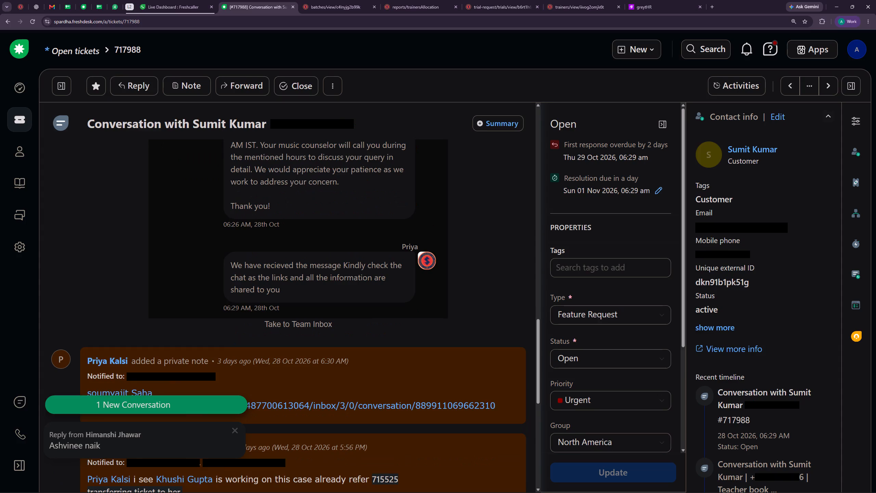
pyautogui.scroll(-4, 274, 210)
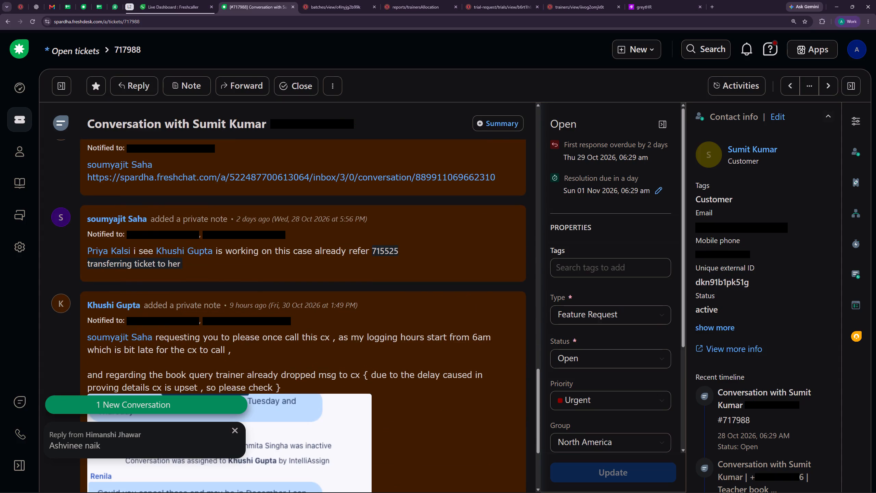
pyautogui.click(239, 427)
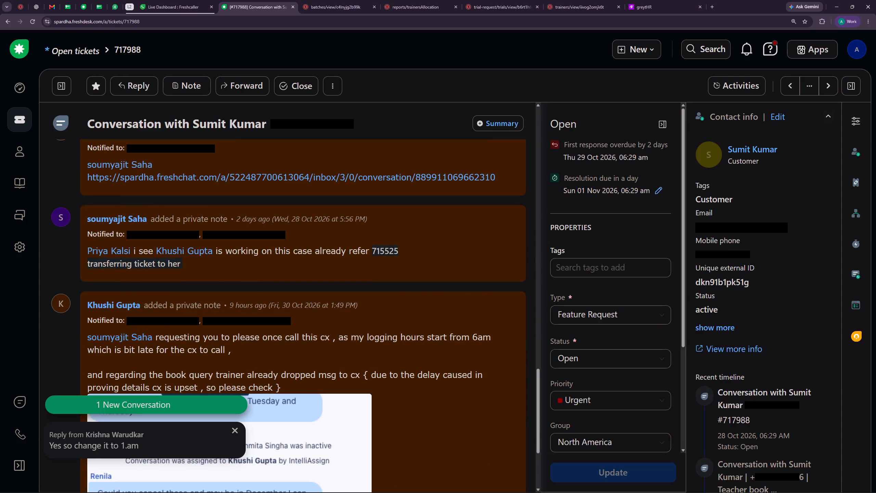
pyautogui.click(235, 432)
pyautogui.scroll(-4, 261, 344)
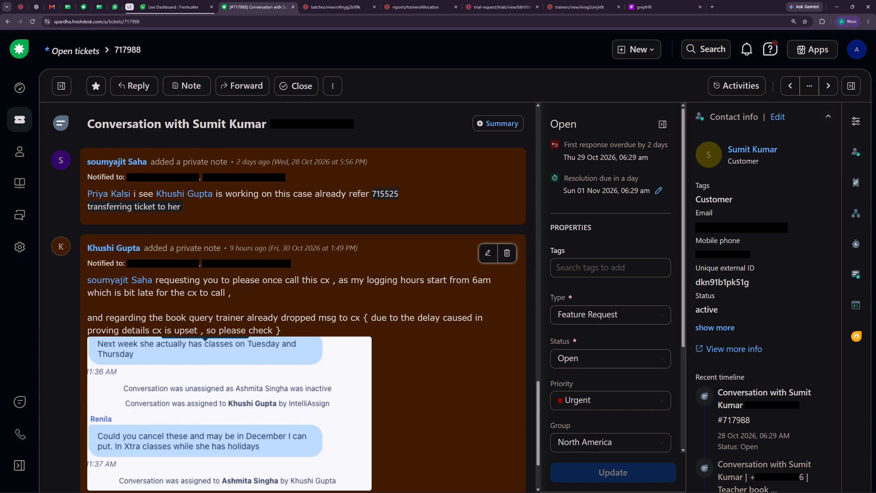
pyautogui.click(343, 0)
pyautogui.click(282, 0)
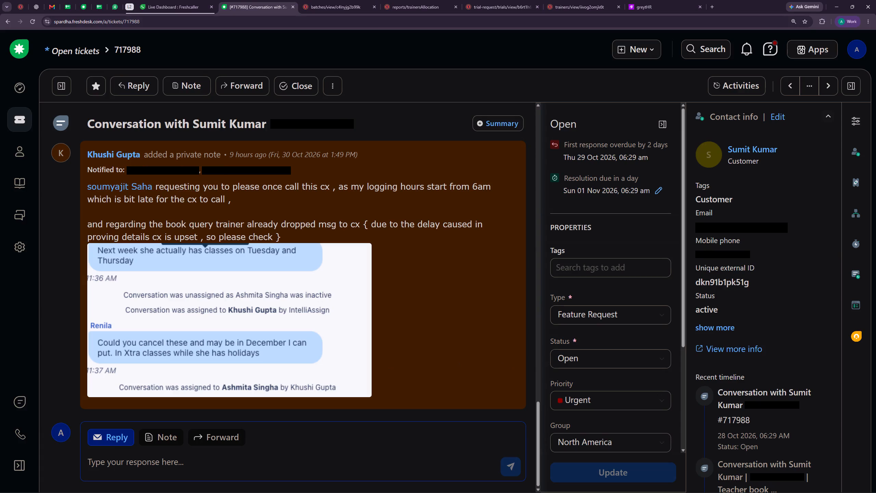
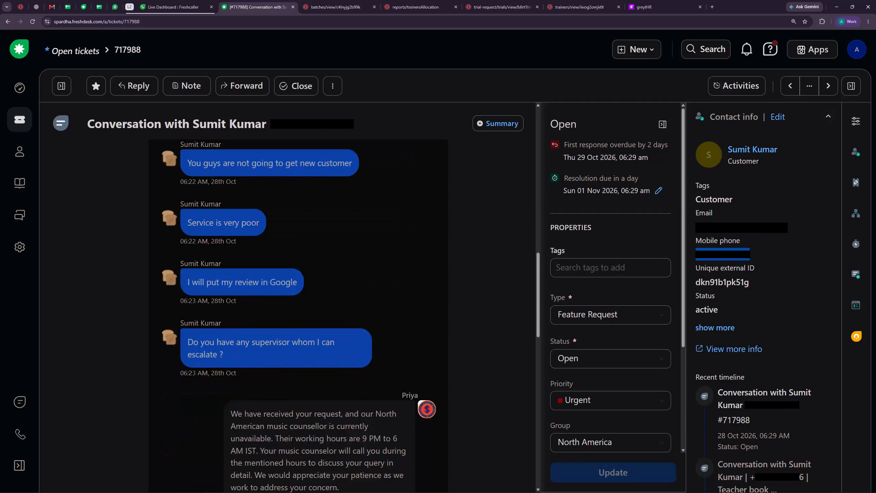
pyautogui.scroll(-11, 377, 230)
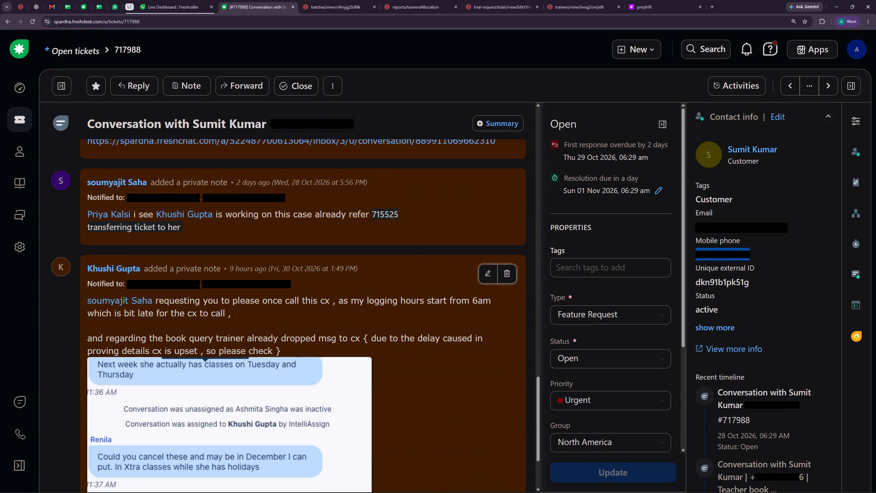
pyautogui.moveTo(155, 300); pyautogui.dragTo(314, 331)
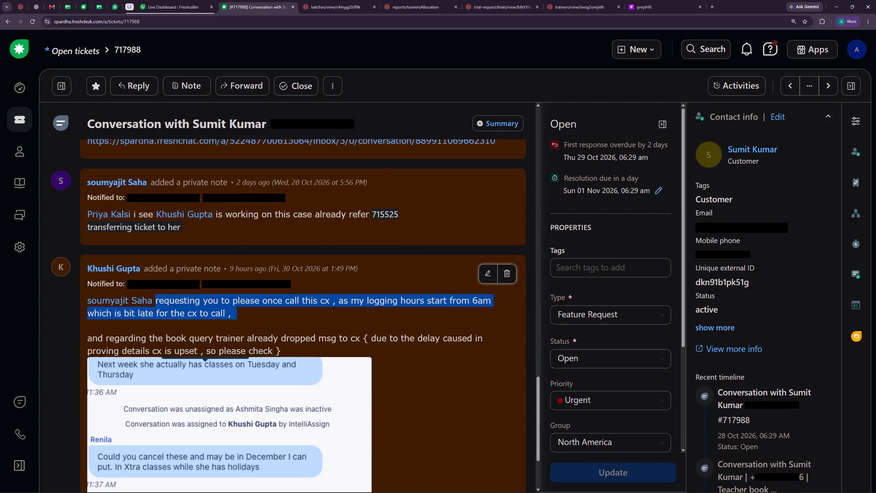
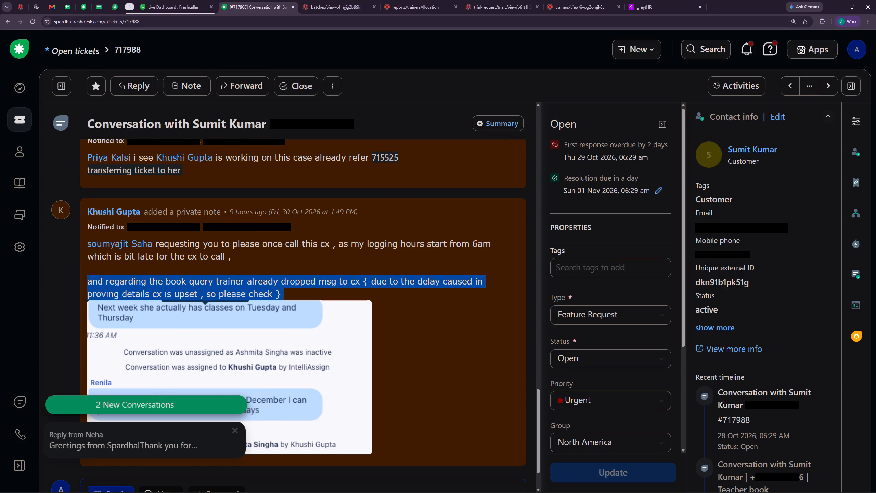
pyautogui.click(235, 428)
pyautogui.scroll(-7, 245, 414)
pyautogui.click(167, 433)
pyautogui.hotkey('ctrl', 'v')
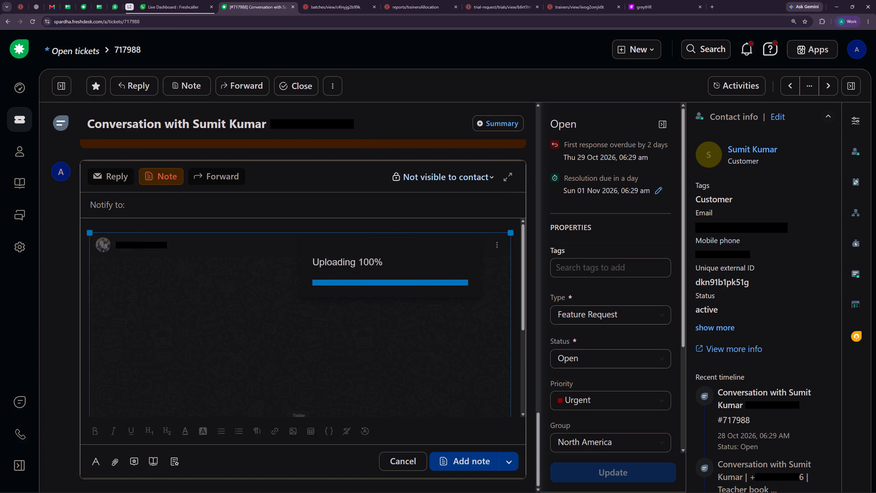
pyautogui.click(144, 222)
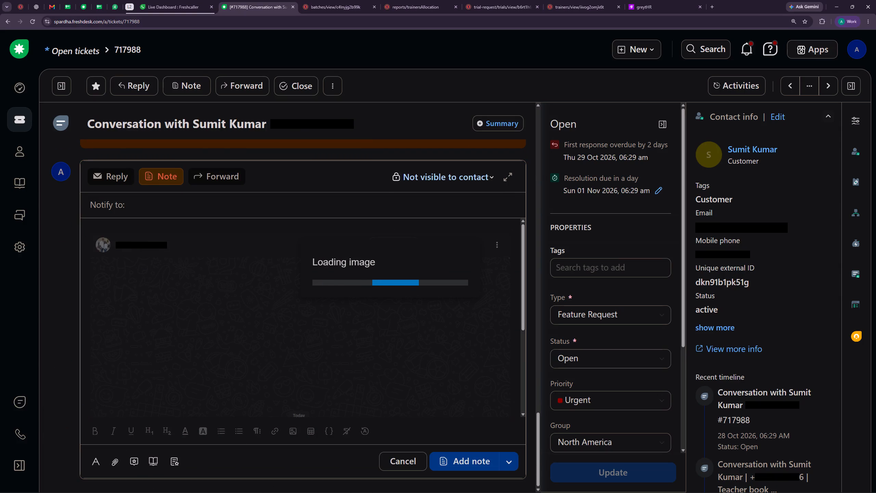
pyautogui.click(146, 223)
pyautogui.click(132, 225)
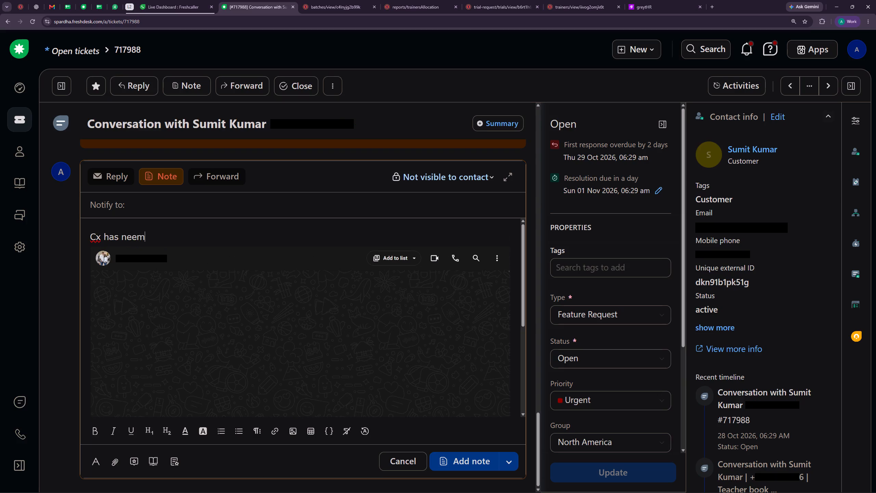
pyautogui.press('BackSpace')
pyautogui.press('BackSpace')
pyautogui.press('BackSpace')
pyautogui.press('BackSpace')
pyautogui.press('BackSpace')
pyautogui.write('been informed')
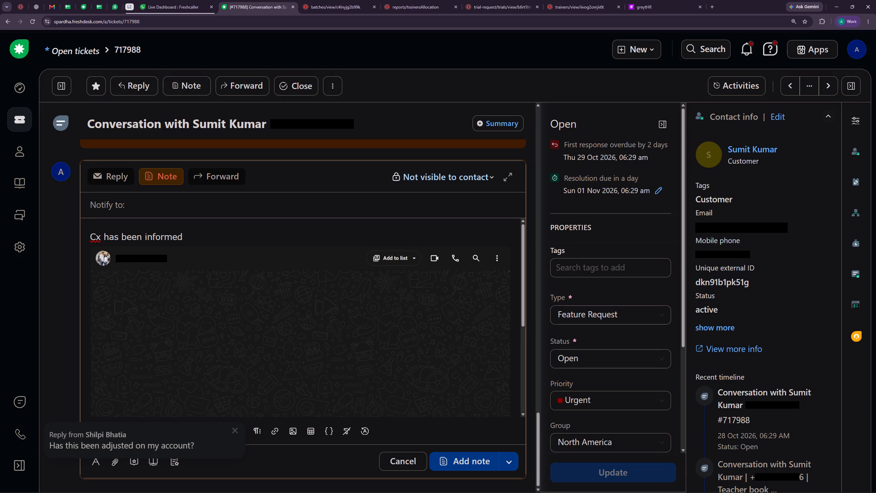
# Switch to the Freshcaller live dashboard and change the agent status from Team Standup Meet to Available.
pyautogui.click(169, 0)
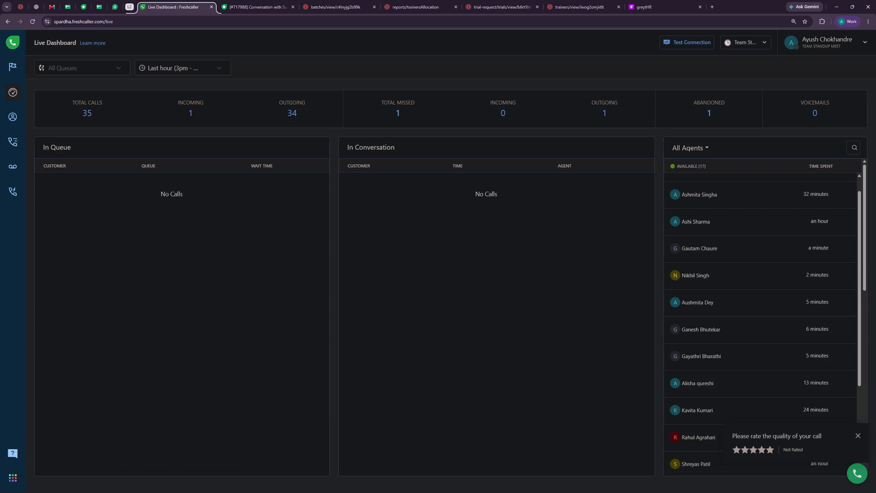
pyautogui.click(747, 41)
pyautogui.scroll(-5, 707, 95)
pyautogui.scroll(-5, 709, 123)
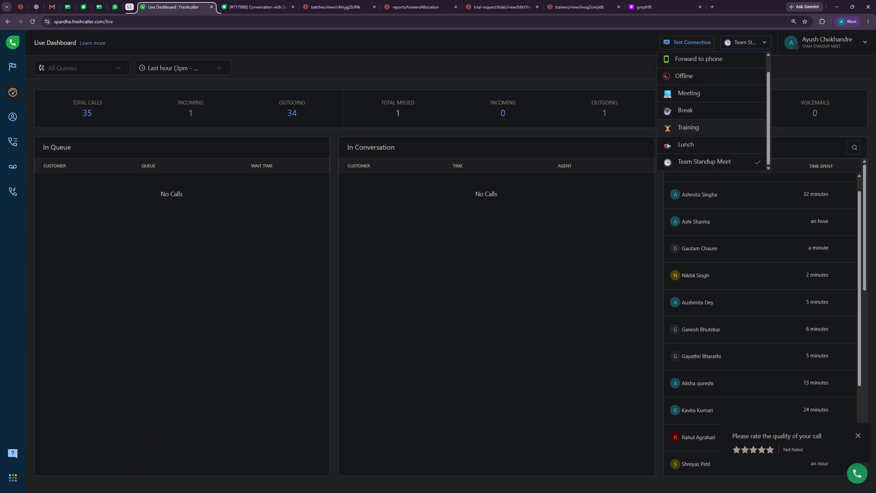
pyautogui.scroll(7, 709, 132)
pyautogui.click(707, 56)
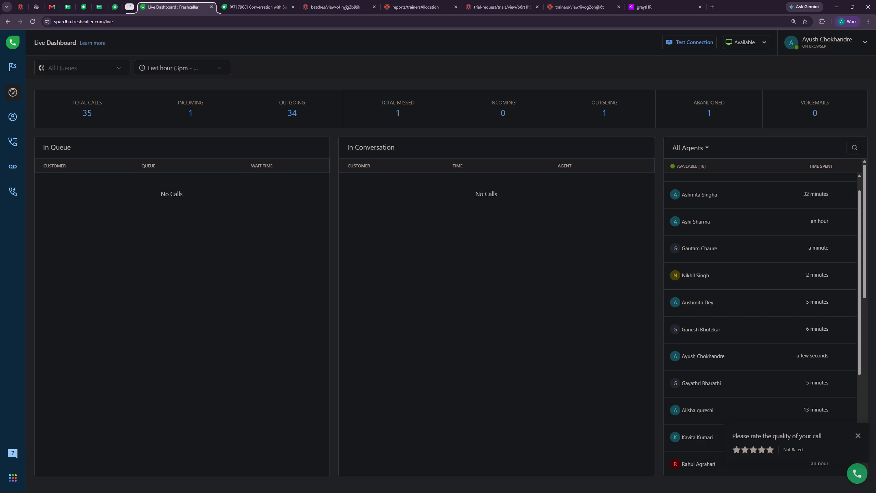
pyautogui.moveTo(804, 433); pyautogui.dragTo(804, 449)
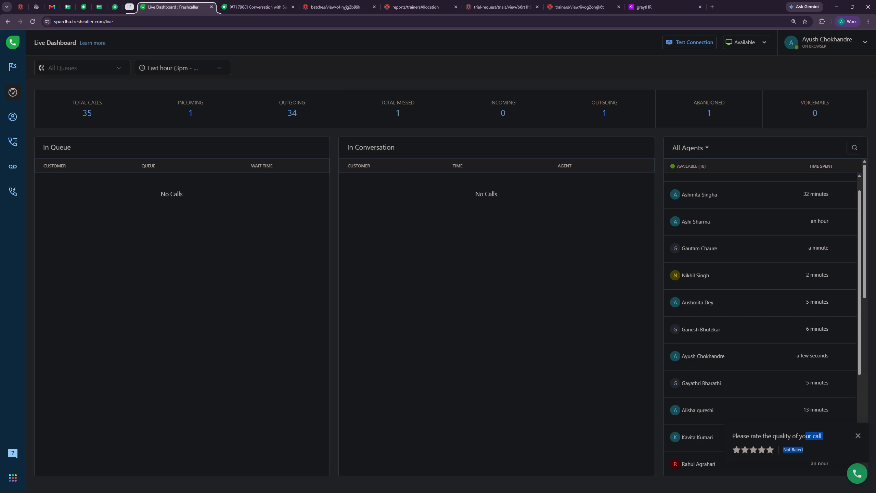
pyautogui.click(592, 434)
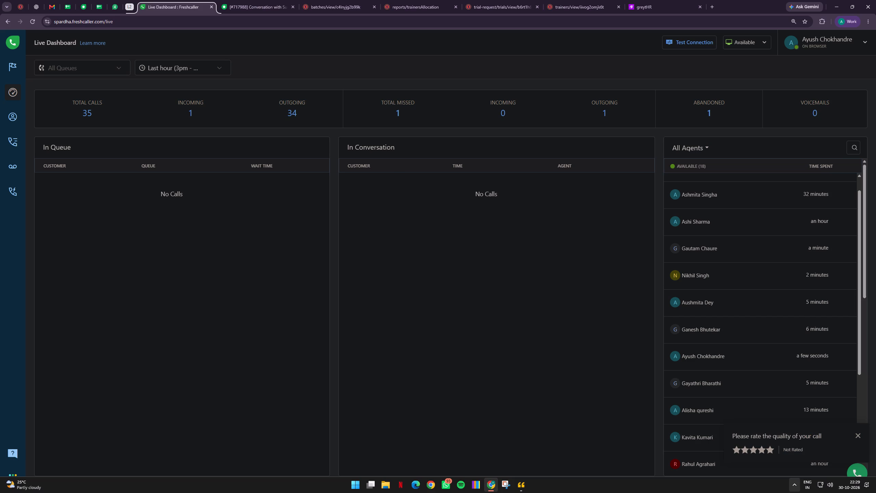
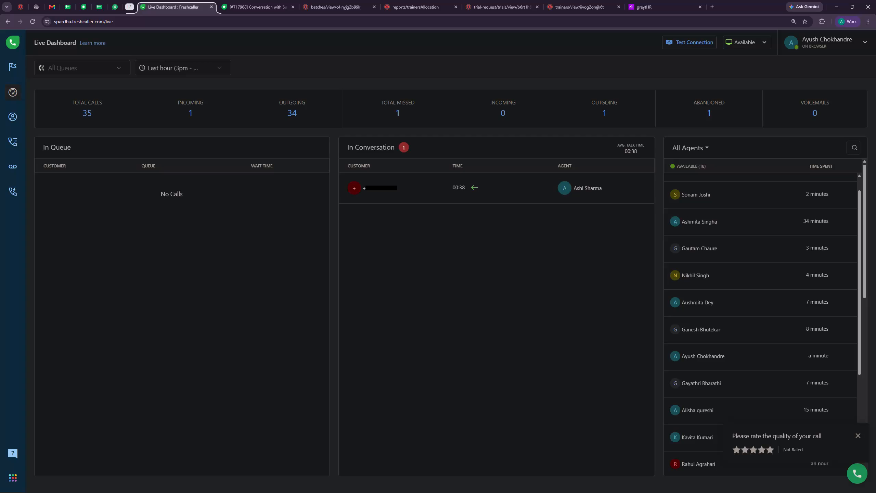
pyautogui.click(246, 0)
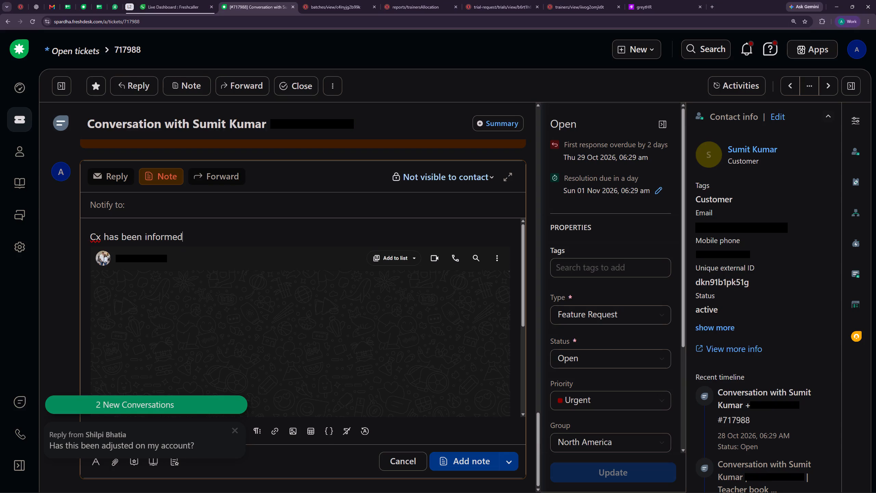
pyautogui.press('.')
pyautogui.hotkey('shift', 'Return')
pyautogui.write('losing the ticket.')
pyautogui.scroll(-4, 352, 259)
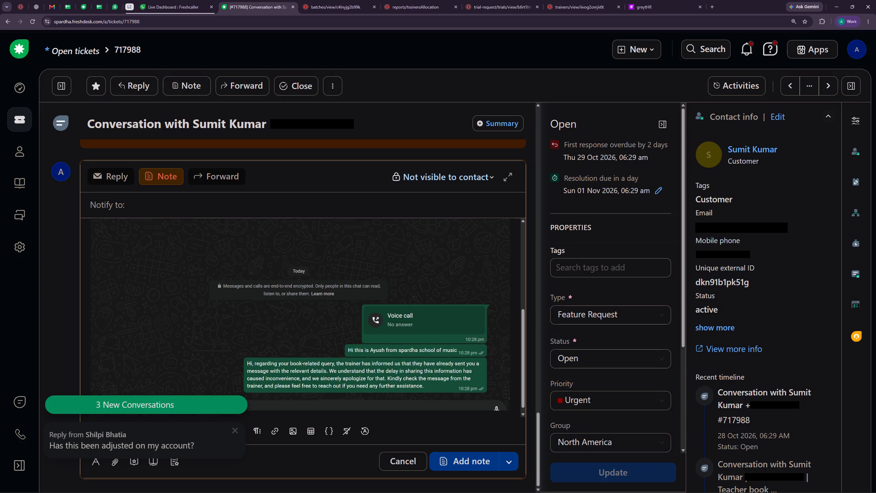
pyautogui.scroll(-5, 413, 358)
pyautogui.click(480, 464)
# Set the status of ticket #717988 to Closed and update its properties.
pyautogui.click(585, 361)
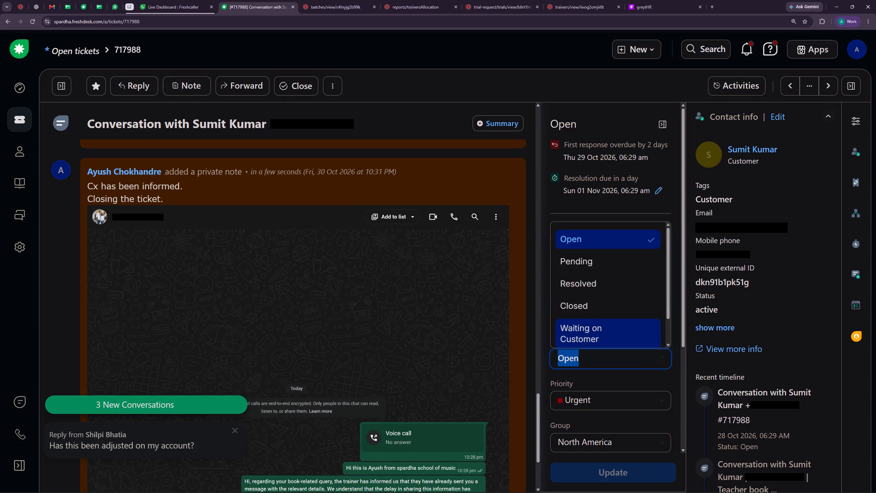
pyautogui.click(607, 325)
pyautogui.click(607, 364)
pyautogui.click(610, 307)
pyautogui.click(613, 466)
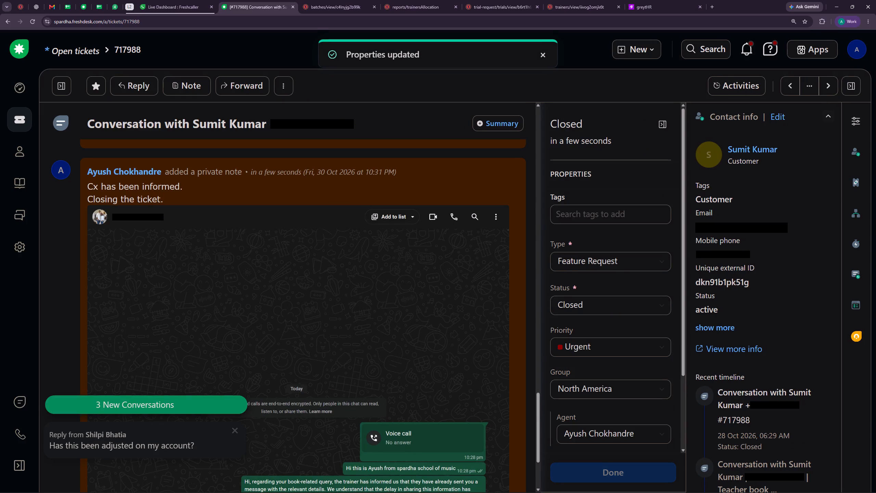
# Check the helpdesk notifications.
pyautogui.click(751, 44)
pyautogui.click(751, 44)
pyautogui.click(758, 47)
pyautogui.click(755, 48)
pyautogui.click(747, 49)
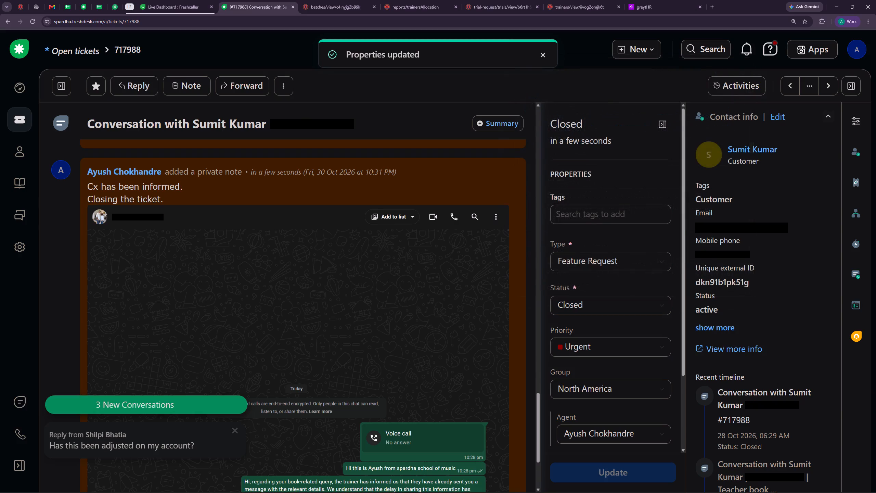
pyautogui.click(744, 53)
# Go to the previous ticket in the queue, #719280, dismiss the reply pop-up, and read its chat and private note.
pyautogui.click(794, 88)
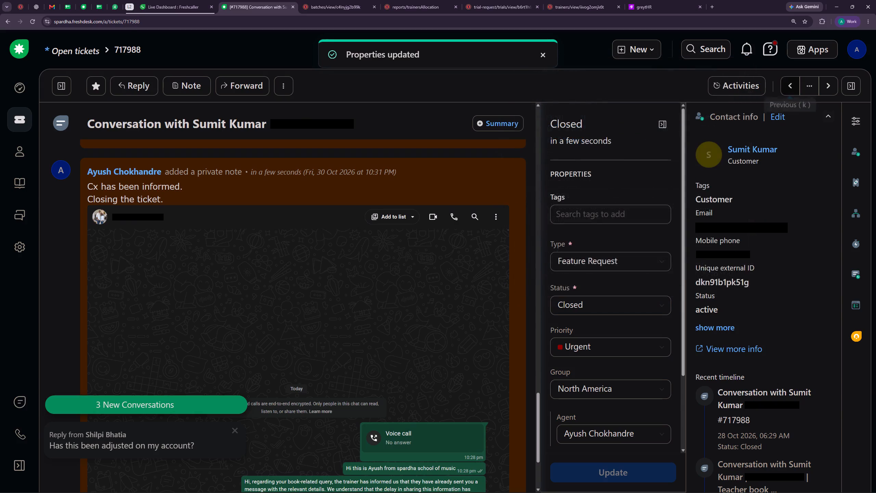
pyautogui.scroll(-3, 235, 396)
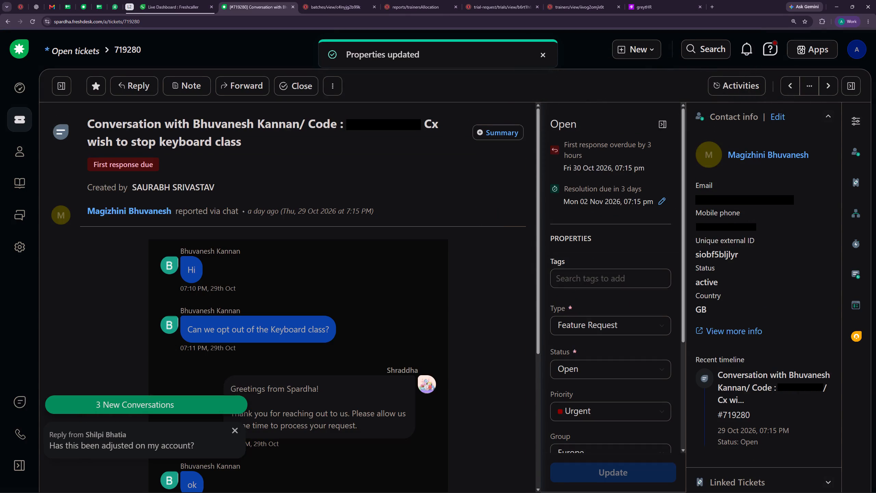
pyautogui.click(237, 431)
pyautogui.scroll(-7, 330, 359)
pyautogui.scroll(-5, 310, 332)
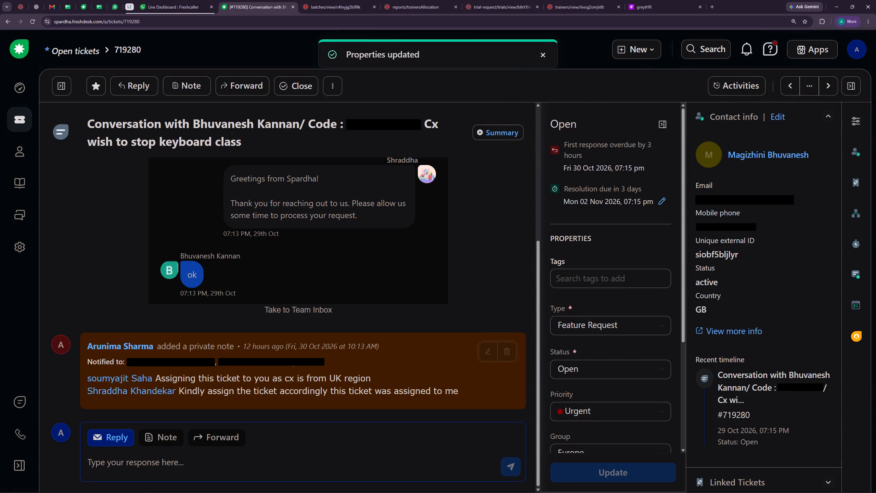
pyautogui.scroll(4, 582, 314)
pyautogui.scroll(4, 685, 319)
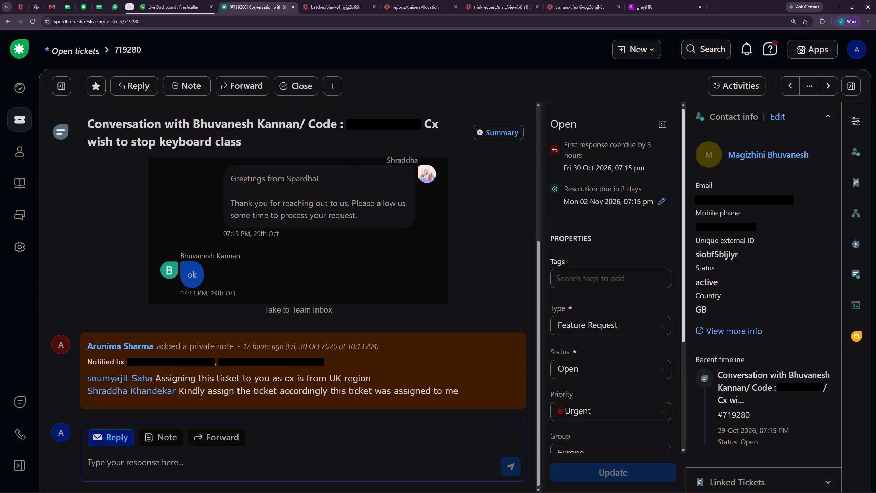
pyautogui.scroll(6, 761, 286)
# Copy the contact's mobile number without its country code, search the admin portal's Batches by family unique number, and open the matching batch.
pyautogui.moveTo(761, 226); pyautogui.dragTo(714, 224)
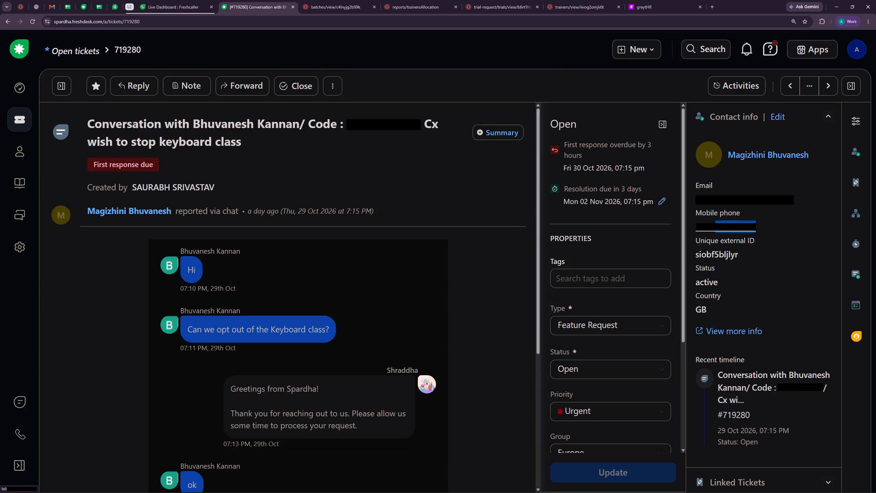
pyautogui.moveTo(714, 224); pyautogui.dragTo(713, 224)
pyautogui.hotkey('ctrl', 'c')
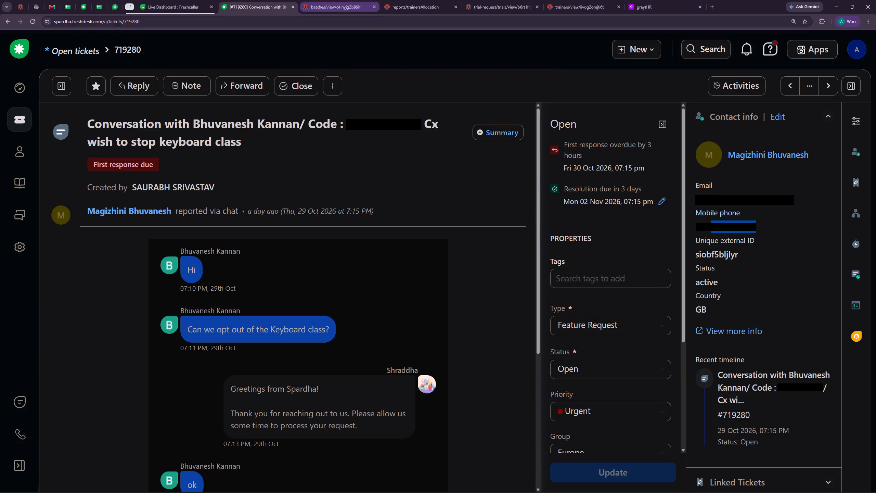
pyautogui.click(334, 8)
pyautogui.click(38, 356)
pyautogui.moveTo(489, 131); pyautogui.dragTo(332, 131)
pyautogui.hotkey('ctrl', 'v')
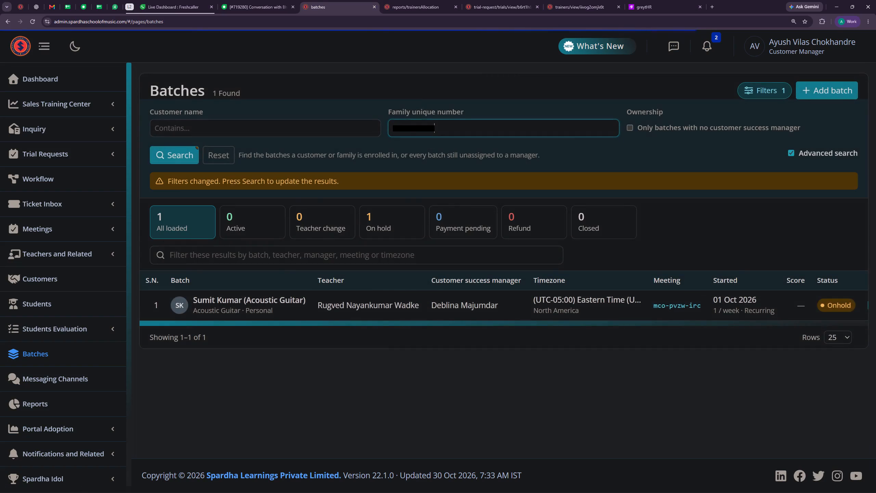
pyautogui.click(171, 152)
pyautogui.click(859, 282)
# Review the electronic keyboard batch's October 2026 sessions, its schedule and its students.
pyautogui.scroll(-5, 453, 295)
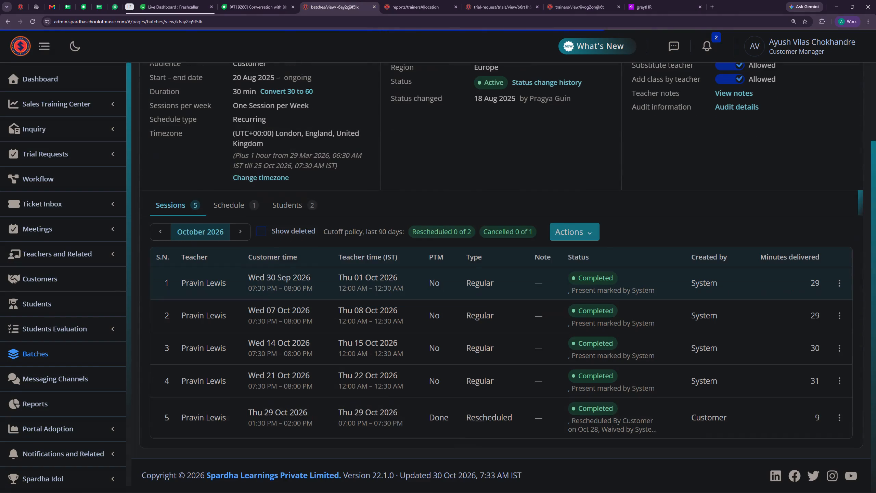
pyautogui.click(245, 204)
pyautogui.scroll(-1, 386, 367)
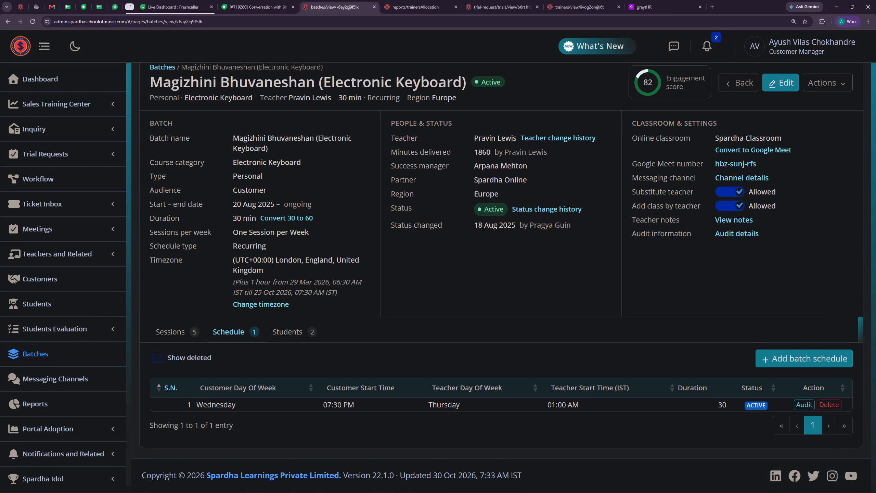
pyautogui.click(295, 326)
pyautogui.scroll(-2, 355, 366)
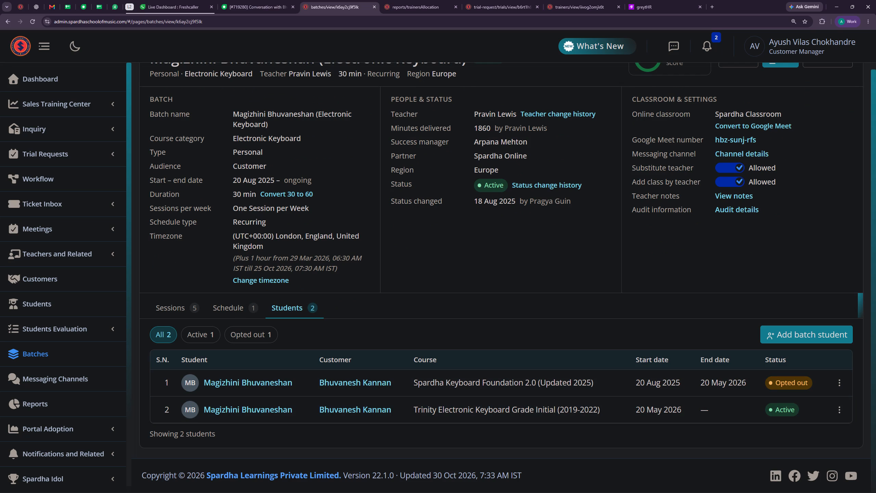
pyautogui.click(255, 0)
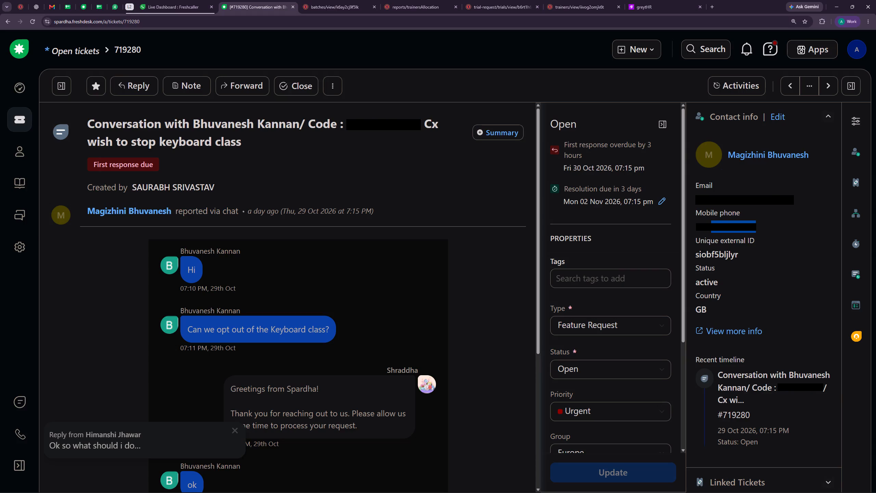
pyautogui.click(343, 0)
pyautogui.scroll(1, 411, 219)
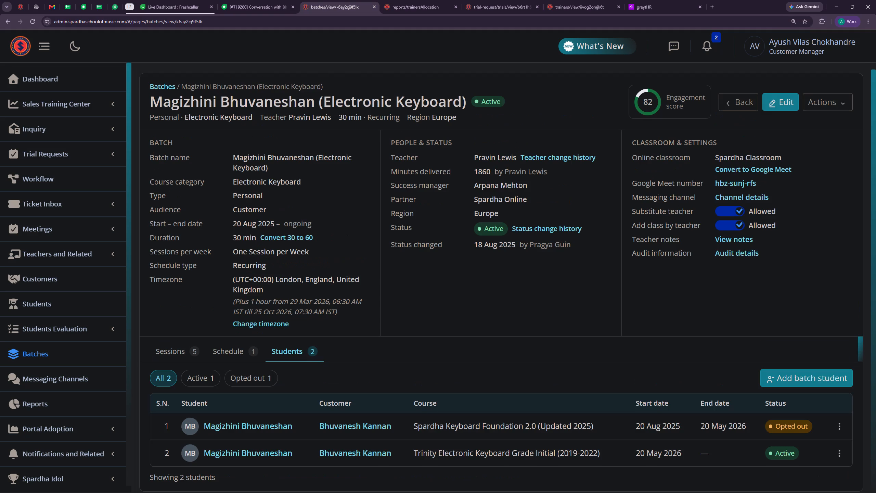
pyautogui.scroll(1, 411, 219)
pyautogui.click(354, 425)
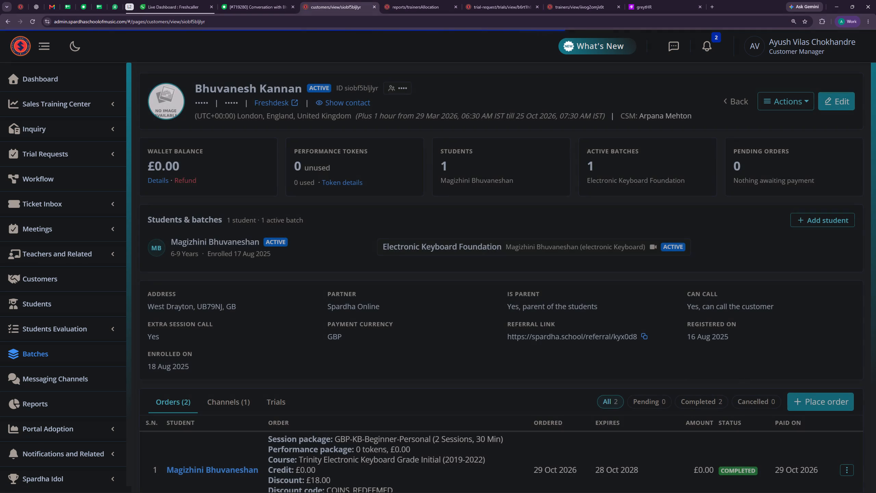
# Recheck ticket #719280 and the customer profile, and switch to the Freshcaller live dashboard to check call activity.
pyautogui.click(247, 0)
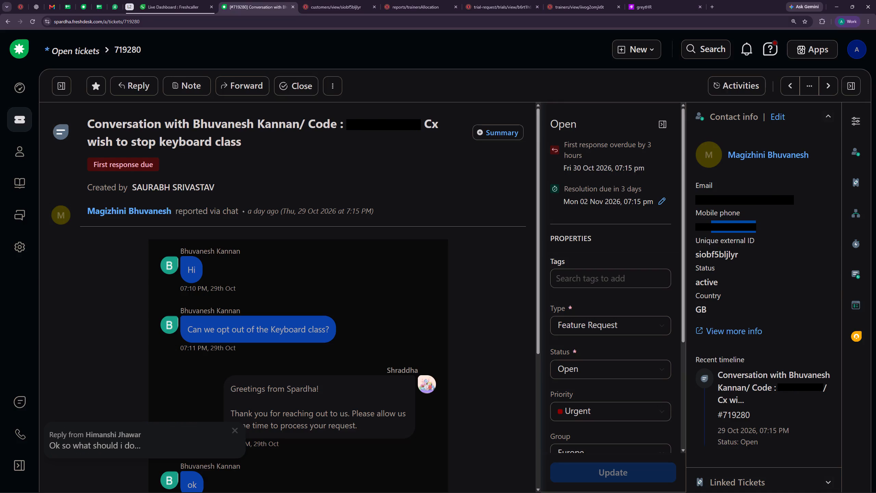
pyautogui.click(349, 2)
pyautogui.click(273, 1)
pyautogui.click(180, 0)
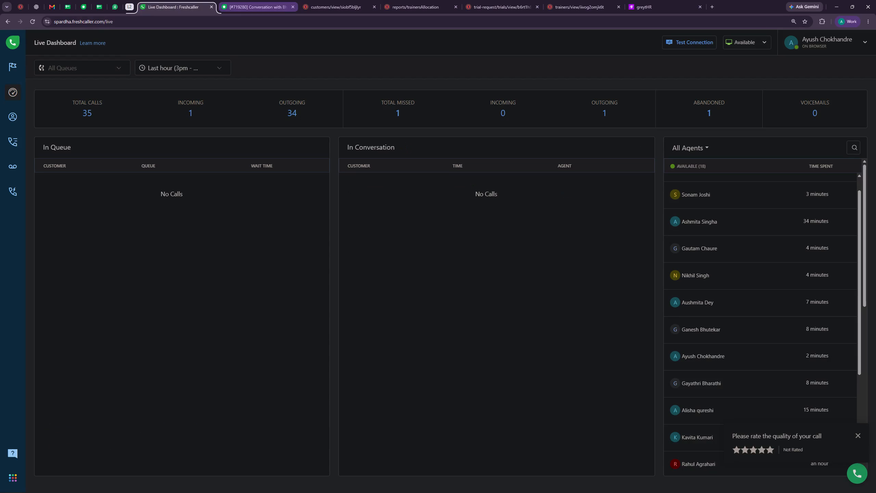
pyautogui.click(269, 1)
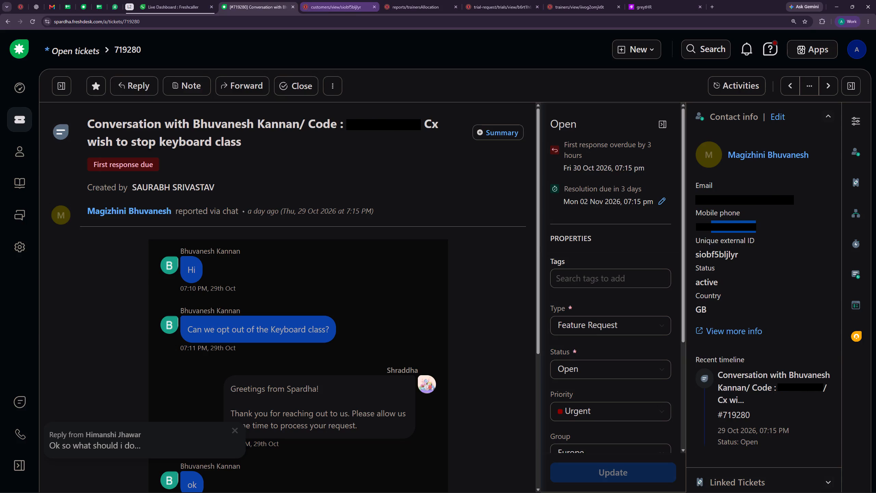
pyautogui.click(777, 232)
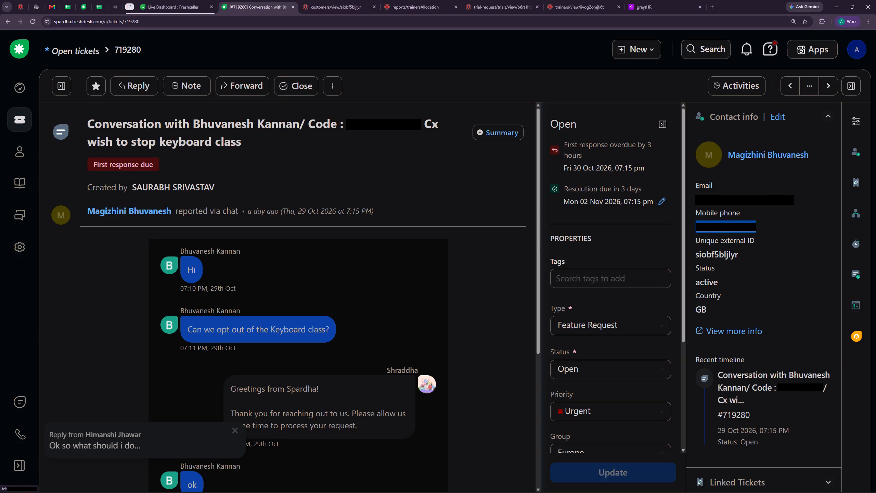
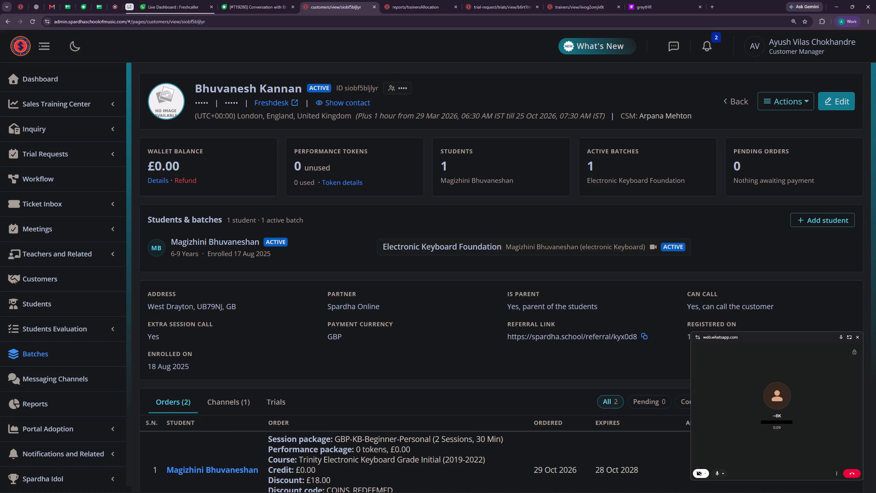
# Return from the customer profile to the student's electronic keyboard batch details.
pyautogui.moveTo(571, 309); pyautogui.dragTo(562, 308)
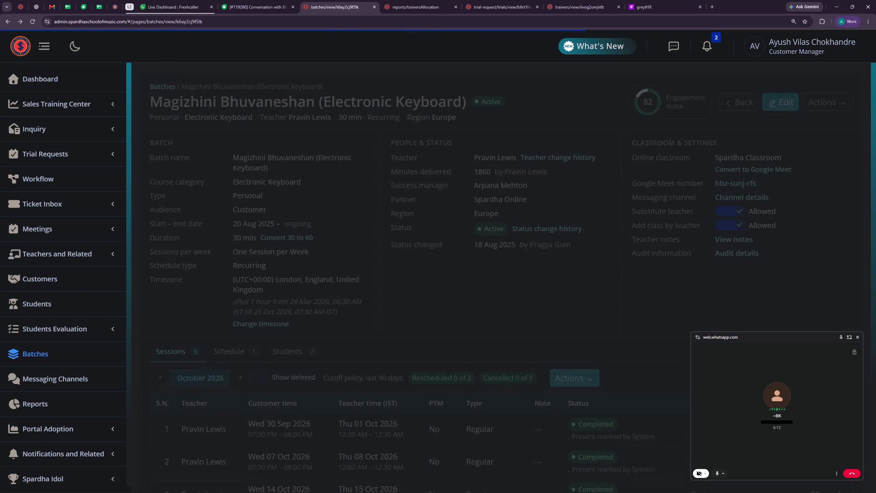
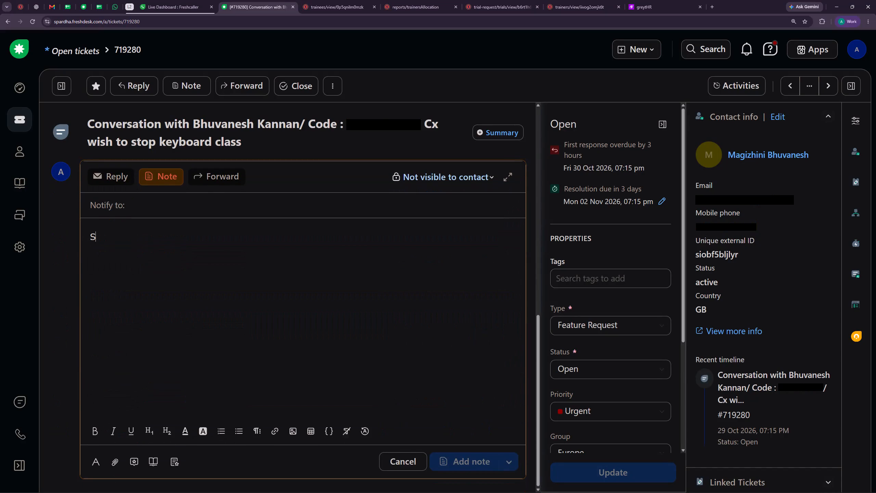
# Begin the private note on ticket #719280 with "Spoke with the cx they".
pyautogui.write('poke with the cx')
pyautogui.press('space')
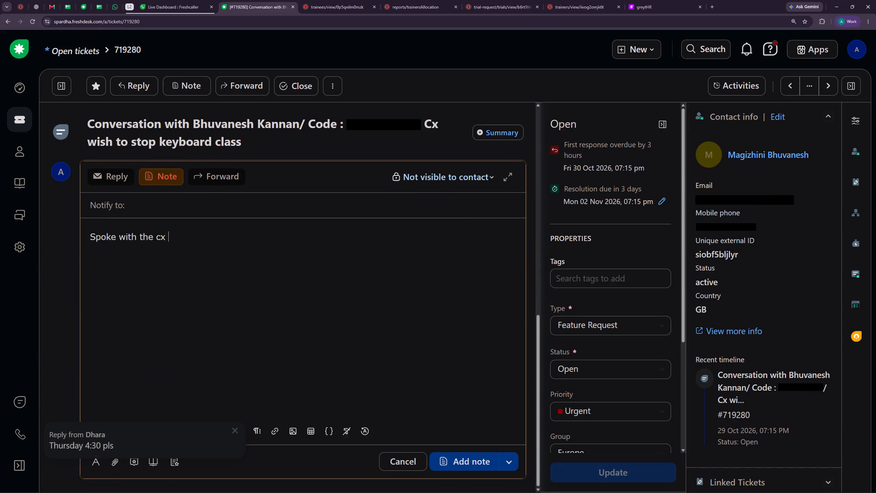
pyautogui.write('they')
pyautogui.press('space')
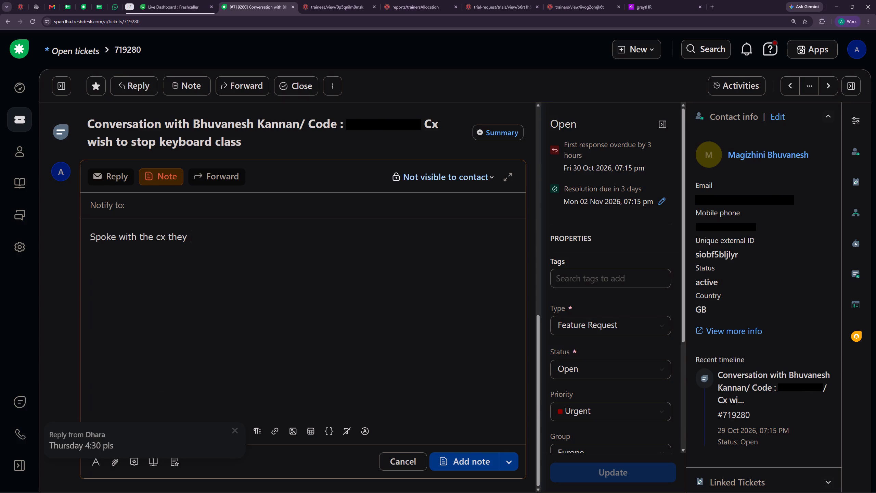
# Write in the private note that the customer wants a refund because a really busy schedule prevents them from taking the classes.
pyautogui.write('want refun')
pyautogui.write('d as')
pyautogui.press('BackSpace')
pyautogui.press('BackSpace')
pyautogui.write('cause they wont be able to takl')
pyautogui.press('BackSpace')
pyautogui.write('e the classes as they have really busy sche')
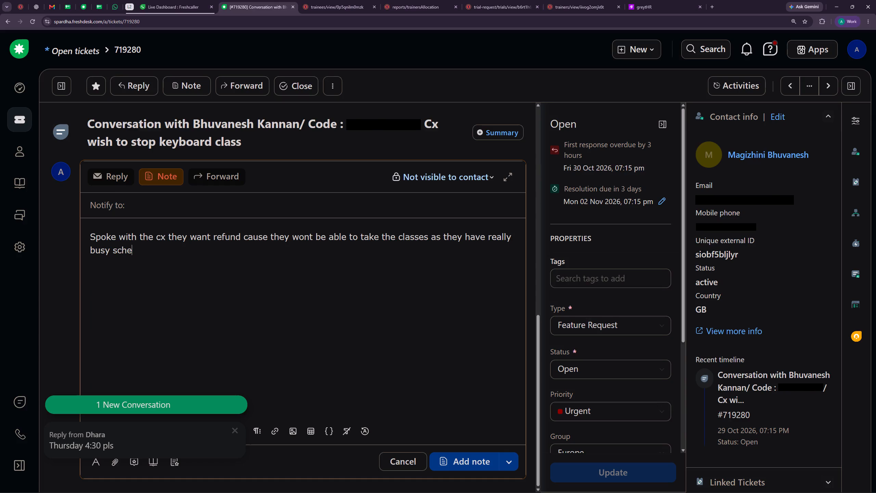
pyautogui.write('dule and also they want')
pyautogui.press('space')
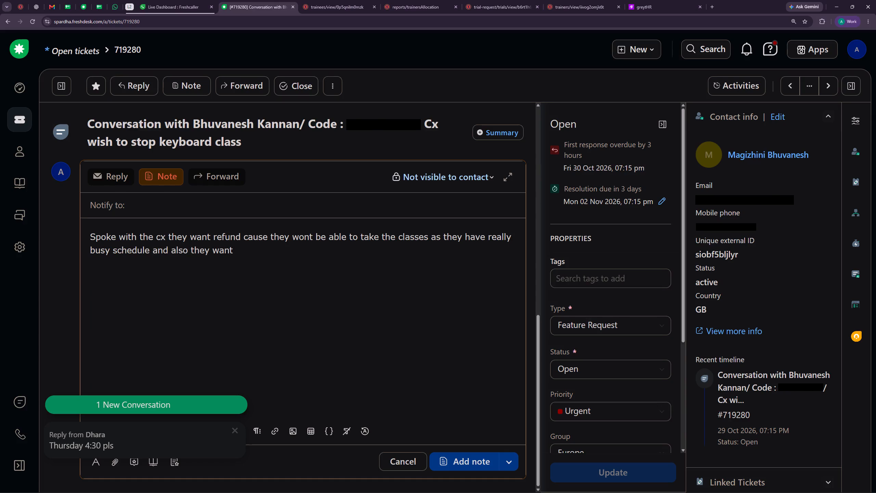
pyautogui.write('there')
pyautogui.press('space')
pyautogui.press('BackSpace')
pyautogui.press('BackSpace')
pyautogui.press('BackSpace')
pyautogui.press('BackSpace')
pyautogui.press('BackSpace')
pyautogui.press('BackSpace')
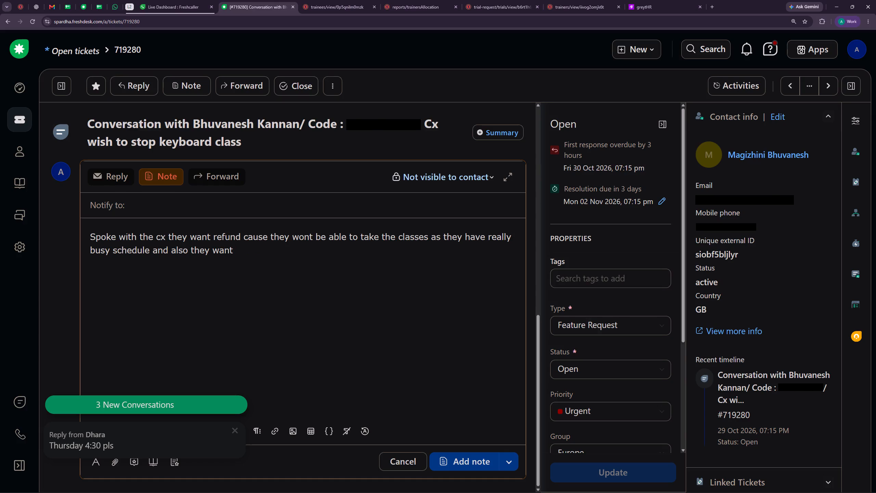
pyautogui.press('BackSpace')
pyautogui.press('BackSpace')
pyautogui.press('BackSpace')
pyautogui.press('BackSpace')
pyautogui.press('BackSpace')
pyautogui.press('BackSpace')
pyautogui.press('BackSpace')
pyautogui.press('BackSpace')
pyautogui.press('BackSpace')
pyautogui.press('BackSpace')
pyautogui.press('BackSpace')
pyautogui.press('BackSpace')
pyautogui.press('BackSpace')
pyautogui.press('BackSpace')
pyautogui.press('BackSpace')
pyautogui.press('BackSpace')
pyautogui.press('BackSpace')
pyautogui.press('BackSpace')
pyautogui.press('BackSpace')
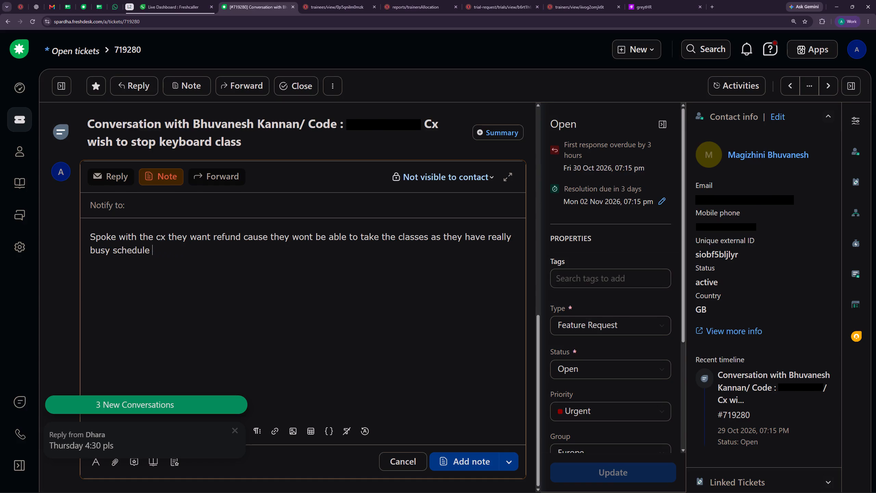
# Extend the note's sentence with "and will consider to continue in future".
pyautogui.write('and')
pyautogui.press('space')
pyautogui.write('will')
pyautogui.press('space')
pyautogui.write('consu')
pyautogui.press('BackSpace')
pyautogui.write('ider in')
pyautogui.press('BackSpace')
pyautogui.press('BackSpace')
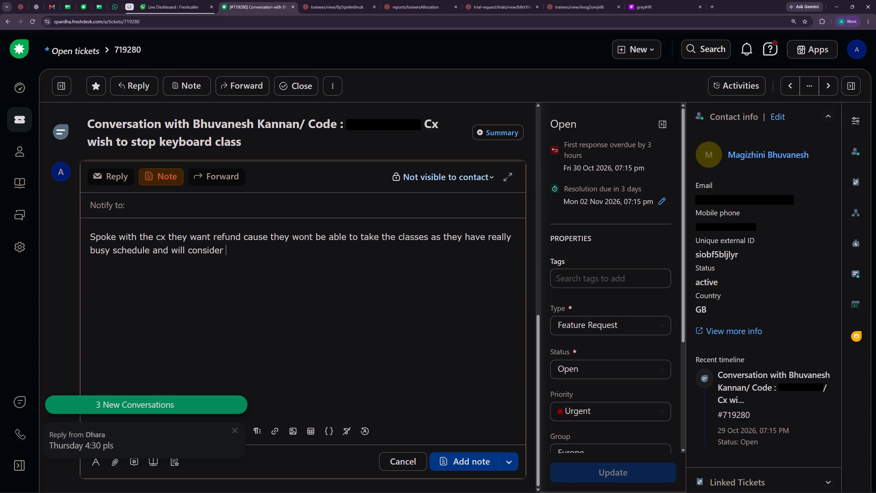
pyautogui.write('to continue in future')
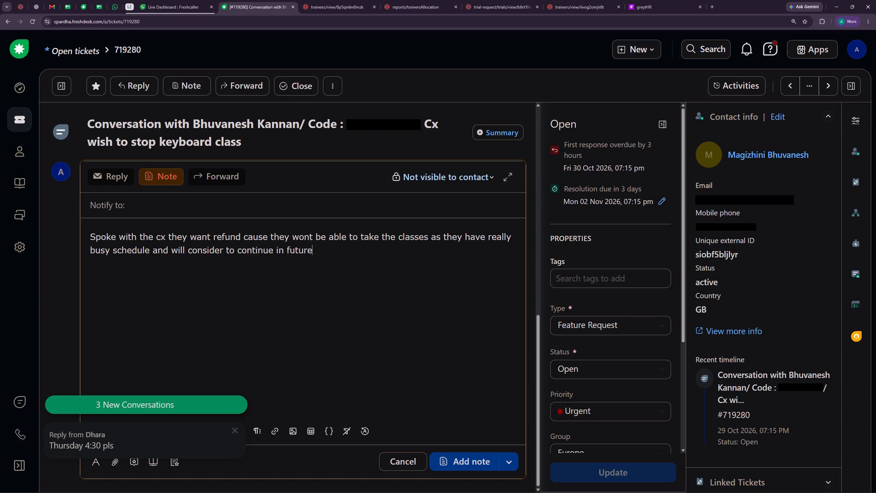
# Finish the note's sentence with "also they are not facing any issue in any kind of service.".
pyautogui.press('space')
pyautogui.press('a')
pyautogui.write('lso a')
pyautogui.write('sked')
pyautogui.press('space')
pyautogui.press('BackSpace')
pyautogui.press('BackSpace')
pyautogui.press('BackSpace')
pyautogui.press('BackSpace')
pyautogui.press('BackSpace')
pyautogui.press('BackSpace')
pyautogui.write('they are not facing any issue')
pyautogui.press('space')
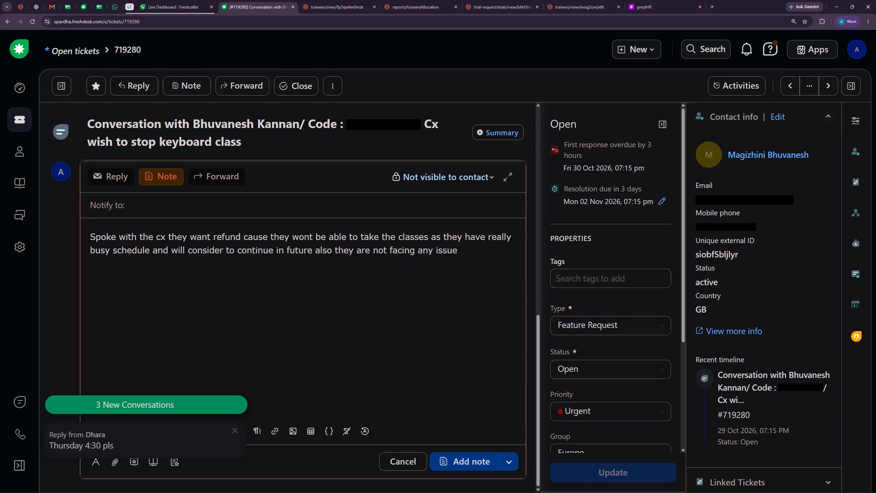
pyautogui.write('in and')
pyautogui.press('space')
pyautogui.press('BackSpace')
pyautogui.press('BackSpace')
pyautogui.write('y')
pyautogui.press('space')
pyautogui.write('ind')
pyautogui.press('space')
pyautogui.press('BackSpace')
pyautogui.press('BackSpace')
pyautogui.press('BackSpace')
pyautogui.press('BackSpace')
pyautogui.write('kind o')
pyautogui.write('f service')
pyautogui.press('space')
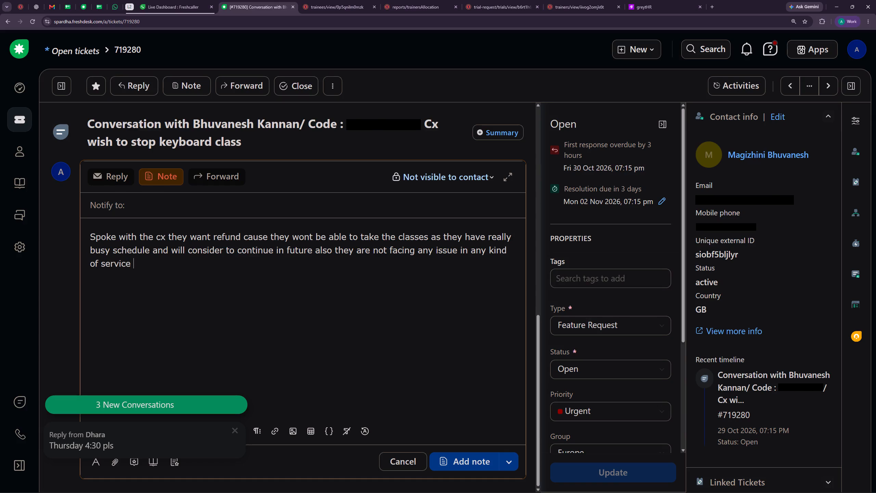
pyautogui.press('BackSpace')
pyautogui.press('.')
# Mention the agent Nikita on a new line with "please check." and add the private note to the ticket.
pyautogui.click(90, 238)
pyautogui.click(188, 277)
pyautogui.hotkey('shift', 'Return')
pyautogui.press('BackSpace')
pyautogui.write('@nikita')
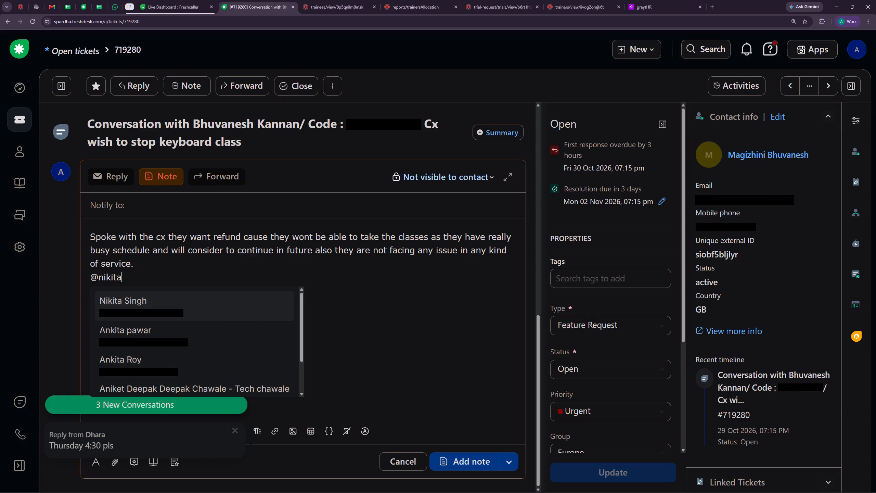
pyautogui.click(131, 309)
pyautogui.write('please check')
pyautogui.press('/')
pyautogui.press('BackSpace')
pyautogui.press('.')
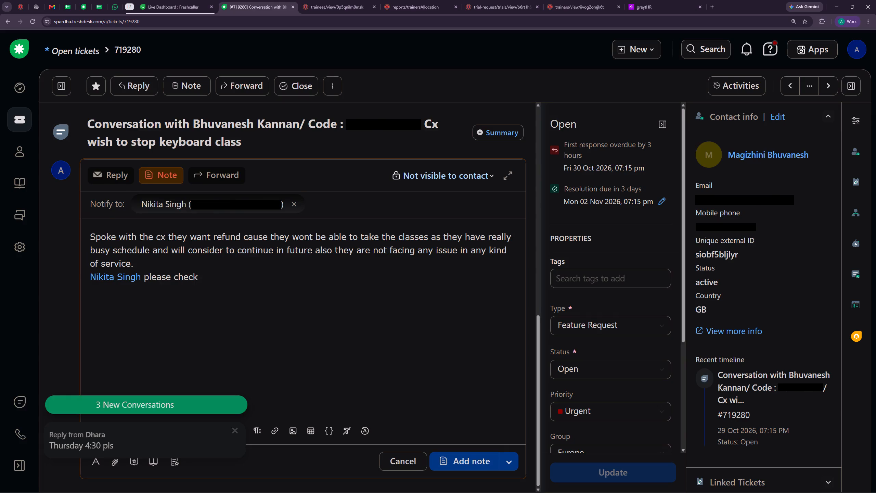
pyautogui.scroll(-3, 478, 372)
pyautogui.click(473, 464)
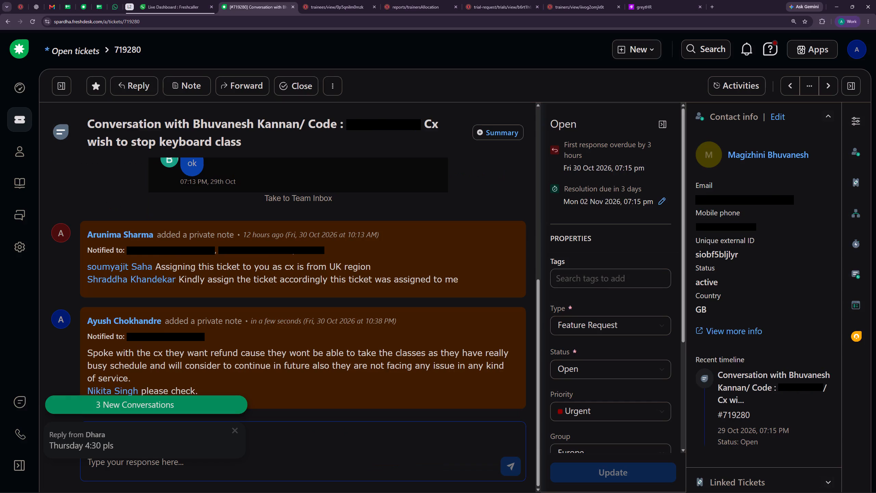
# Change the ticket's type to Refund.
pyautogui.click(613, 329)
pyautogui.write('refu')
pyautogui.click(614, 355)
pyautogui.scroll(-5, 621, 384)
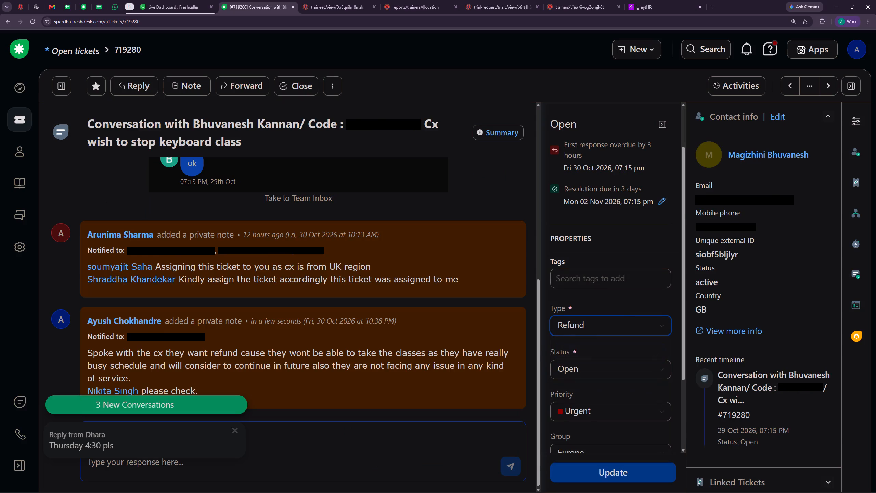
pyautogui.click(611, 338)
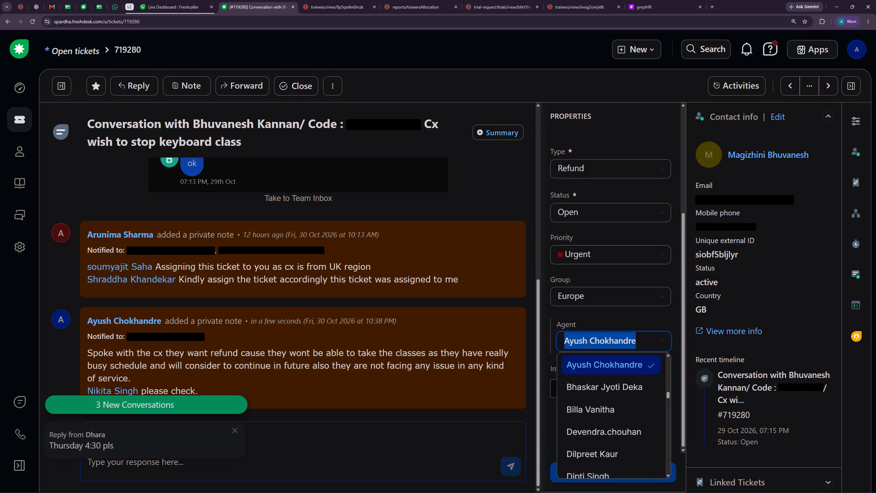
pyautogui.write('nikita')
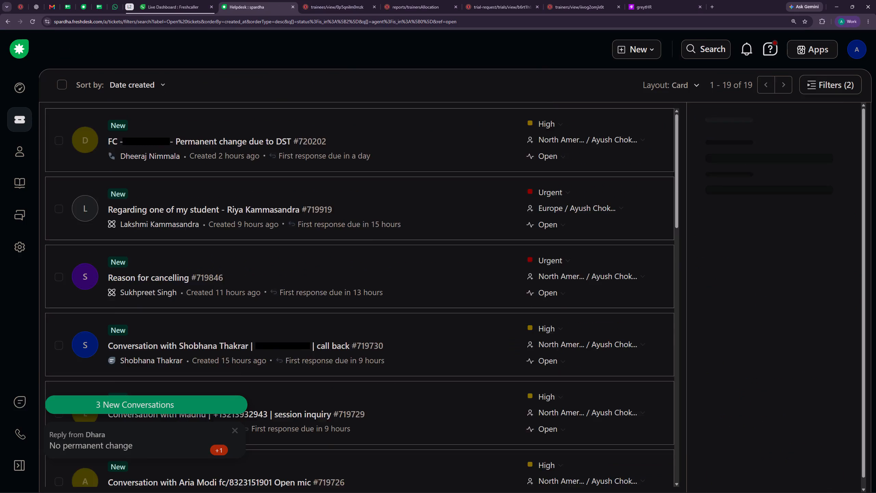
pyautogui.scroll(-7, 186, 177)
pyautogui.scroll(13, 204, 186)
pyautogui.scroll(-7, 168, 185)
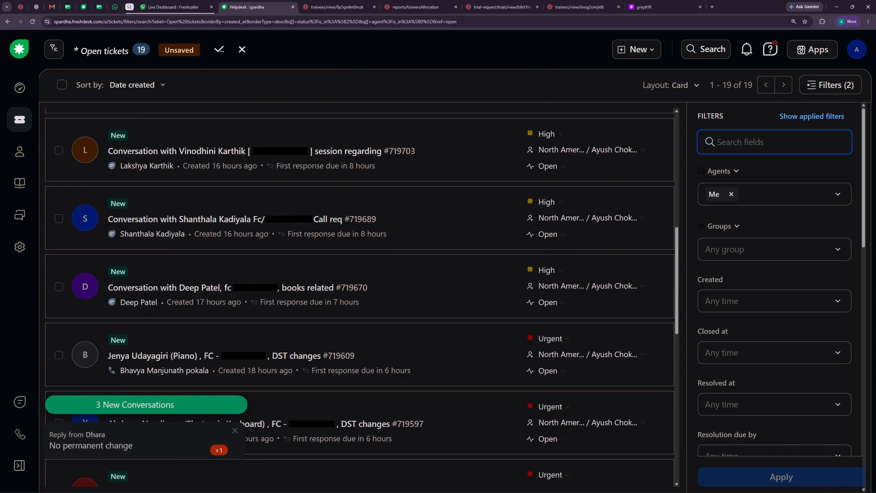
pyautogui.scroll(-20, 194, 199)
pyautogui.scroll(-2, 194, 199)
pyautogui.scroll(2, 277, 270)
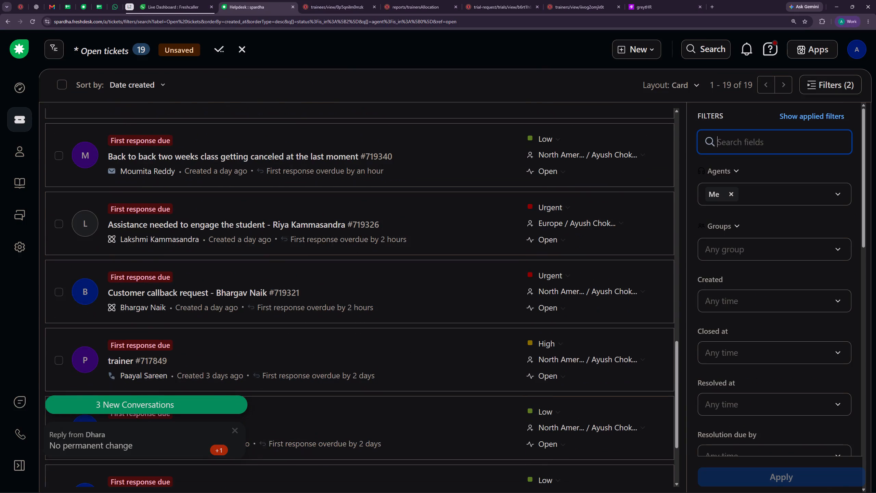
pyautogui.scroll(-9, 250, 250)
pyautogui.click(232, 435)
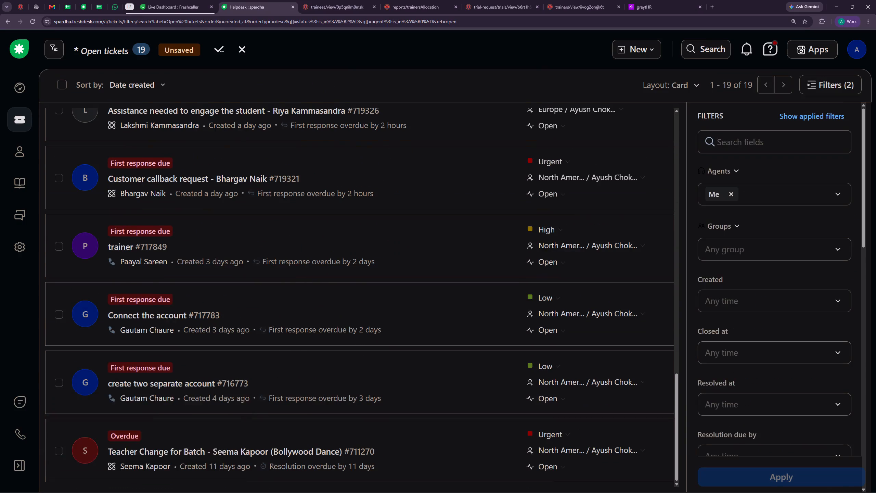
pyautogui.click(183, 448)
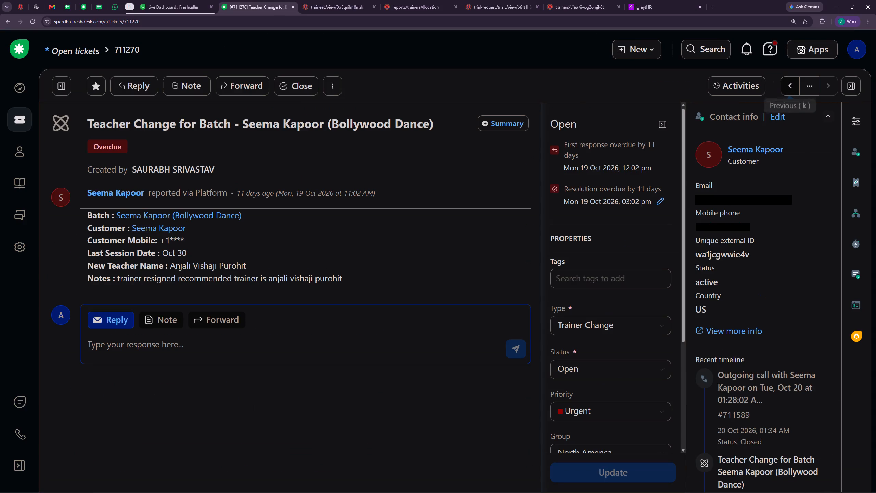
# Browse back through the open tickets from #711270 to #719326, and return to callback request #719321.
pyautogui.click(789, 85)
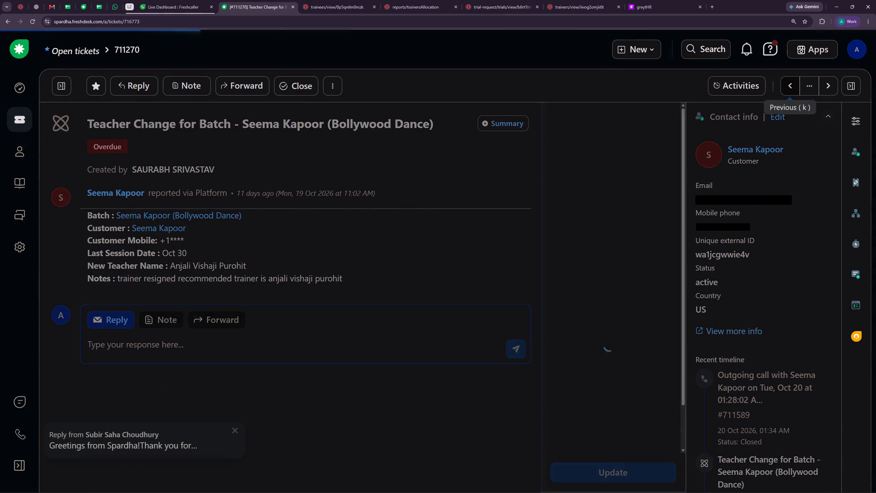
pyautogui.click(789, 85)
pyautogui.click(789, 85)
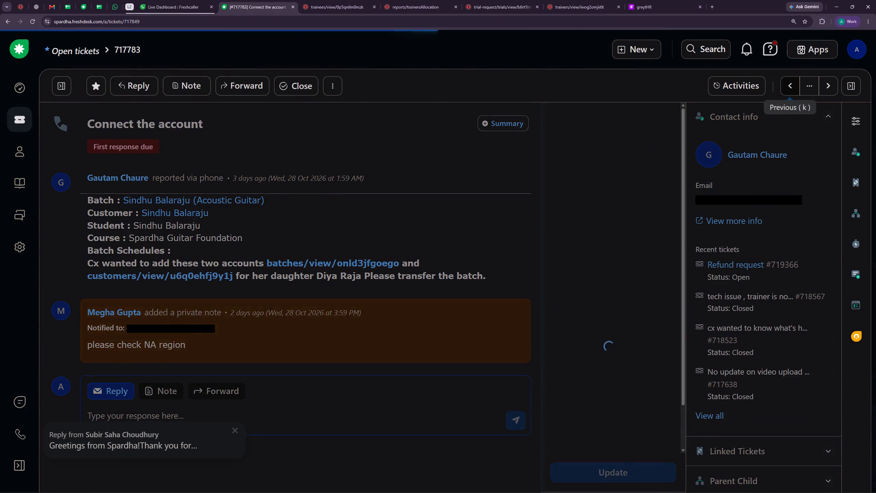
pyautogui.click(789, 85)
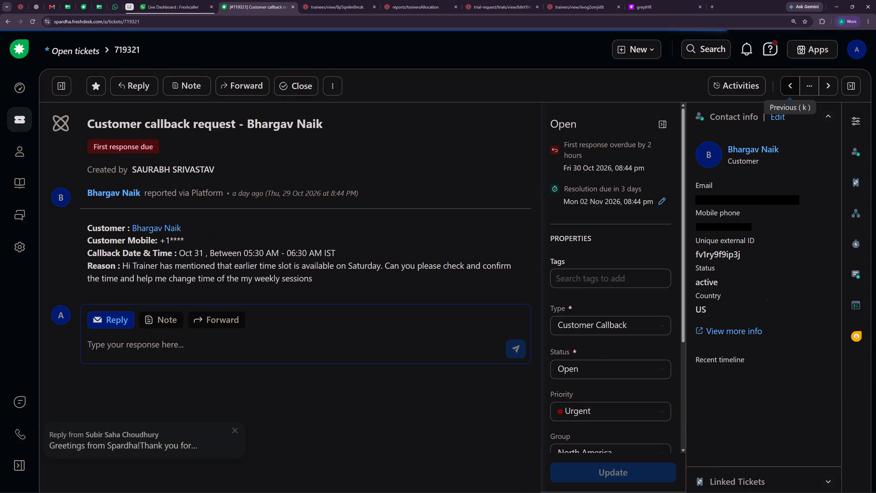
pyautogui.click(789, 85)
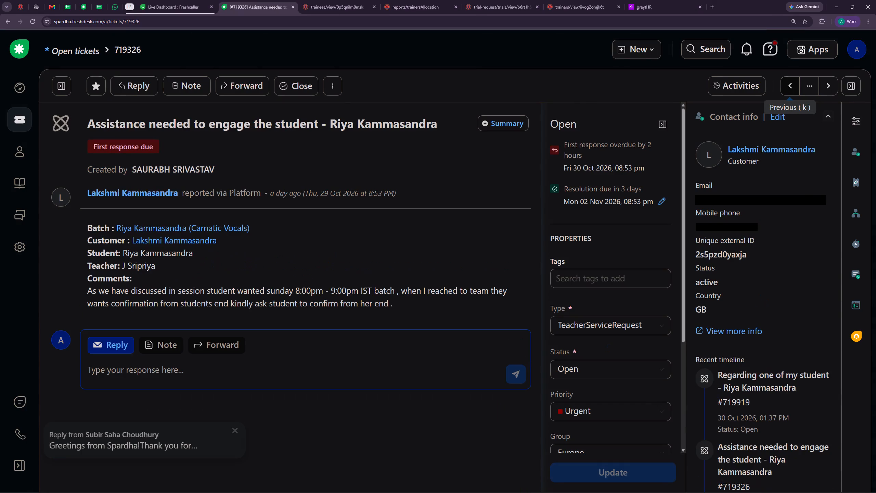
pyautogui.click(826, 85)
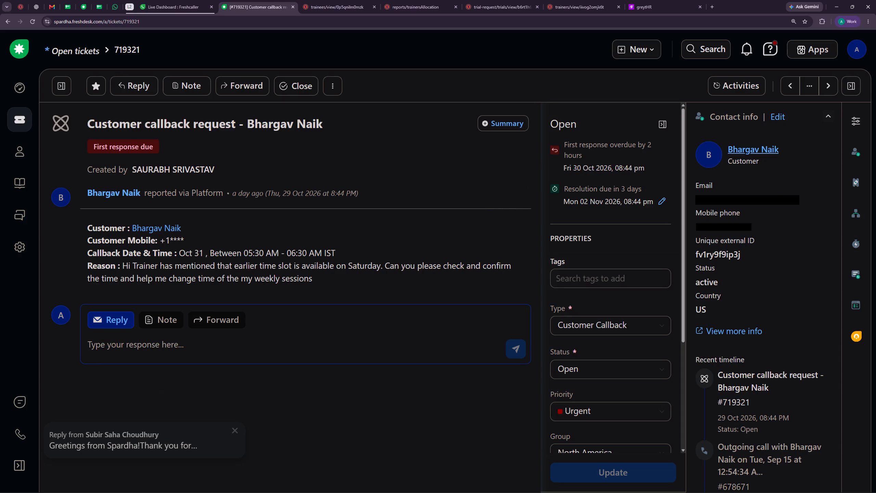
pyautogui.click(788, 89)
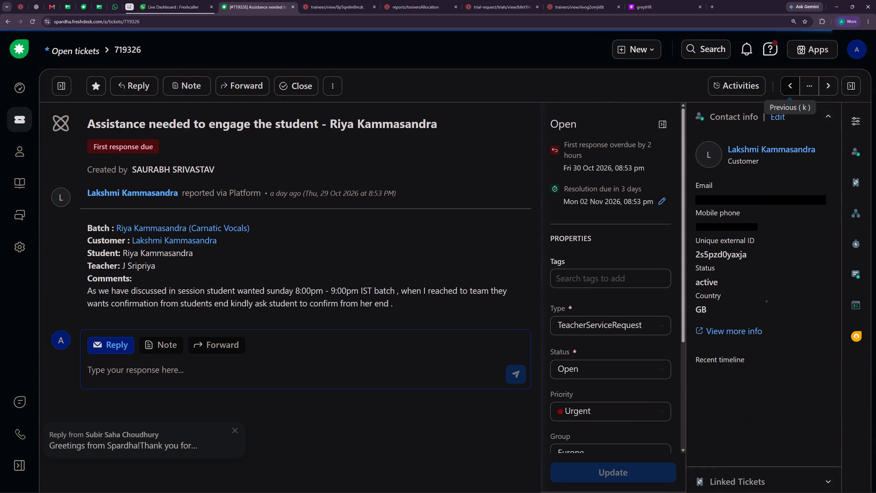
pyautogui.click(788, 89)
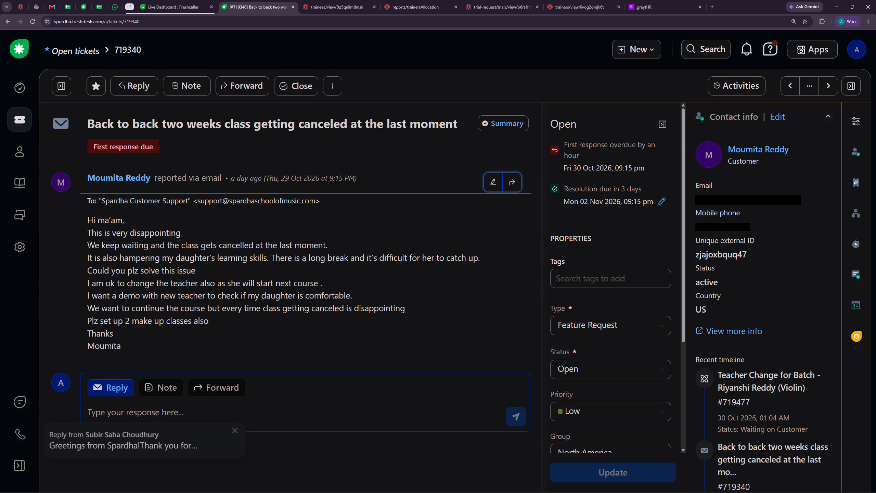
pyautogui.click(236, 430)
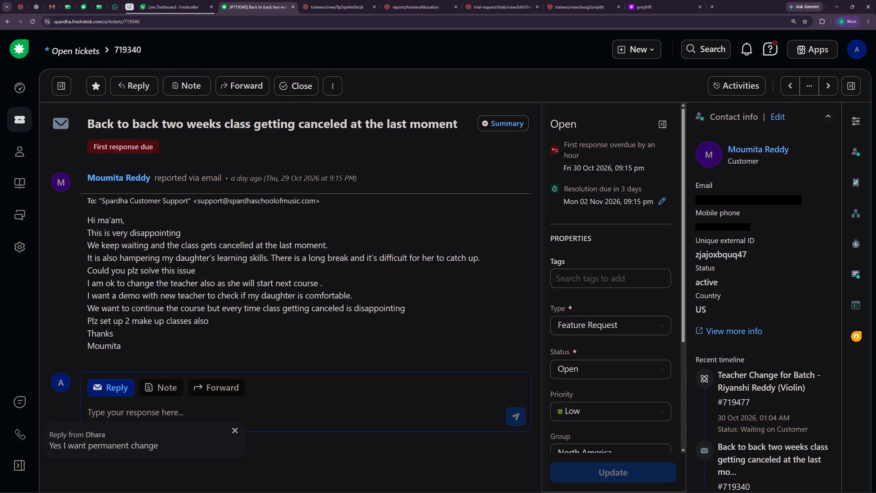
pyautogui.click(233, 431)
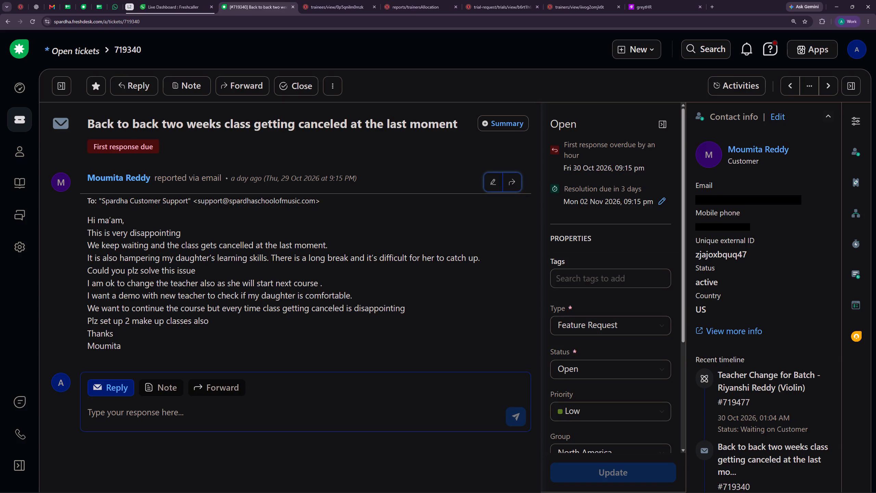
pyautogui.moveTo(760, 226); pyautogui.dragTo(724, 226)
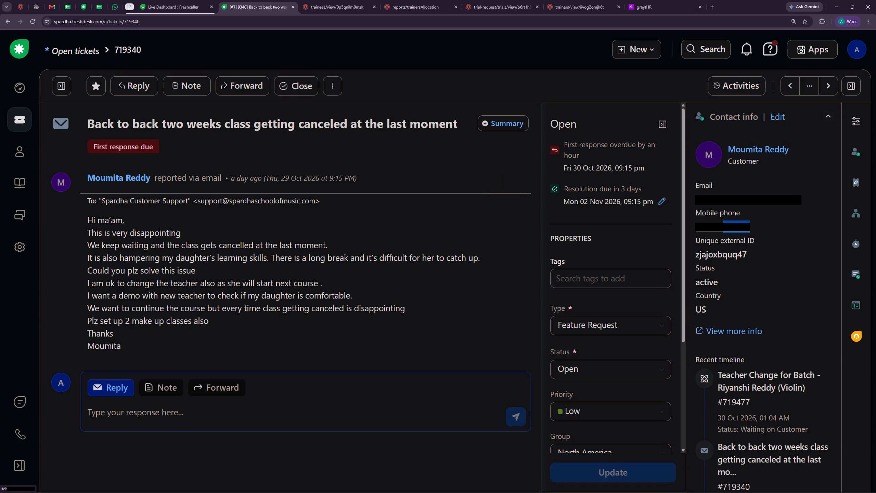
pyautogui.moveTo(724, 226); pyautogui.dragTo(706, 226)
pyautogui.hotkey('ctrl', 'c')
pyautogui.click(356, 3)
pyautogui.click(32, 358)
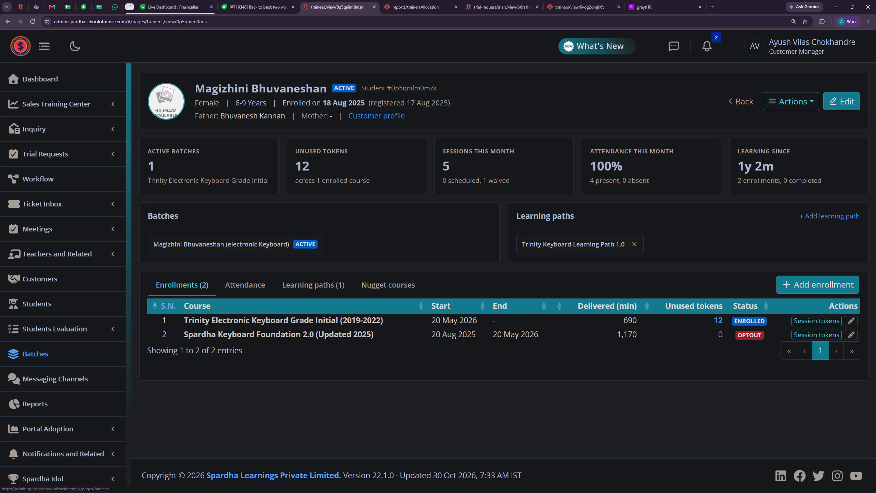
pyautogui.moveTo(469, 129); pyautogui.dragTo(314, 129)
pyautogui.hotkey('ctrl', 'v')
pyautogui.click(163, 148)
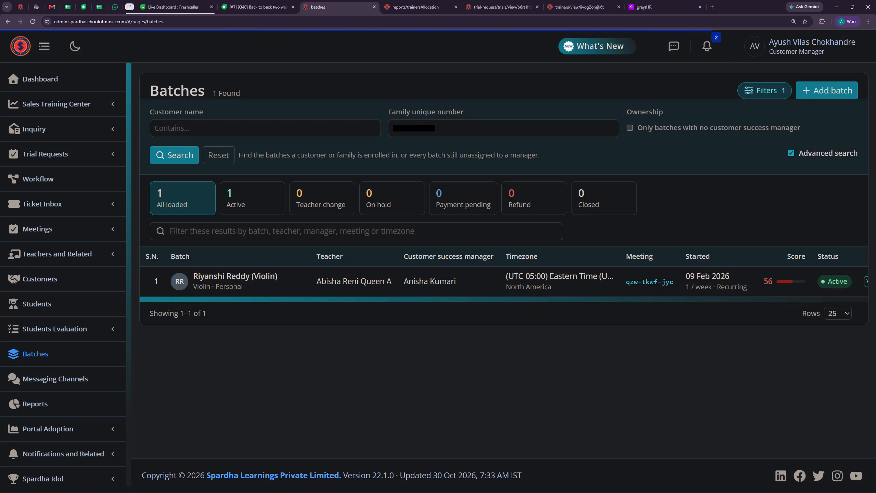
# Open the customer's violin batch and review its October 2026 sessions, their statuses and the batch details.
pyautogui.click(865, 284)
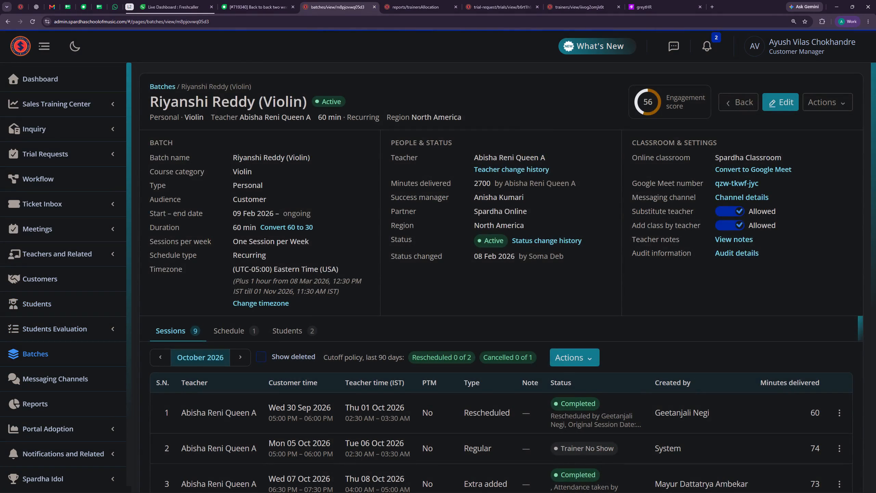
pyautogui.scroll(-9, 477, 259)
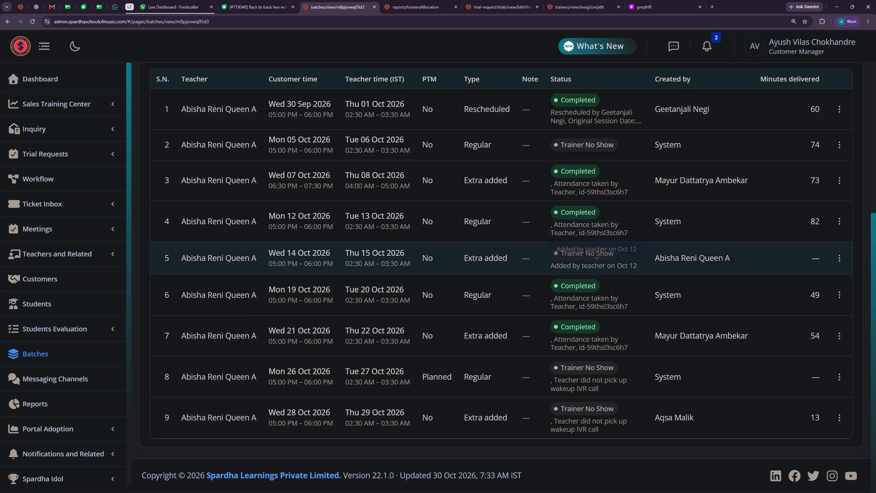
pyautogui.scroll(4, 558, 302)
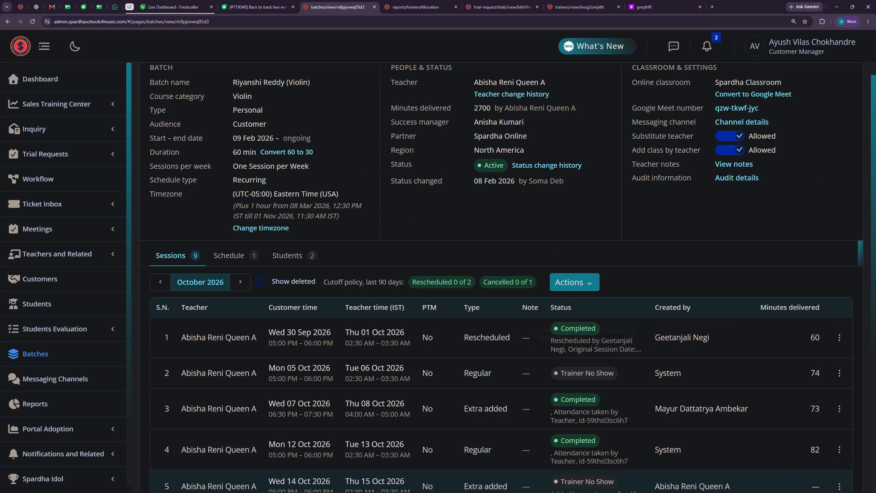
pyautogui.scroll(1, 497, 300)
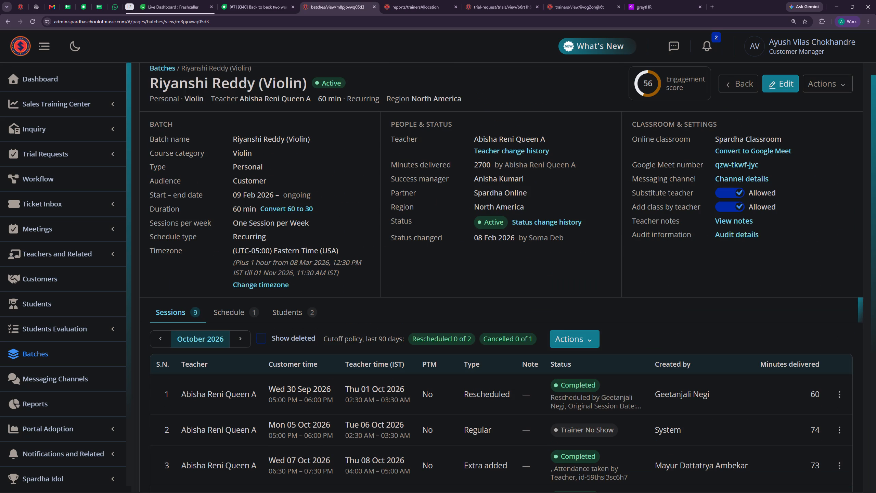
# Return to ticket #719340 and check its group and agent properties.
pyautogui.click(274, 0)
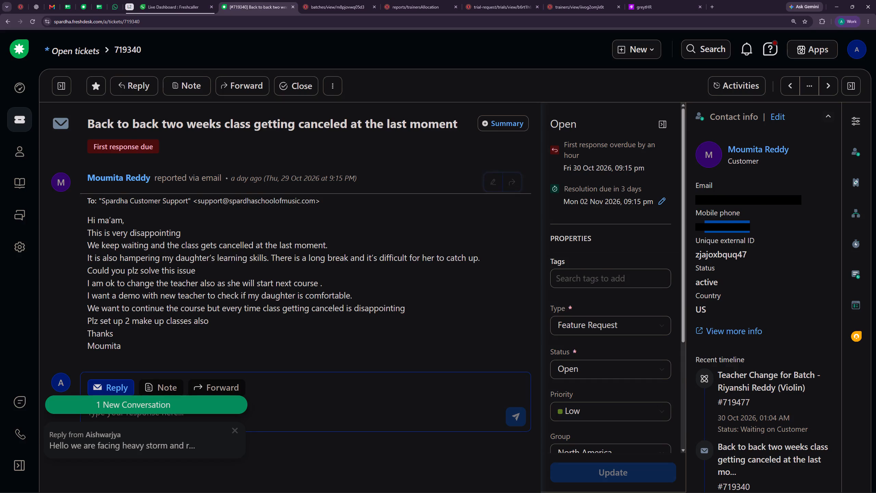
pyautogui.scroll(-1, 608, 348)
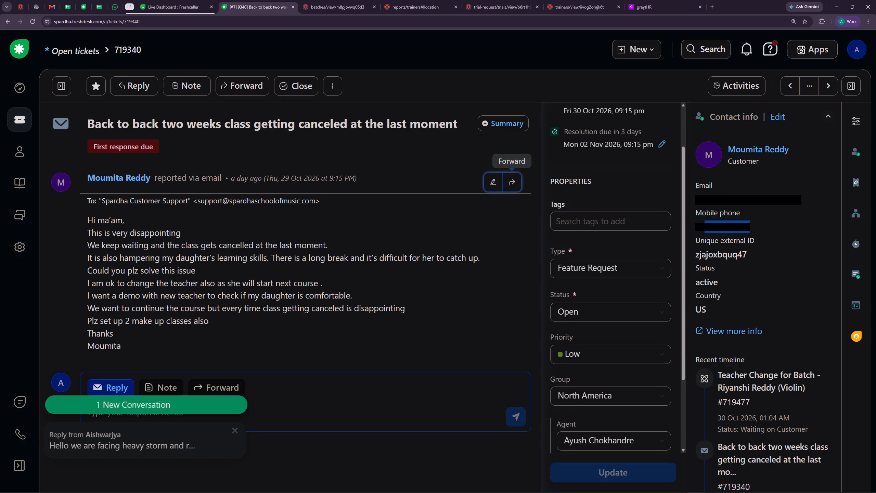
# Refresh the call availability in Freshcaller by switching the status to Offline and back to Available.
pyautogui.moveTo(177, 0); pyautogui.dragTo(182, 0)
pyautogui.click(752, 42)
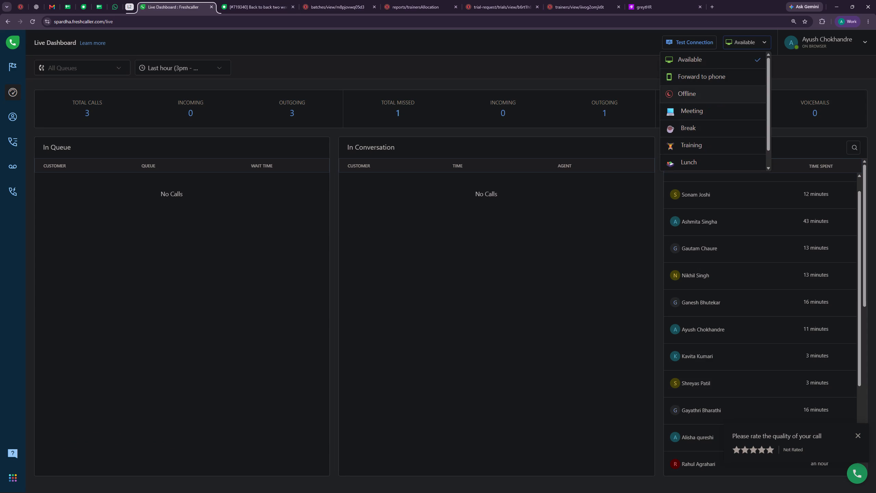
pyautogui.click(723, 97)
pyautogui.click(756, 43)
pyautogui.click(704, 59)
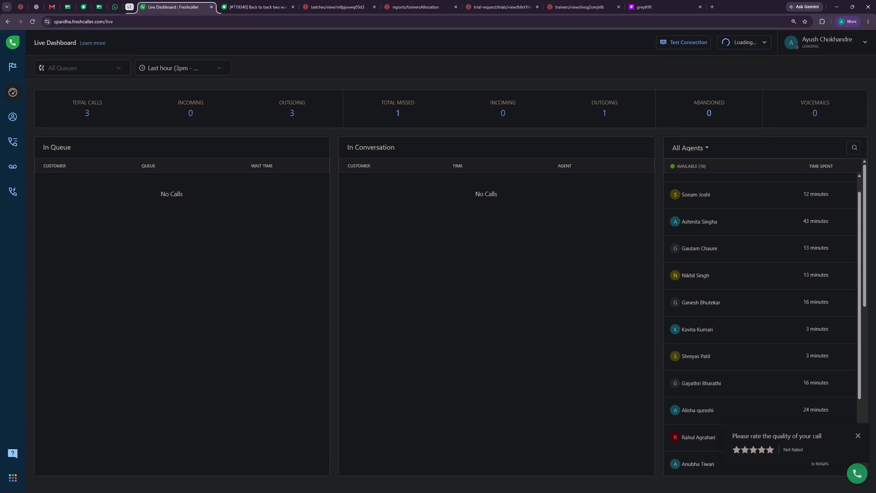
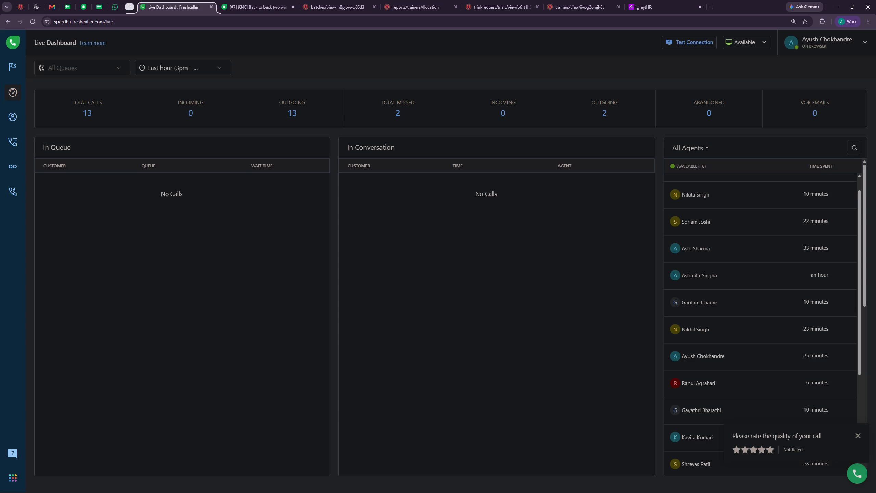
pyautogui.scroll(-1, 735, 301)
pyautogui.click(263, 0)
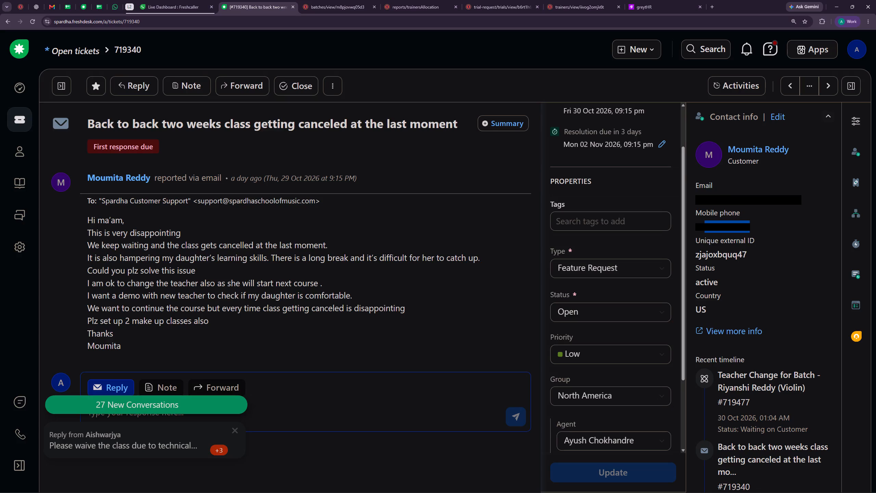
# Switch back to Freshcaller, set the call availability to Offline, and reopen the availability choices.
pyautogui.click(178, 0)
pyautogui.click(736, 38)
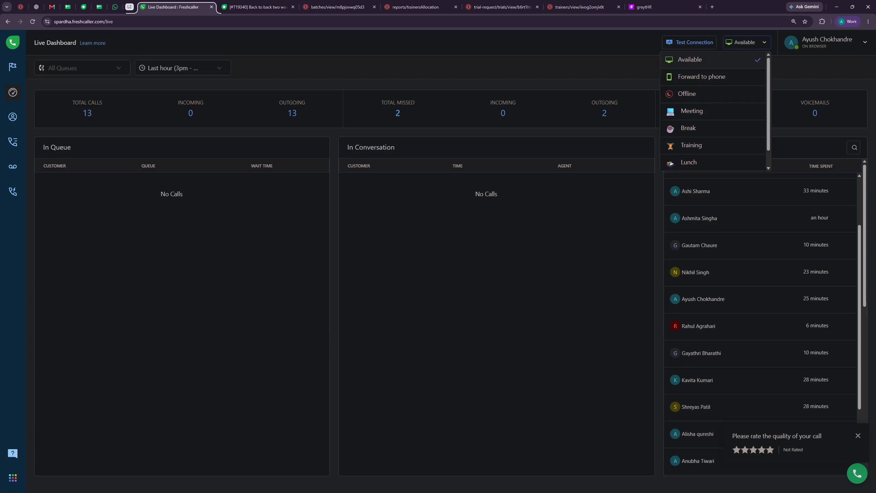
pyautogui.click(722, 98)
pyautogui.click(746, 42)
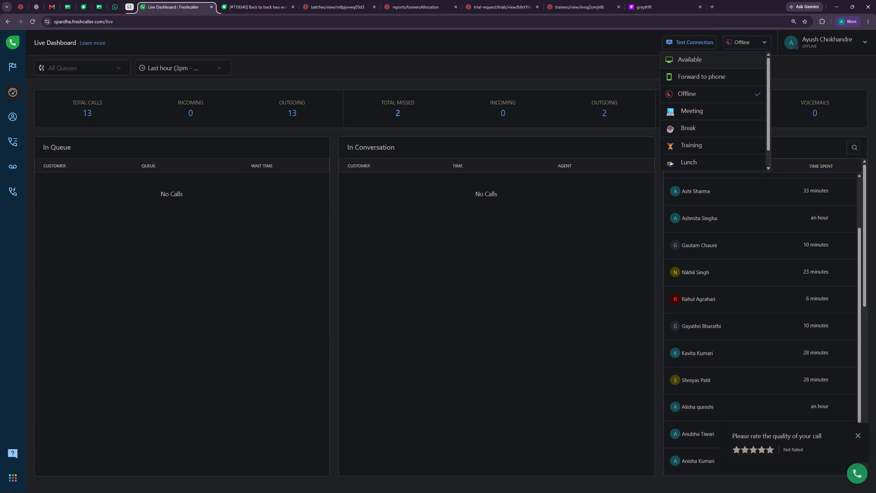
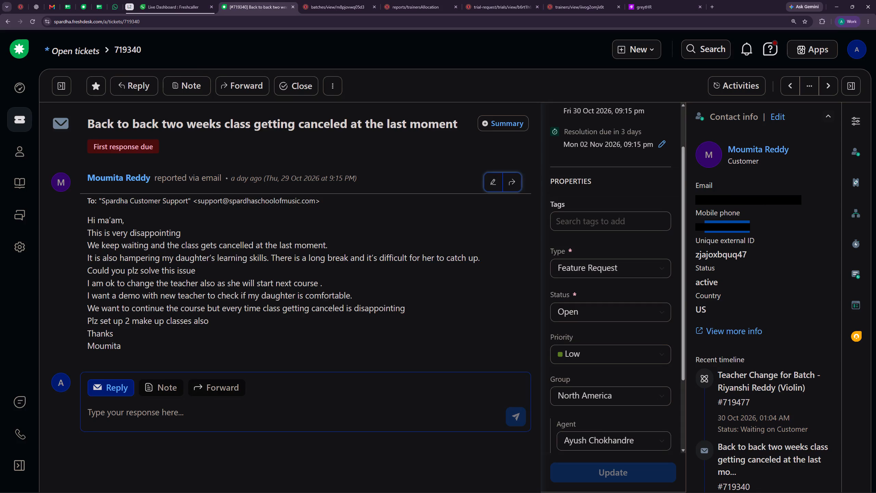
# Return to the customer's violin batch and check its enrolled students, including their courses, dates and statuses.
pyautogui.click(353, 4)
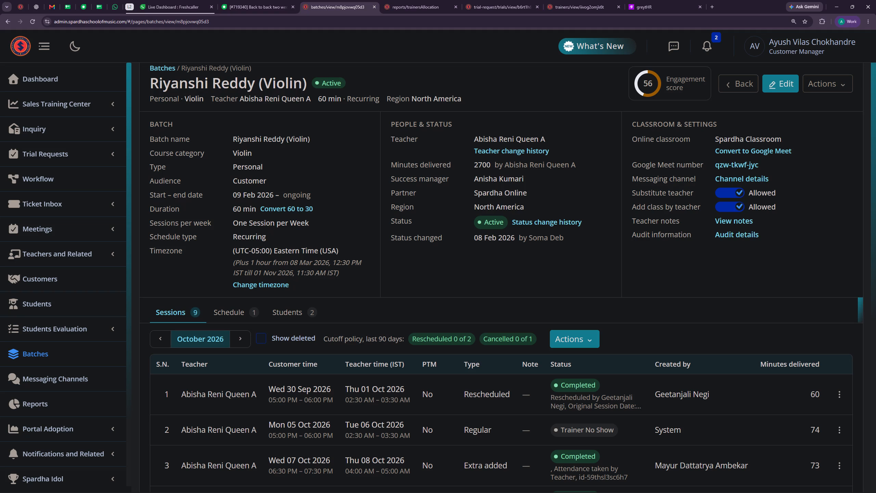
pyautogui.click(306, 317)
# Copy the active student's course from the violin batch and set Spardha Western Violin Beginner as the course in the Teachers Allocation report.
pyautogui.scroll(-6, 369, 335)
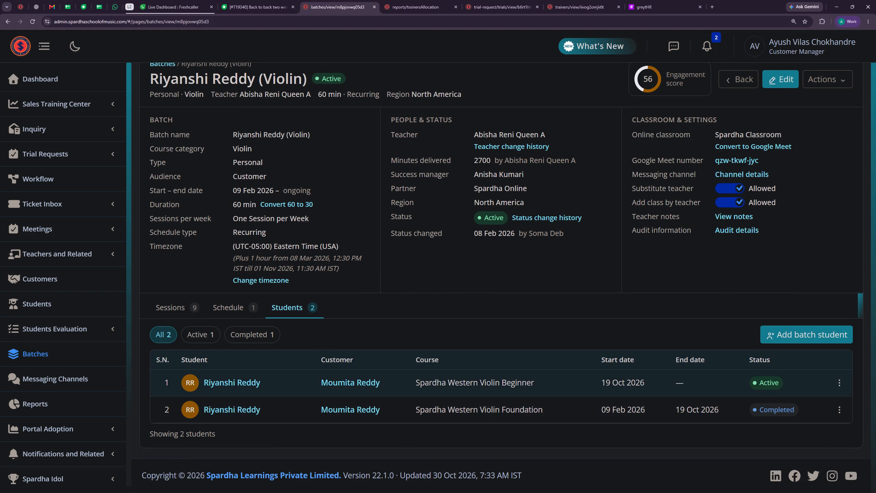
pyautogui.moveTo(411, 383); pyautogui.dragTo(533, 382)
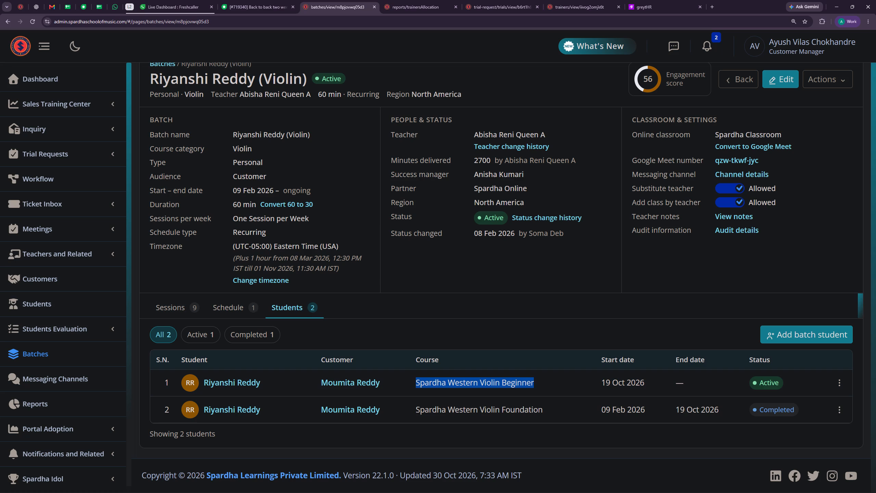
pyautogui.hotkey('ctrl', 'c')
pyautogui.click(394, 3)
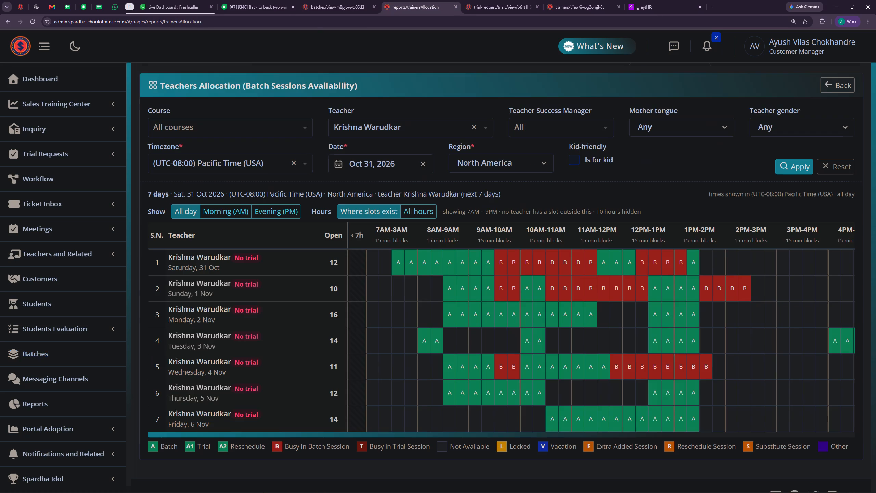
pyautogui.click(254, 129)
pyautogui.hotkey('ctrl', 'v')
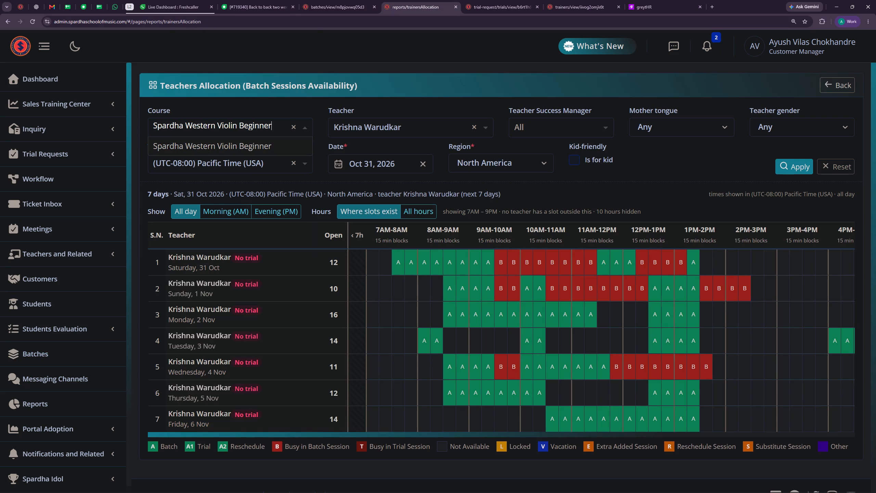
pyautogui.click(267, 146)
# Copy the batch's timezone and set the allocation report's timezone to (UTC-05:00) Eastern Time (USA).
pyautogui.click(292, 164)
pyautogui.click(336, 0)
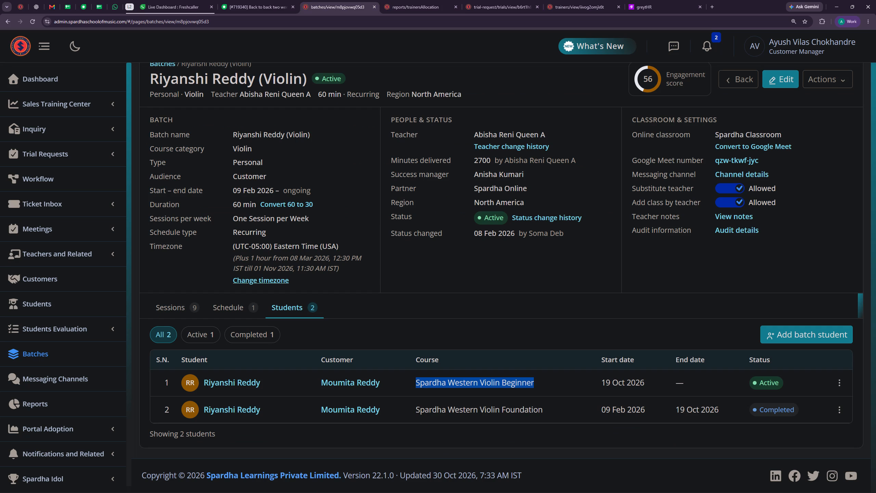
pyautogui.moveTo(226, 242); pyautogui.dragTo(340, 242)
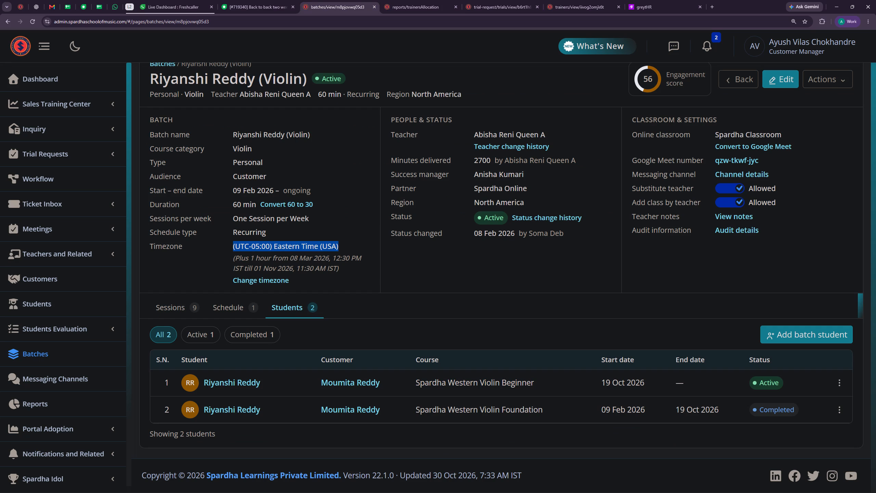
pyautogui.hotkey('ctrl', 'c')
pyautogui.click(419, 0)
pyautogui.hotkey('ctrl', 'v')
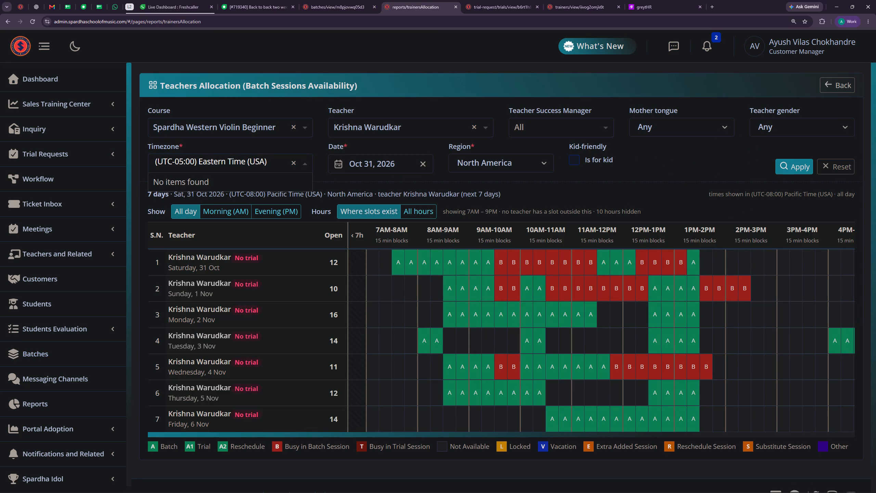
pyautogui.click(154, 161)
pyautogui.click(157, 162)
pyautogui.press('BackSpace')
pyautogui.press('BackSpace')
pyautogui.click(176, 178)
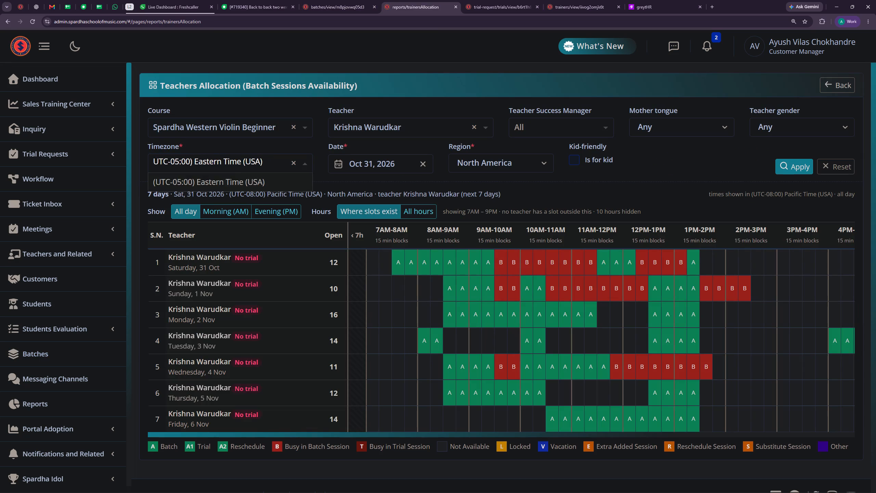
# Check the violin batch's class schedule and set the allocation report's date to Nov 2, 2026.
pyautogui.click(397, 165)
pyautogui.click(356, 0)
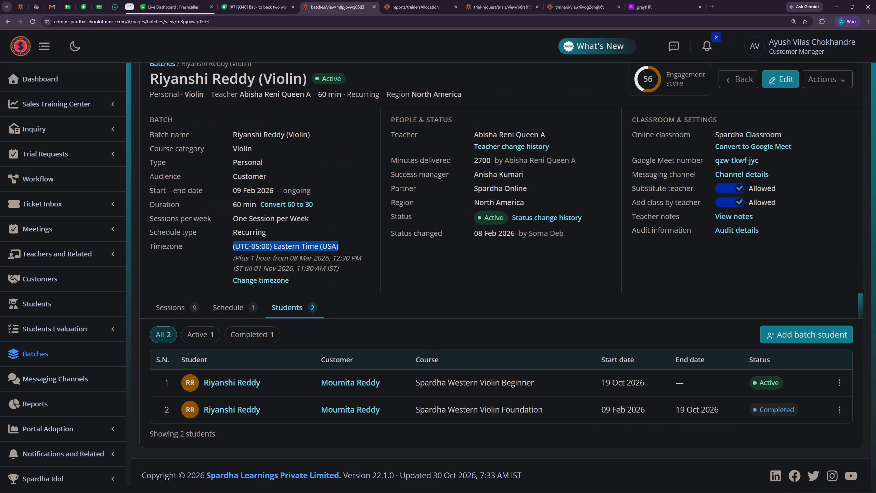
pyautogui.click(231, 305)
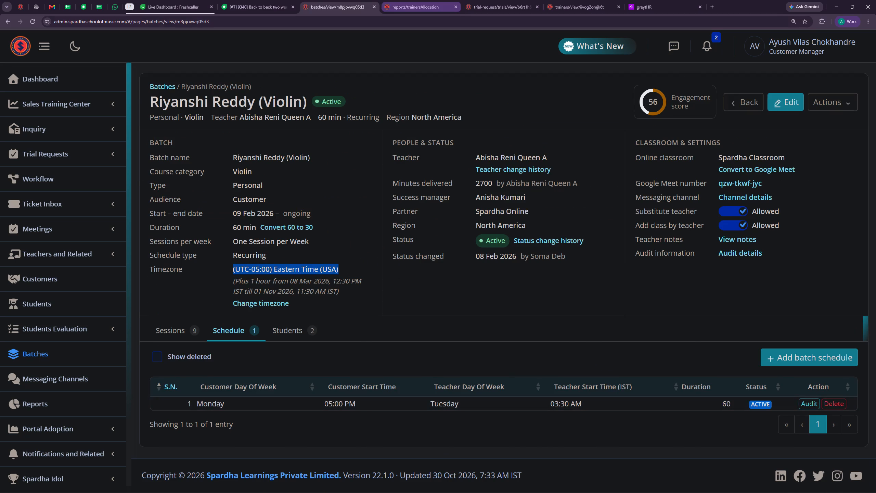
pyautogui.click(400, 3)
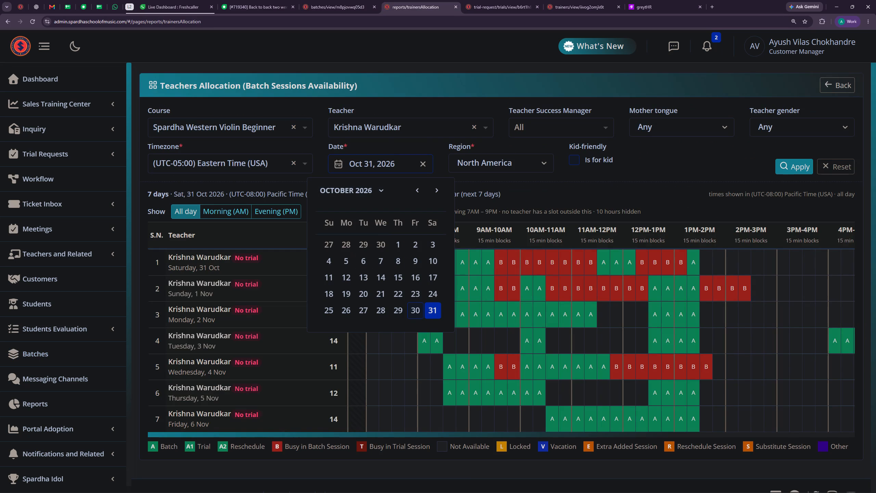
pyautogui.click(441, 188)
pyautogui.click(345, 243)
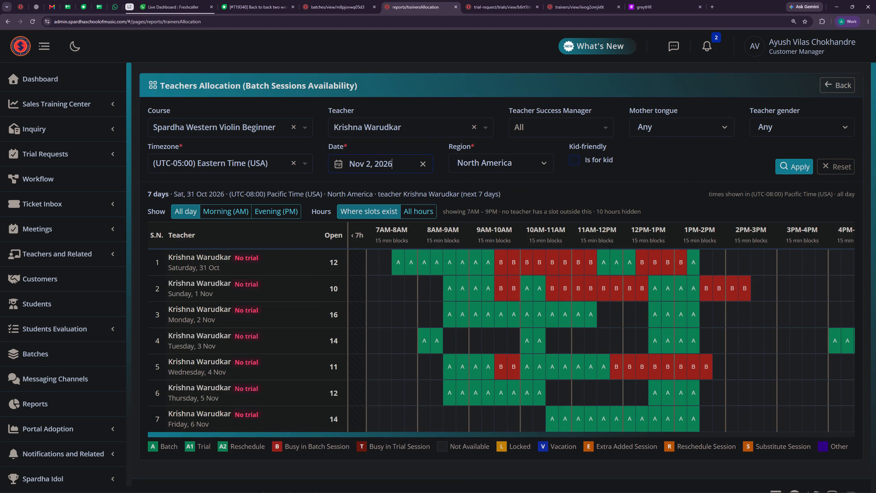
# Clear the teacher filter and load all teachers' availability for Nov 2, 2026, examining the afternoon and evening slots.
pyautogui.click(410, 130)
pyautogui.click(477, 126)
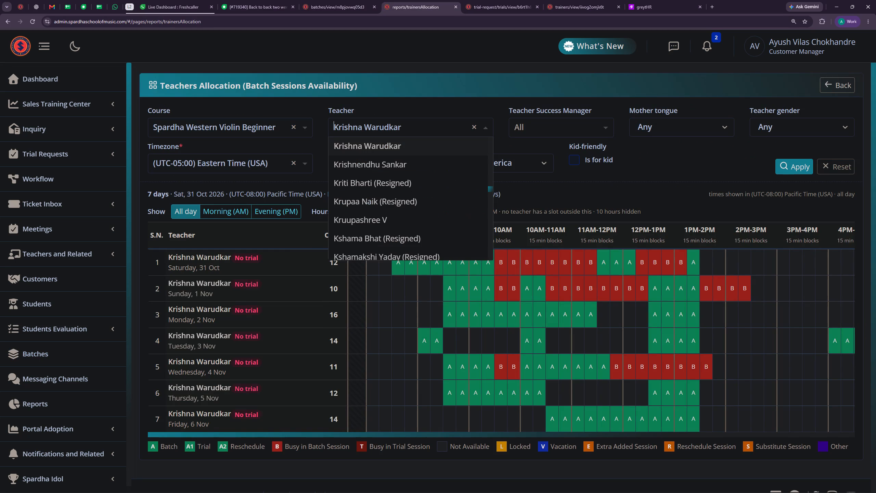
pyautogui.click(471, 127)
pyautogui.click(473, 98)
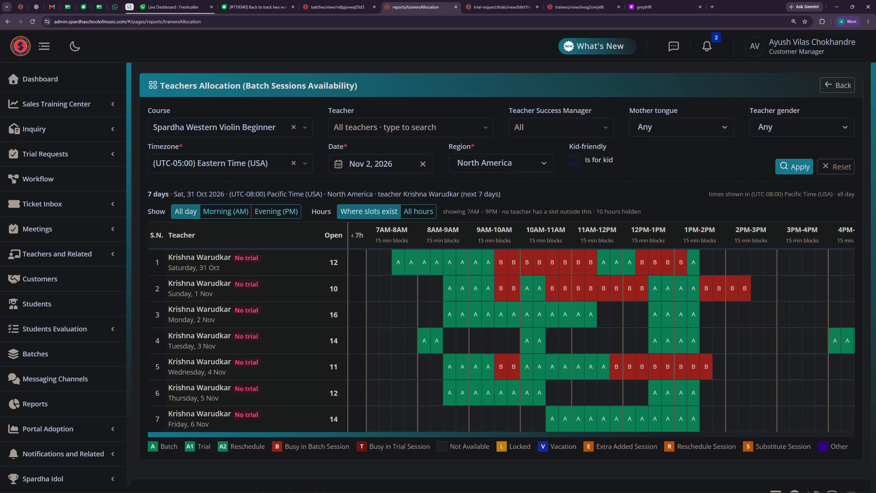
pyautogui.click(394, 158)
pyautogui.click(345, 242)
pyautogui.click(797, 171)
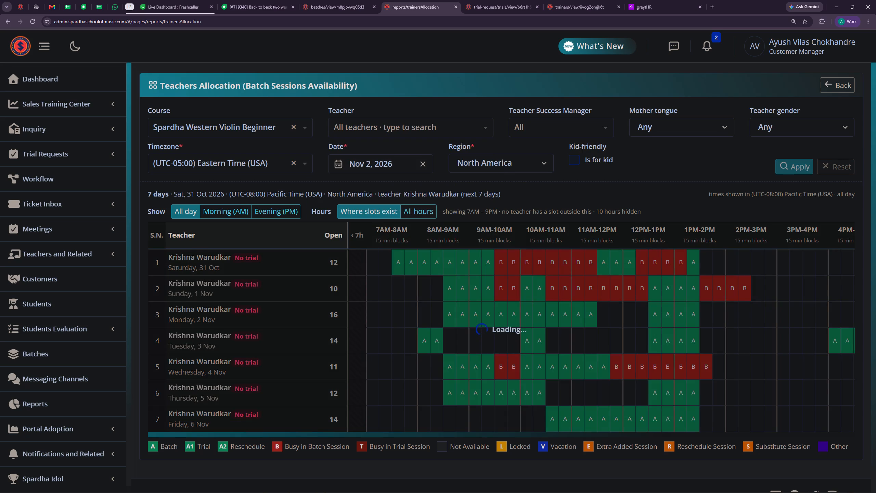
pyautogui.moveTo(616, 362); pyautogui.dragTo(625, 362)
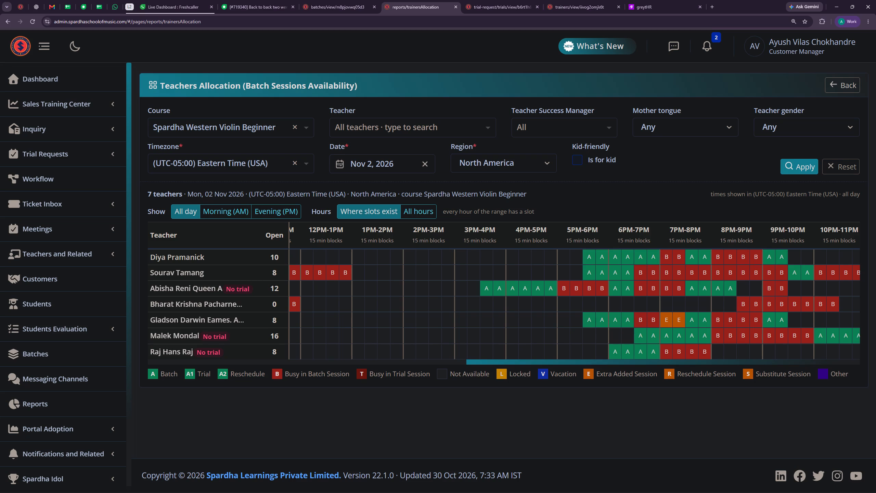
# Load the teachers' availability for the Mondays Nov 9 and Nov 23, 2026.
pyautogui.click(388, 165)
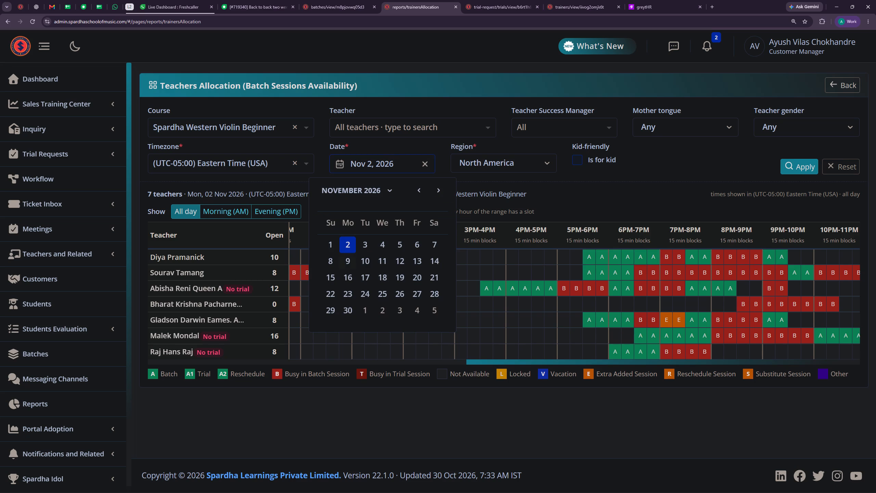
pyautogui.click(350, 264)
pyautogui.click(780, 168)
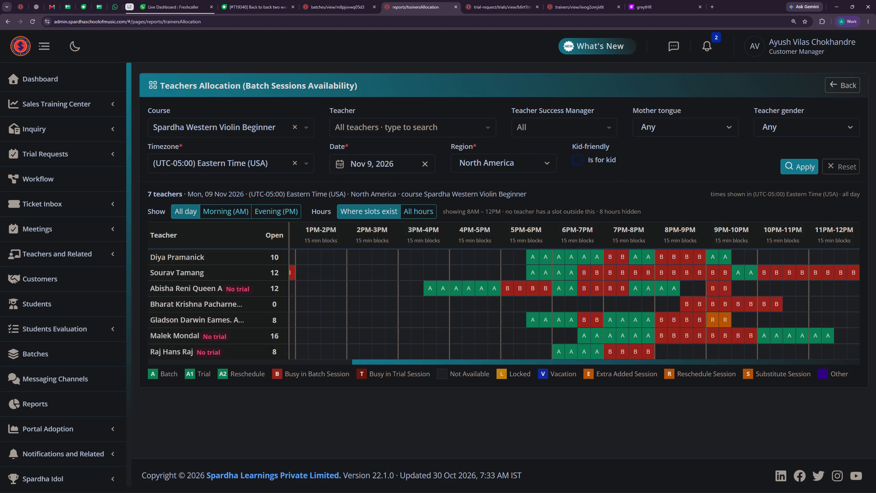
pyautogui.click(360, 163)
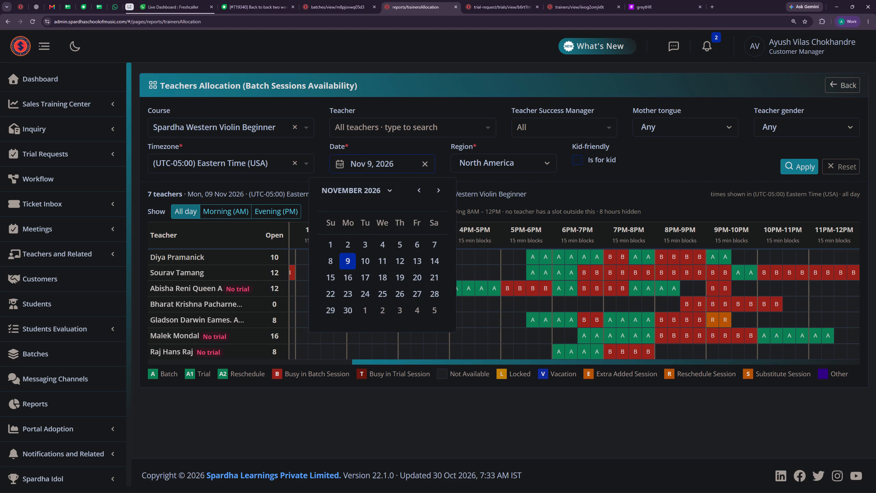
pyautogui.click(348, 294)
pyautogui.click(788, 168)
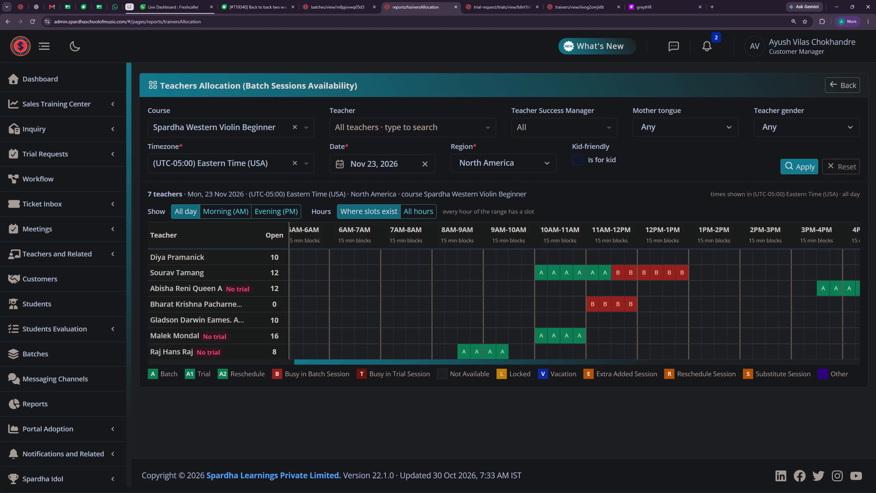
# Load the teachers' availability for Nov 2 and for Nov 30, 2026.
pyautogui.click(388, 169)
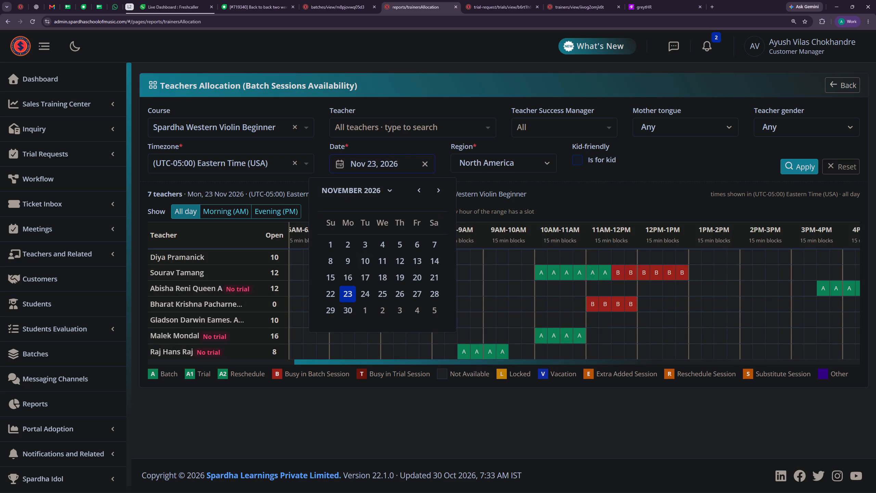
pyautogui.click(347, 243)
pyautogui.click(784, 167)
pyautogui.click(389, 165)
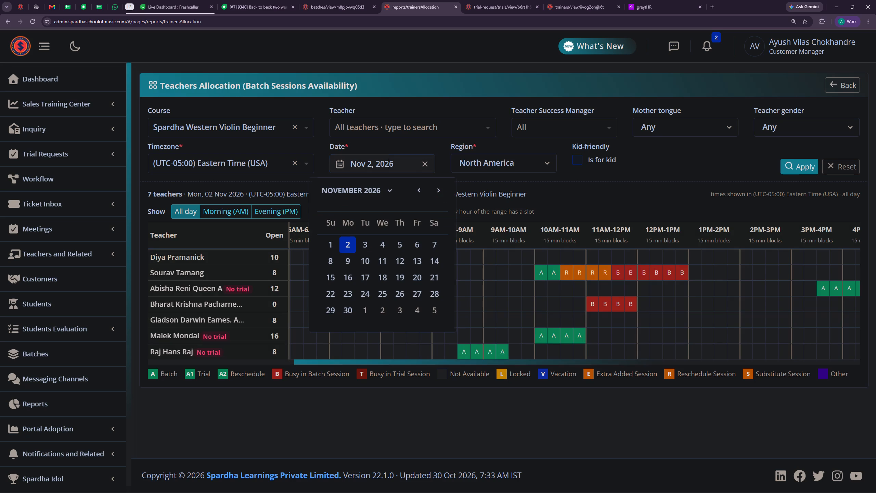
pyautogui.click(431, 190)
pyautogui.click(347, 242)
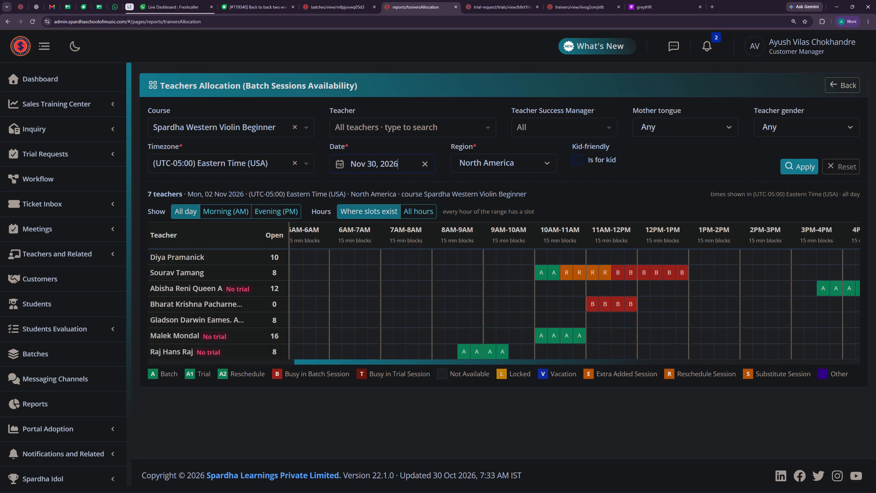
pyautogui.click(793, 170)
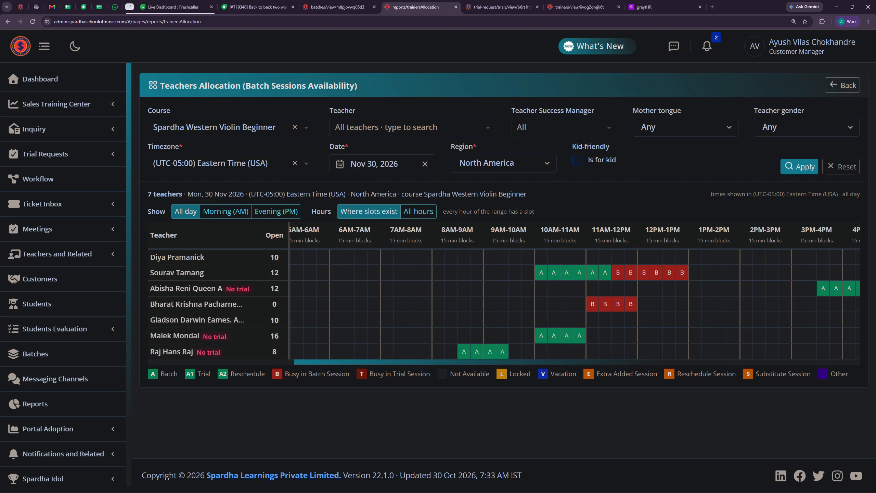
pyautogui.click(369, 165)
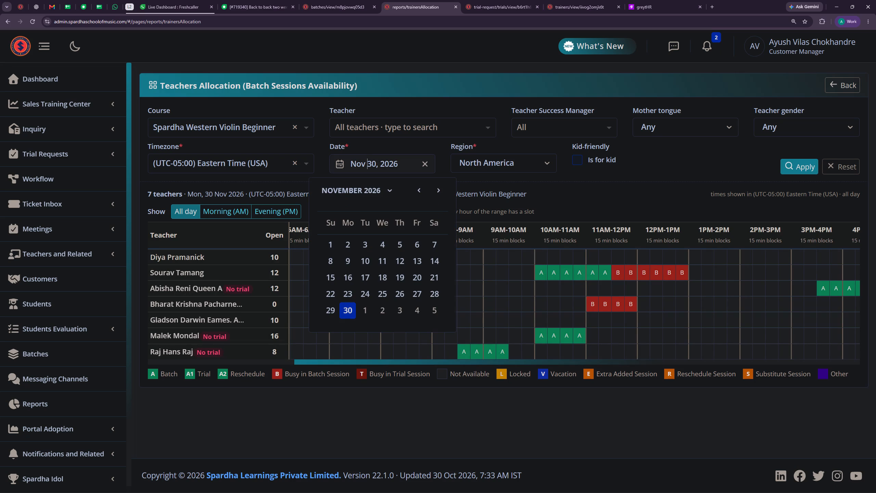
pyautogui.click(517, 299)
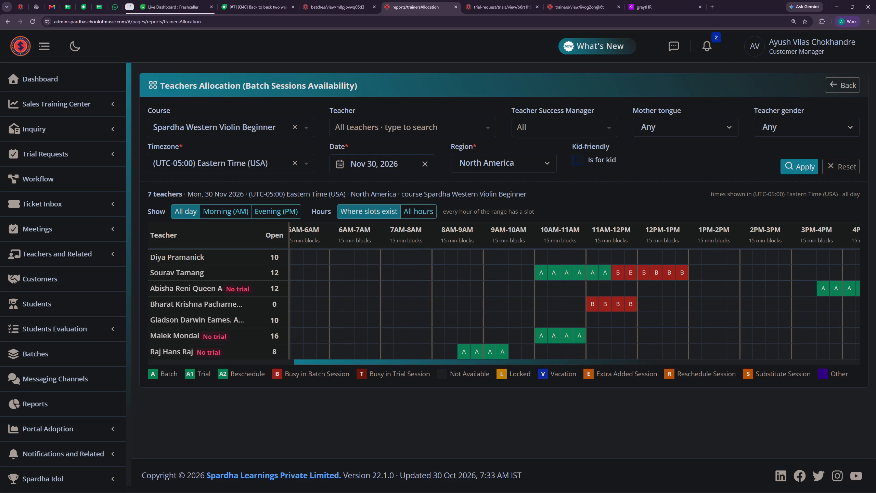
# Reload the teachers' availability for Nov 2, 2026 and examine the afternoon and evening slots.
pyautogui.click(382, 163)
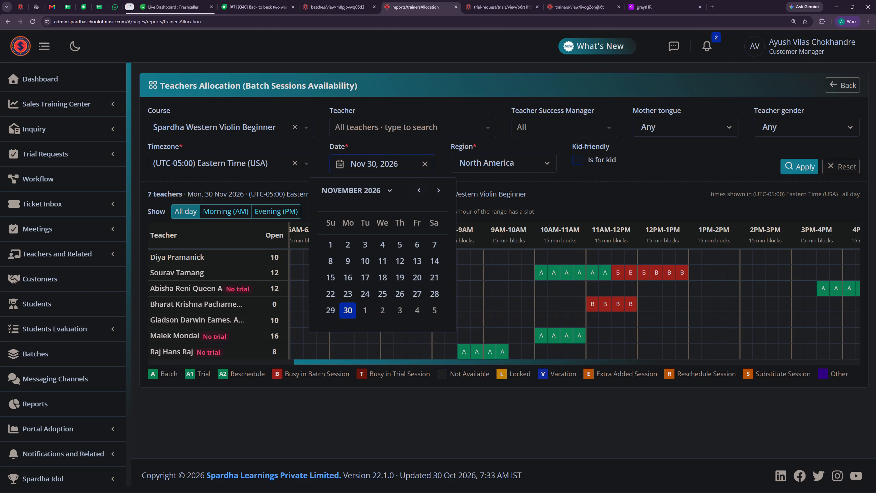
pyautogui.click(349, 245)
pyautogui.click(786, 168)
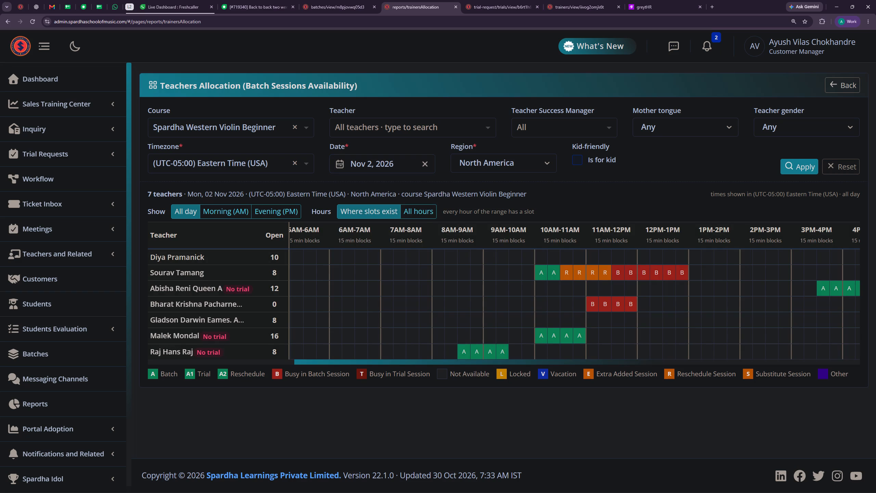
pyautogui.scroll(4, 460, 287)
pyautogui.moveTo(507, 363); pyautogui.dragTo(423, 363)
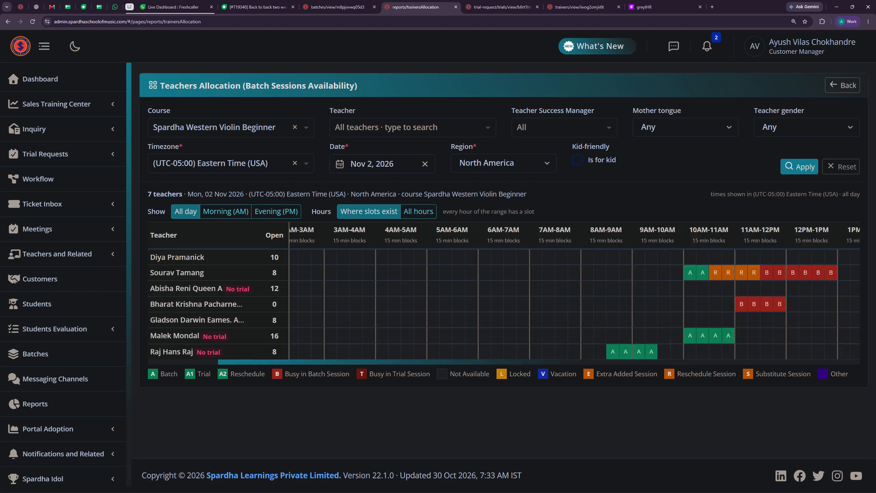
pyautogui.moveTo(423, 363); pyautogui.dragTo(734, 363)
# Load the teachers' availability for the Mondays Nov 9, Nov 16 and Nov 23, 2026.
pyautogui.click(393, 160)
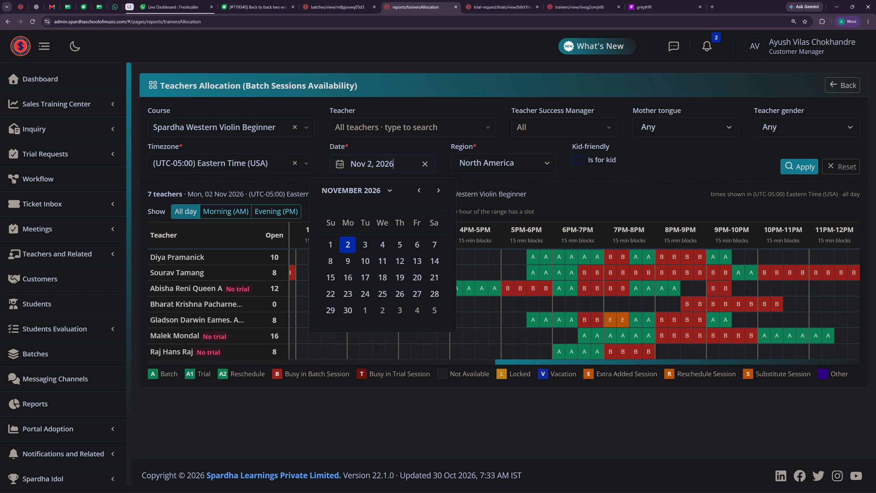
pyautogui.click(345, 261)
pyautogui.click(804, 168)
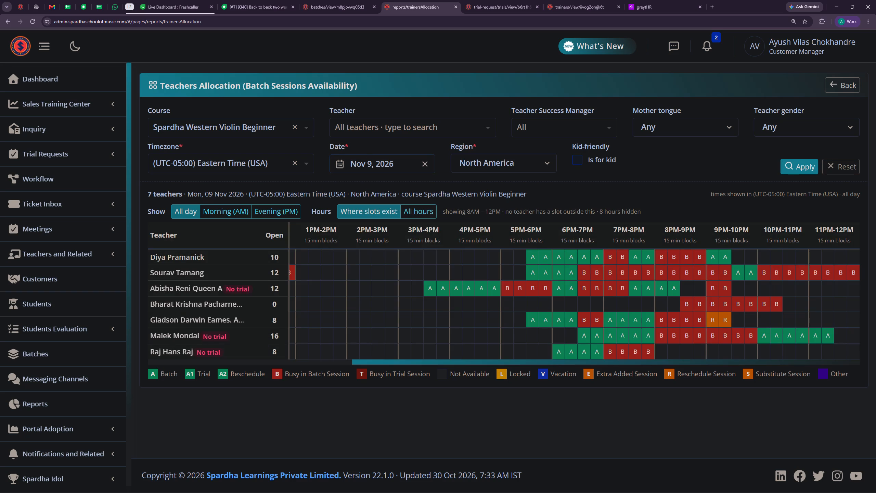
pyautogui.click(368, 169)
pyautogui.click(347, 285)
pyautogui.click(799, 163)
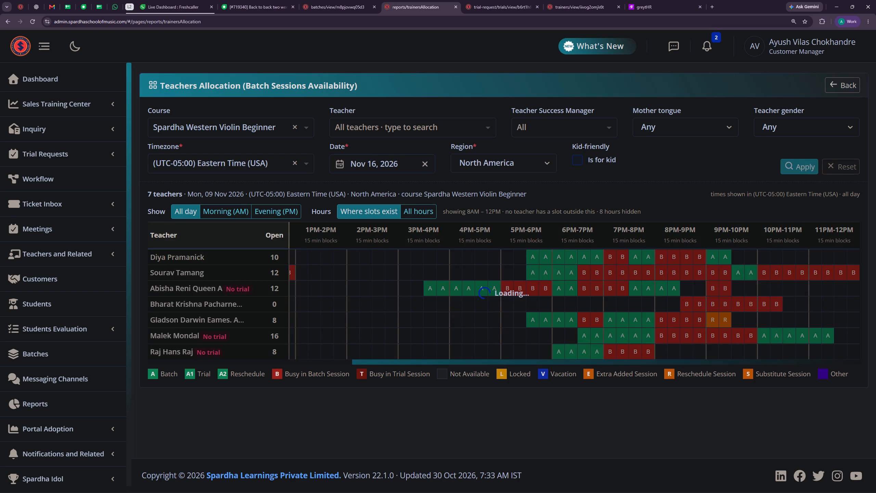
pyautogui.click(372, 170)
pyautogui.click(349, 293)
pyautogui.click(789, 168)
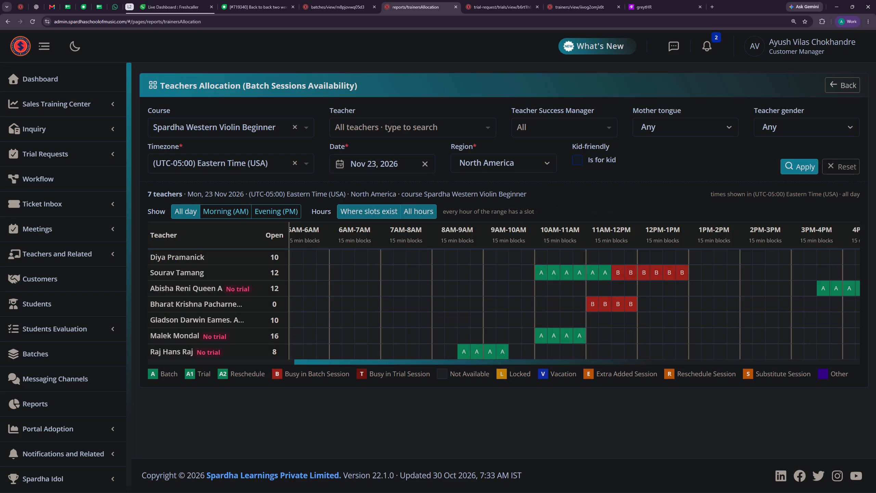
# Examine the teachers' afternoon and evening slots for Nov 23 and load their availability for Nov 30, 2026.
pyautogui.click(373, 166)
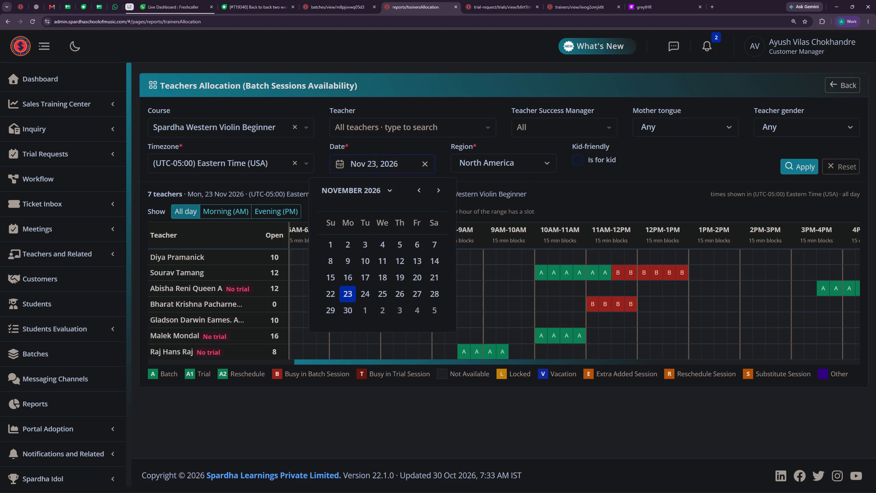
pyautogui.click(346, 314)
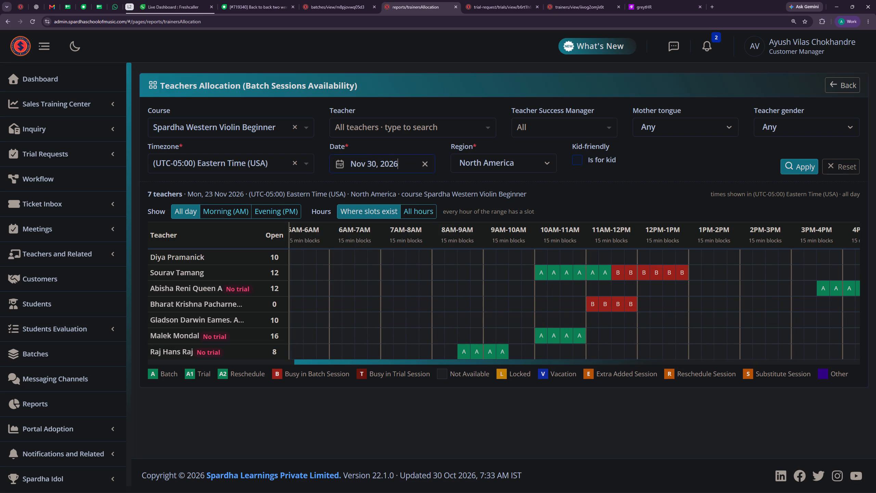
pyautogui.moveTo(632, 359); pyautogui.dragTo(857, 356)
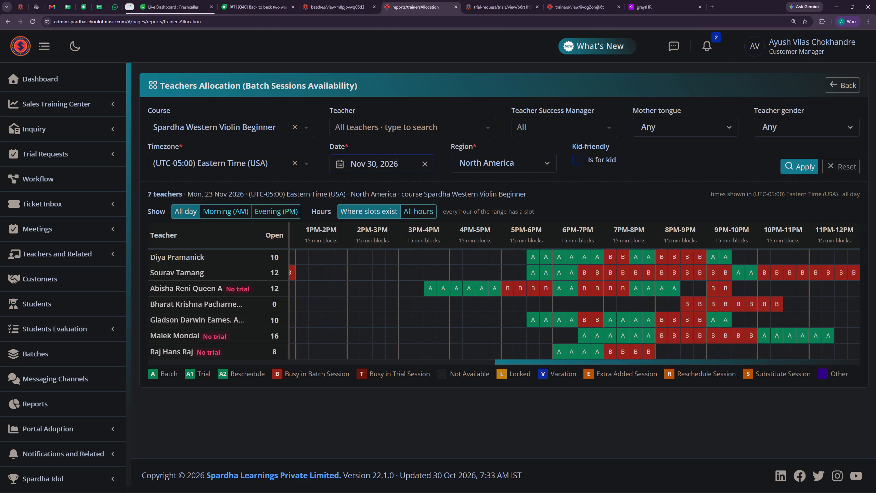
pyautogui.click(370, 163)
pyautogui.click(788, 171)
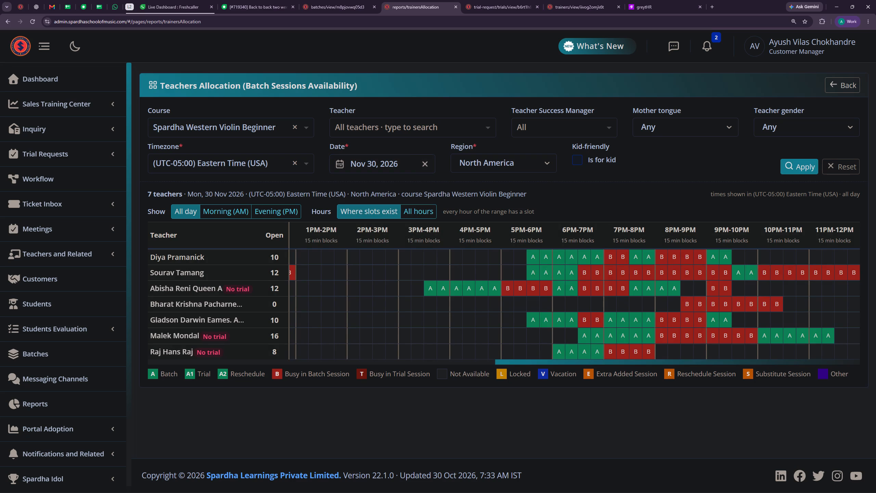
pyautogui.click(332, 0)
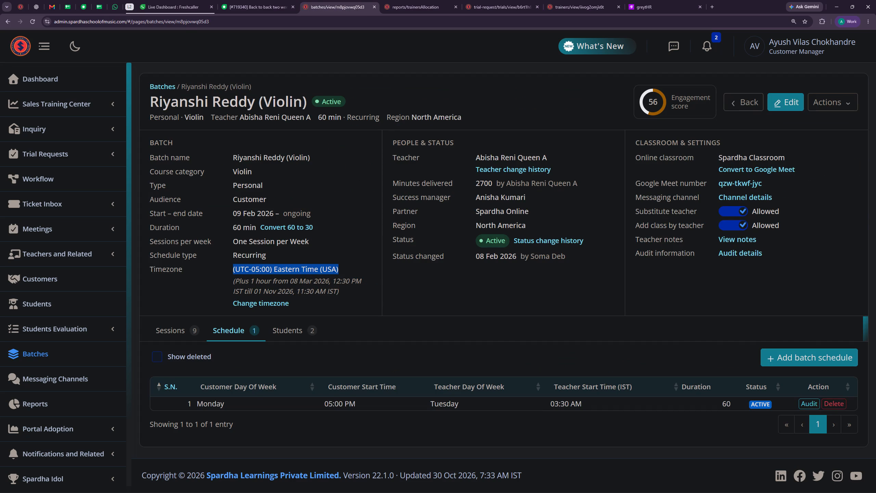
pyautogui.click(258, 1)
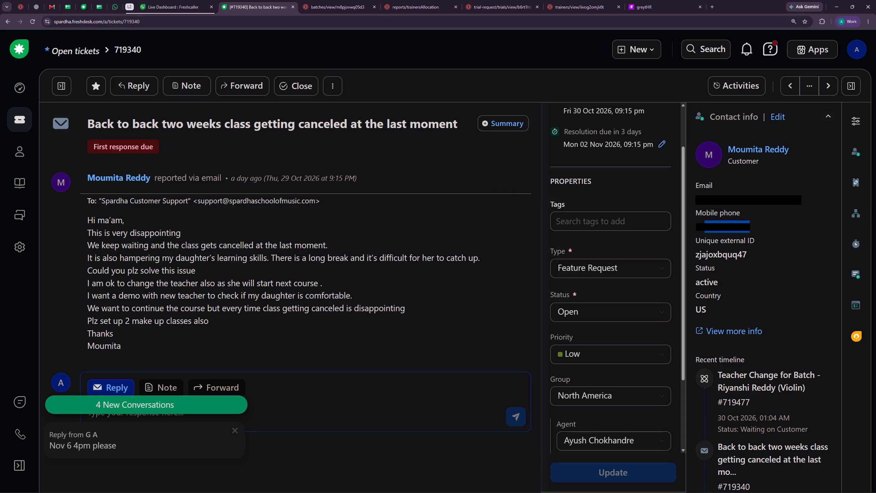
pyautogui.click(777, 235)
pyautogui.moveTo(760, 222); pyautogui.dragTo(697, 226)
pyautogui.moveTo(830, 241); pyautogui.dragTo(827, 241)
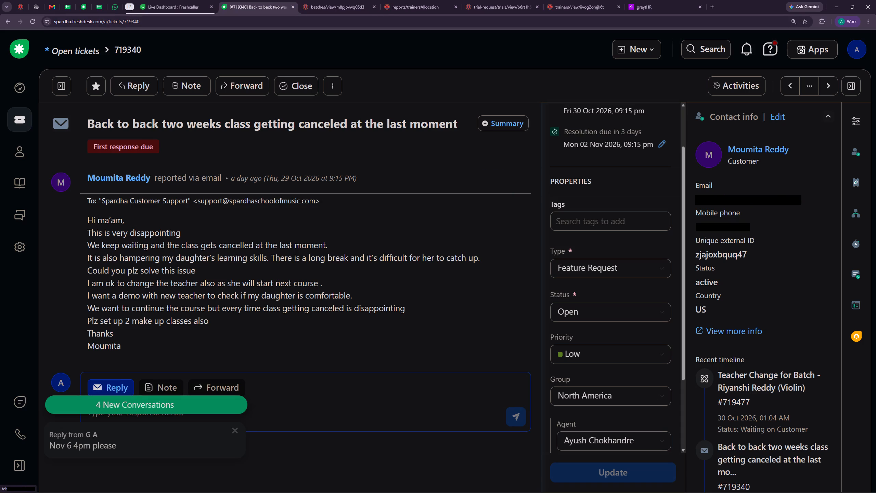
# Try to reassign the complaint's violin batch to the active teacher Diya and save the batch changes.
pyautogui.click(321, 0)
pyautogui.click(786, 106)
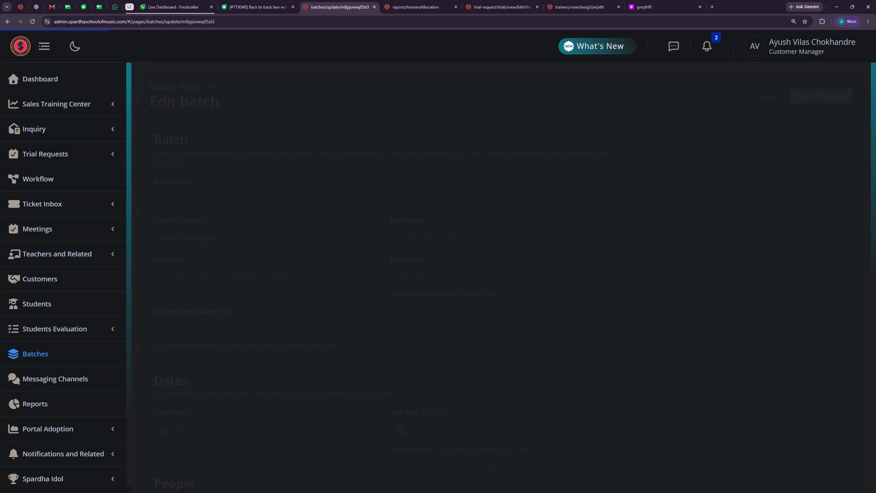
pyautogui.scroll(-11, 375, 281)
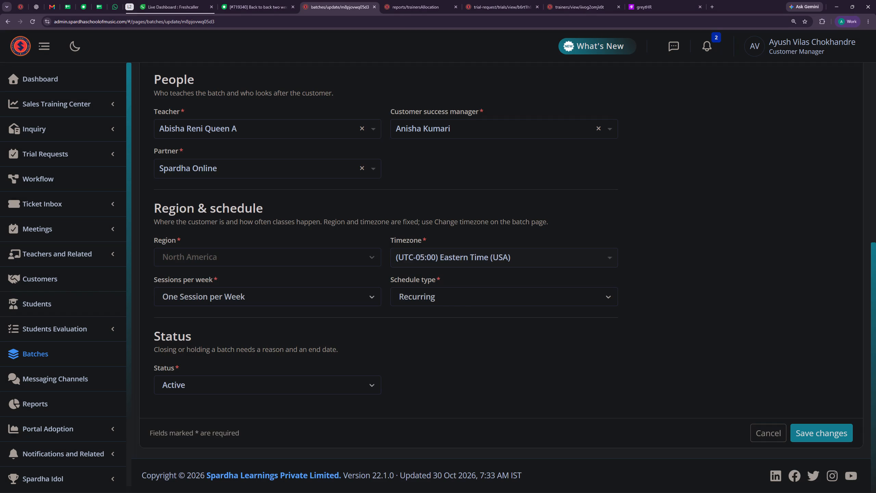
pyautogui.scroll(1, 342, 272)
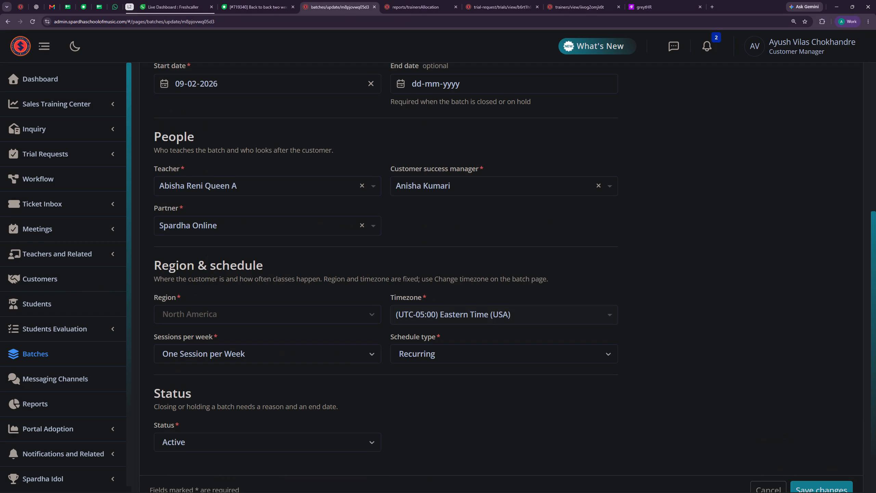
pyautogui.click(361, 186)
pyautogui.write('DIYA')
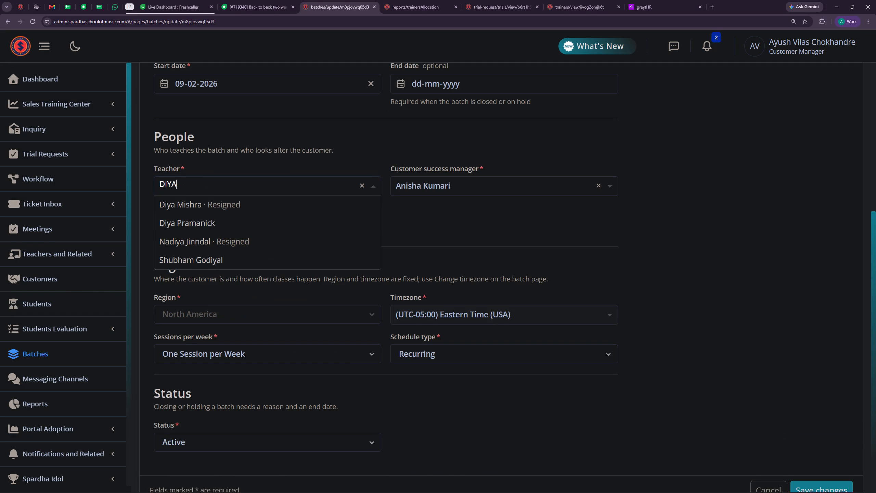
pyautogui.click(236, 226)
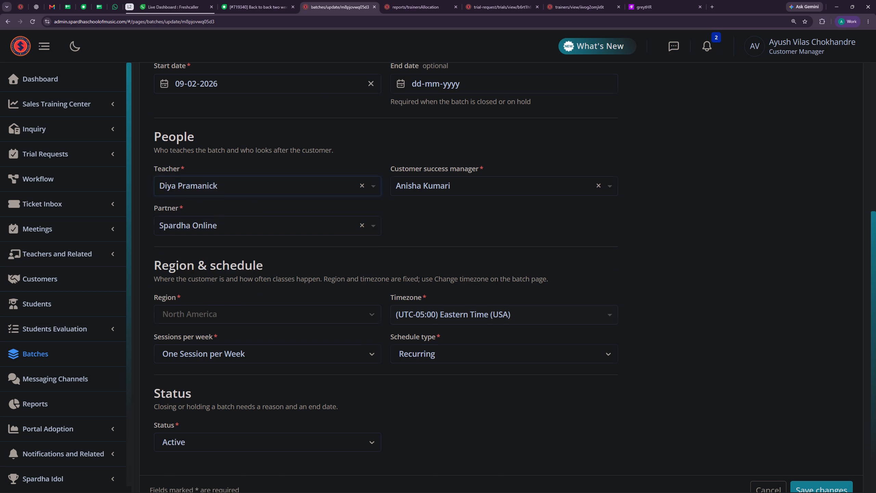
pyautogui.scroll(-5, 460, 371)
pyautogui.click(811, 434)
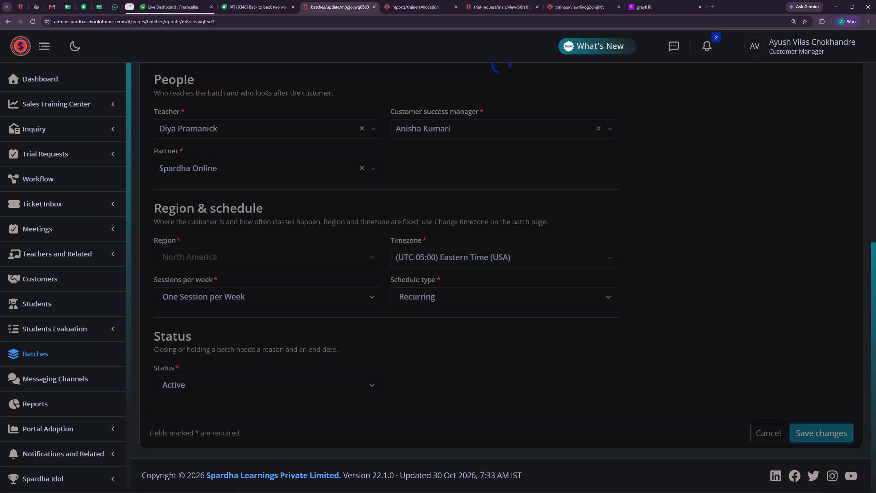
# Recheck the teacher allocation report, ticket #719340 and the violin batch's sessions and schedule.
pyautogui.click(400, 0)
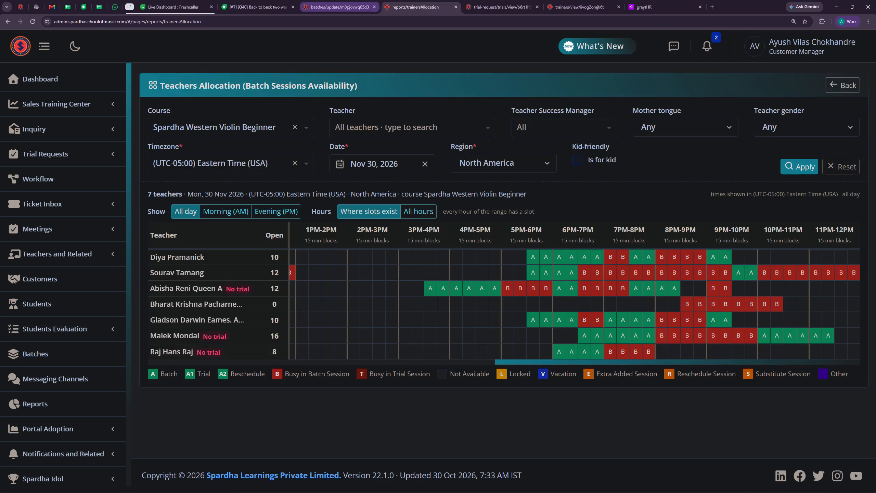
pyautogui.click(356, 3)
pyautogui.click(267, 1)
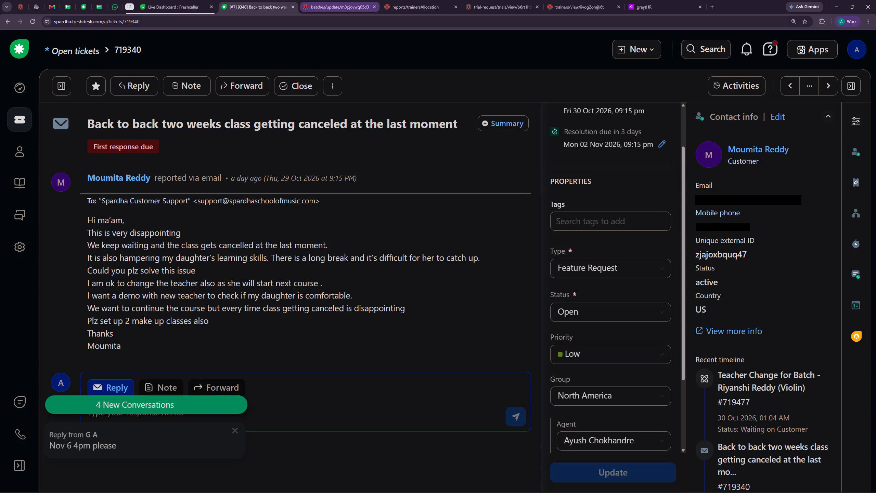
pyautogui.click(351, 0)
pyautogui.moveTo(452, 132); pyautogui.dragTo(469, 167)
pyautogui.scroll(-6, 467, 280)
pyautogui.scroll(3, 298, 247)
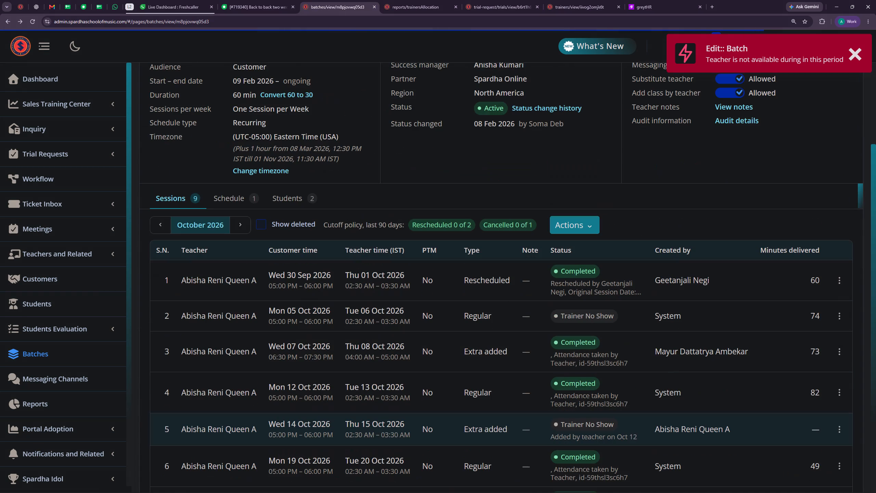
pyautogui.click(243, 205)
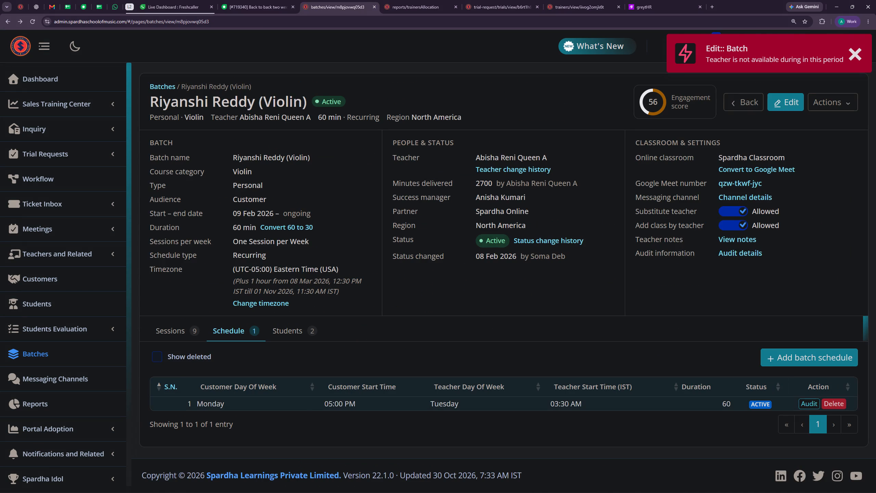
pyautogui.click(259, 0)
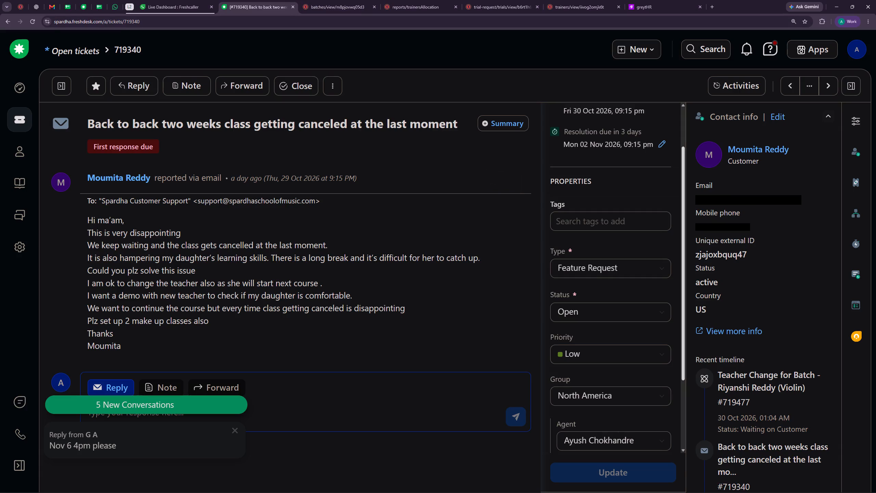
pyautogui.moveTo(761, 227); pyautogui.dragTo(707, 232)
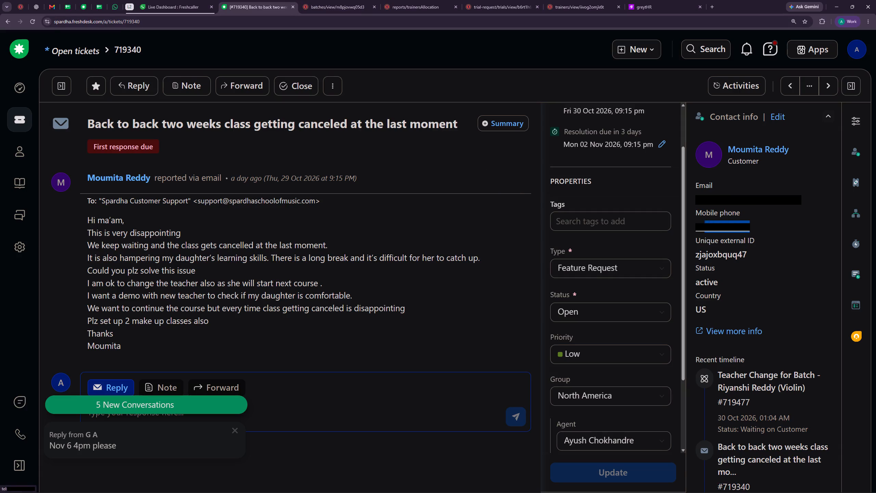
pyautogui.moveTo(707, 232); pyautogui.dragTo(705, 232)
pyautogui.moveTo(705, 232); pyautogui.dragTo(696, 232)
pyautogui.hotkey('ctrl', 'c')
pyautogui.click(176, 2)
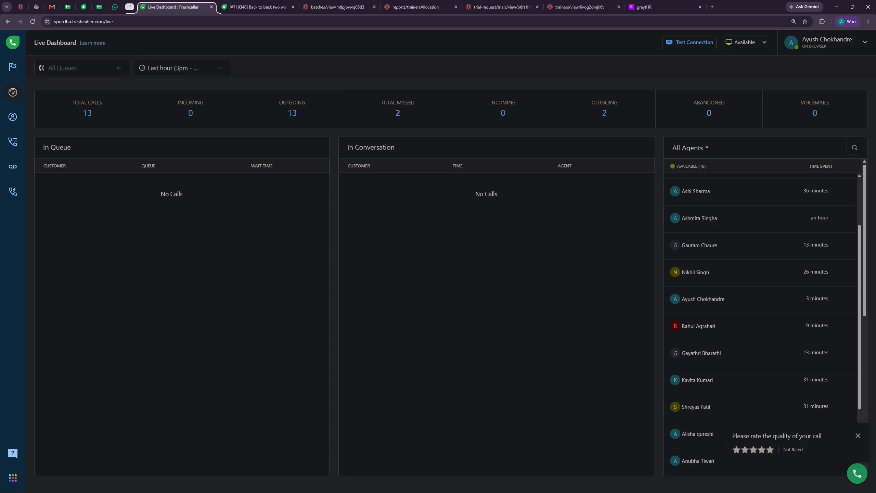
pyautogui.click(854, 474)
pyautogui.hotkey('ctrl', 'v')
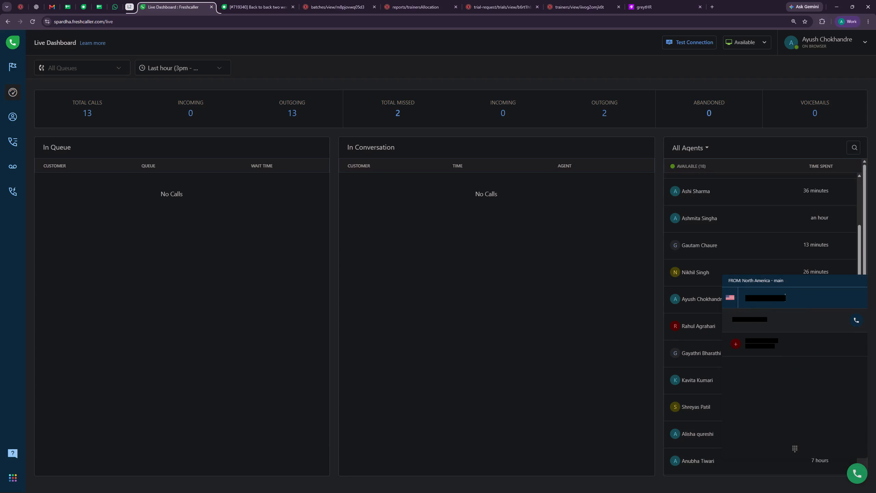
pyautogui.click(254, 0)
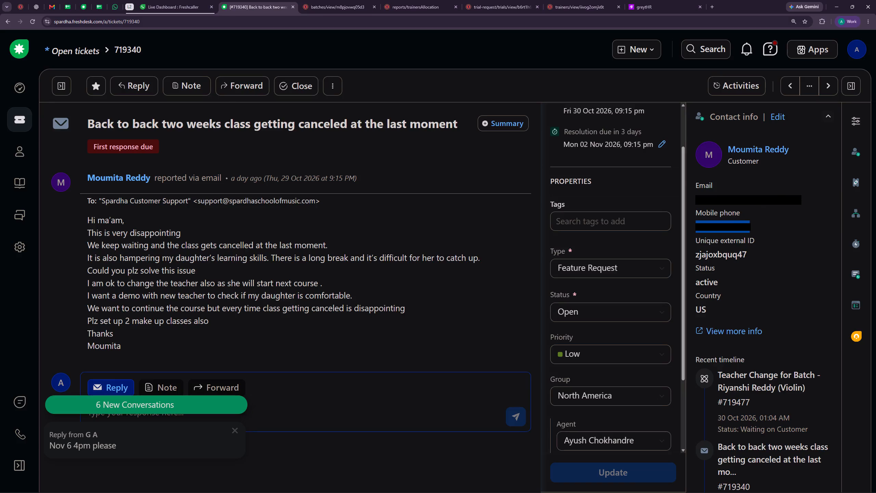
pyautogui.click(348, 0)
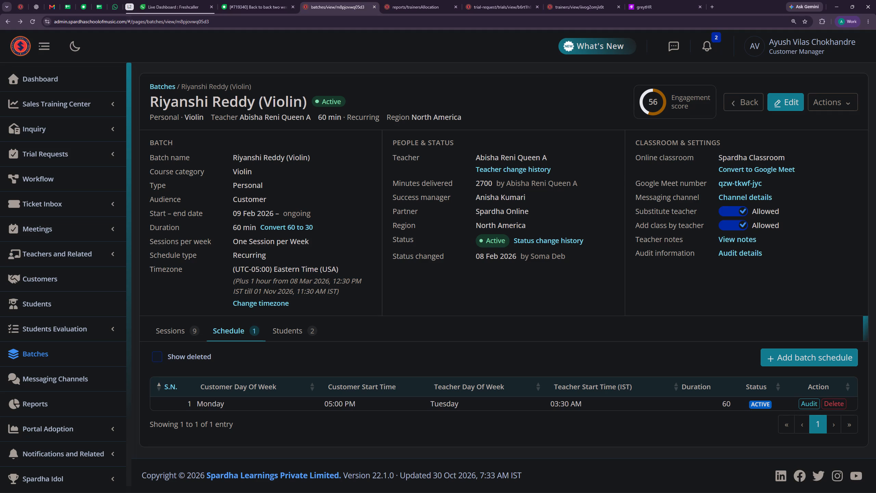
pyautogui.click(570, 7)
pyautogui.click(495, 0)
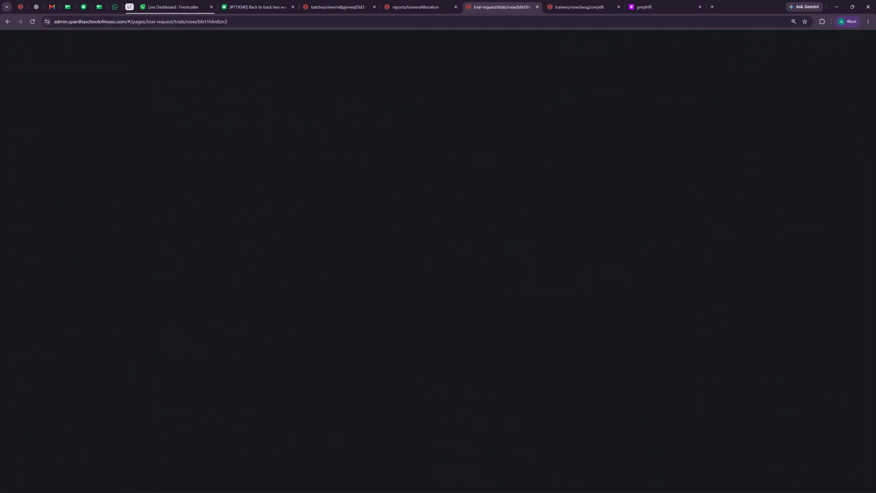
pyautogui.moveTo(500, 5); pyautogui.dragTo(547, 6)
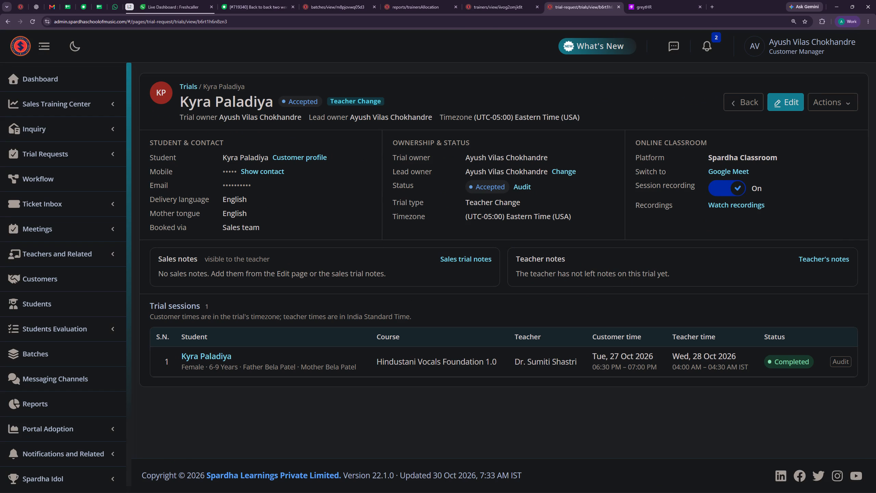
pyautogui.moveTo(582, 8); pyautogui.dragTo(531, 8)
# Switch to greytHR, try submitting the blank Restricted Holiday application, and look through its holiday options.
pyautogui.click(658, 8)
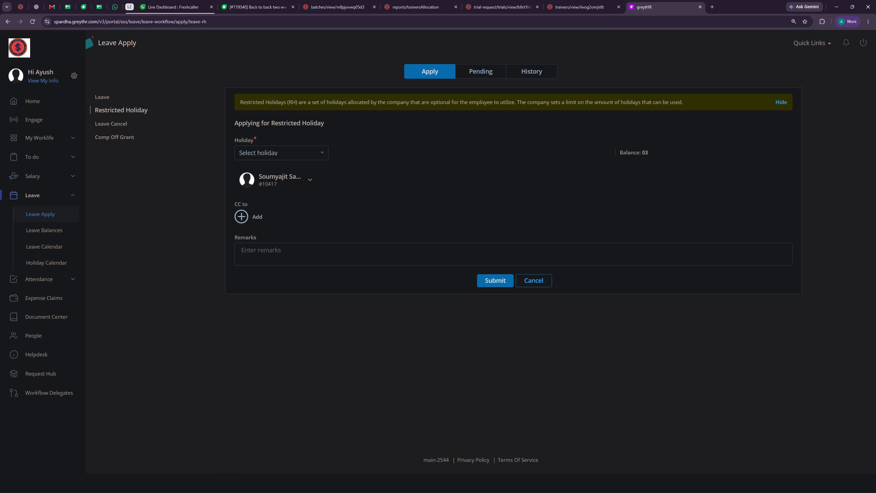
pyautogui.click(500, 284)
pyautogui.click(275, 150)
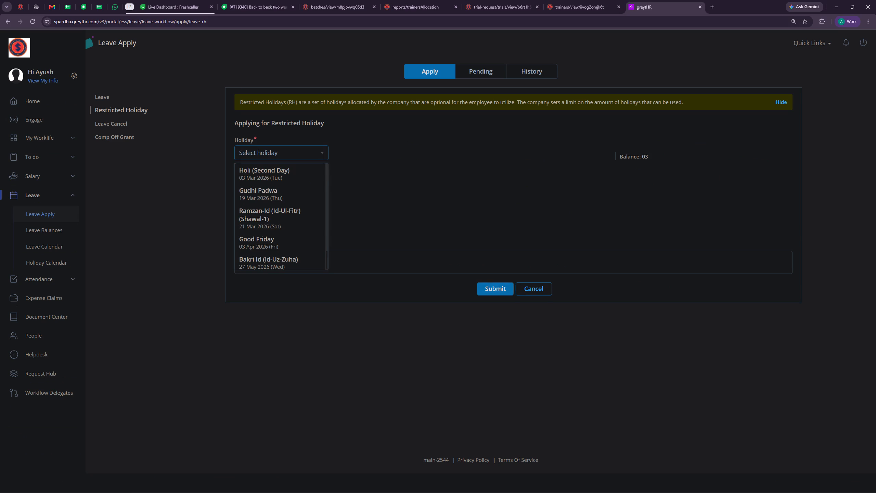
pyautogui.click(389, 172)
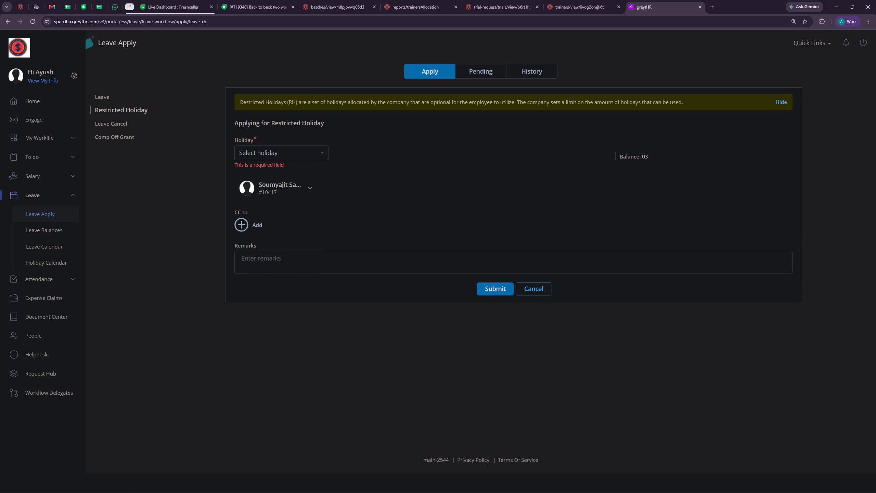
pyautogui.click(293, 156)
pyautogui.scroll(-3, 285, 225)
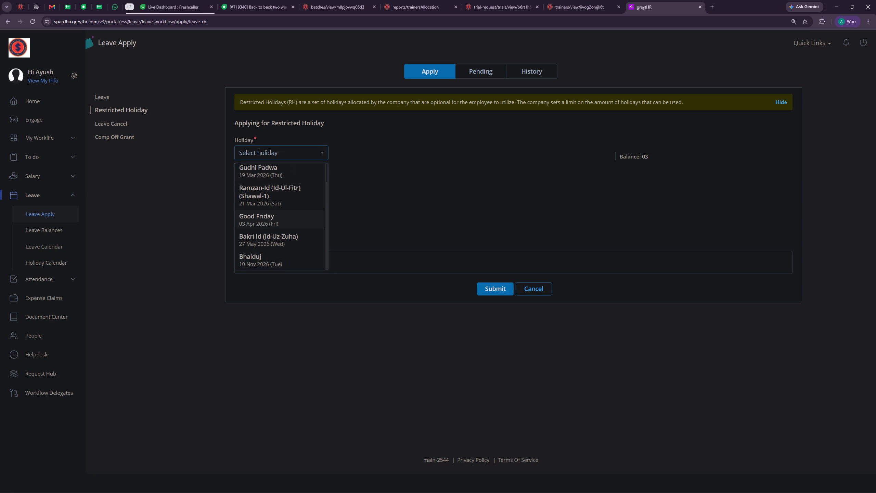
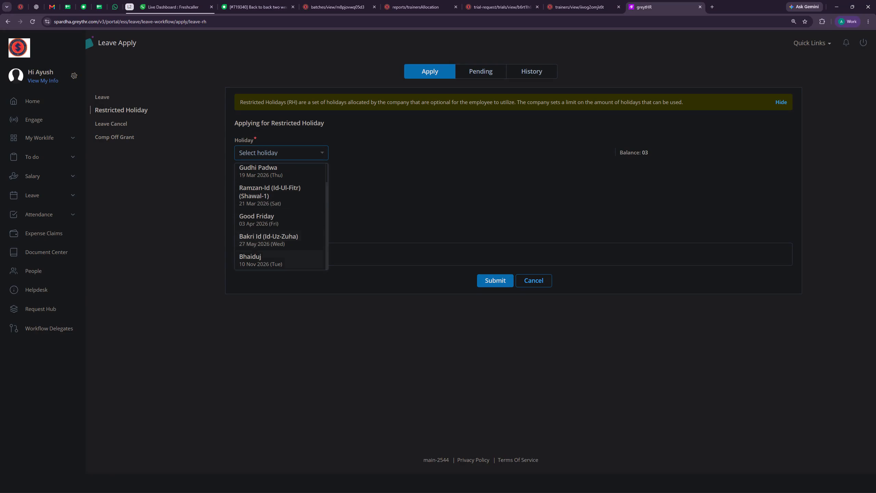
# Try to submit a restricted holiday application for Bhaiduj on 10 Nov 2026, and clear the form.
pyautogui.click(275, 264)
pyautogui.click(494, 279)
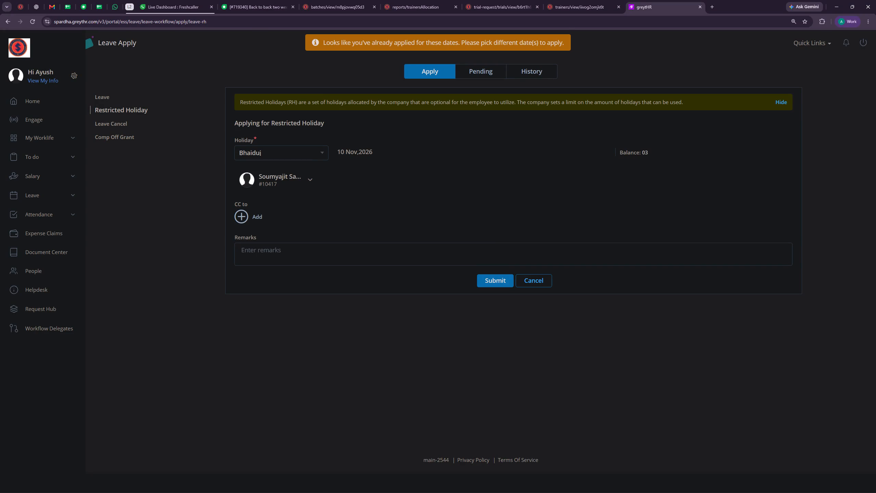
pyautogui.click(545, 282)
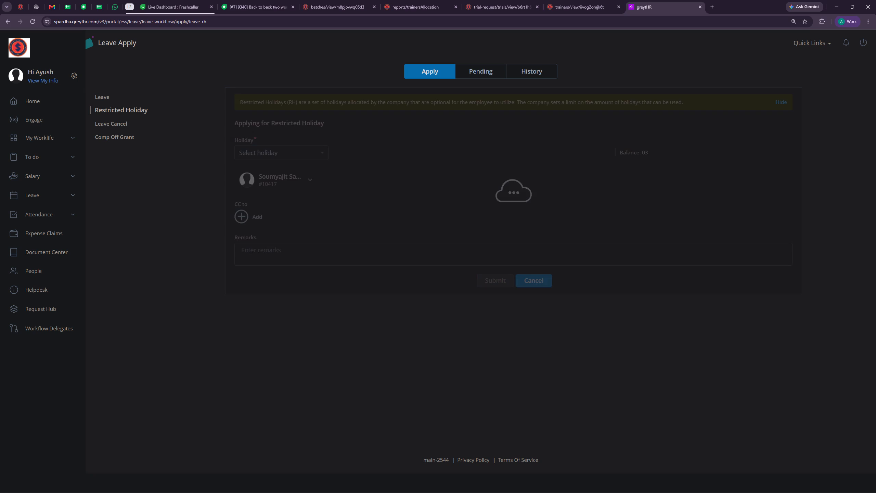
# Check the pending leave applications and return to the leave application form.
pyautogui.click(109, 99)
pyautogui.click(107, 108)
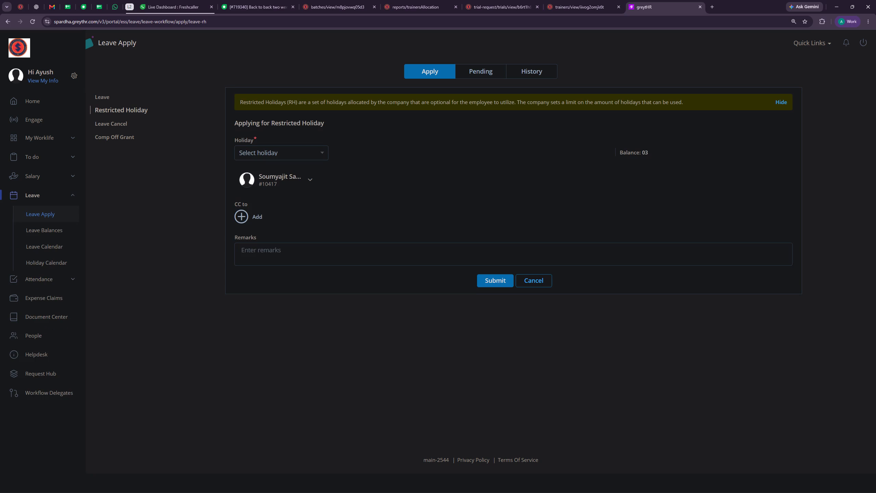
pyautogui.click(473, 73)
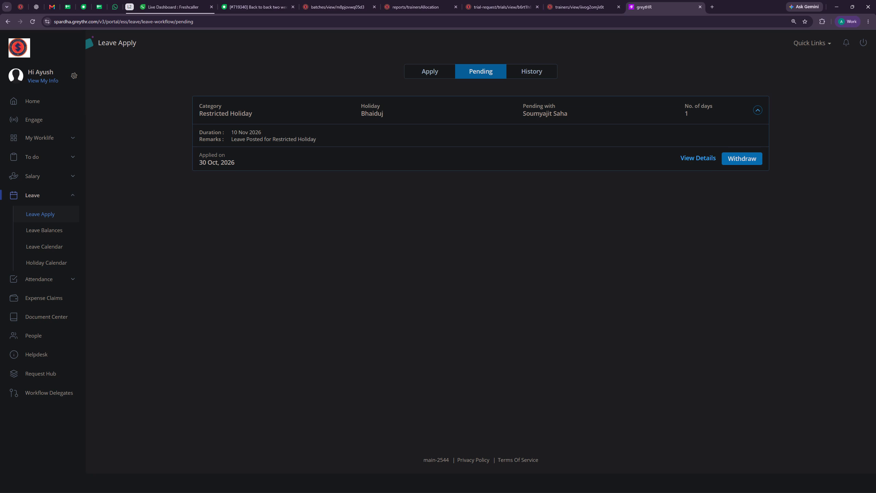
pyautogui.click(449, 72)
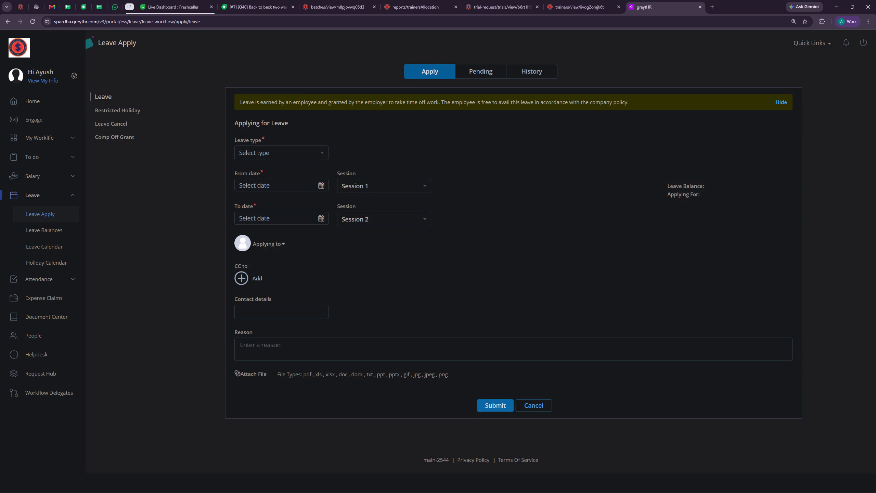
# Reveal the salary figures on the home page's payslip card, and hide them again.
pyautogui.click(37, 100)
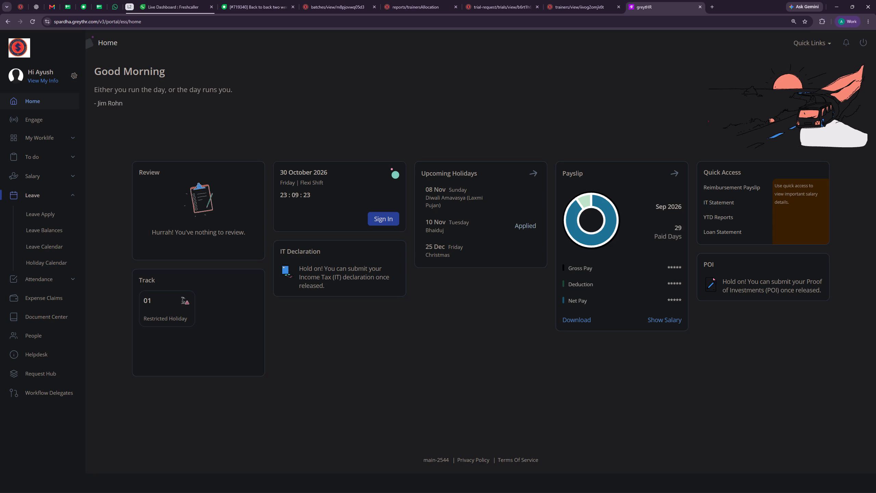
pyautogui.click(662, 320)
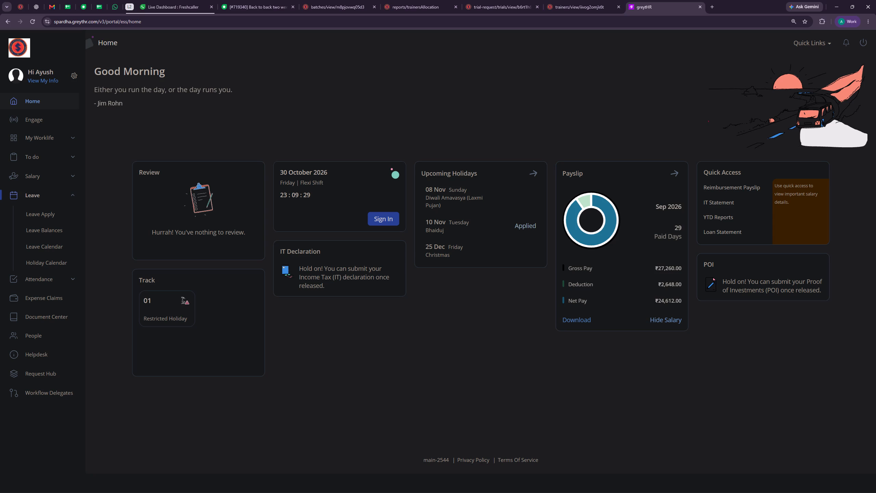
pyautogui.click(662, 320)
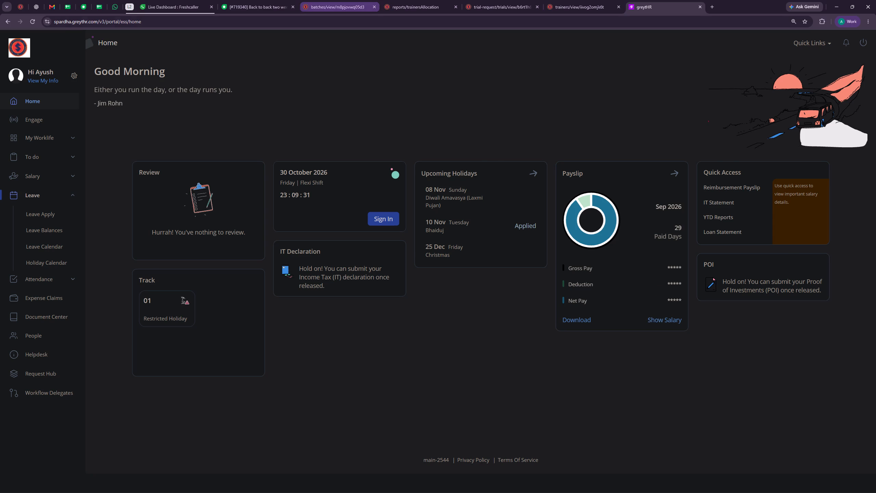
pyautogui.click(353, 0)
pyautogui.click(409, 1)
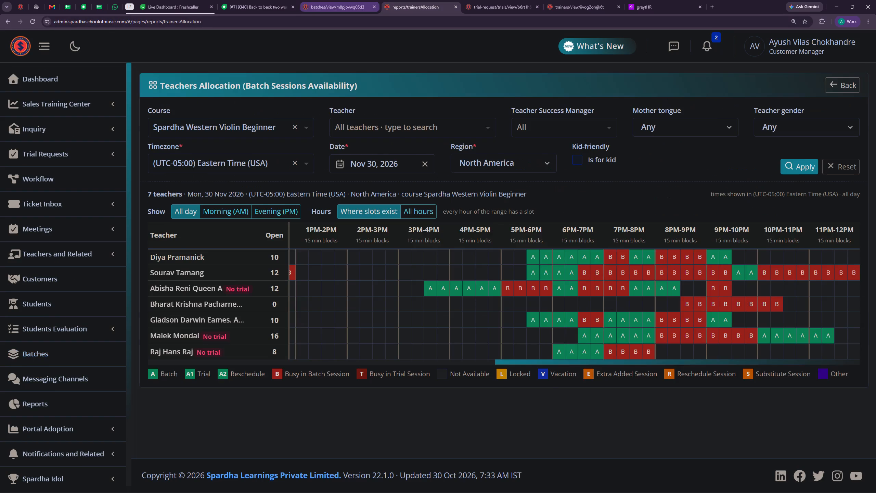
pyautogui.click(337, 0)
pyautogui.click(251, 0)
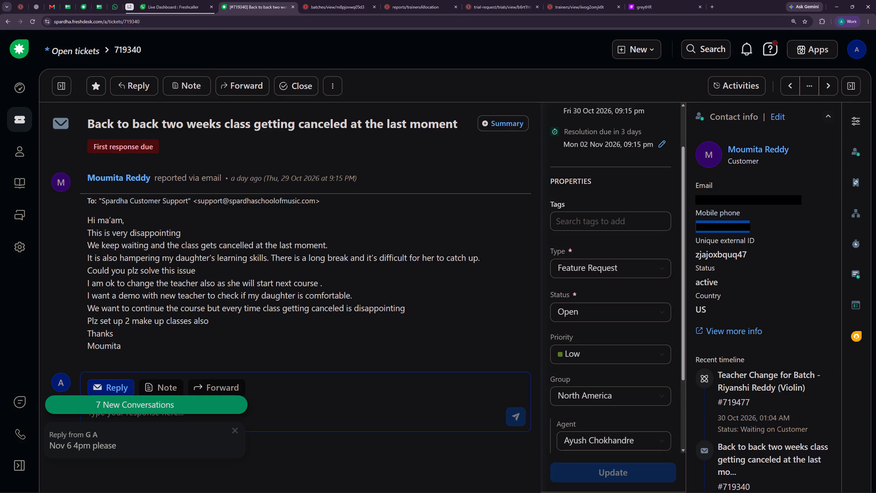
pyautogui.click(345, 0)
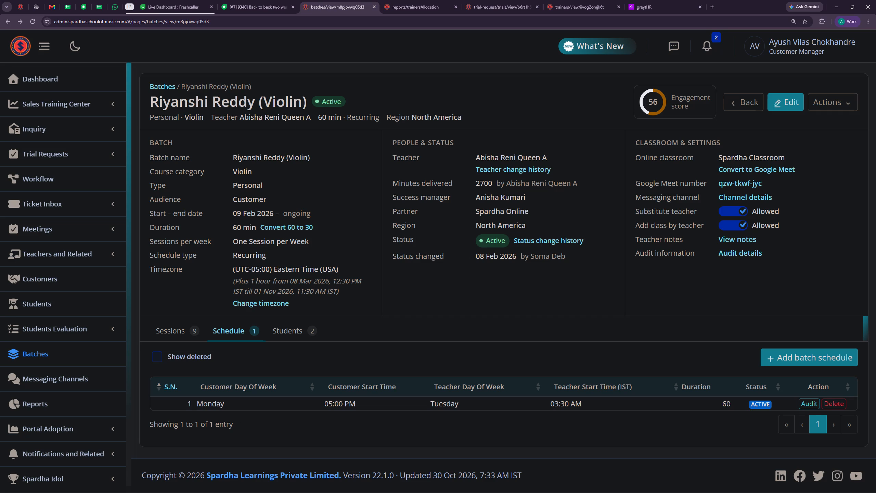
# Open the Trials Allocation page in place of the completed teacher-change trial record.
pyautogui.click(511, 4)
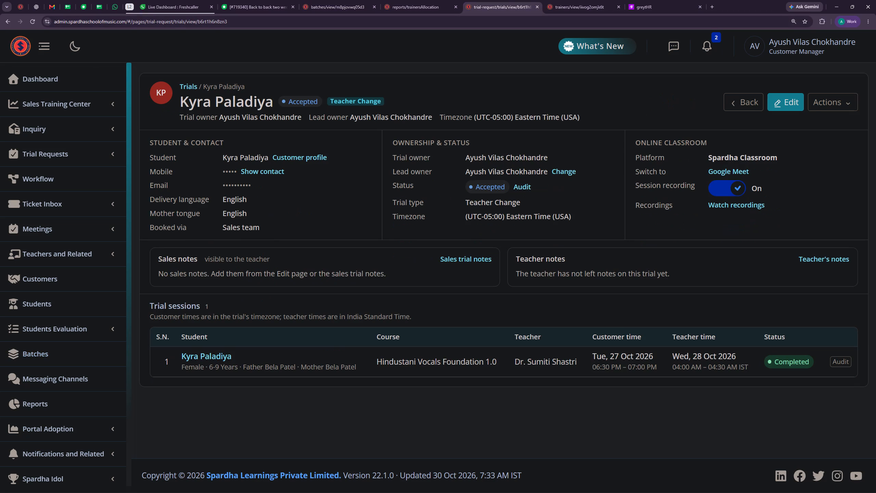
pyautogui.scroll(5, 52, 191)
pyautogui.click(74, 159)
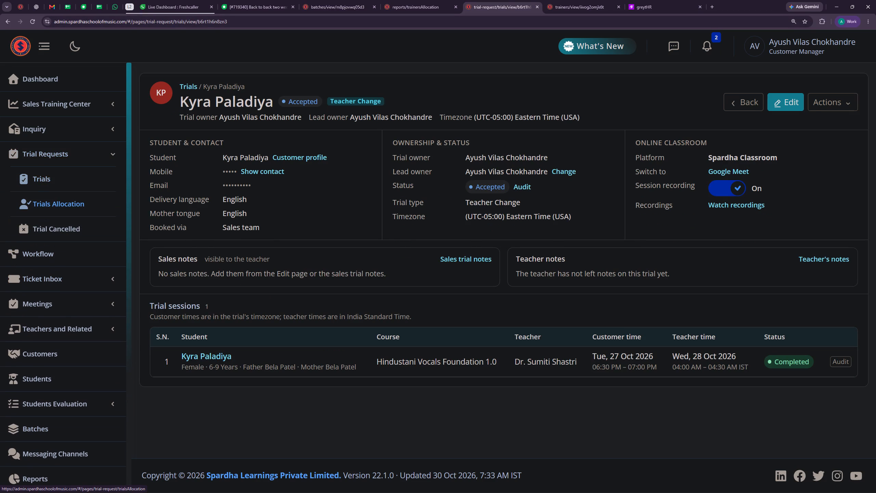
pyautogui.click(63, 183)
pyautogui.click(339, 0)
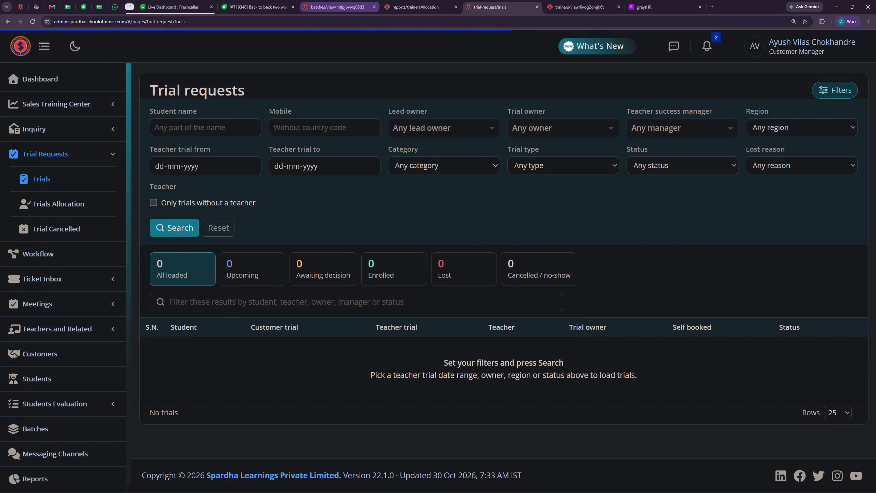
pyautogui.click(513, 0)
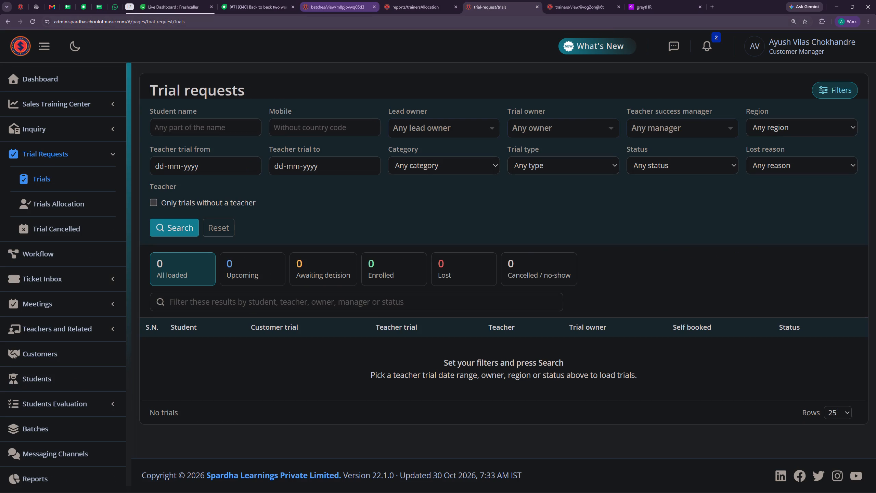
pyautogui.click(341, 9)
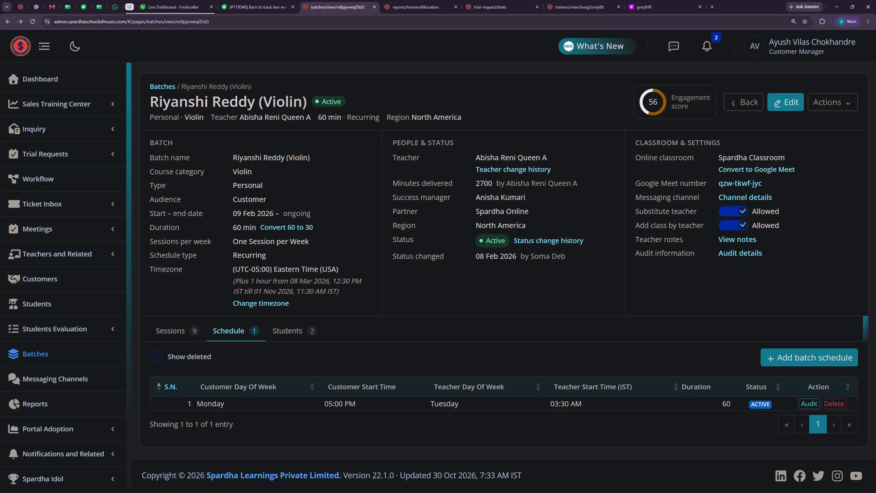
pyautogui.click(496, 0)
pyautogui.click(79, 211)
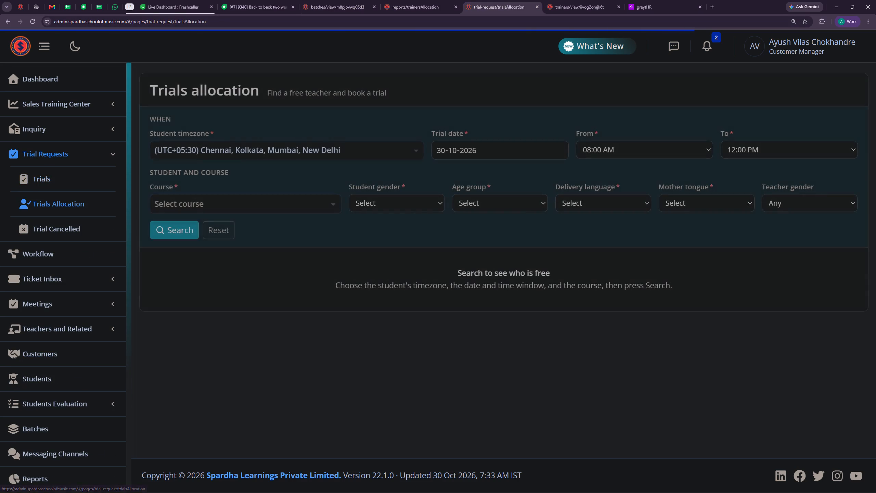
# Copy the timezone from the violin batch and set the trial's student timezone to (UTC-05:00) Eastern Time (USA).
pyautogui.click(341, 0)
pyautogui.moveTo(226, 269); pyautogui.dragTo(336, 260)
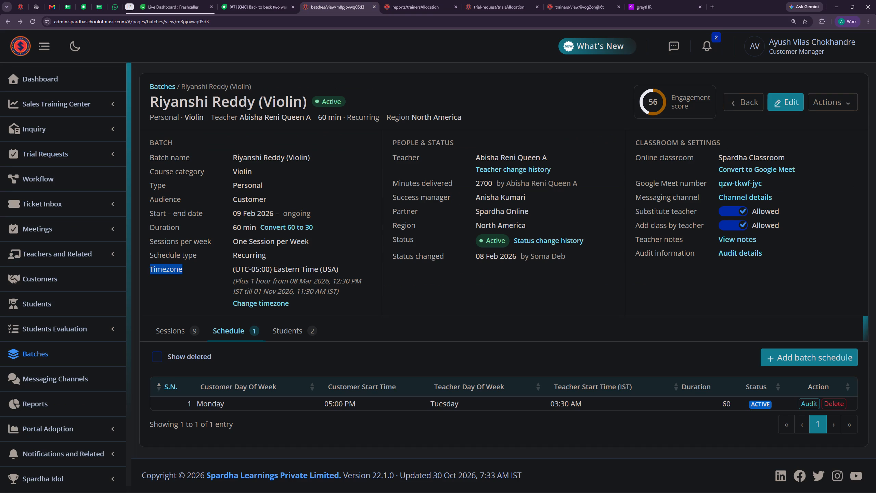
pyautogui.moveTo(336, 260); pyautogui.dragTo(341, 261)
pyautogui.click(206, 263)
pyautogui.click(218, 274)
pyautogui.click(214, 294)
pyautogui.click(212, 294)
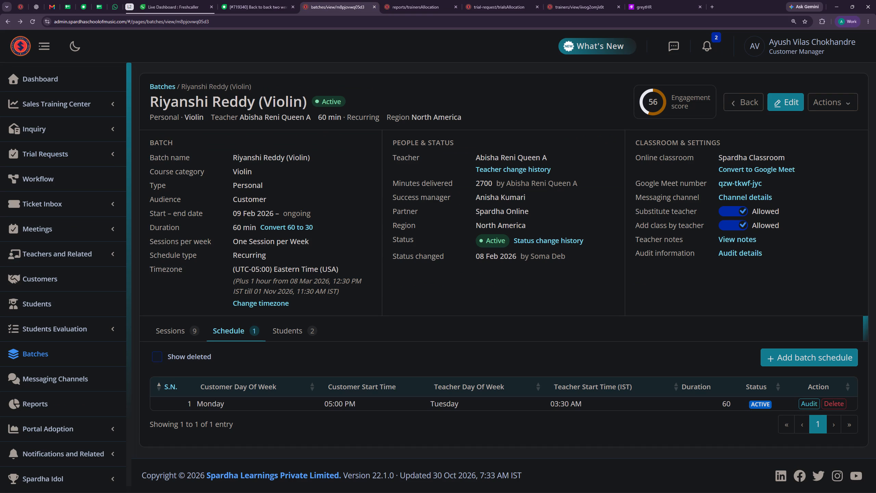
pyautogui.moveTo(228, 267); pyautogui.dragTo(349, 263)
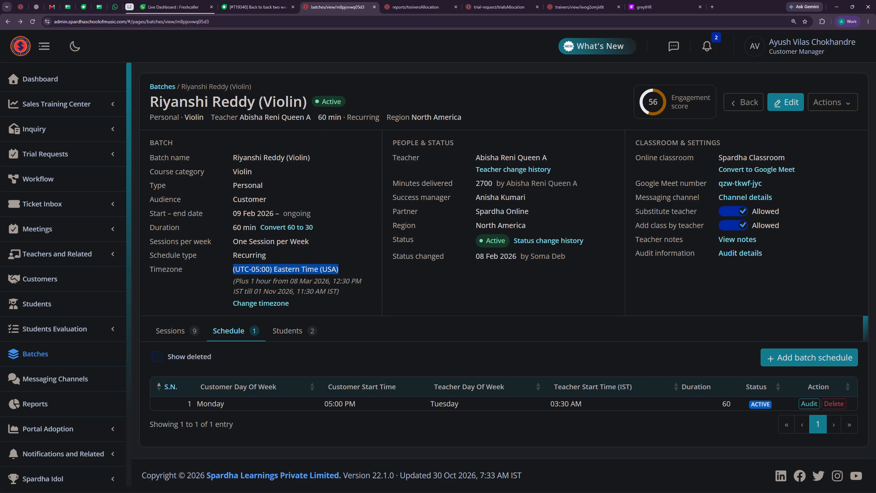
pyautogui.hotkey('ctrl', 'c')
pyautogui.click(504, 0)
pyautogui.keyDown('ctrl'); pyautogui.click(413, 152); pyautogui.keyUp('ctrl')
pyautogui.hotkey('ctrl', 'v')
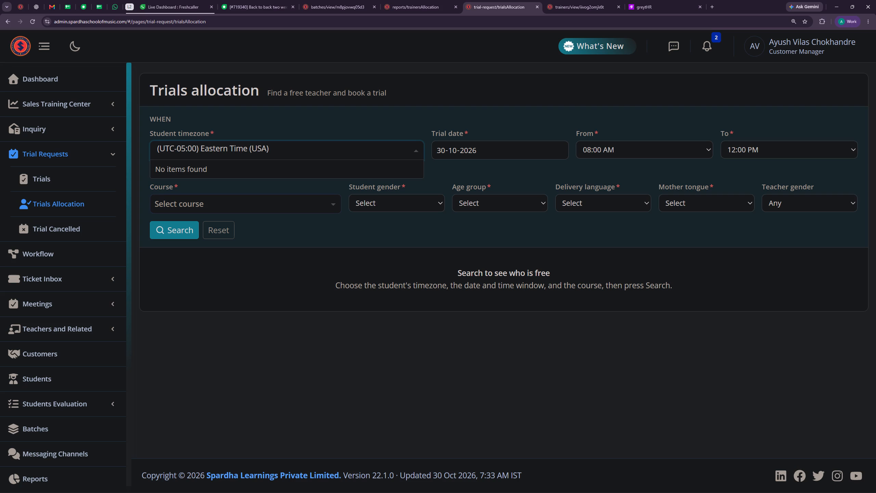
pyautogui.click(157, 146)
pyautogui.press('BackSpace')
pyautogui.press('BackSpace')
pyautogui.click(239, 174)
# Copy the active course from the batch's student list and set the trial course to Spardha Western Violin Beginner.
pyautogui.click(263, 210)
pyautogui.click(410, 6)
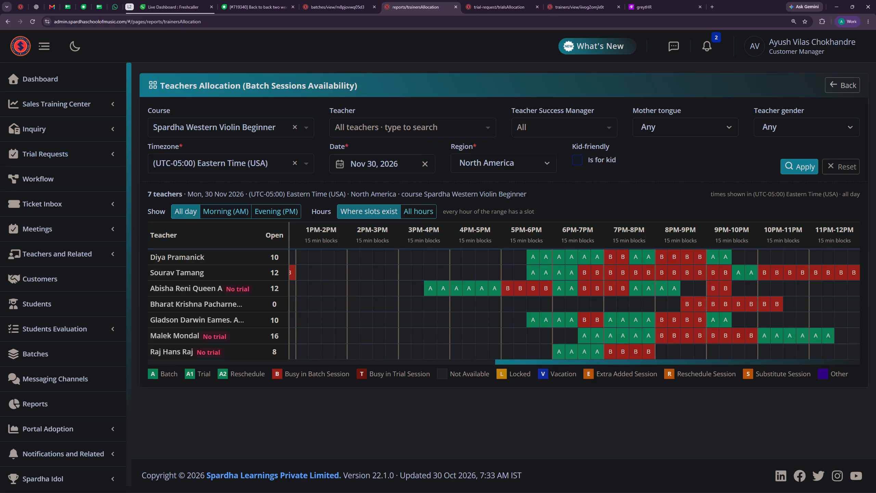
pyautogui.click(334, 0)
pyautogui.click(295, 334)
pyautogui.scroll(-7, 444, 331)
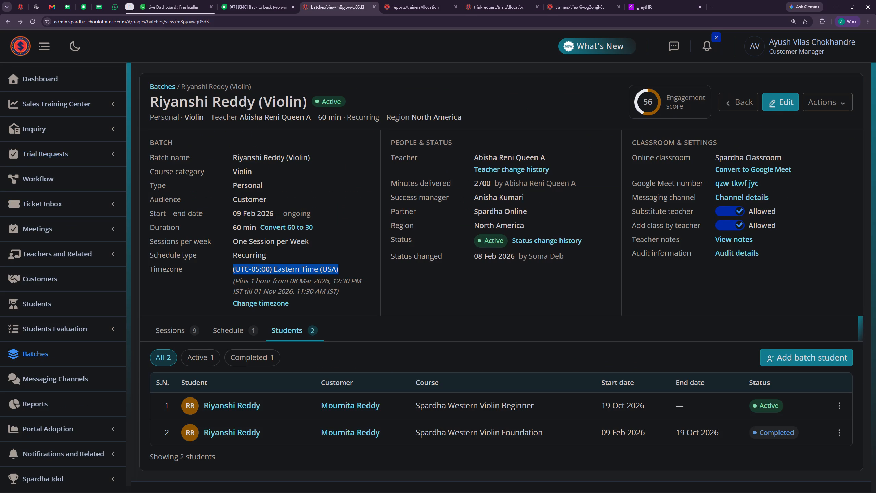
pyautogui.moveTo(409, 407); pyautogui.dragTo(540, 407)
pyautogui.hotkey('ctrl', 'c')
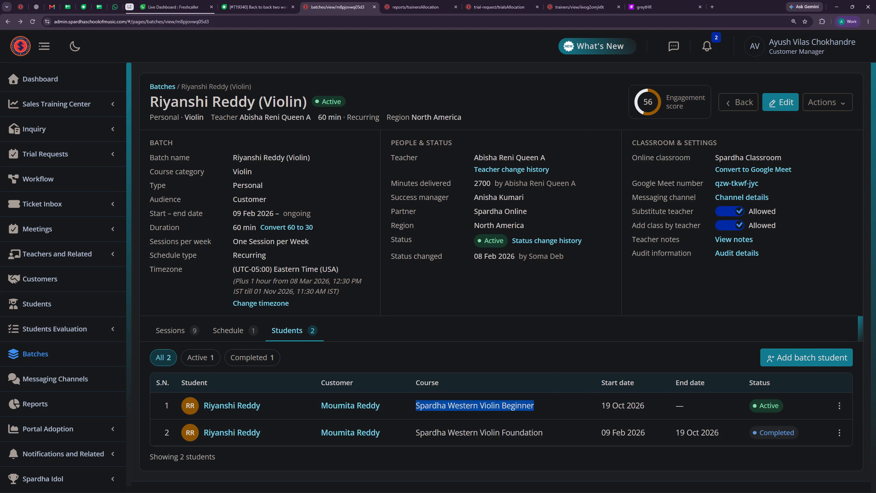
pyautogui.click(427, 0)
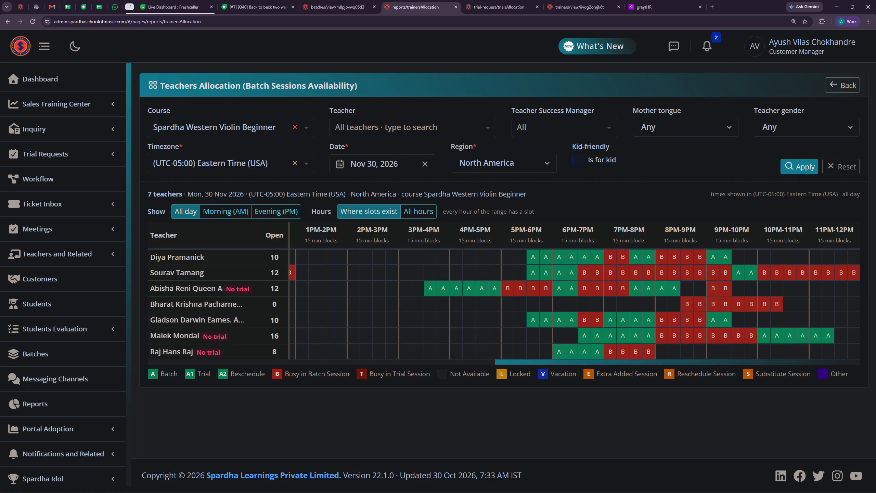
pyautogui.click(530, 0)
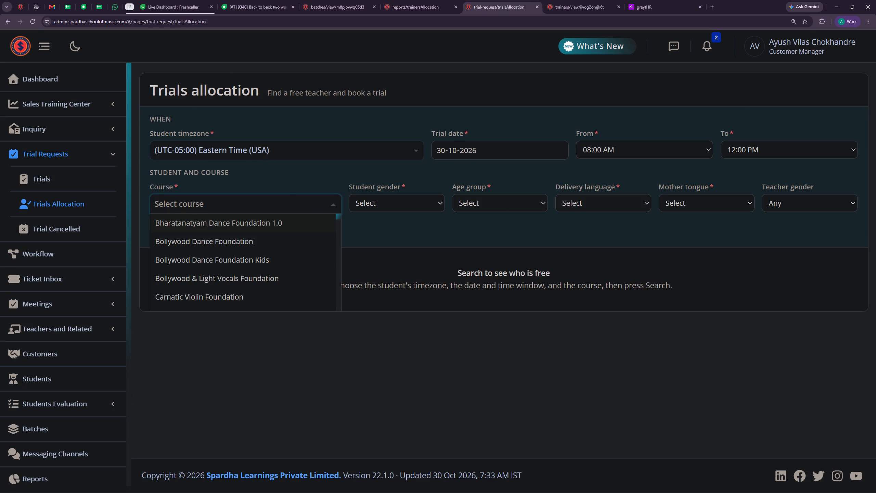
pyautogui.hotkey('ctrl', 'v')
pyautogui.click(172, 205)
pyautogui.press('BackSpace')
pyautogui.click(261, 227)
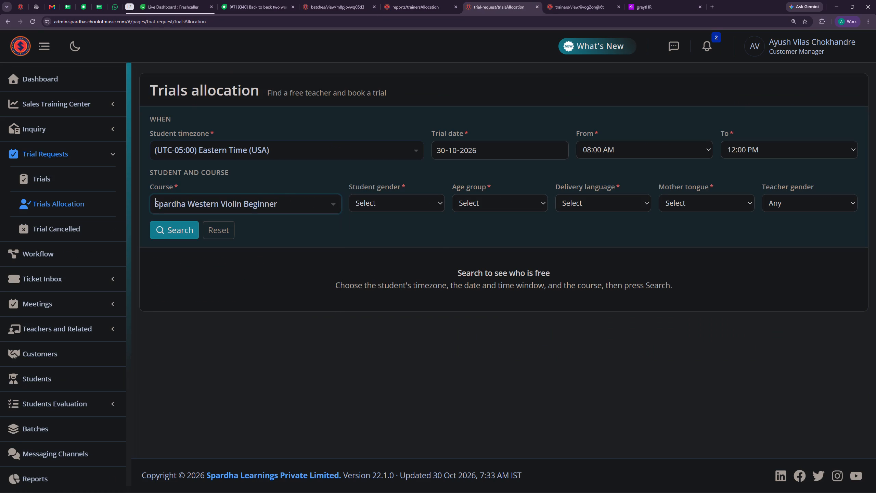
# Look up the student's profile from the batch and set the trial's student gender to Female and age group to 6-9 Years.
pyautogui.click(395, 203)
pyautogui.click(417, 0)
pyautogui.click(344, 0)
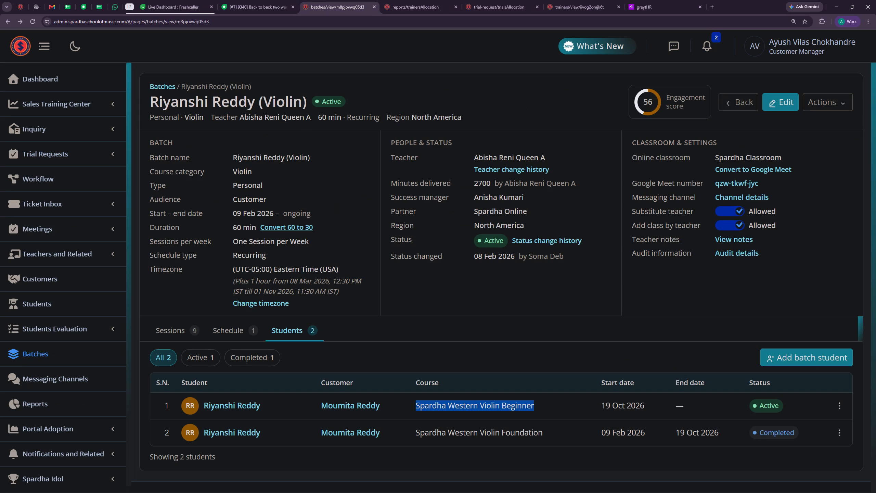
pyautogui.click(231, 328)
pyautogui.click(297, 334)
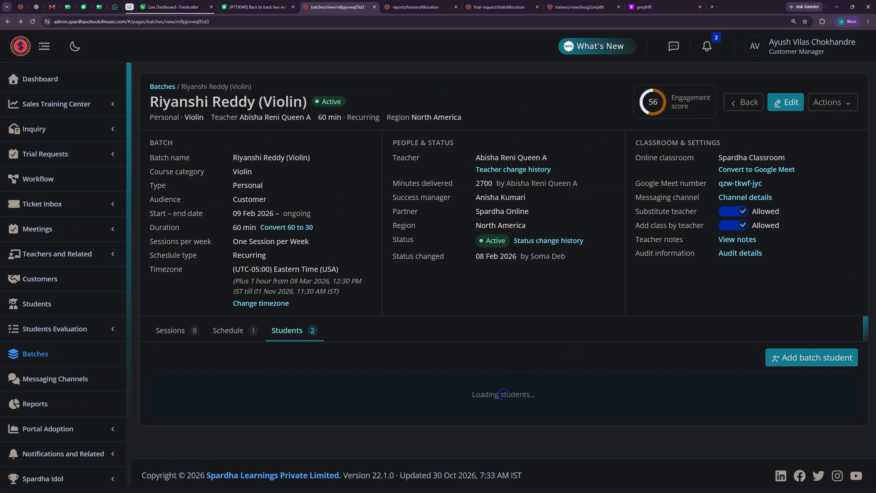
pyautogui.click(227, 408)
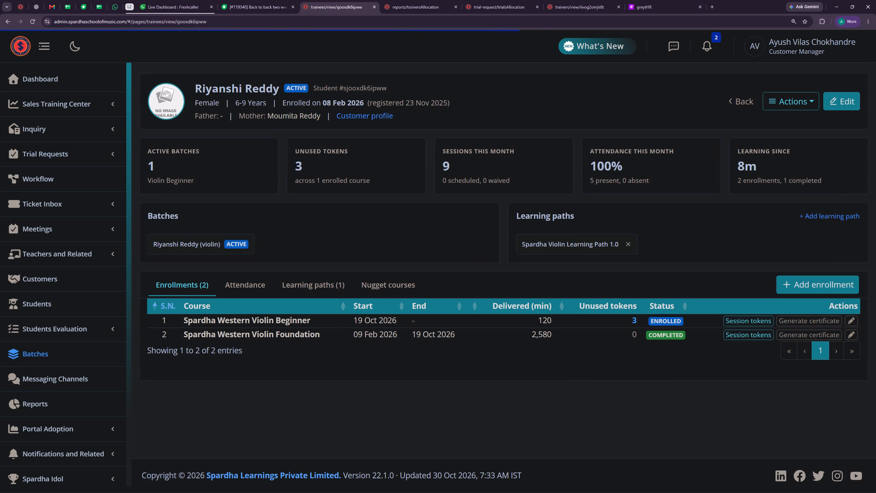
pyautogui.click(429, 0)
pyautogui.click(491, 0)
pyautogui.click(412, 205)
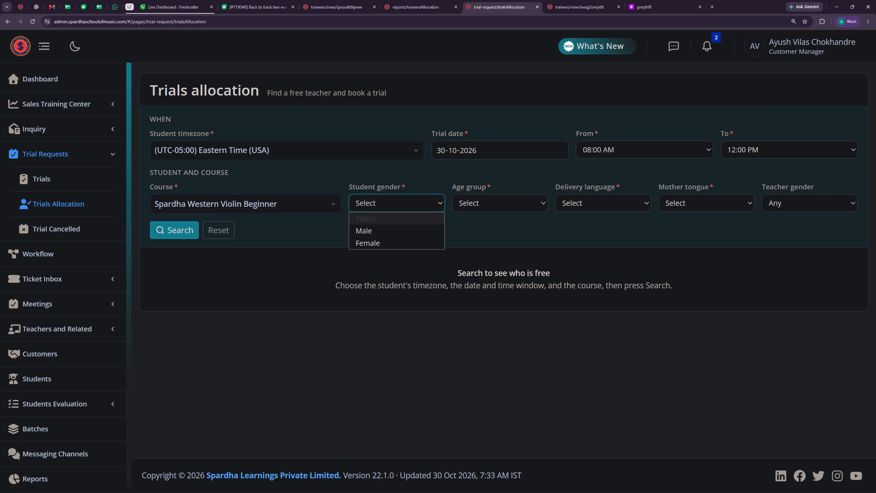
pyautogui.click(378, 242)
pyautogui.click(478, 206)
pyautogui.click(478, 232)
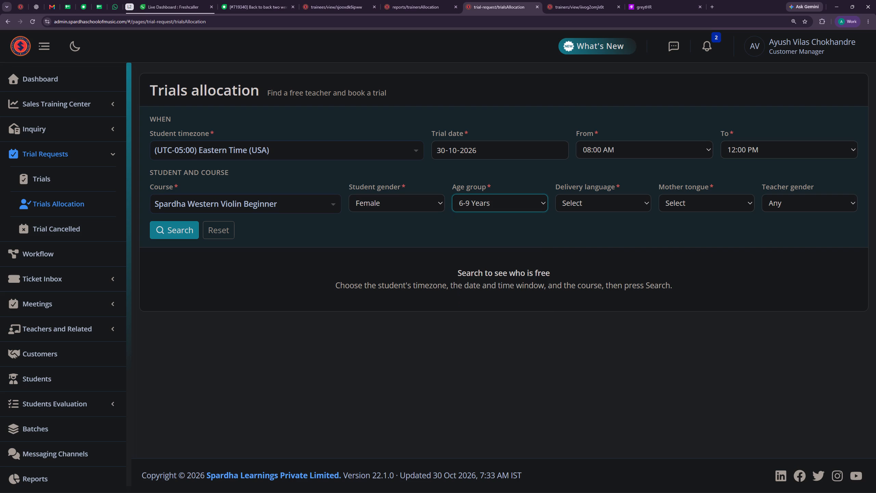
# Set the trial's delivery language and mother tongue to English.
pyautogui.click(313, 0)
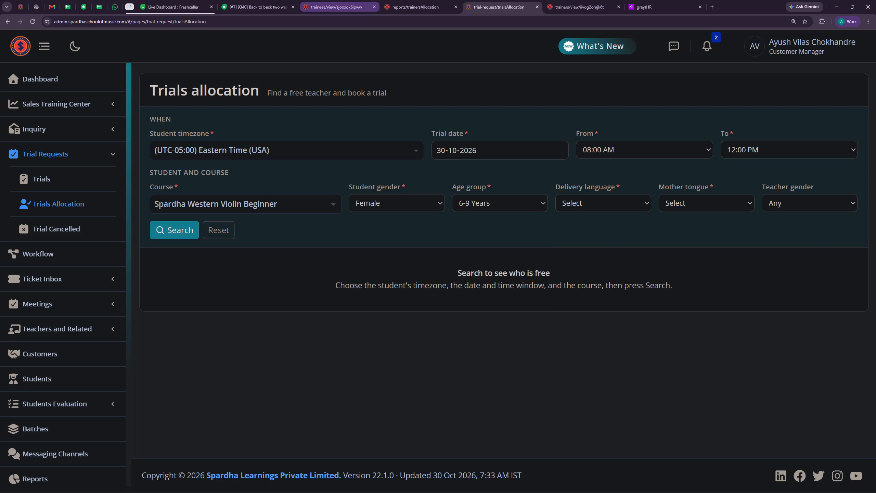
pyautogui.click(398, 0)
pyautogui.click(491, 0)
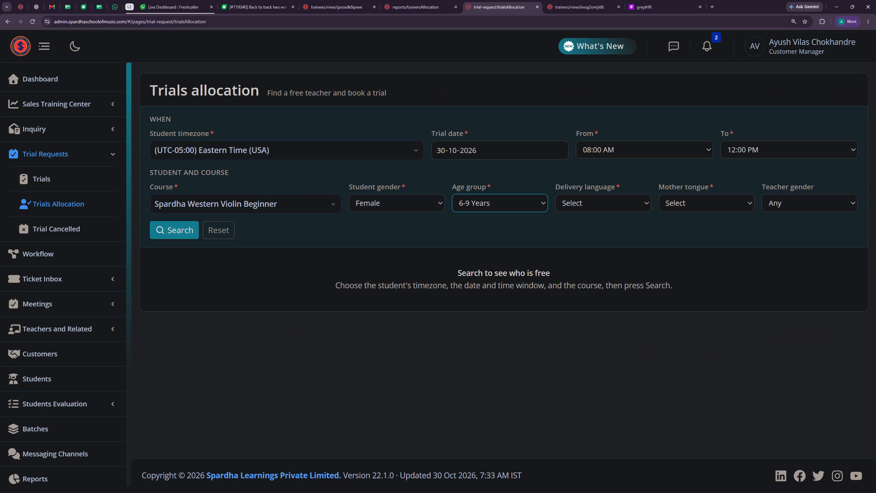
pyautogui.click(612, 201)
pyautogui.click(596, 235)
pyautogui.click(684, 214)
pyautogui.click(687, 199)
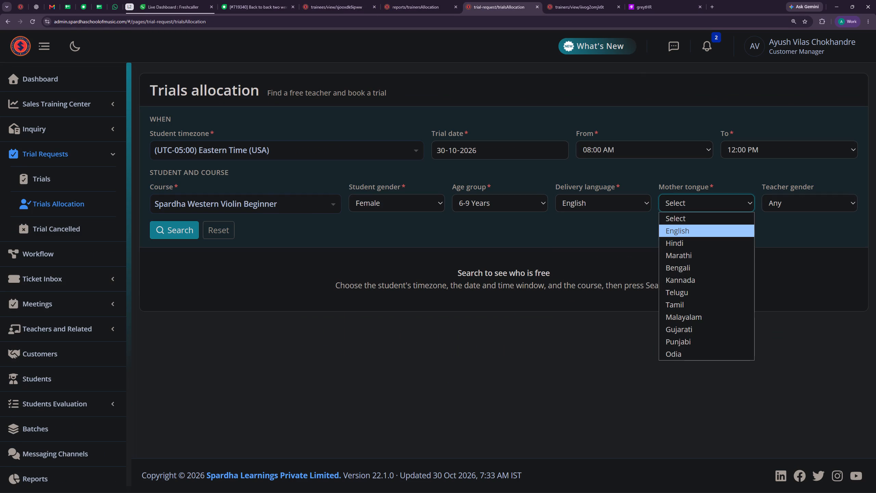
pyautogui.click(710, 231)
pyautogui.click(788, 209)
pyautogui.click(765, 175)
pyautogui.click(622, 134)
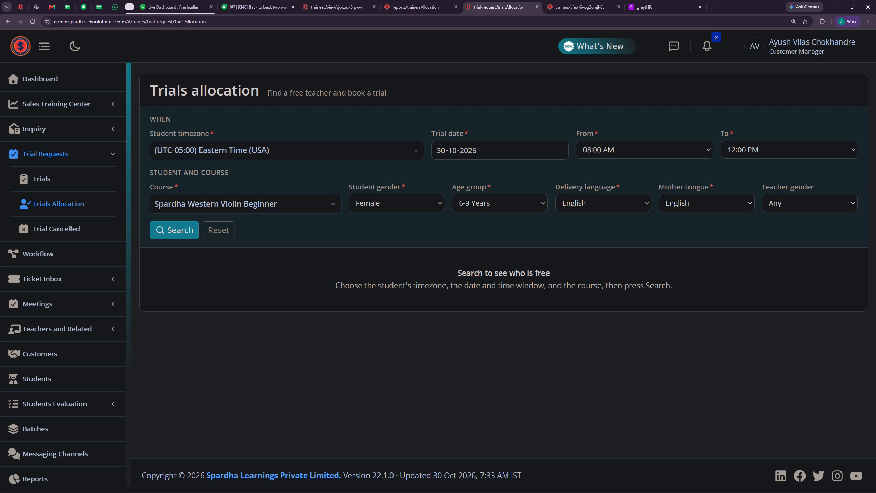
# Check the Teachers Allocation report, set the trial for 02-11-2026 from 05:00 PM to 06:00 PM, and search for free teachers.
pyautogui.click(616, 150)
pyautogui.click(480, 143)
pyautogui.click(412, 4)
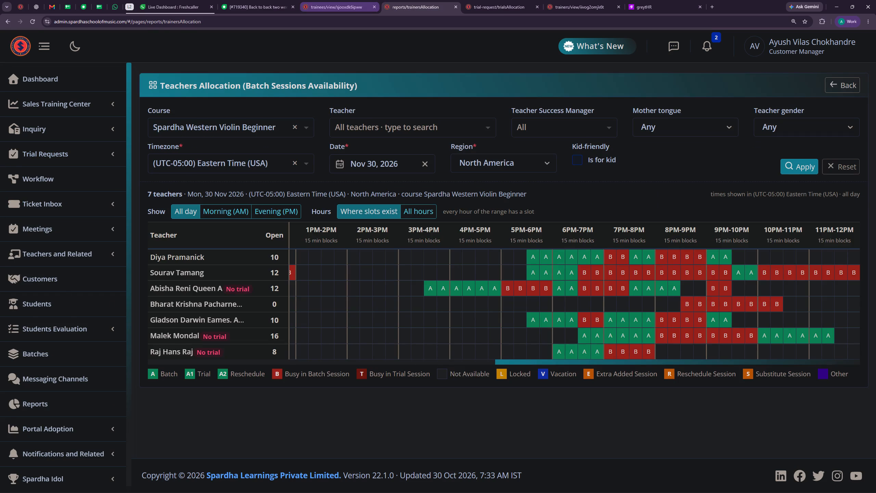
pyautogui.click(345, 0)
pyautogui.click(411, 0)
pyautogui.click(498, 4)
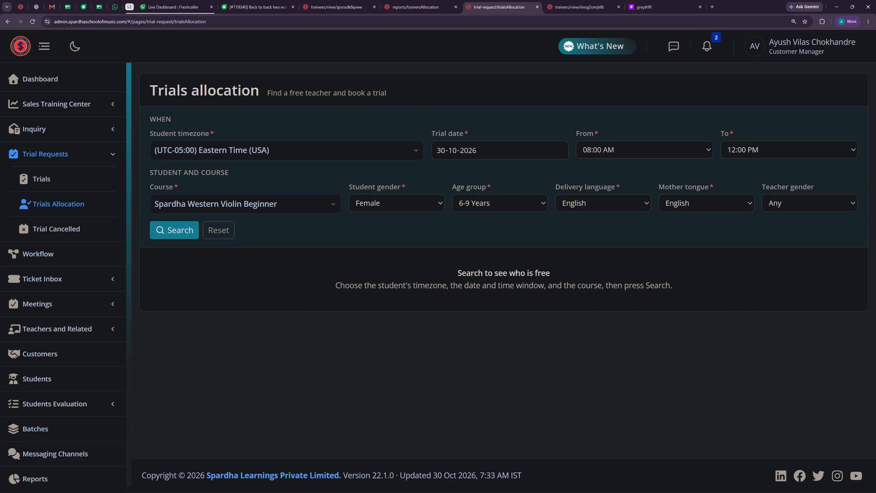
pyautogui.click(503, 155)
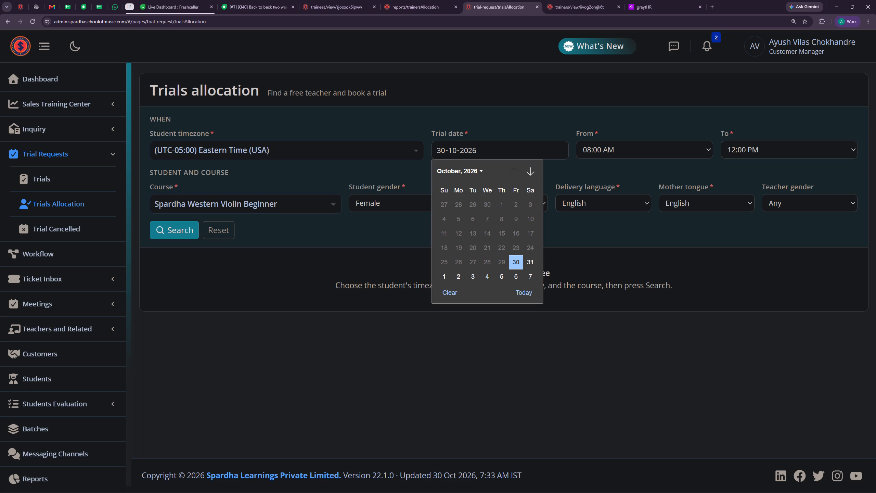
pyautogui.click(457, 277)
pyautogui.click(653, 152)
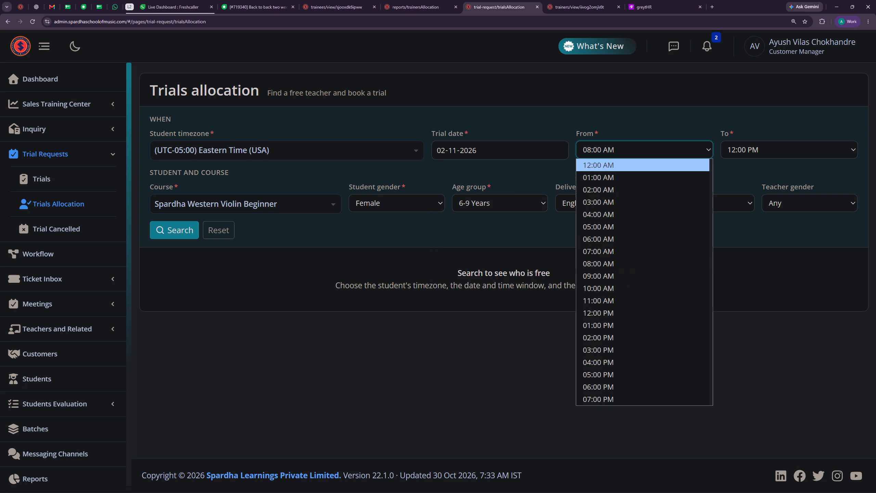
pyautogui.scroll(-1, 624, 266)
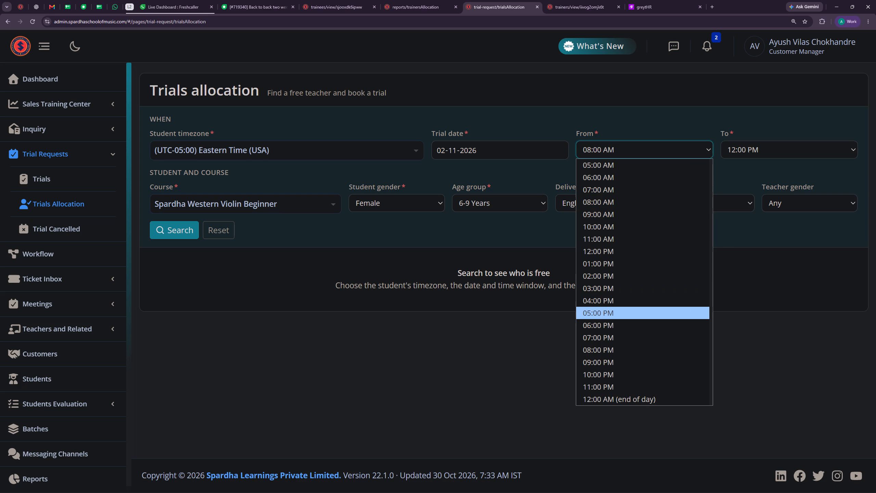
pyautogui.click(607, 309)
pyautogui.click(757, 149)
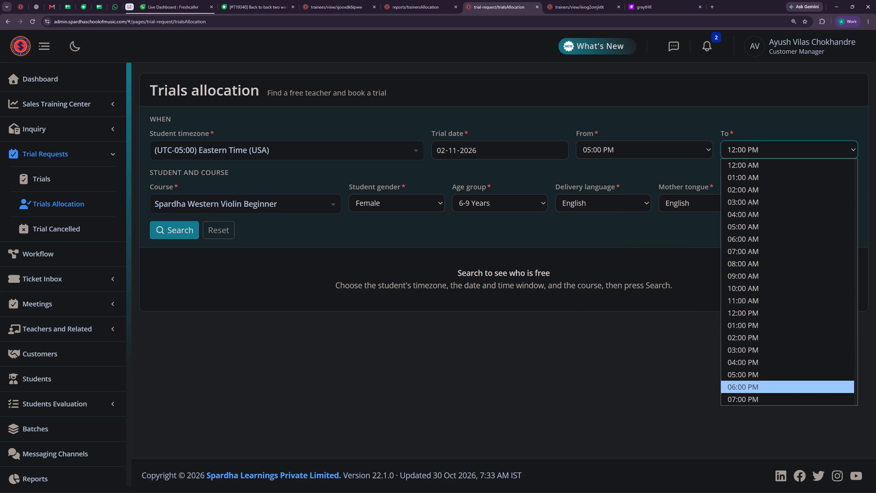
pyautogui.click(744, 388)
pyautogui.click(178, 230)
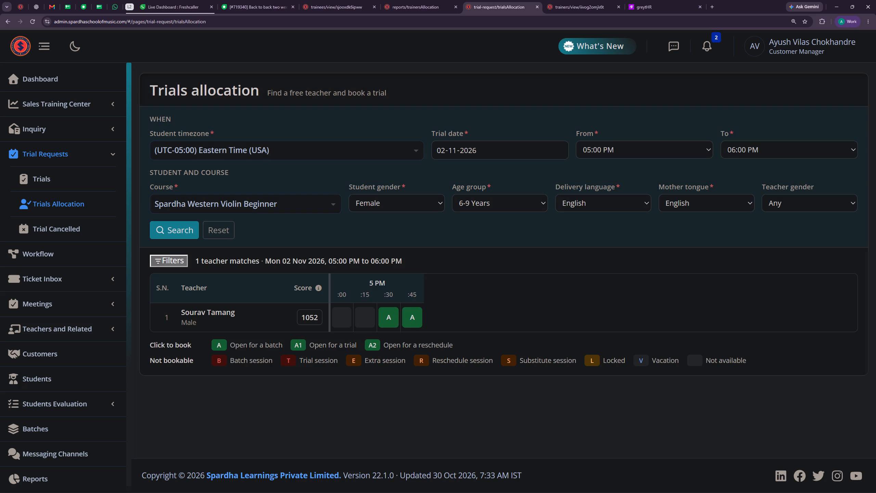
# Extend the trial window's end time to 09:00 PM and search for free teachers again.
pyautogui.click(753, 151)
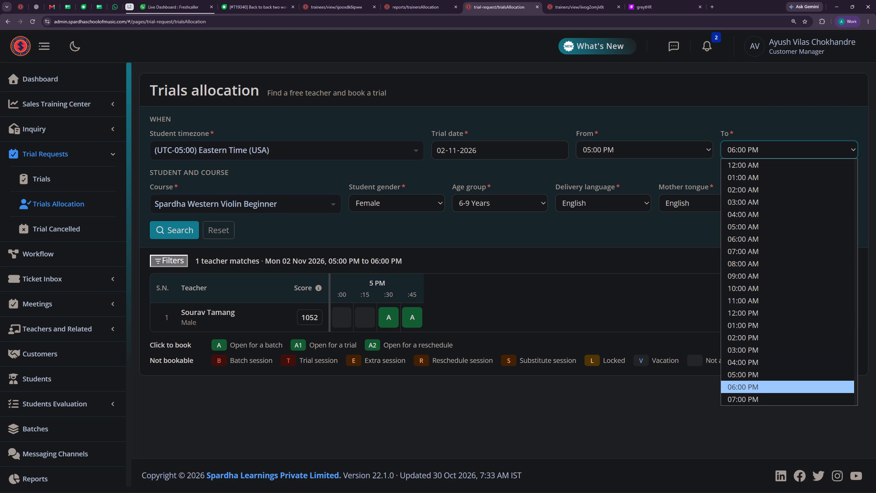
pyautogui.scroll(-1, 749, 390)
pyautogui.click(750, 364)
pyautogui.click(172, 230)
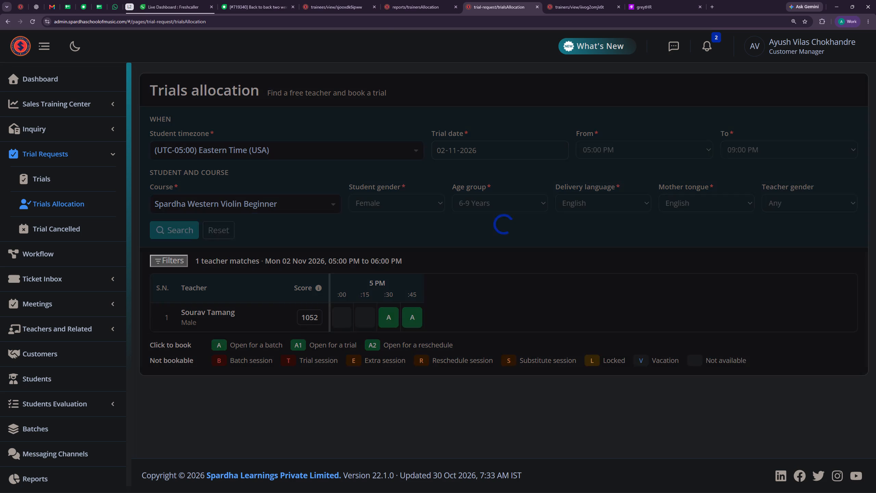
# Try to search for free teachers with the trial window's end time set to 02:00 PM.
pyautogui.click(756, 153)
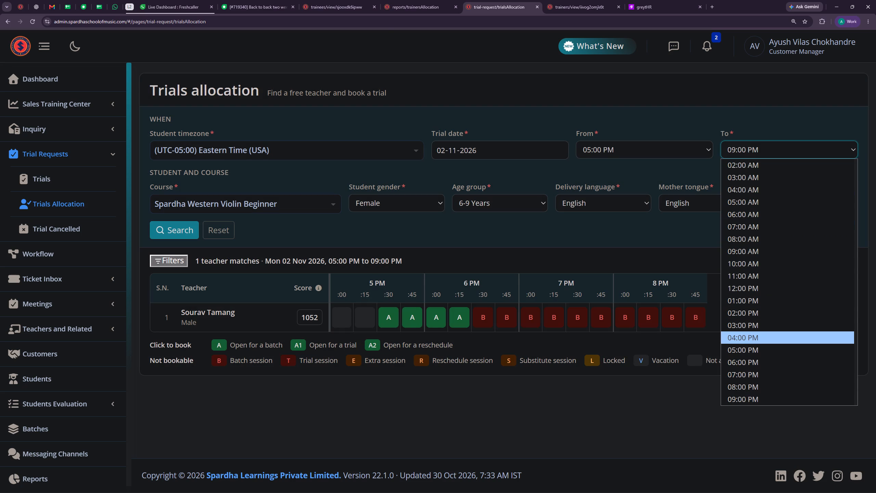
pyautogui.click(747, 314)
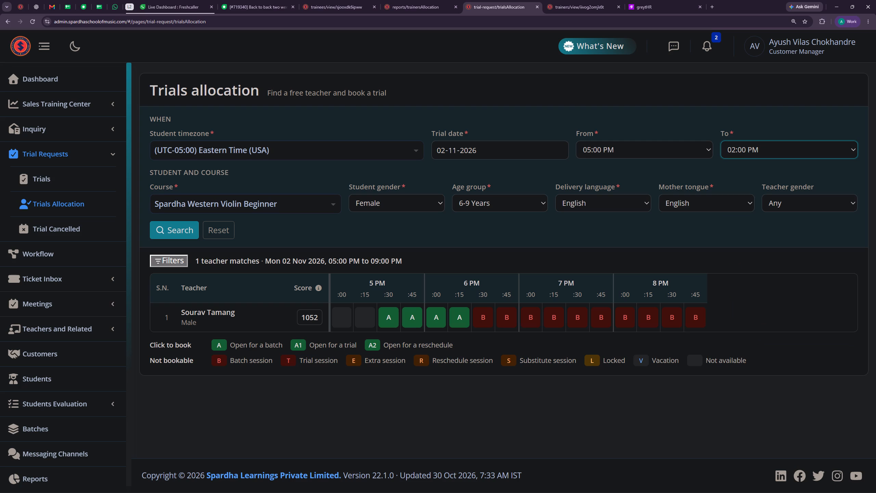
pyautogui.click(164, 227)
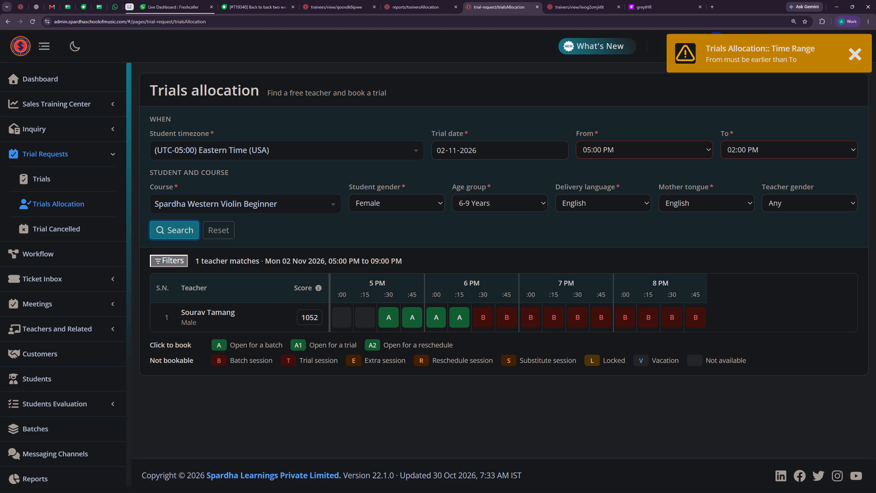
# Set the trial window to 04:00 PM to 06:00 PM and search for free teachers.
pyautogui.click(658, 149)
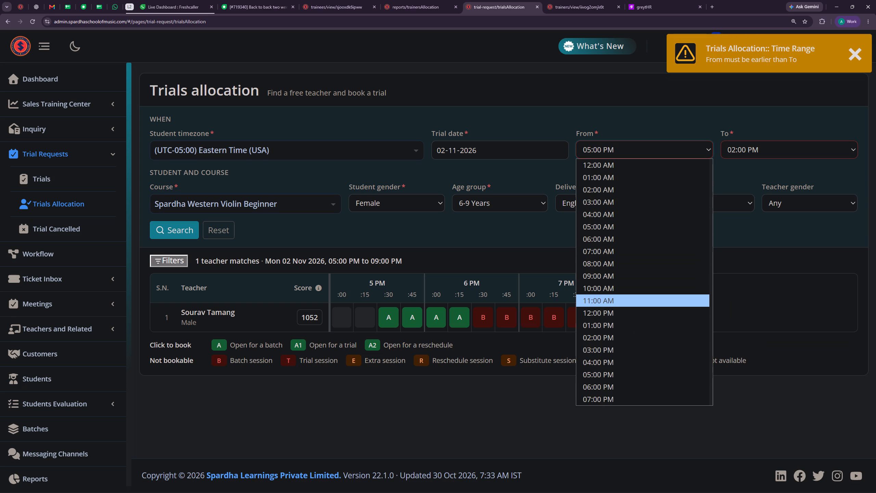
pyautogui.click(763, 179)
pyautogui.click(767, 153)
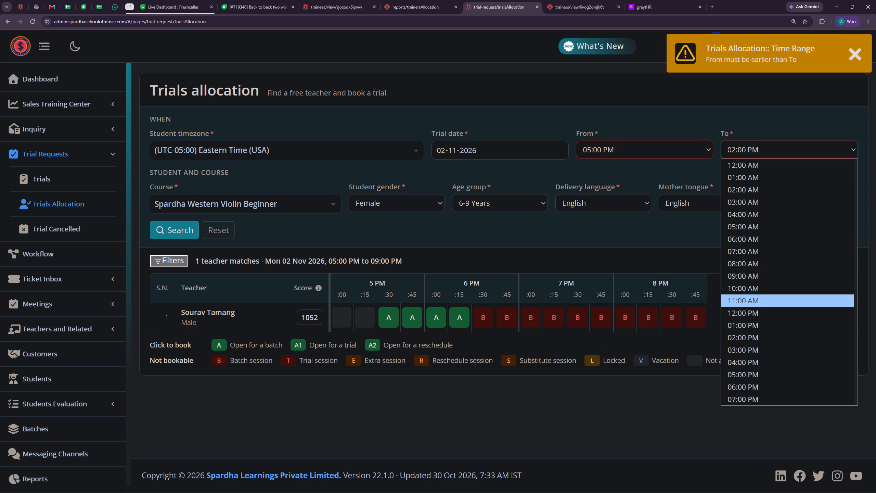
pyautogui.scroll(-1, 760, 304)
pyautogui.click(755, 321)
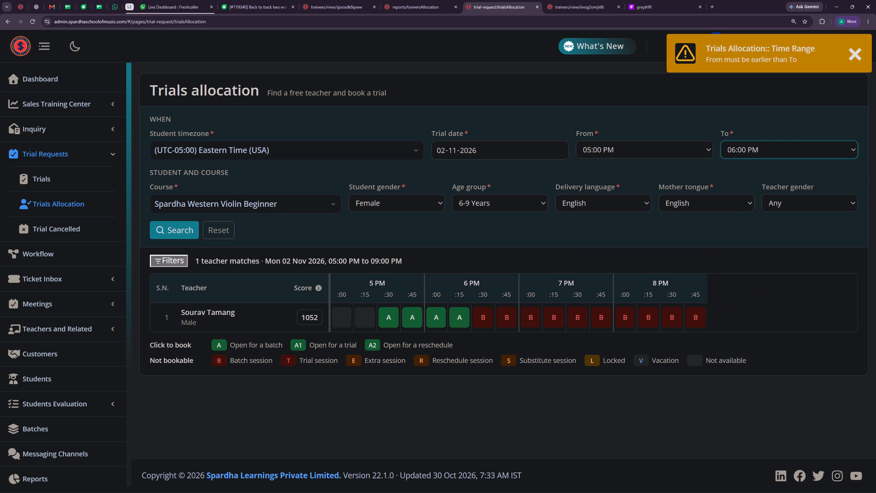
pyautogui.click(630, 153)
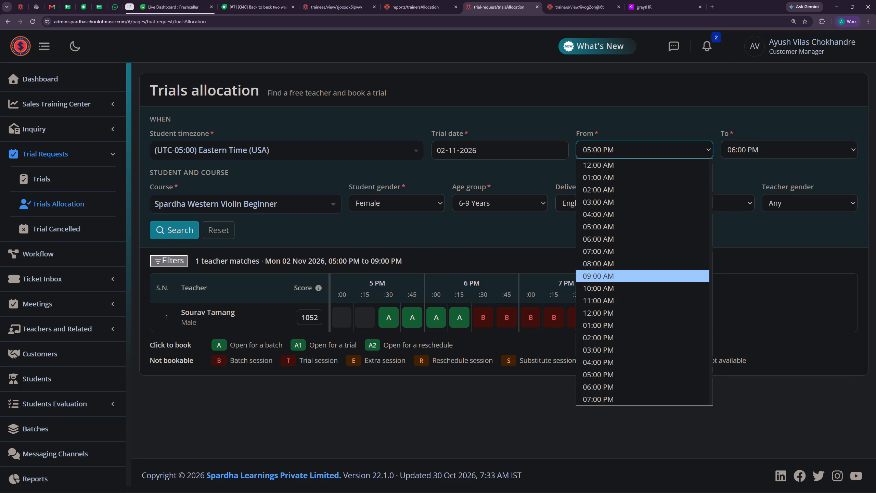
pyautogui.scroll(-1, 601, 269)
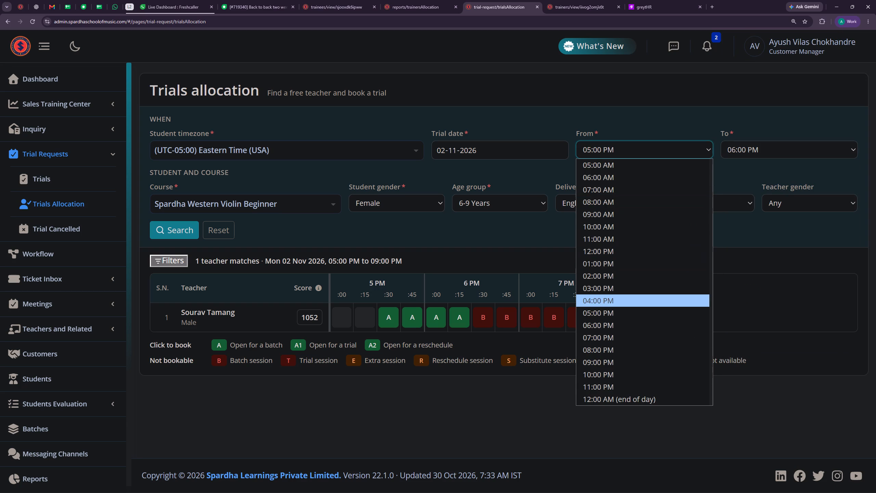
pyautogui.click(600, 296)
pyautogui.click(191, 234)
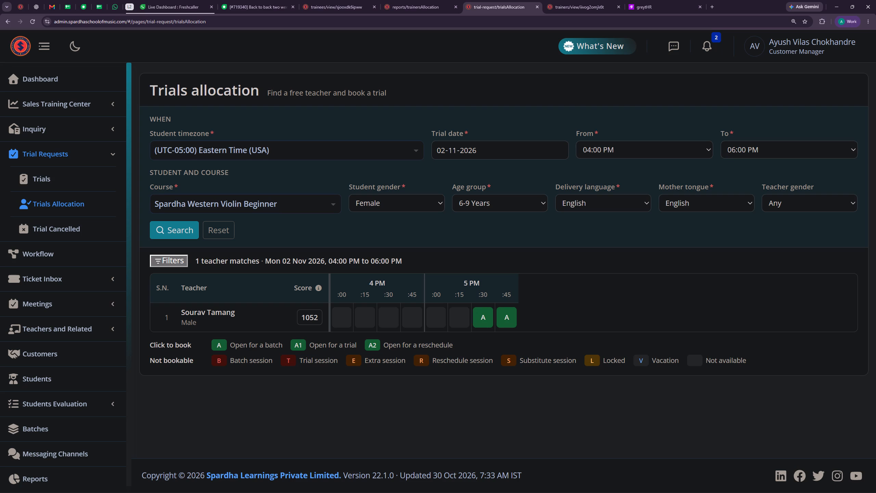
# Search for free teachers in the same time window on 03-11-2026 and on 09-11-2026.
pyautogui.click(483, 144)
pyautogui.click(475, 211)
pyautogui.click(175, 235)
pyautogui.click(490, 145)
pyautogui.click(458, 220)
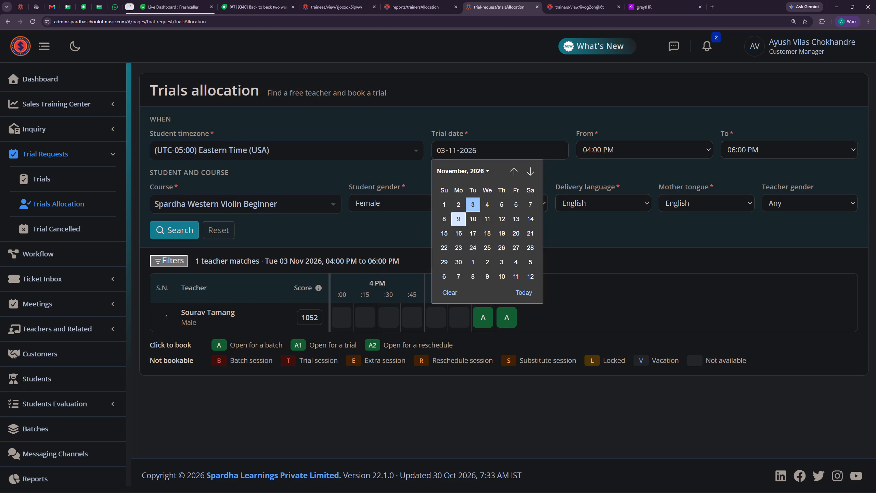
pyautogui.click(168, 229)
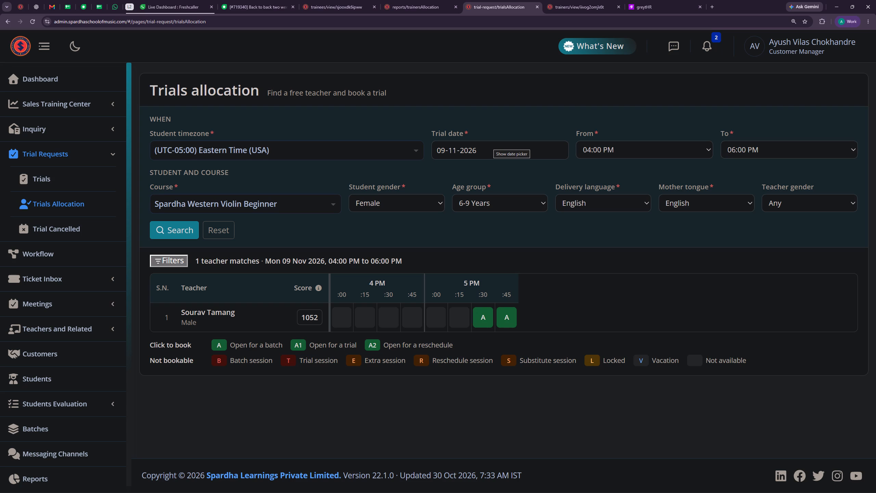
# Compare the matching teachers with the Teachers Allocation report and rerun the trial search for 09-11-2026.
pyautogui.click(402, 15)
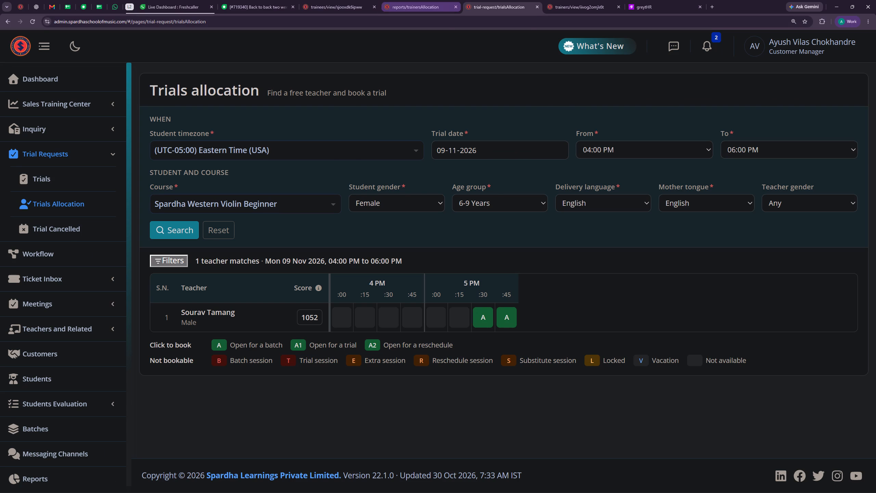
pyautogui.click(411, 1)
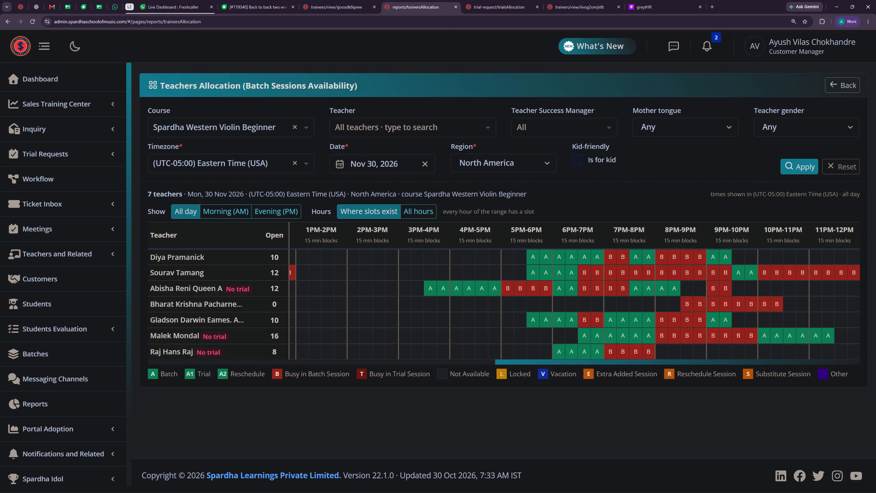
pyautogui.click(488, 0)
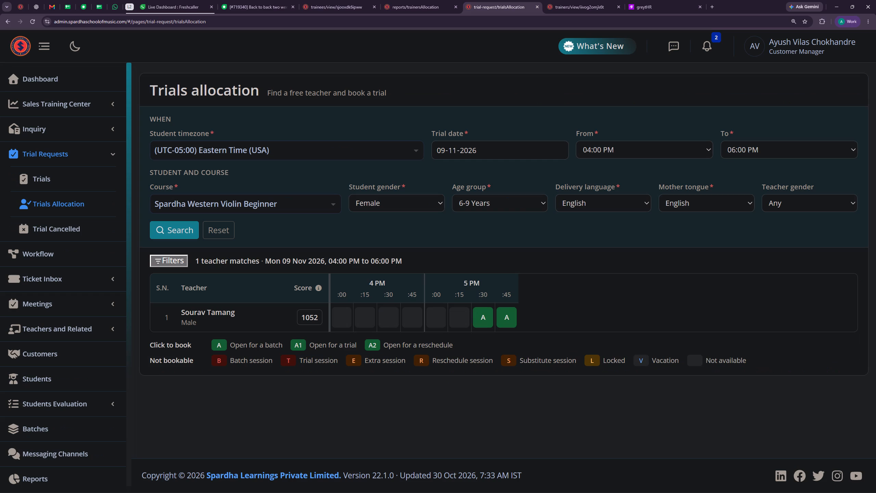
pyautogui.click(182, 236)
pyautogui.click(172, 266)
# Set the trial date back to 02-11-2026 and search for free teachers.
pyautogui.click(465, 155)
pyautogui.click(458, 203)
pyautogui.click(179, 230)
# Open the student's violin batch from the student profile and compare it with the Teachers Allocation report.
pyautogui.click(405, 0)
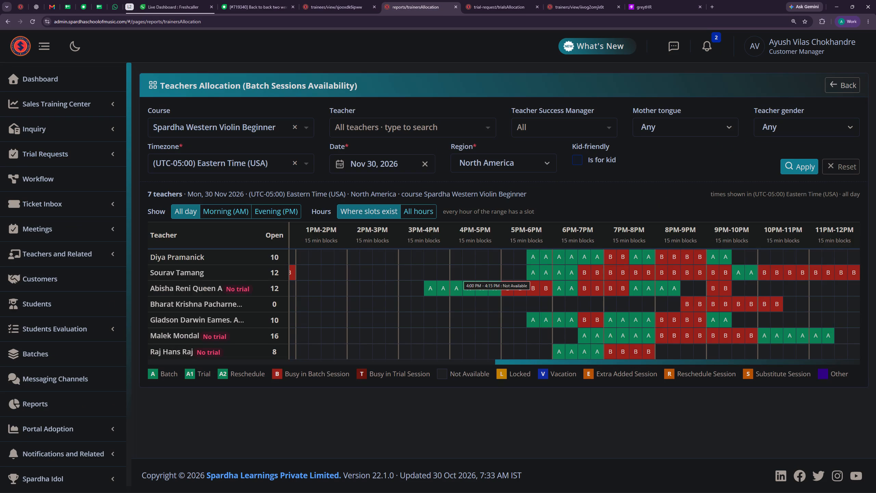
pyautogui.click(364, 0)
pyautogui.moveTo(414, 179); pyautogui.dragTo(415, 190)
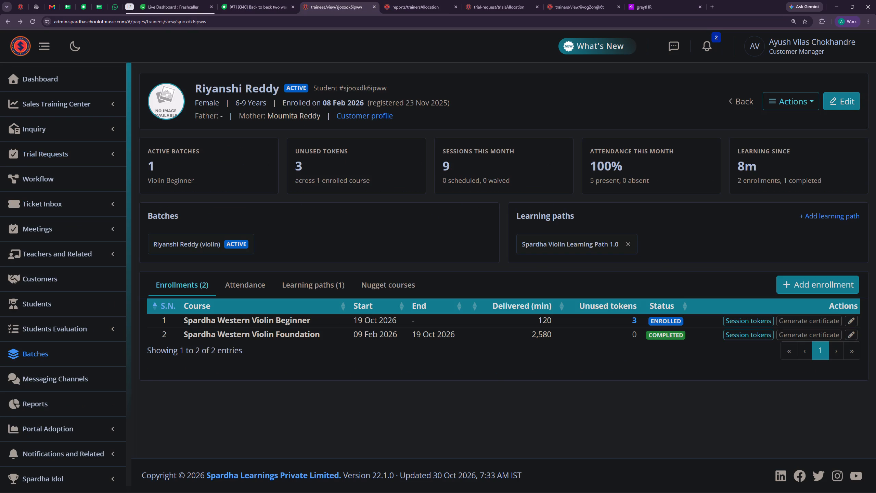
pyautogui.moveTo(415, 190); pyautogui.dragTo(421, 193)
pyautogui.click(400, 0)
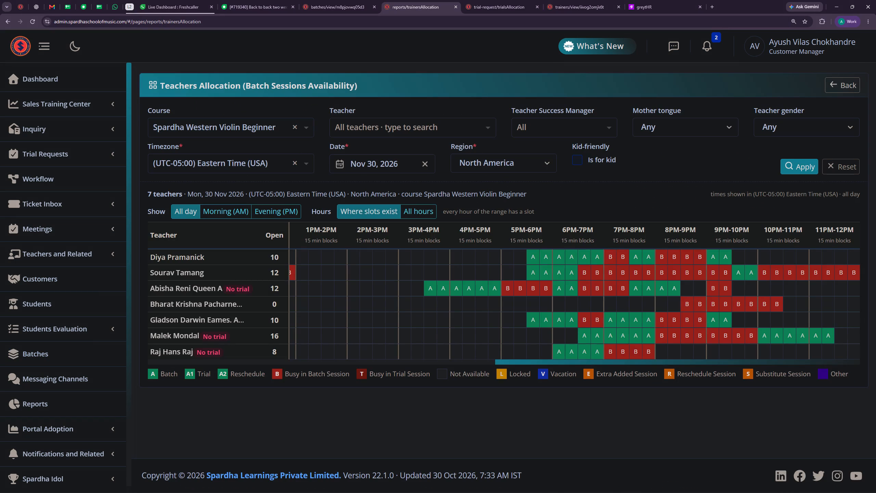
pyautogui.click(328, 0)
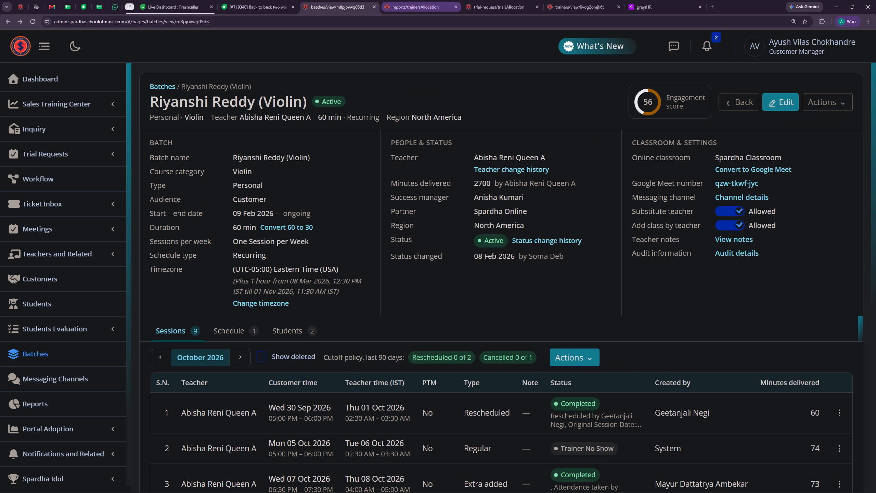
pyautogui.click(418, 2)
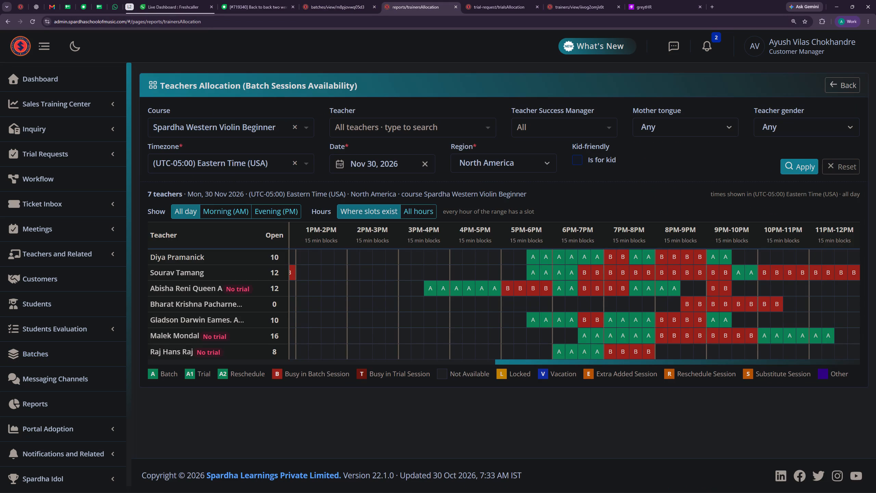
pyautogui.click(340, 3)
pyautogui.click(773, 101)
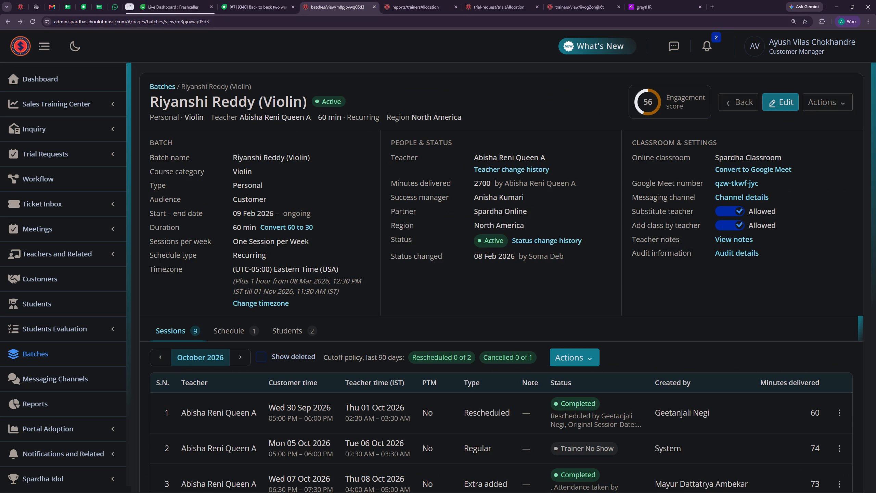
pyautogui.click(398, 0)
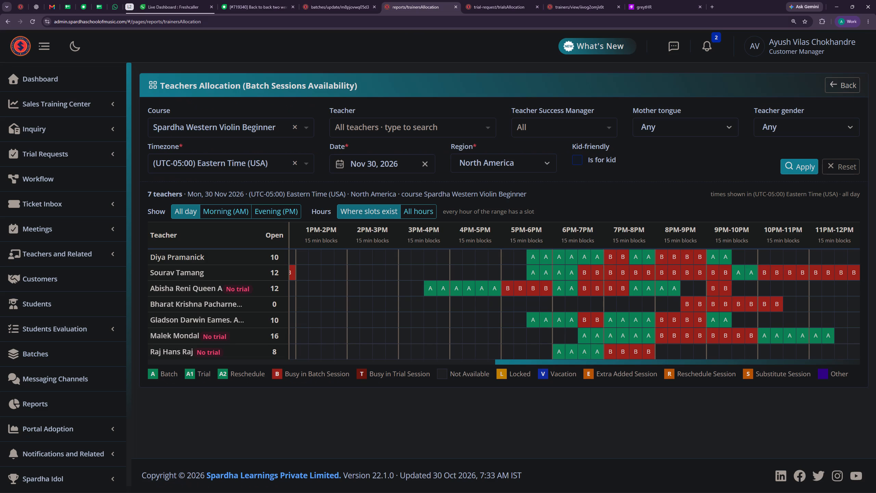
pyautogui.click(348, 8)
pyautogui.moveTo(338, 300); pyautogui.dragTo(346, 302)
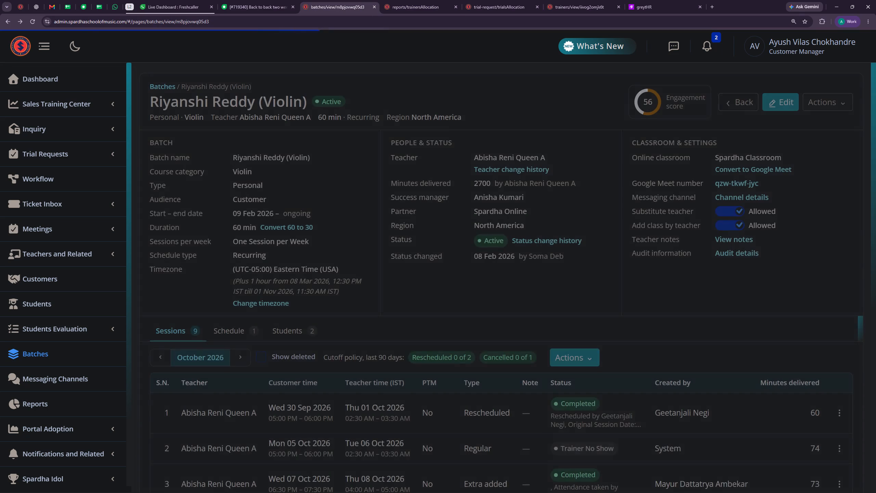
# Delete the Monday 05:00 PM schedule from the student's violin batch.
pyautogui.click(233, 328)
pyautogui.scroll(-4, 500, 366)
pyautogui.click(834, 405)
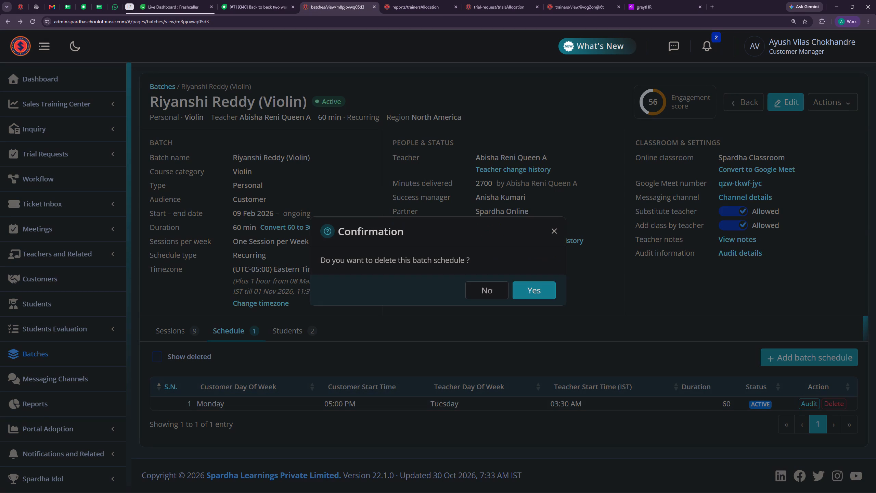
pyautogui.click(534, 293)
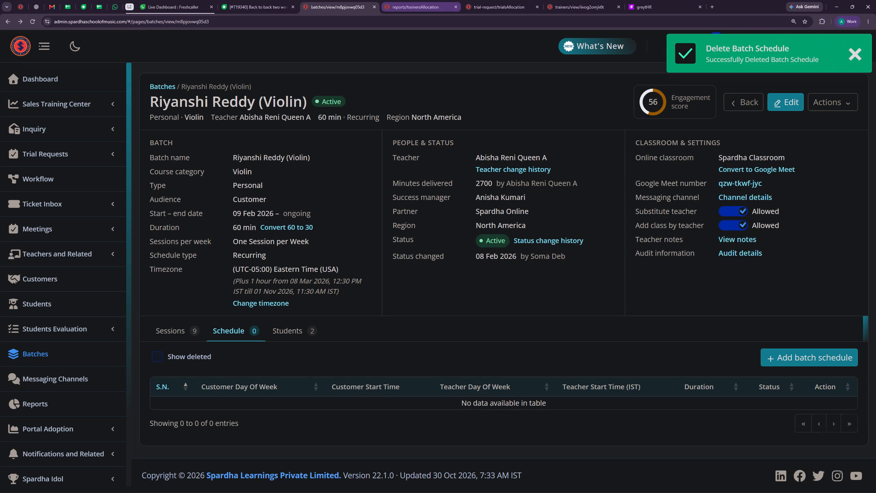
# Change the violin batch's teacher to Diya and save the batch changes.
pyautogui.click(414, 1)
pyautogui.click(351, 7)
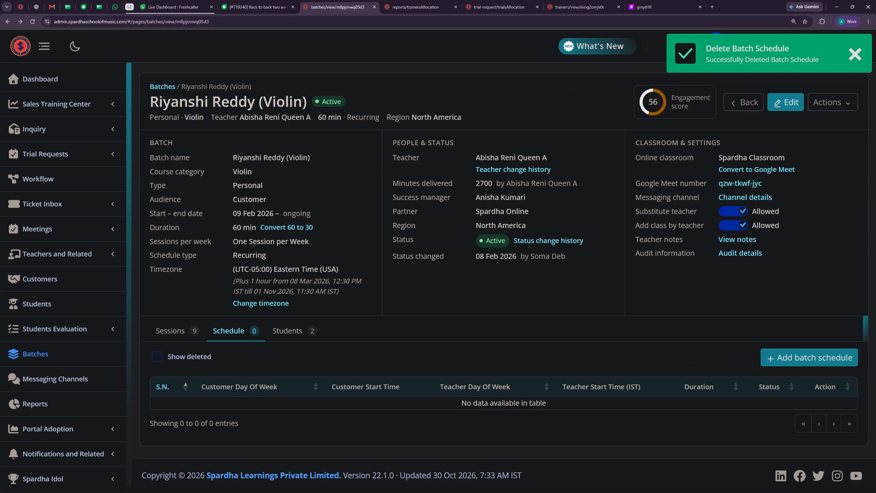
pyautogui.click(791, 101)
pyautogui.scroll(-5, 288, 292)
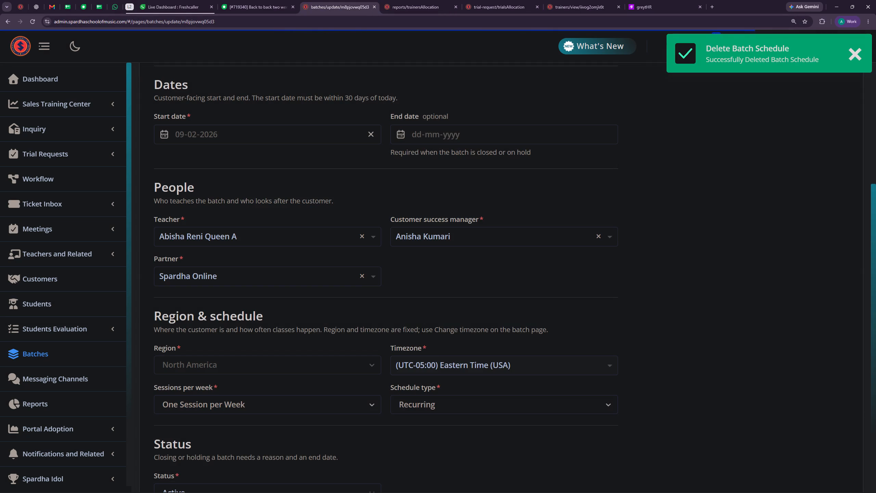
pyautogui.click(368, 233)
pyautogui.click(361, 235)
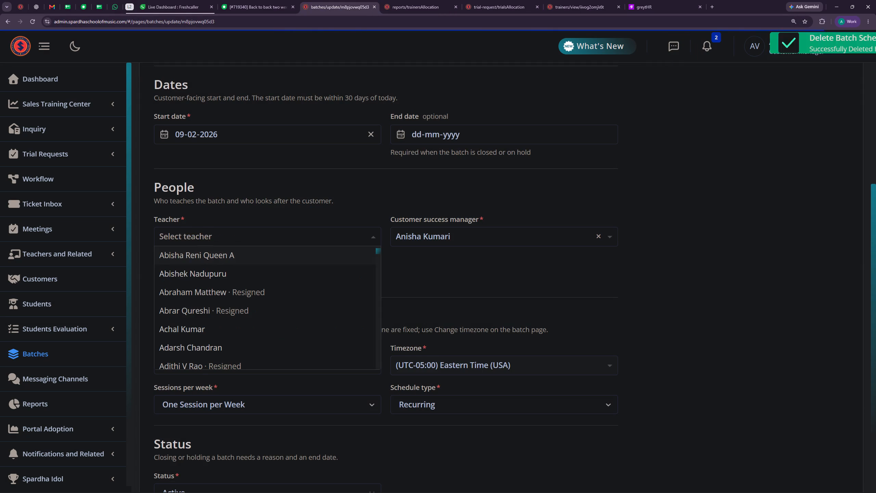
pyautogui.write('DIYA')
pyautogui.click(245, 271)
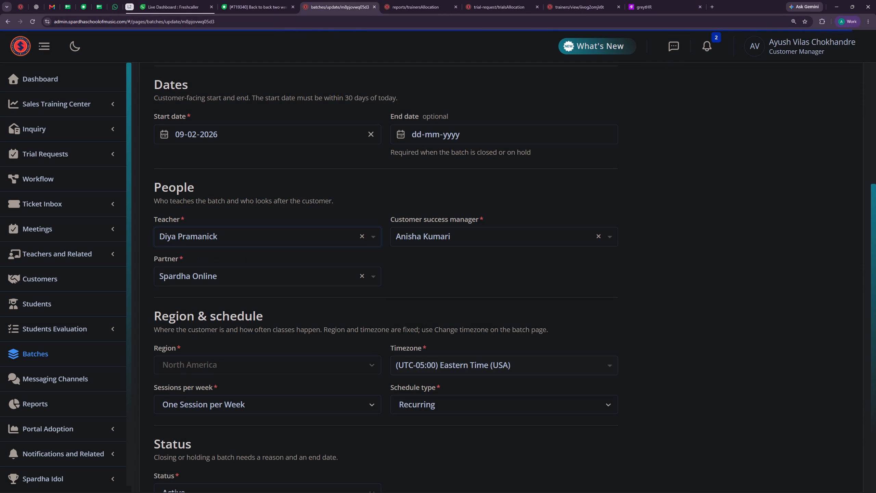
pyautogui.scroll(-7, 667, 417)
pyautogui.click(806, 435)
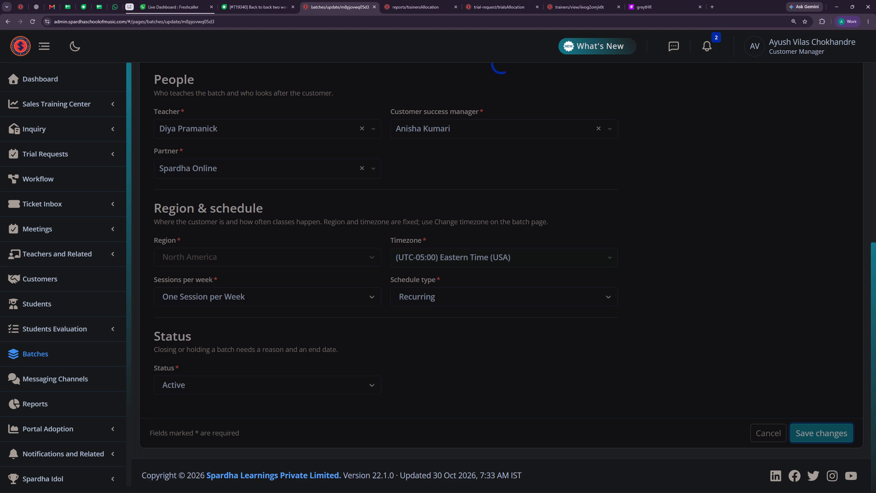
# Add a batch schedule for Monday with a 05:30 PM start time to the student's violin batch.
pyautogui.click(398, 0)
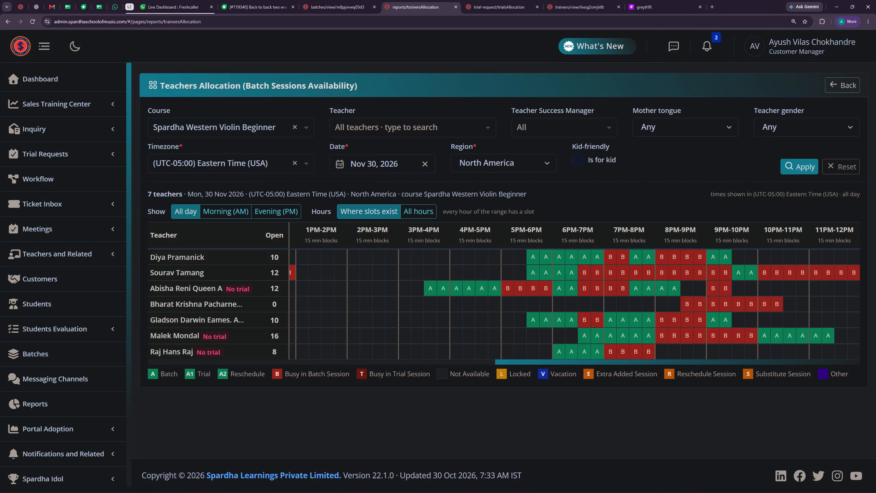
pyautogui.click(342, 0)
pyautogui.scroll(-5, 316, 246)
pyautogui.scroll(3, 245, 218)
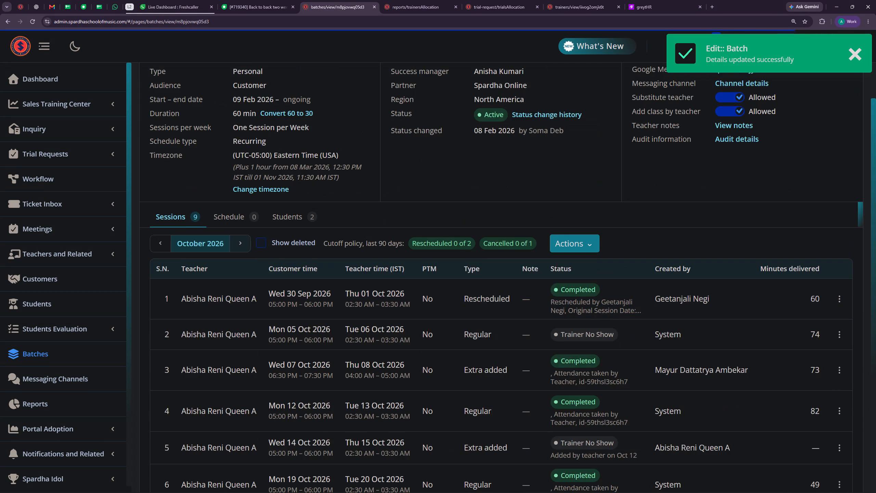
pyautogui.click(239, 215)
pyautogui.click(800, 361)
pyautogui.click(333, 149)
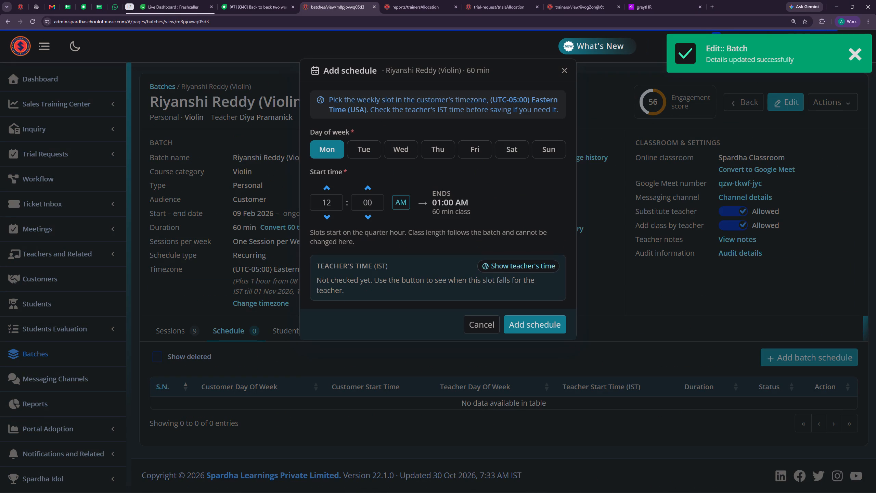
pyautogui.tripleClick(332, 215)
pyautogui.tripleClick(332, 216)
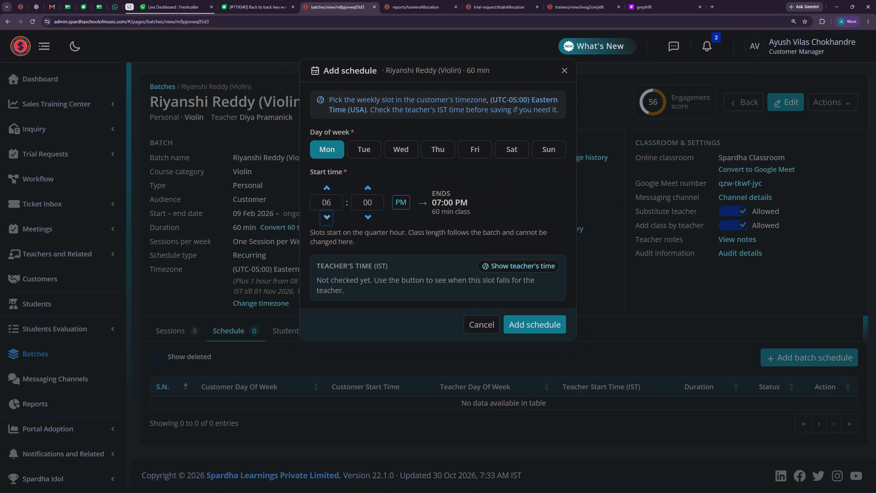
pyautogui.click(326, 216)
pyautogui.click(363, 186)
pyautogui.click(367, 185)
pyautogui.click(530, 330)
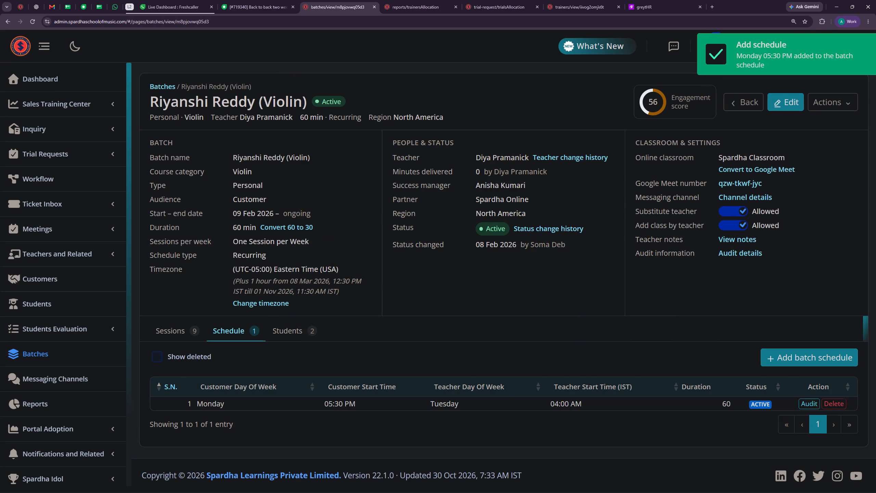
# Copy the parent's mobile number from the cancelled-classes ticket in Freshdesk and enter it in the Freshcaller dialer.
pyautogui.click(257, 0)
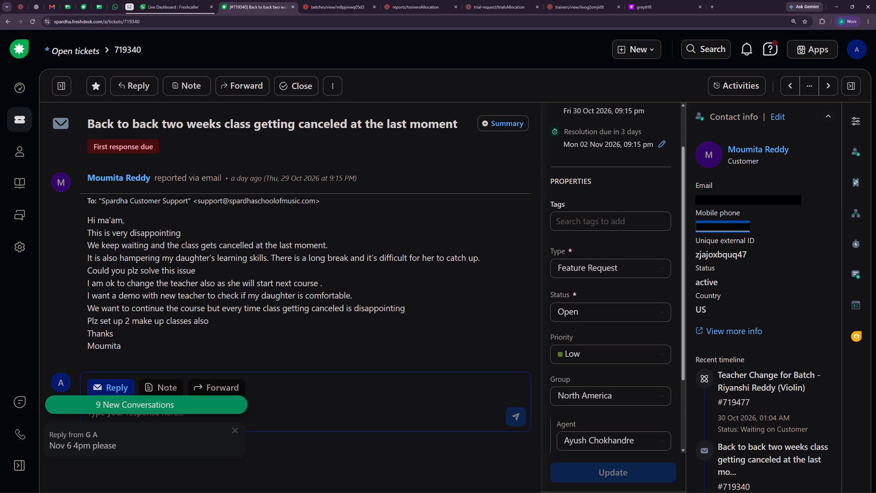
pyautogui.hotkey('ctrl', 'c')
pyautogui.click(162, 0)
pyautogui.click(861, 473)
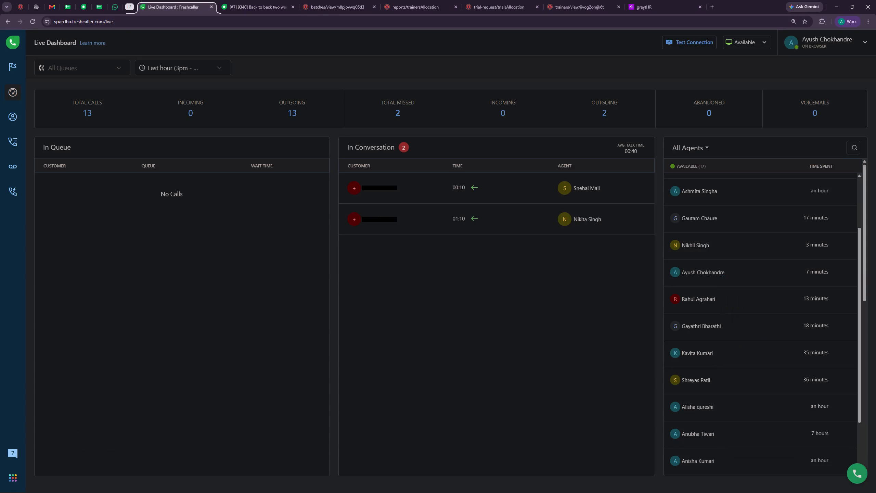
pyautogui.hotkey('ctrl', 'v')
pyautogui.keyDown('ctrl'); pyautogui.click(857, 473); pyautogui.keyUp('ctrl')
pyautogui.hotkey('ctrl', 'v')
pyautogui.click(857, 473)
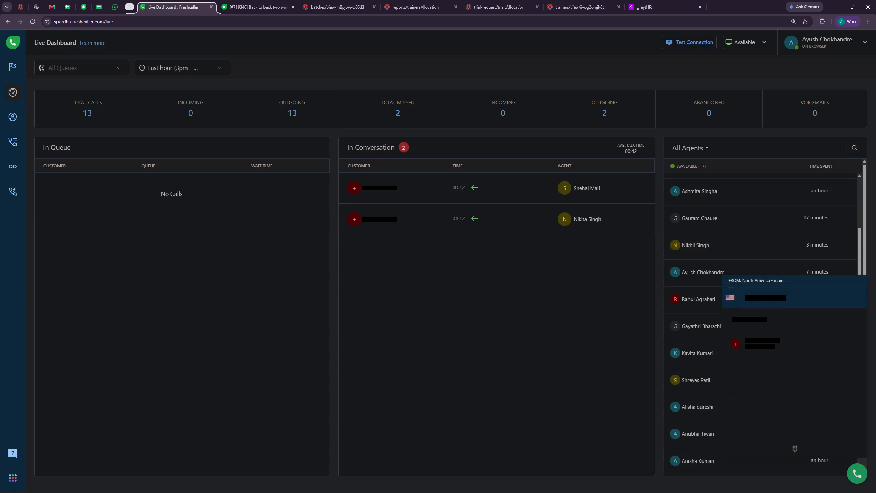
pyautogui.hotkey('ctrl', 'v')
pyautogui.moveTo(833, 294); pyautogui.dragTo(710, 296)
pyautogui.keyDown('ctrl'); pyautogui.click(855, 468); pyautogui.keyUp('ctrl')
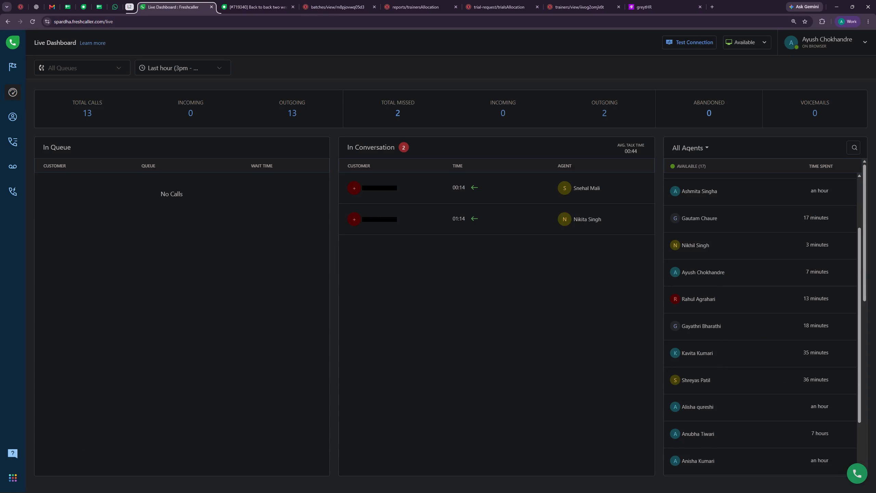
pyautogui.click(854, 469)
pyautogui.moveTo(842, 297); pyautogui.dragTo(692, 314)
pyautogui.hotkey('ctrl', 'v')
pyautogui.click(856, 470)
pyautogui.moveTo(833, 301); pyautogui.dragTo(740, 301)
pyautogui.hotkey('ctrl', 'v')
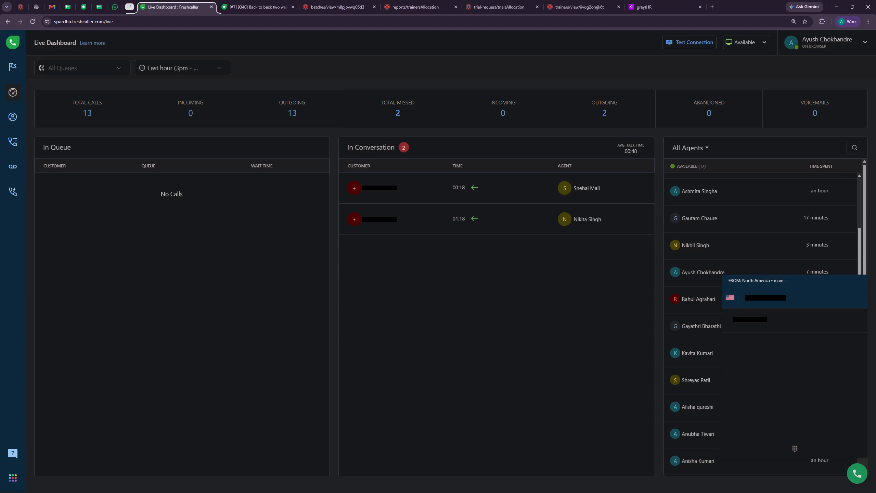
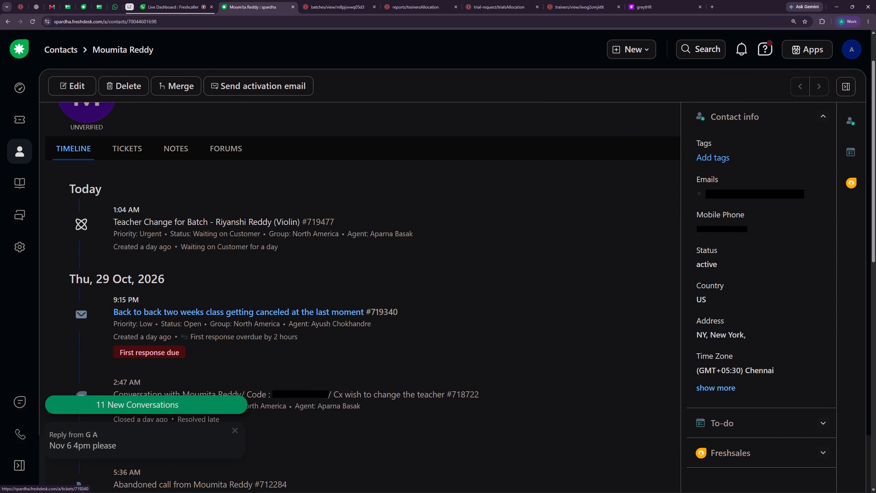
# End the outgoing call to the parent in Freshcaller.
pyautogui.click(176, 0)
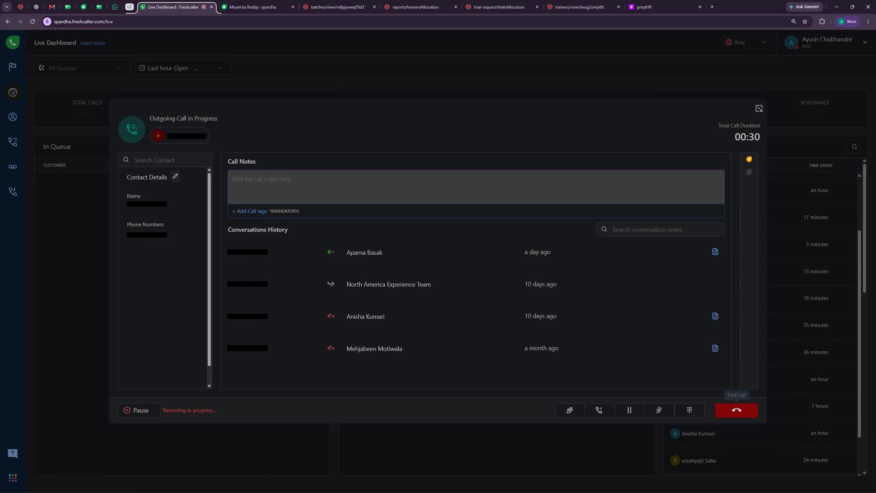
pyautogui.click(732, 406)
pyautogui.click(258, 0)
pyautogui.click(239, 222)
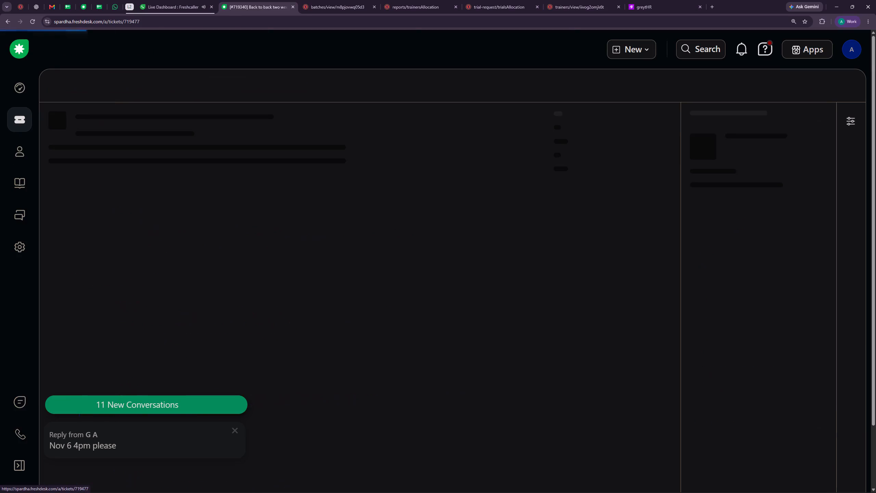
pyautogui.scroll(-1, 625, 350)
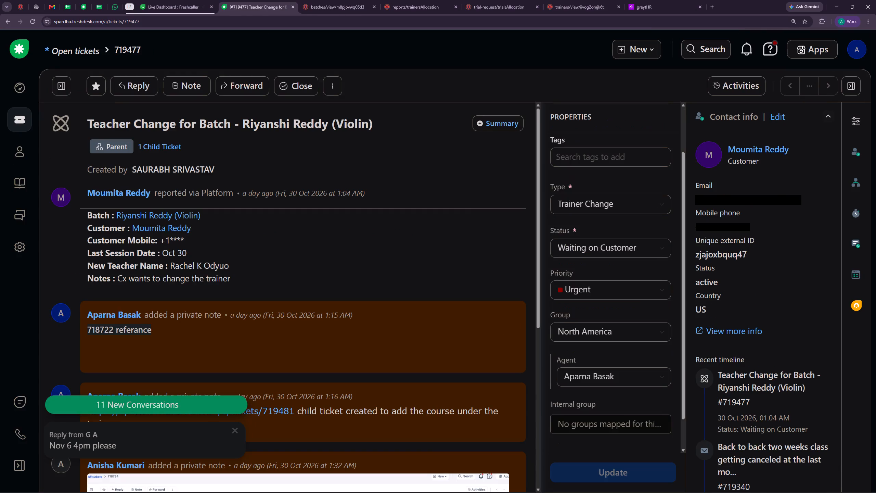
pyautogui.scroll(-1, 445, 306)
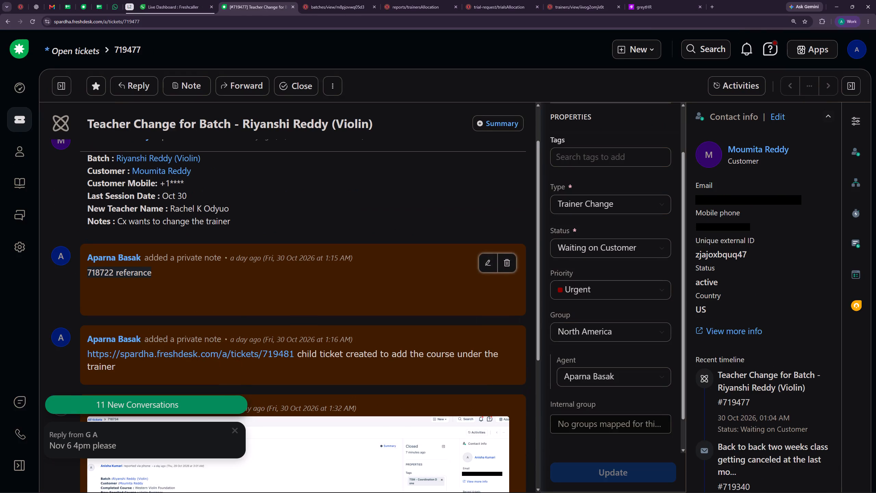
pyautogui.scroll(-3, 426, 307)
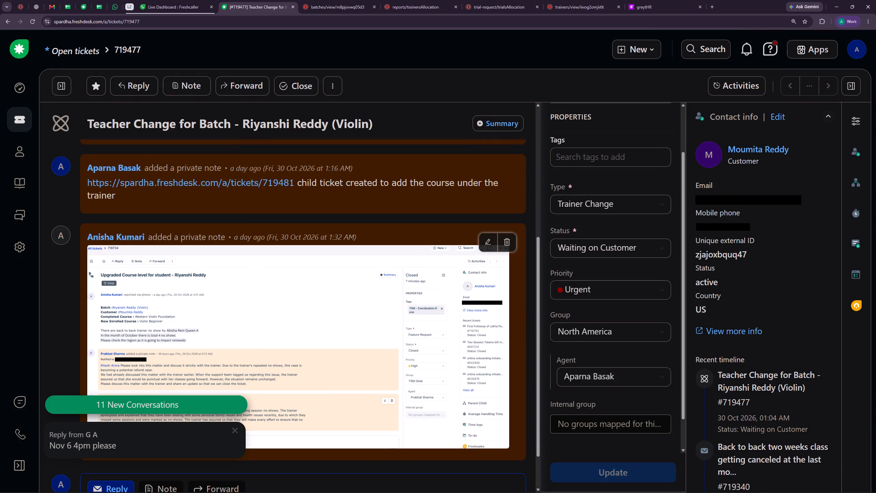
pyautogui.scroll(-3, 415, 320)
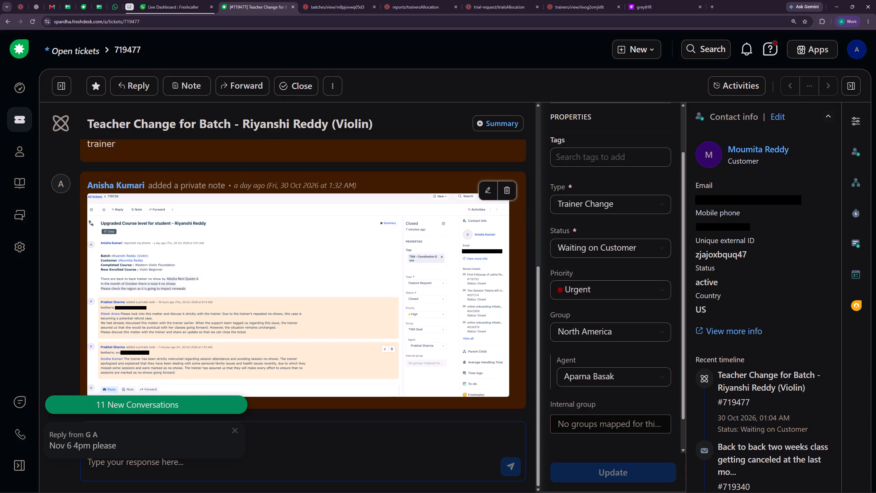
pyautogui.scroll(9, 322, 298)
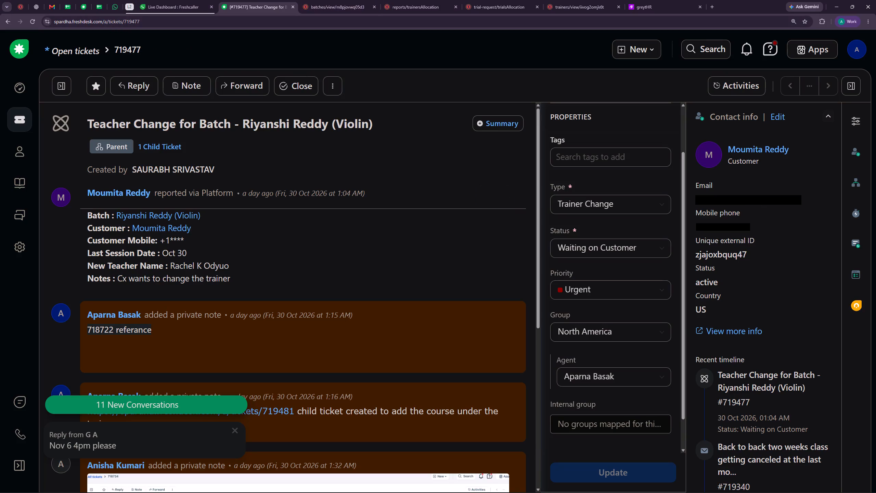
pyautogui.moveTo(278, 15); pyautogui.dragTo(286, 17)
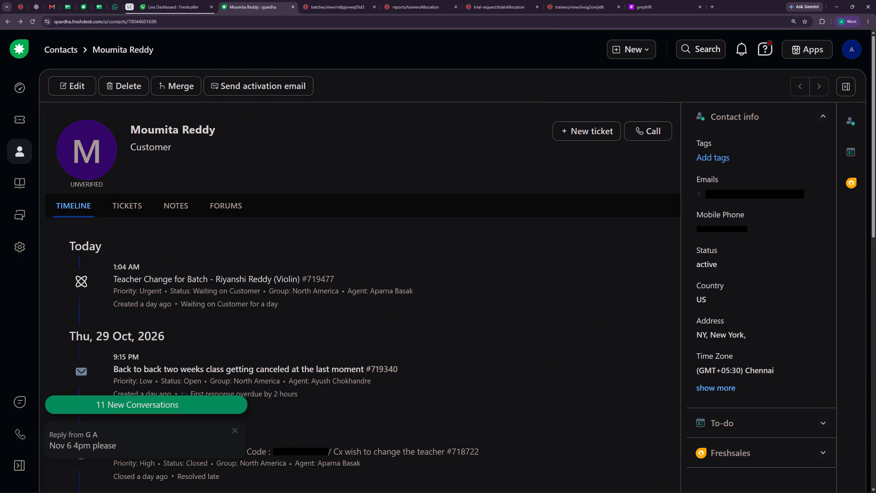
# Copy the web address of the violin teacher-change ticket #719477.
pyautogui.scroll(-1, 259, 249)
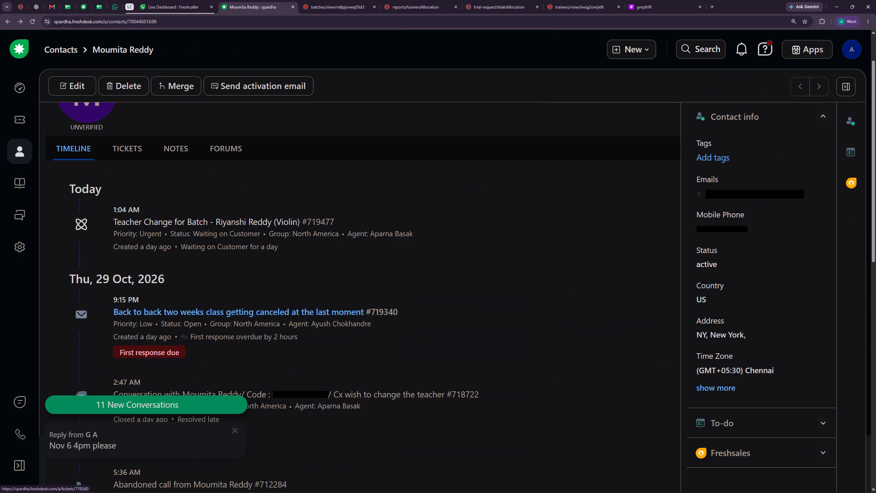
pyautogui.click(225, 224)
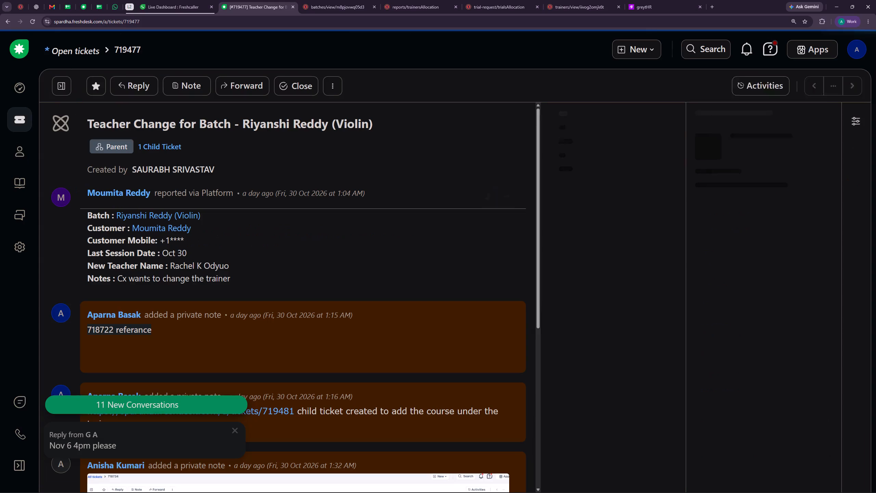
pyautogui.moveTo(148, 21); pyautogui.dragTo(52, 21)
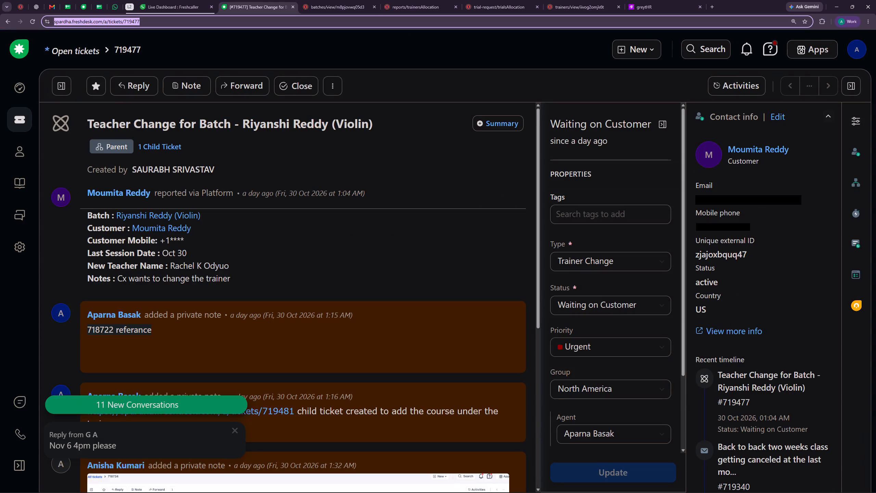
pyautogui.hotkey('ctrl', 'c')
# Open the parent's cancelled-classes ticket #719340 and start a private note containing the copied link to ticket 719477.
pyautogui.click(344, 1)
pyautogui.click(270, 0)
pyautogui.moveTo(367, 191); pyautogui.dragTo(375, 201)
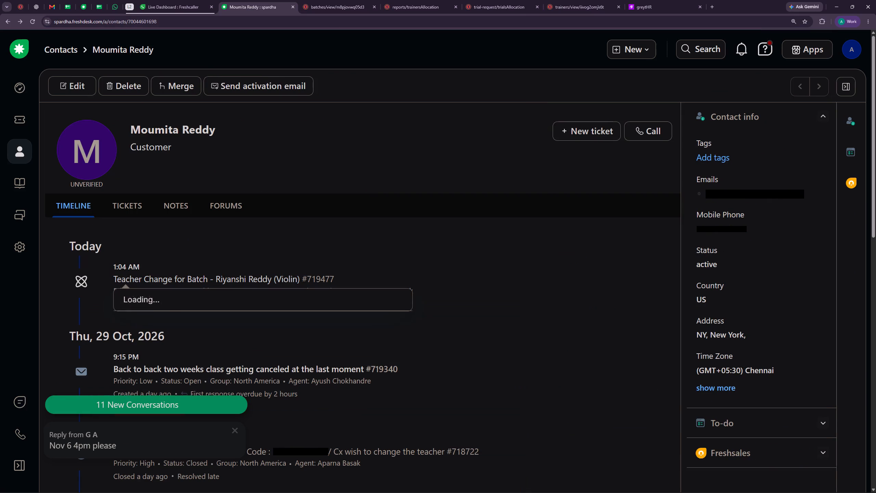
pyautogui.click(231, 378)
pyautogui.click(235, 374)
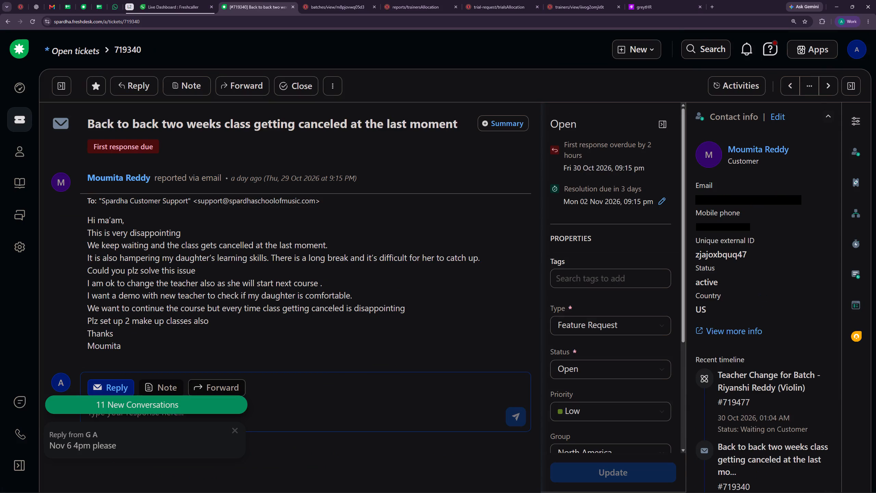
pyautogui.click(235, 428)
pyautogui.click(160, 390)
pyautogui.hotkey('ctrl', 'v')
pyautogui.press('space')
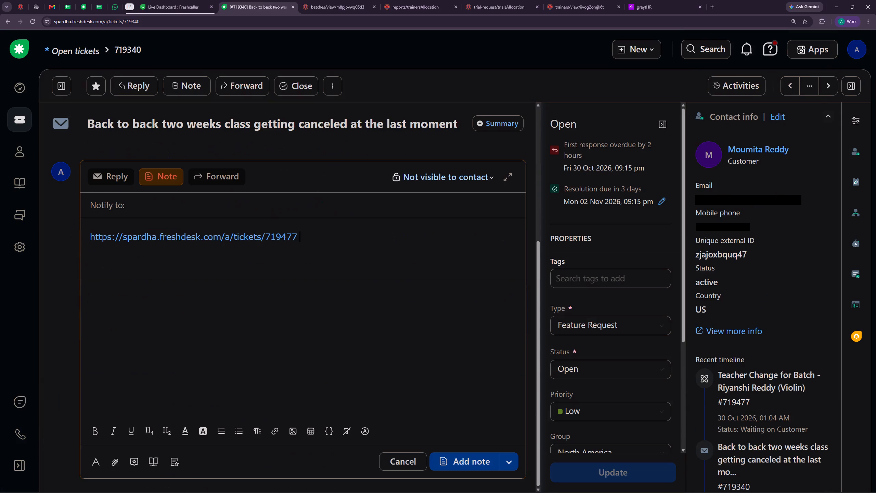
# Mention the teacher-change ticket's assigned agent after the link in the note, followed by "is already working on this.".
pyautogui.hotkey('shift', '@')
pyautogui.write('AP')
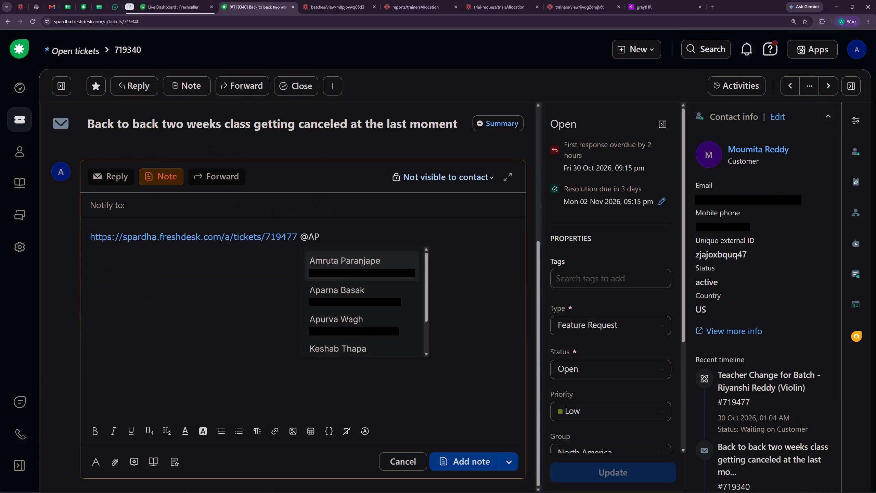
pyautogui.click(373, 293)
pyautogui.write('IS A')
pyautogui.press('BackSpace')
pyautogui.press('BackSpace')
pyautogui.press('BackSpace')
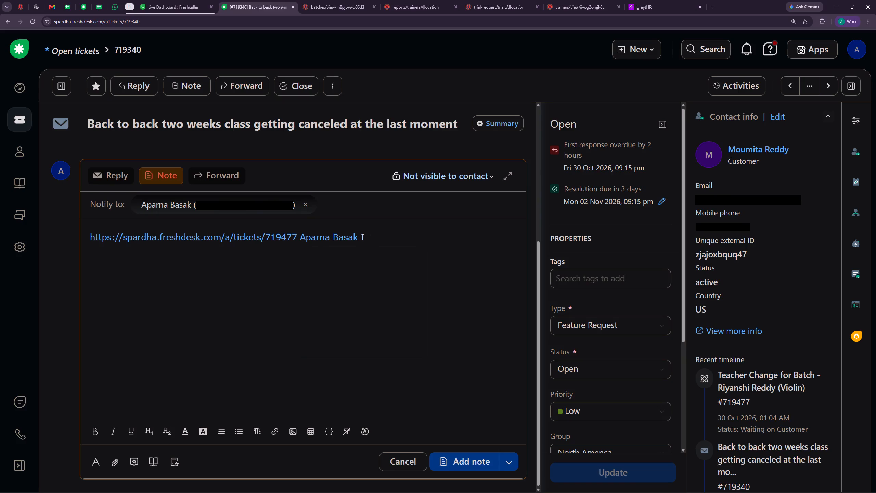
pyautogui.write('s')
pyautogui.press('space')
pyautogui.press('BackSpace')
pyautogui.press('BackSpace')
pyautogui.press('BackSpace')
pyautogui.write('as i can see ap')
pyautogui.press('BackSpace')
pyautogui.press('BackSpace')
pyautogui.press('BackSpace')
pyautogui.press('BackSpace')
pyautogui.press('BackSpace')
pyautogui.press('BackSpace')
pyautogui.press('BackSpace')
pyautogui.press('BackSpace')
pyautogui.press('BackSpace')
pyautogui.press('BackSpace')
pyautogui.press('BackSpace')
pyautogui.press('BackSpace')
pyautogui.press('BackSpace')
pyautogui.press('BackSpace')
pyautogui.press('BackSpace')
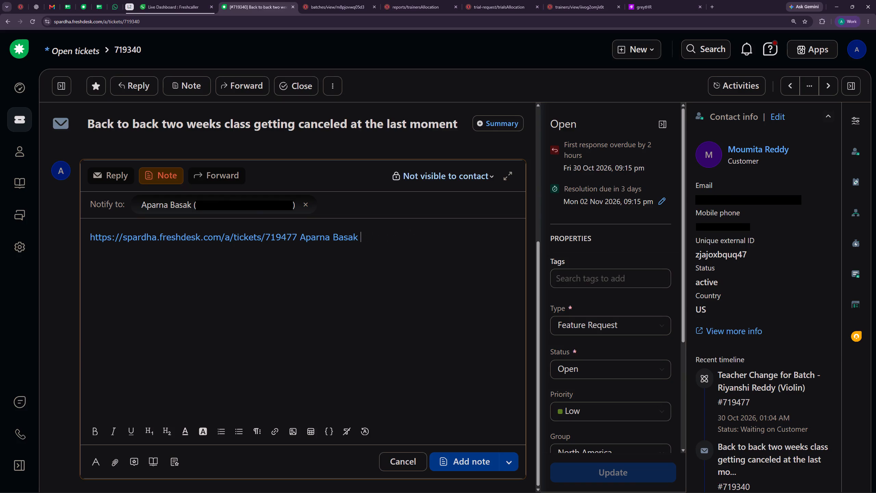
pyautogui.write('is alrea')
pyautogui.write('dy working on this')
pyautogui.press('.')
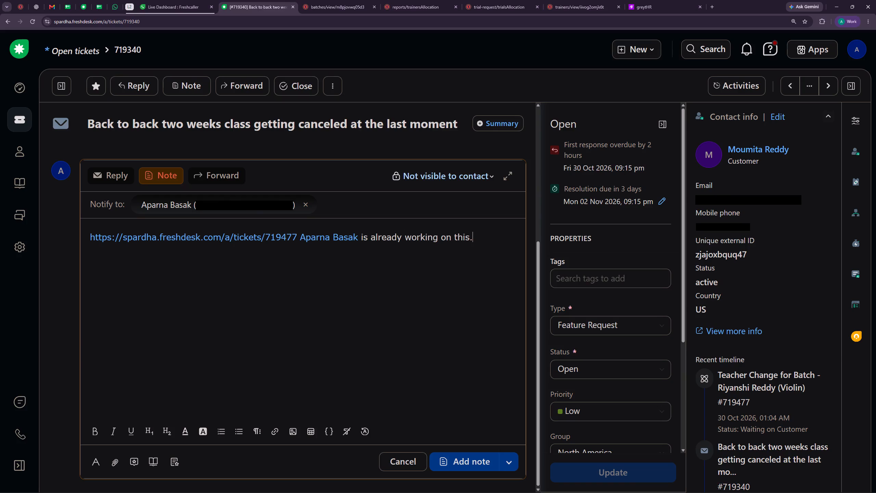
# Move the ticket 719477 link to the end of the note, replace the full stop before it with " - ", and add the note.
pyautogui.moveTo(298, 237); pyautogui.dragTo(112, 237)
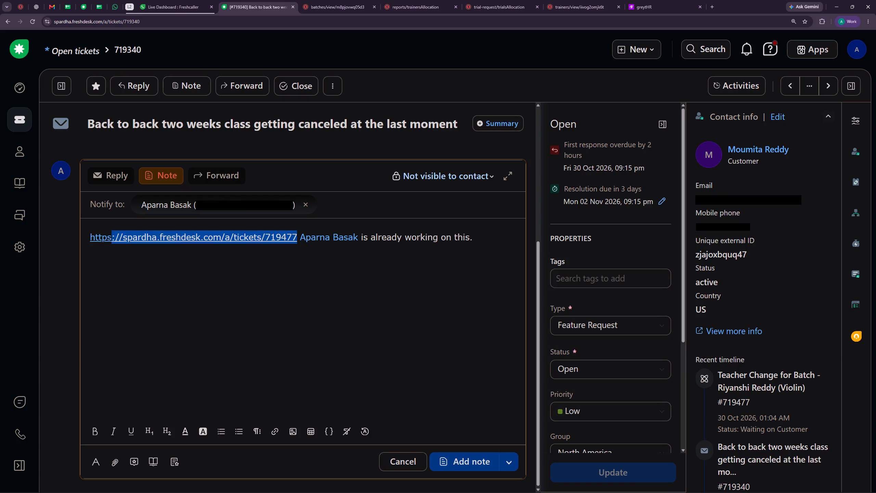
pyautogui.moveTo(112, 237); pyautogui.dragTo(84, 237)
pyautogui.hotkey('ctrl', 'c')
pyautogui.click(487, 239)
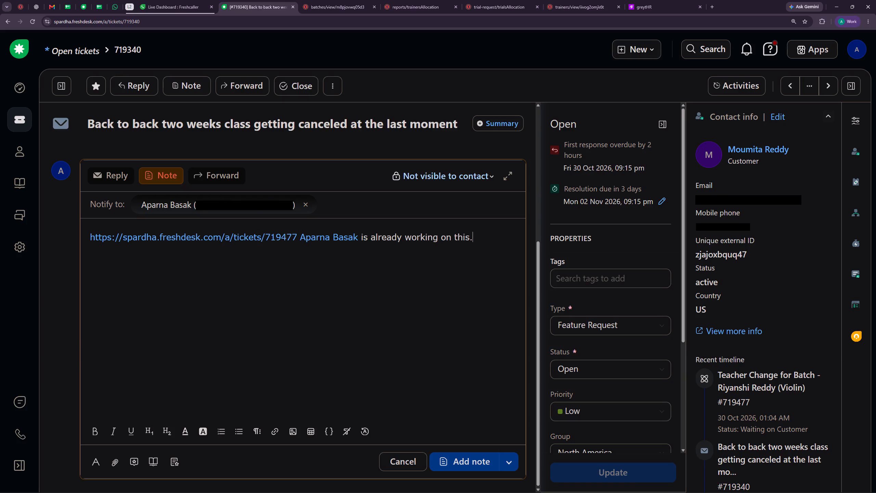
pyautogui.hotkey('ctrl', 'v')
pyautogui.moveTo(299, 237); pyautogui.dragTo(258, 237)
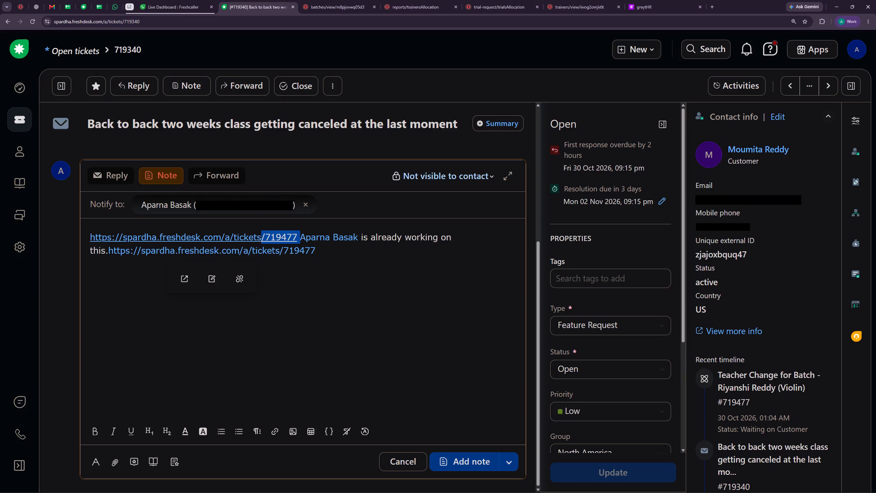
pyautogui.moveTo(258, 237); pyautogui.dragTo(79, 235)
pyautogui.press('BackSpace')
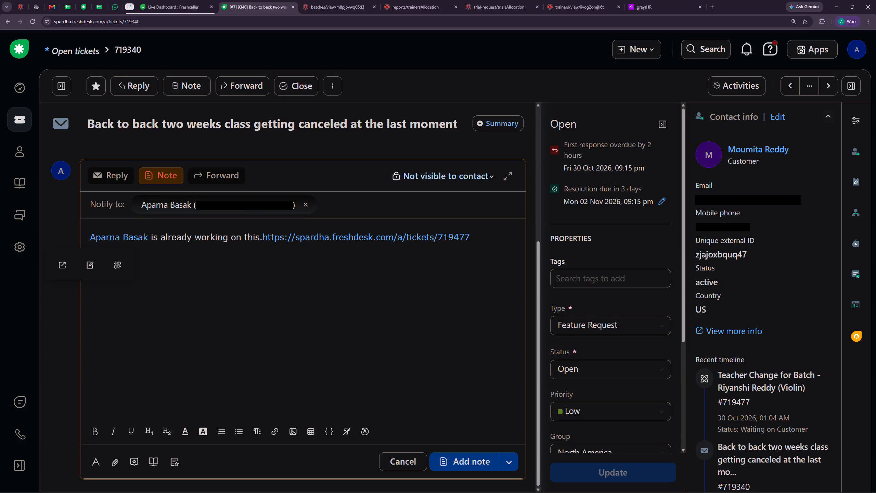
pyautogui.click(342, 317)
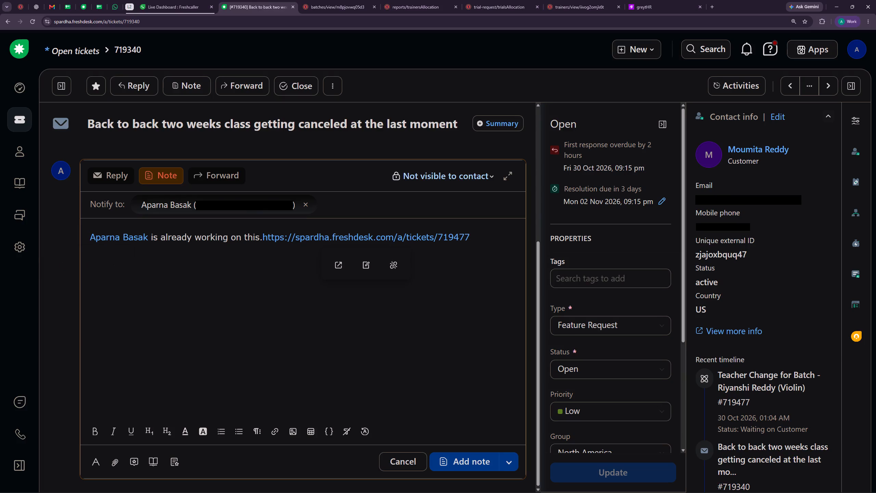
pyautogui.click(261, 237)
pyautogui.press('BackSpace')
pyautogui.press('space')
pyautogui.write('-')
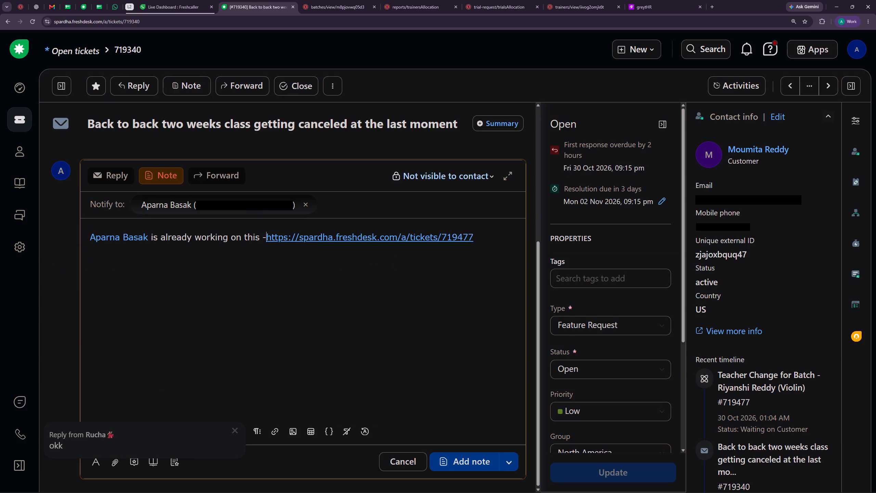
pyautogui.press('space')
pyautogui.click(478, 458)
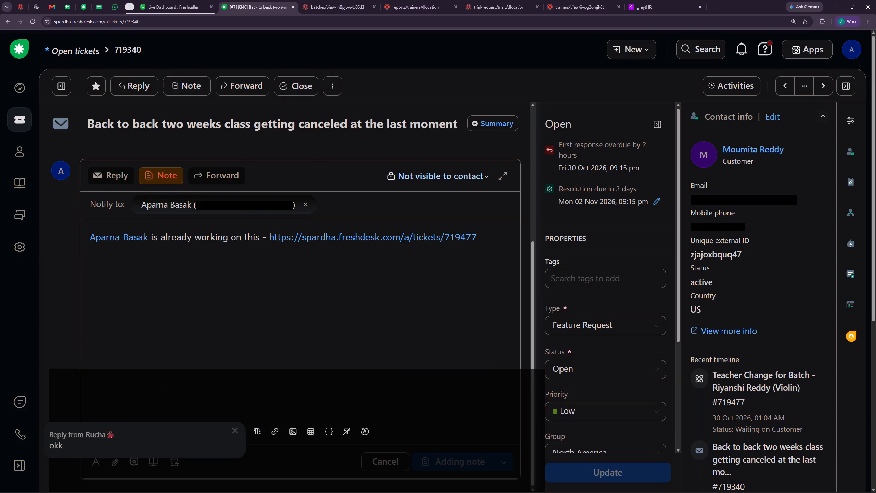
pyautogui.click(603, 372)
pyautogui.scroll(-1, 600, 336)
pyautogui.click(593, 283)
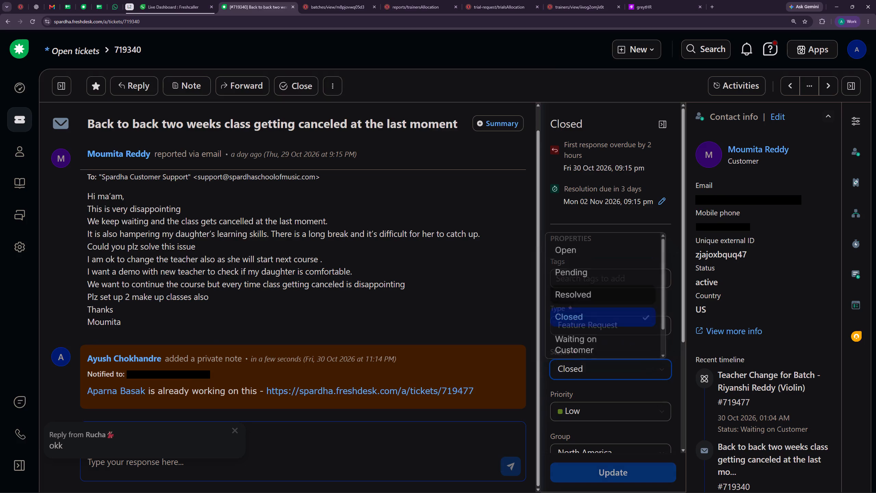
pyautogui.click(619, 477)
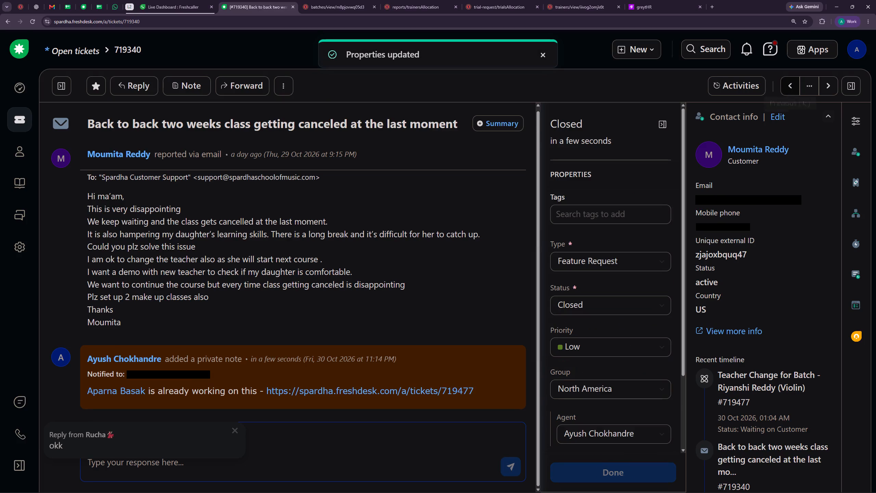
pyautogui.click(787, 85)
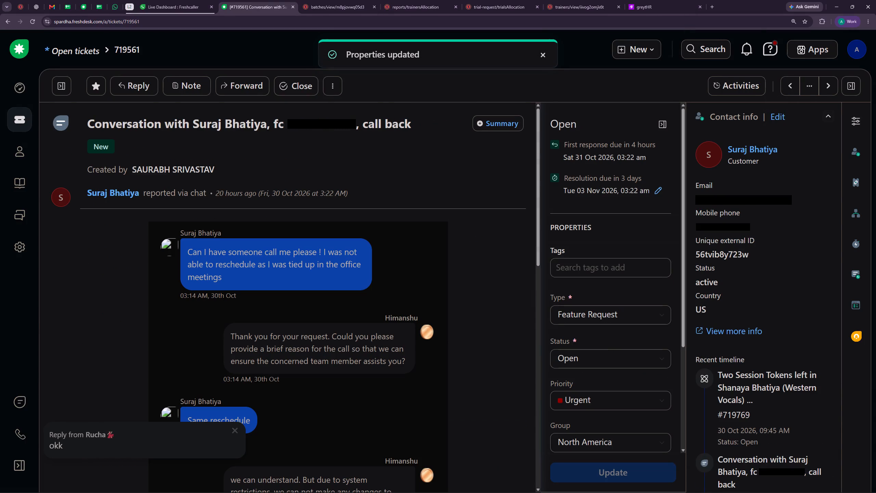
pyautogui.click(236, 433)
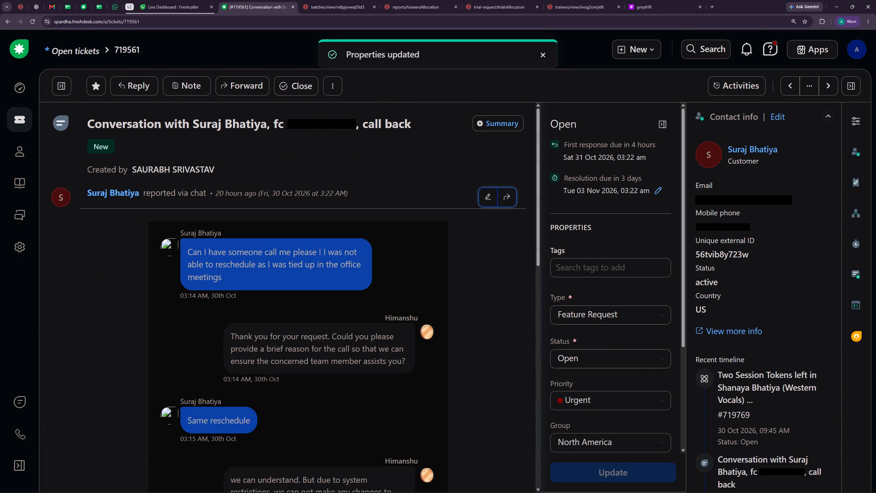
pyautogui.click(24, 115)
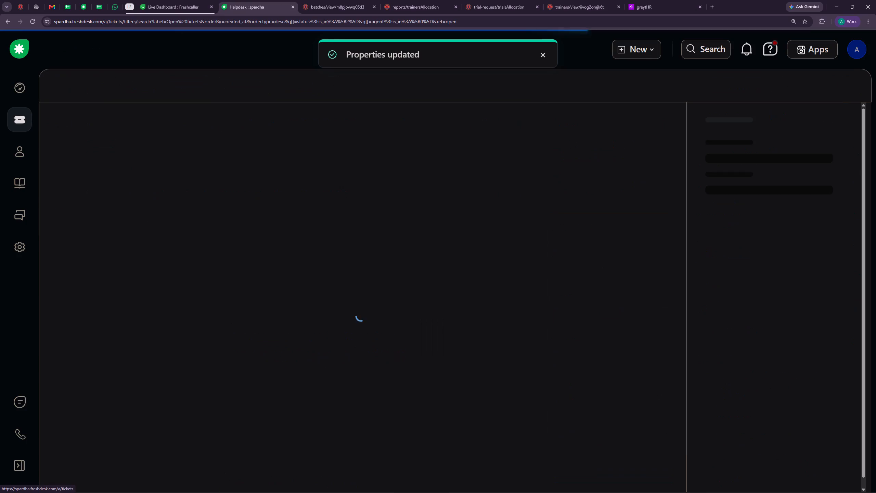
pyautogui.click(166, 140)
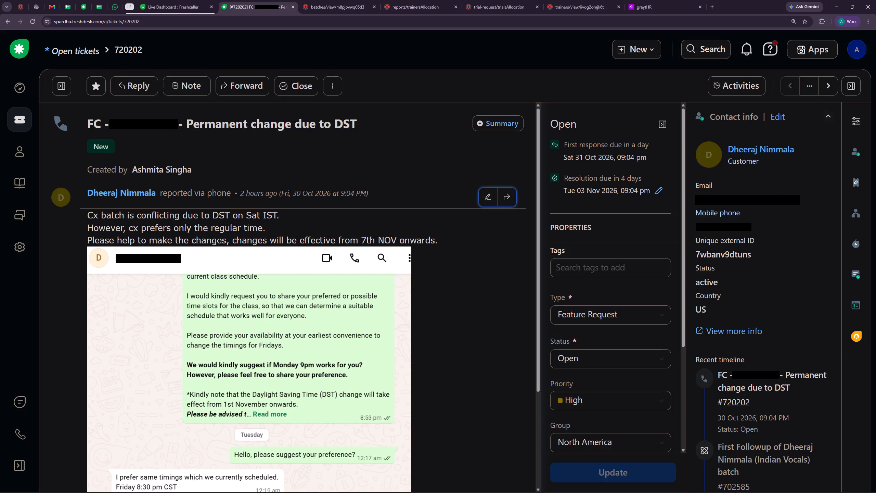
pyautogui.scroll(-3, 272, 400)
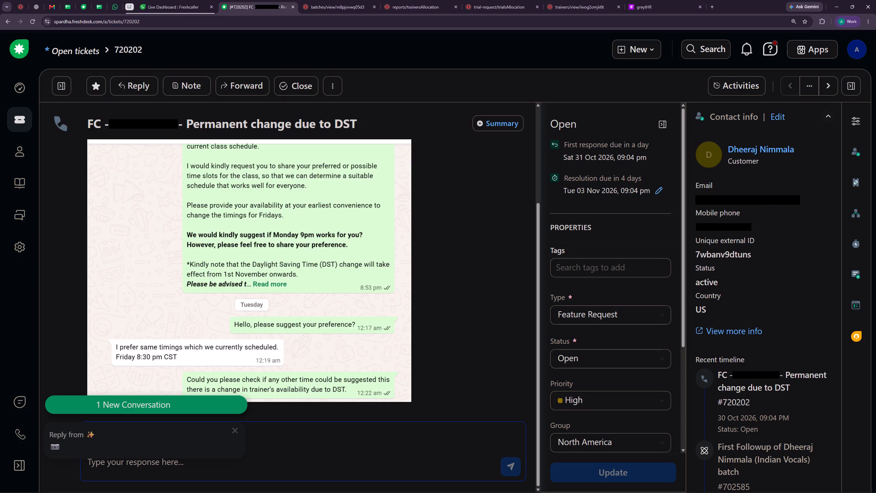
pyautogui.click(236, 431)
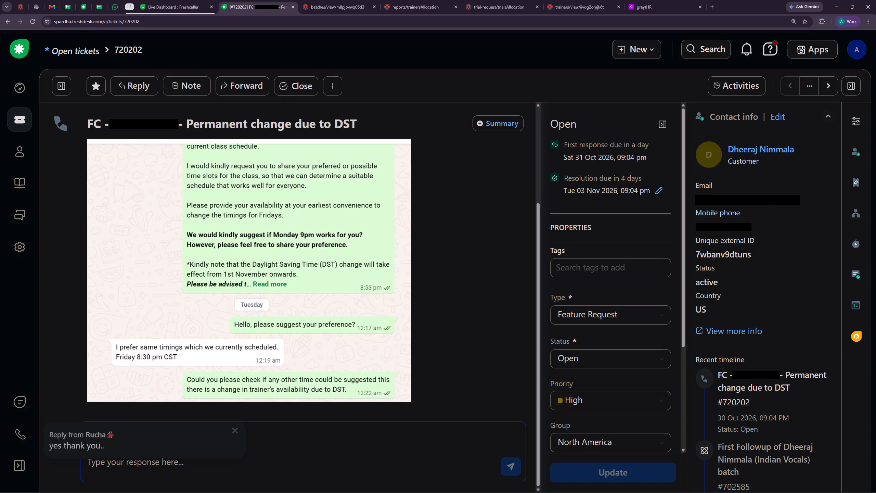
pyautogui.moveTo(767, 223); pyautogui.dragTo(715, 229)
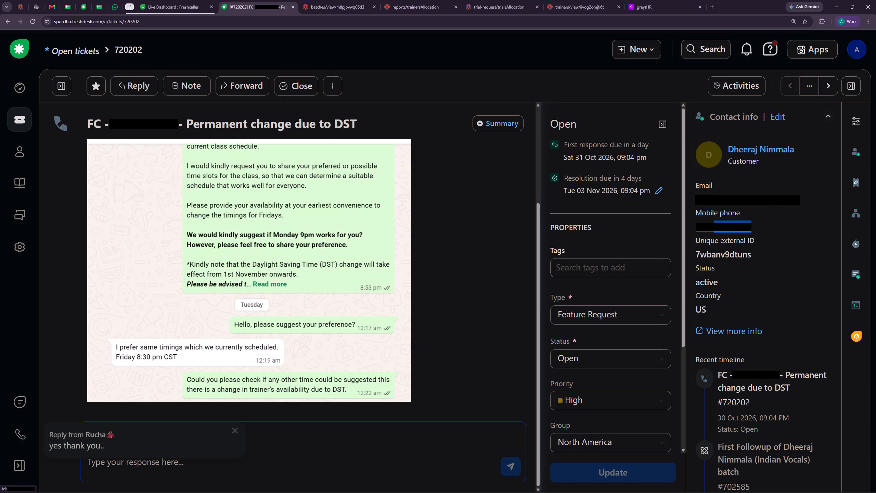
pyautogui.moveTo(715, 229); pyautogui.dragTo(706, 227)
pyautogui.hotkey('ctrl', 'c')
pyautogui.click(312, 0)
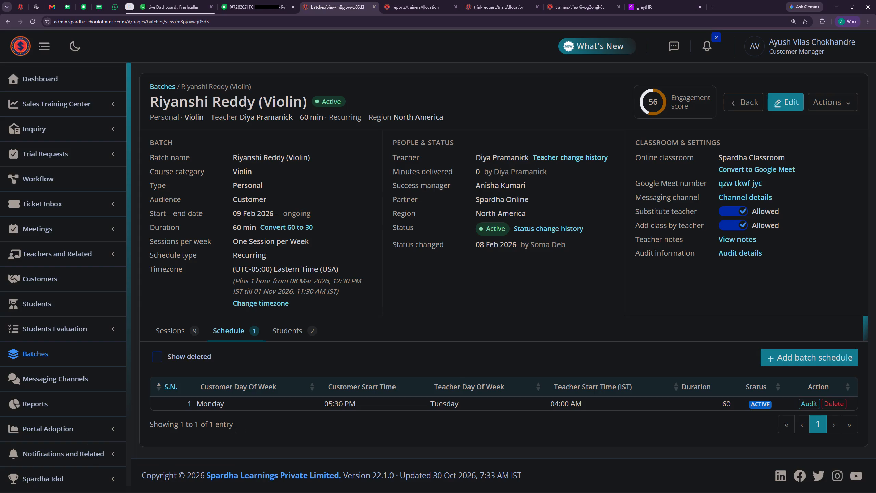
pyautogui.click(48, 352)
pyautogui.moveTo(510, 131); pyautogui.dragTo(324, 135)
pyautogui.hotkey('ctrl', 'v')
pyautogui.click(172, 153)
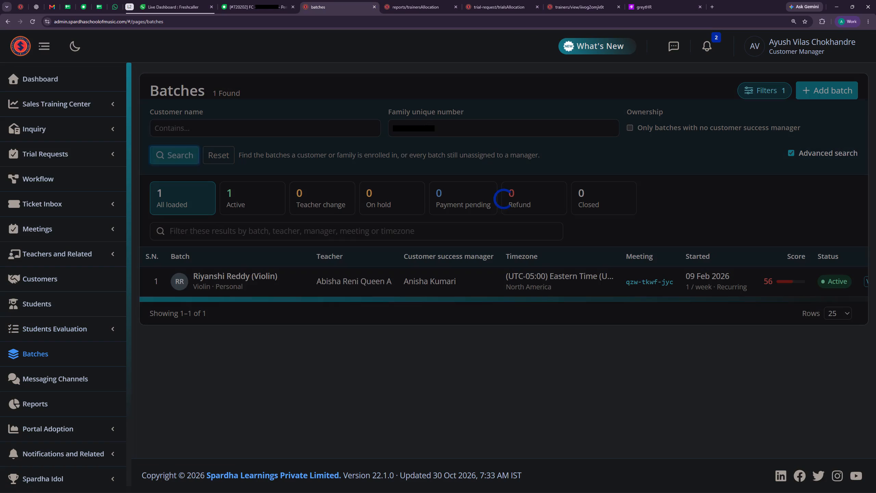
# Open the customer's Indian Vocals batch and view its schedule.
pyautogui.click(845, 283)
pyautogui.click(856, 282)
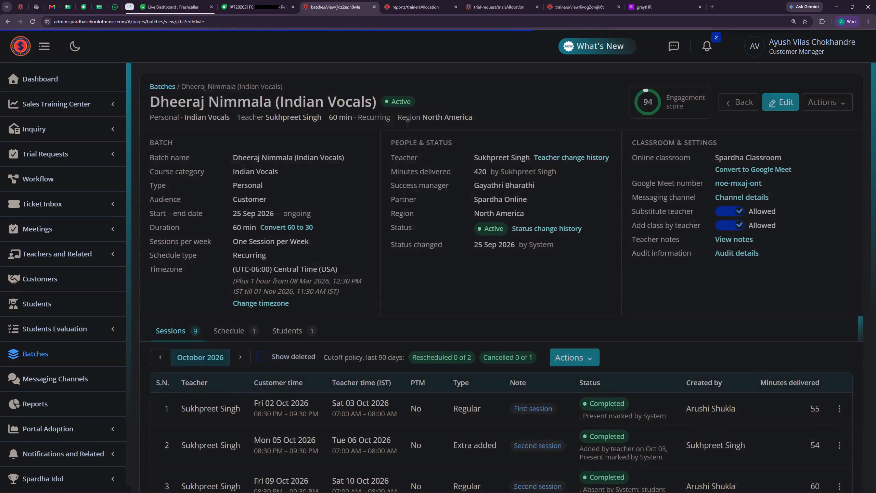
pyautogui.scroll(-2, 393, 297)
pyautogui.click(233, 220)
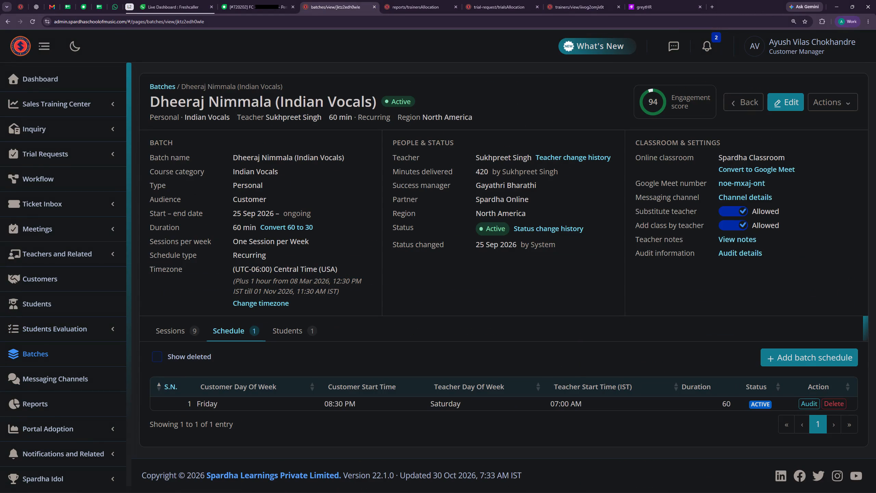
# Reread the schedule change request and the attached customer chat in ticket 720202.
pyautogui.click(253, 5)
pyautogui.scroll(1, 337, 248)
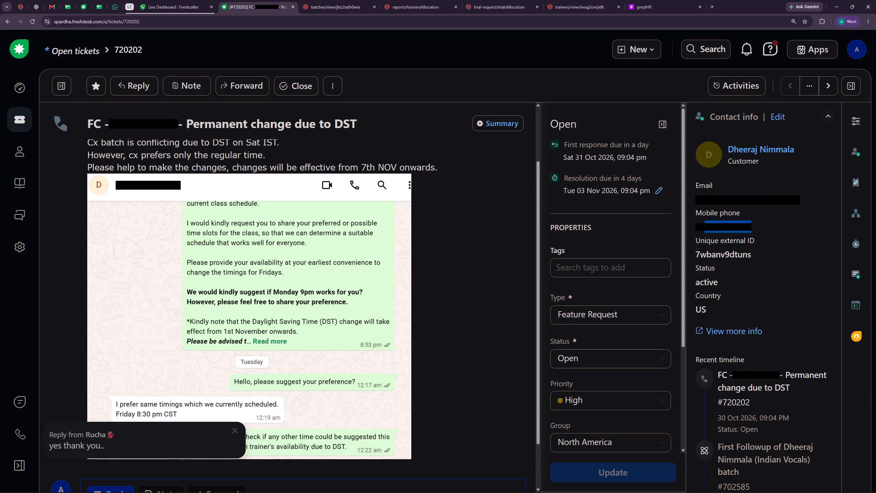
pyautogui.scroll(1, 328, 257)
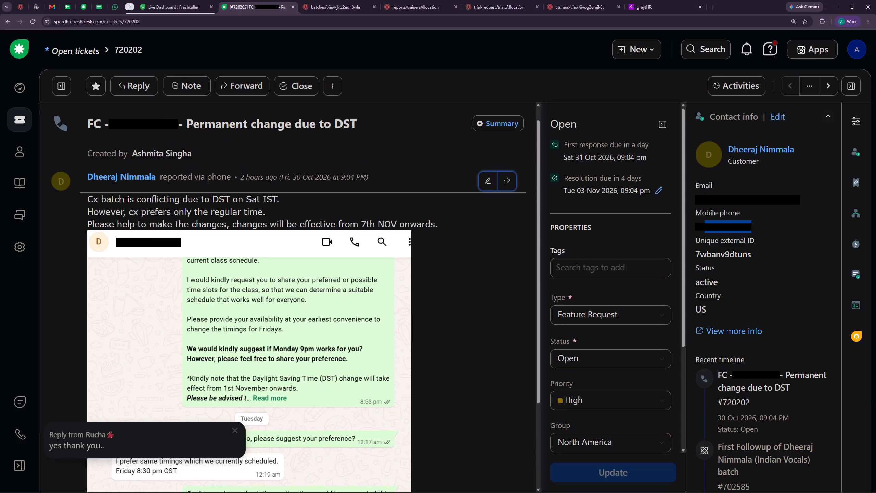
# Return to the Indian Vocals batch and review its October 2026 sessions.
pyautogui.click(336, 5)
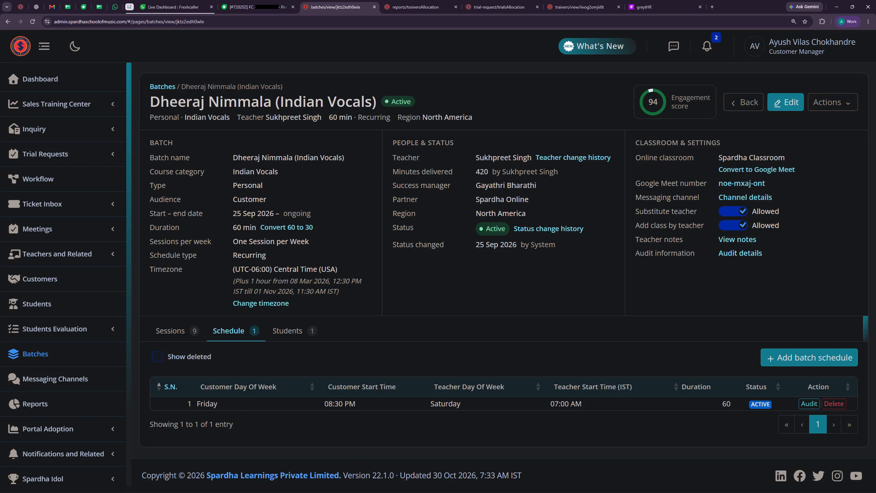
pyautogui.scroll(-2, 349, 298)
pyautogui.click(172, 332)
pyautogui.scroll(-7, 298, 332)
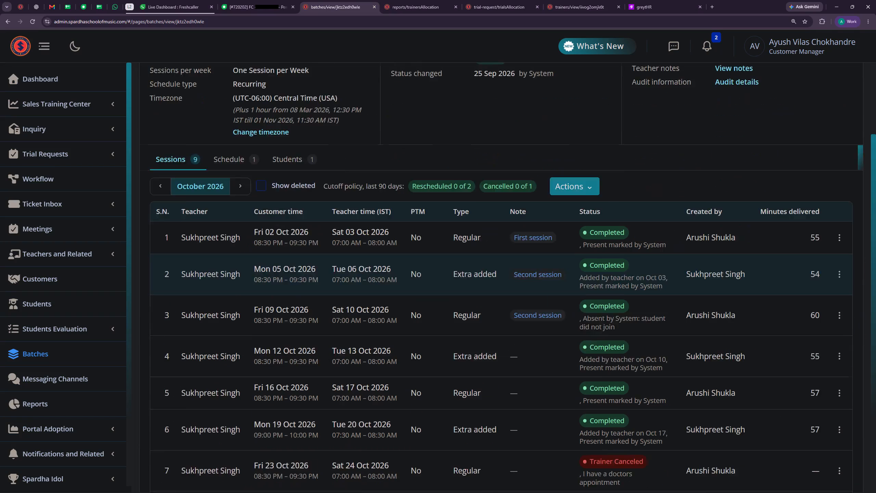
pyautogui.scroll(-2, 323, 327)
pyautogui.scroll(2, 332, 324)
# Search the batch's available session slots from Mon, 02 Nov, 2026, examine the week's times, and close the results.
pyautogui.click(557, 186)
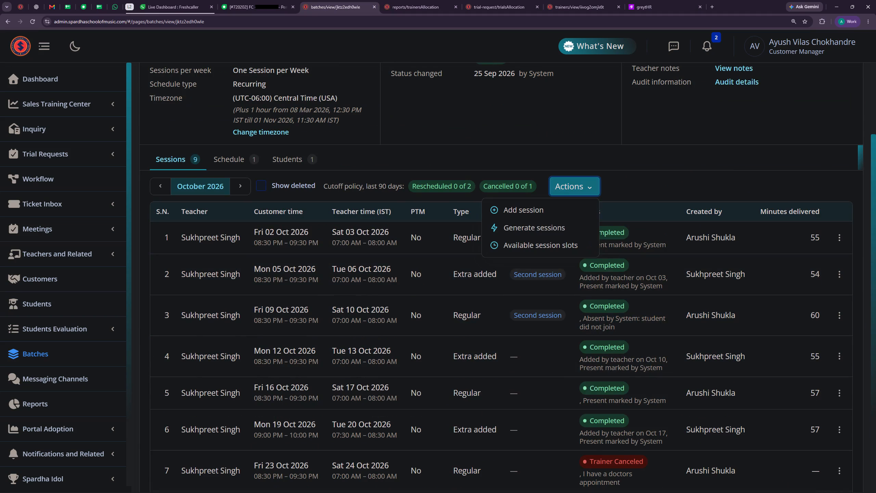
pyautogui.scroll(2, 418, 252)
pyautogui.click(573, 302)
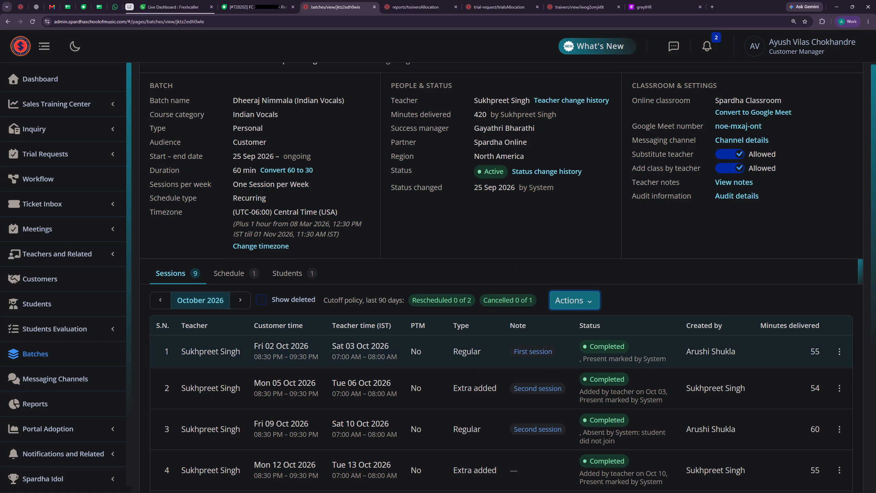
pyautogui.click(566, 301)
pyautogui.click(549, 354)
pyautogui.click(360, 262)
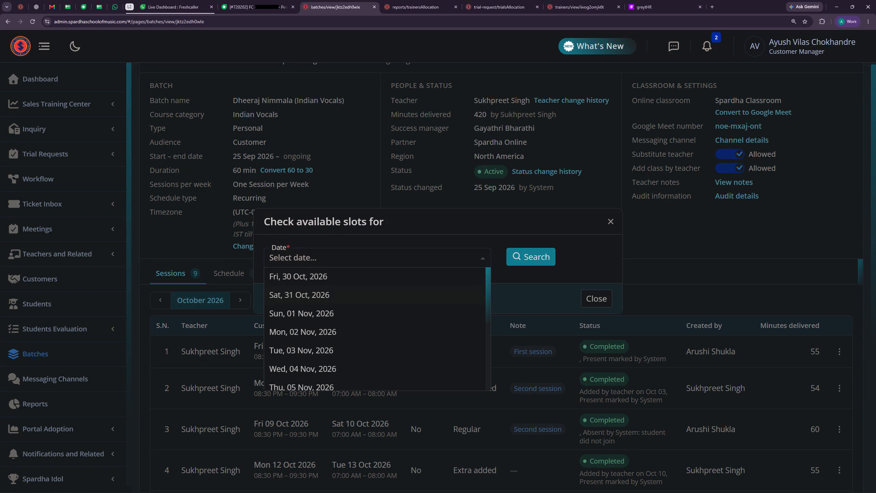
pyautogui.click(309, 333)
pyautogui.click(527, 266)
pyautogui.click(526, 257)
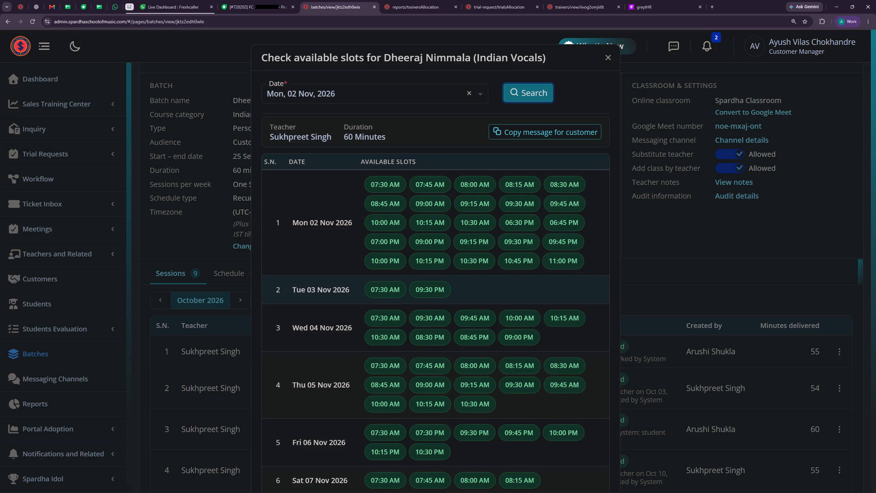
pyautogui.scroll(-1, 527, 286)
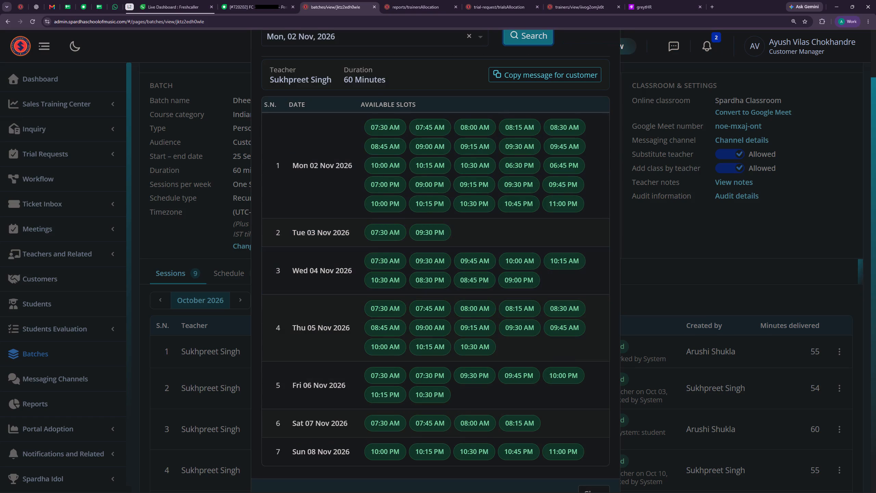
pyautogui.scroll(3, 642, 192)
pyautogui.click(608, 60)
# View the batch's recurring schedule to compare its day and time with the available slots.
pyautogui.click(235, 278)
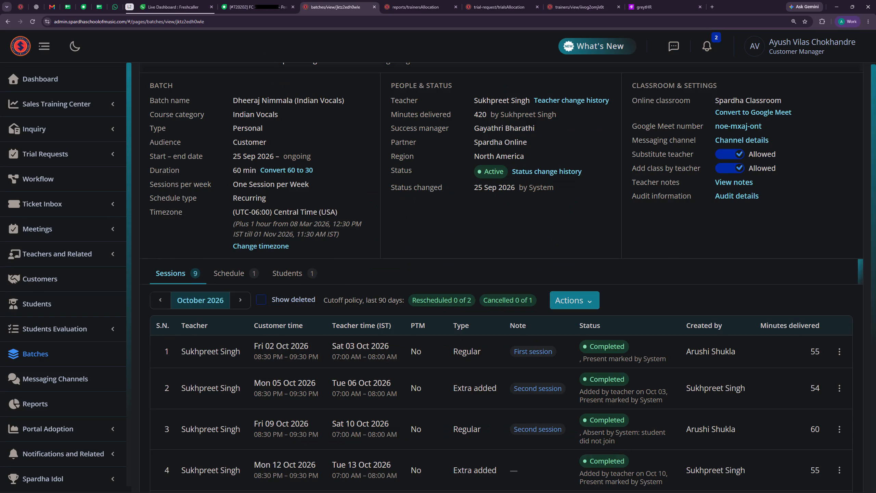
pyautogui.scroll(-3, 262, 291)
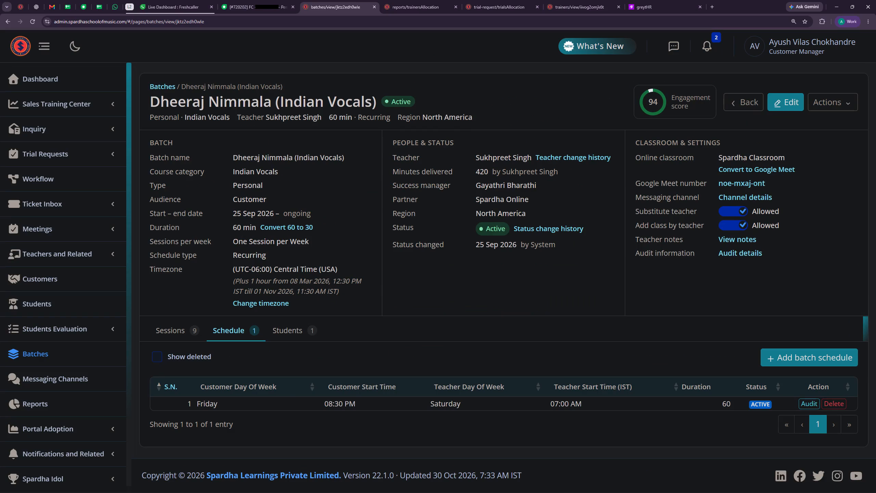
# Search the available session slots from Mon, 02 Nov, 2026 again from the batch's sessions, review them, and close the results.
pyautogui.click(173, 330)
pyautogui.click(567, 361)
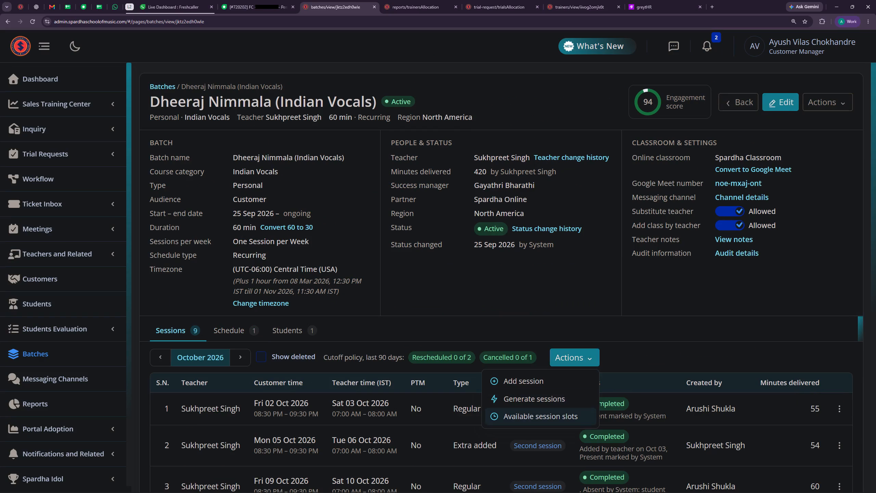
pyautogui.click(530, 414)
pyautogui.click(442, 261)
pyautogui.click(321, 332)
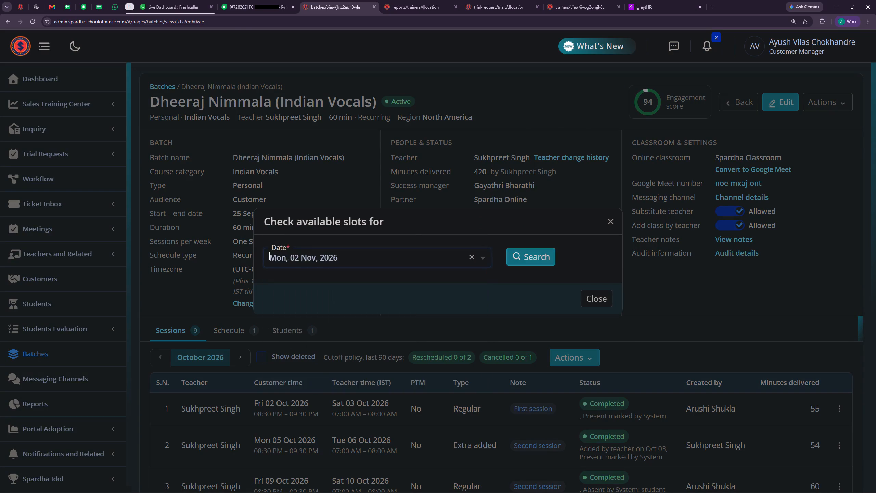
pyautogui.click(526, 255)
pyautogui.scroll(-3, 425, 301)
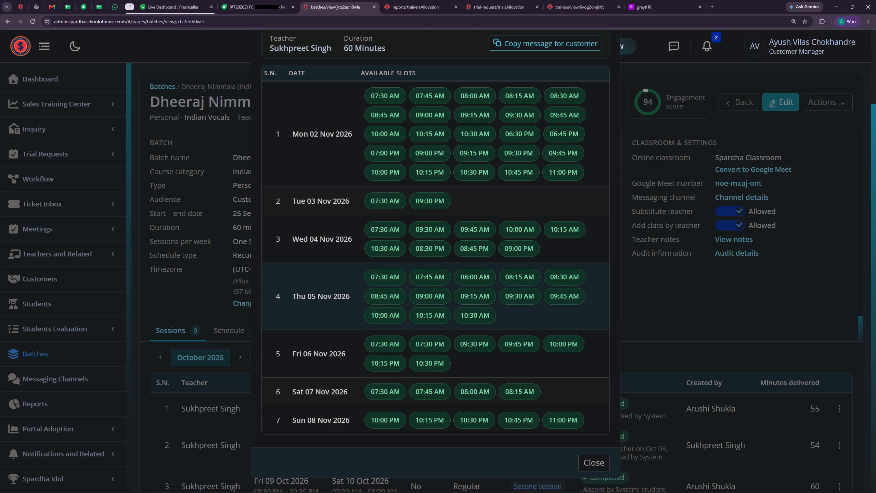
pyautogui.scroll(1, 513, 267)
pyautogui.scroll(4, 604, 76)
pyautogui.click(611, 53)
pyautogui.scroll(-5, 398, 300)
pyautogui.scroll(4, 602, 334)
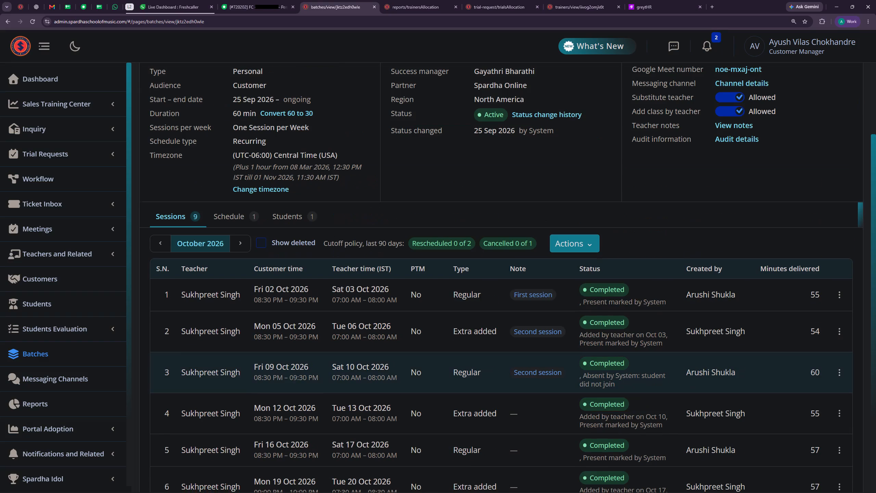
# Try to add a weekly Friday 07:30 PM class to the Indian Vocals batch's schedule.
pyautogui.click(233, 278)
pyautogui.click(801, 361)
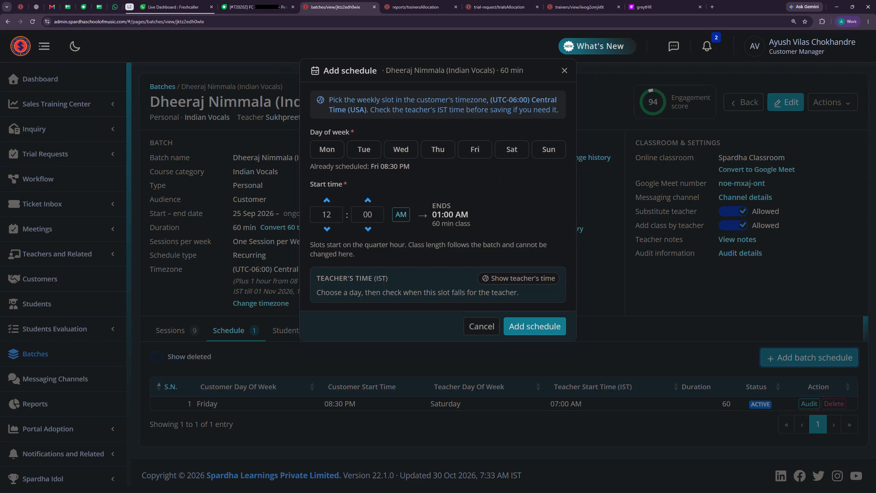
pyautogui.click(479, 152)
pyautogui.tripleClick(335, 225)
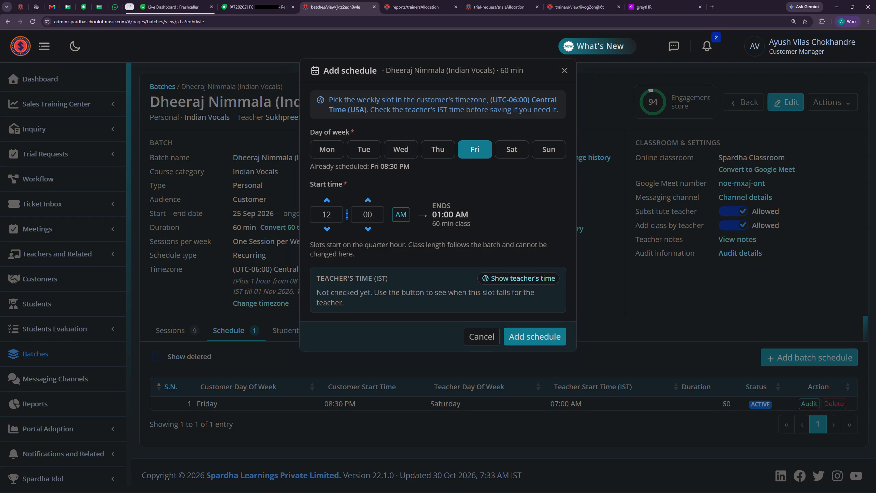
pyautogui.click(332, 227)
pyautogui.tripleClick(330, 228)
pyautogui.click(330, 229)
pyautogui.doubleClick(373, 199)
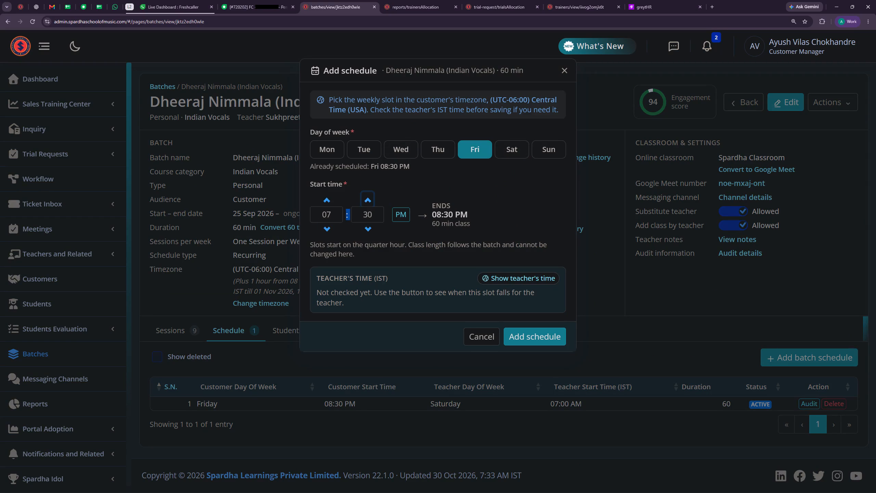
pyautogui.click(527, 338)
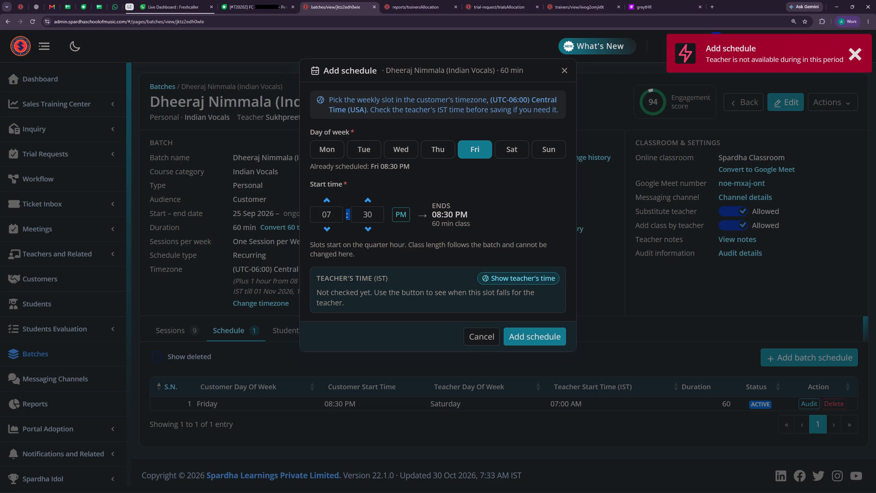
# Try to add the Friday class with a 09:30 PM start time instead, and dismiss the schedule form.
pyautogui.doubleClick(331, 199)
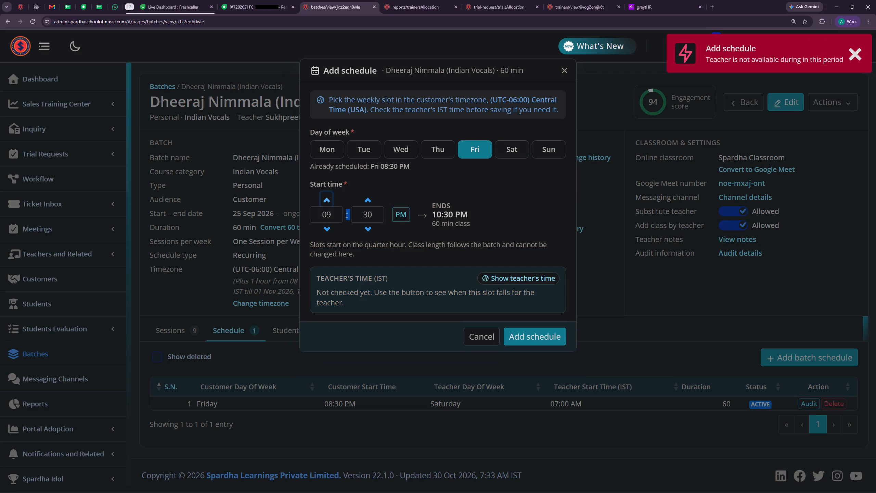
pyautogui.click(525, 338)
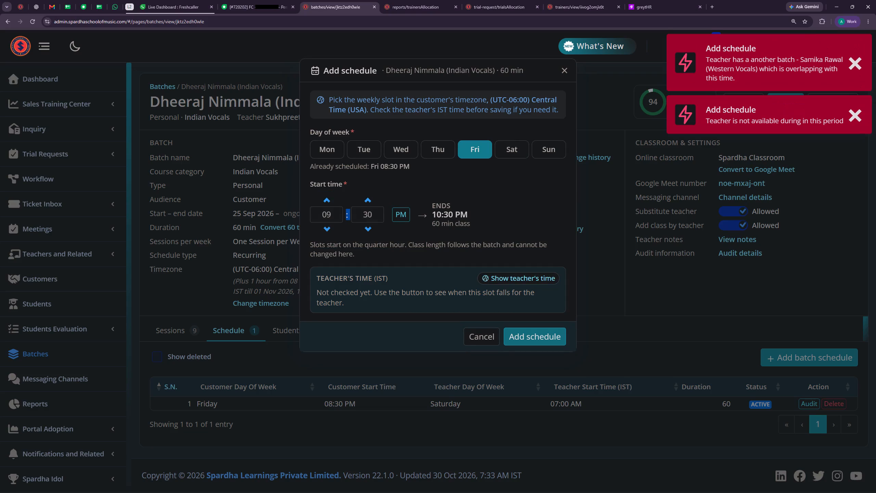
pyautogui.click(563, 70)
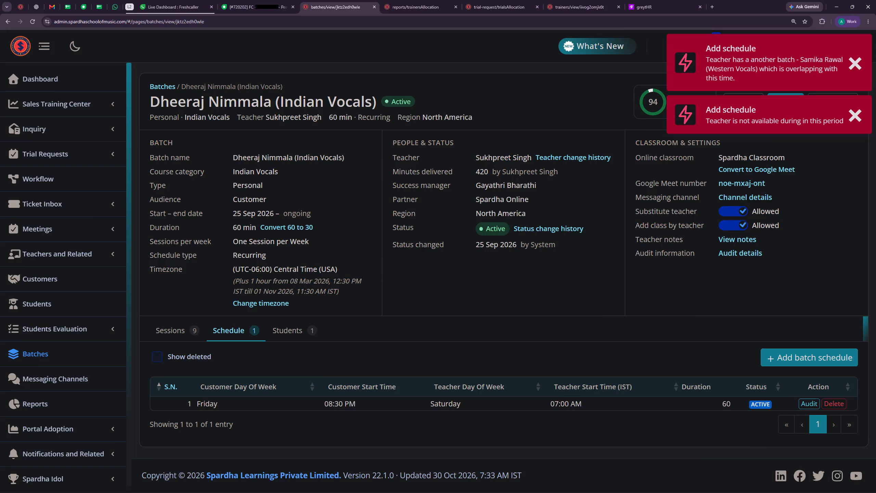
pyautogui.click(260, 0)
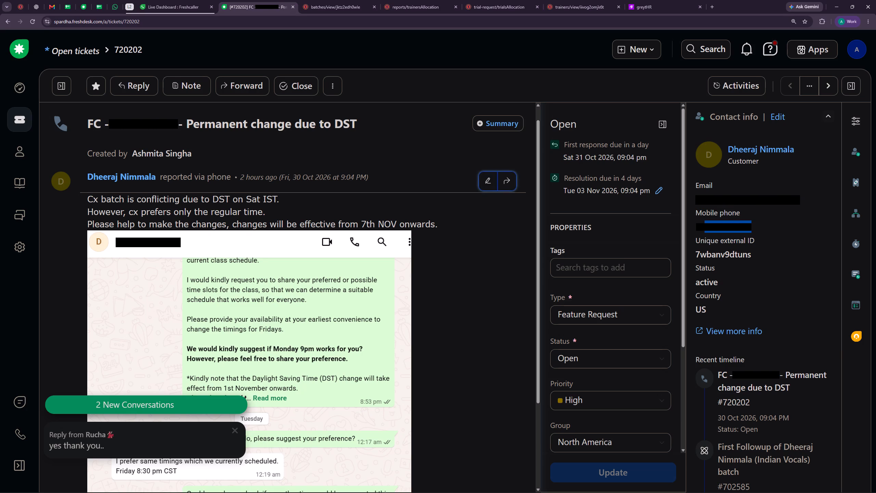
pyautogui.scroll(-6, 305, 233)
pyautogui.click(800, 236)
pyautogui.moveTo(767, 230); pyautogui.dragTo(724, 230)
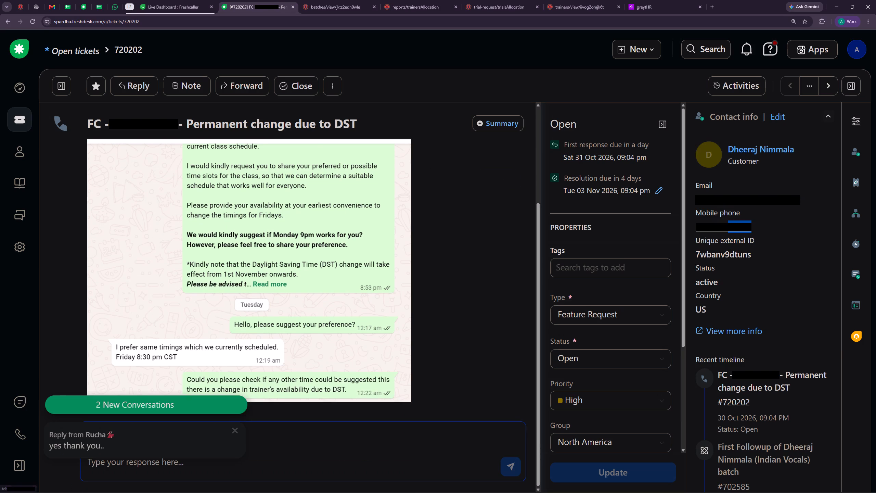
pyautogui.moveTo(724, 230); pyautogui.dragTo(696, 230)
pyautogui.hotkey('ctrl', 'c')
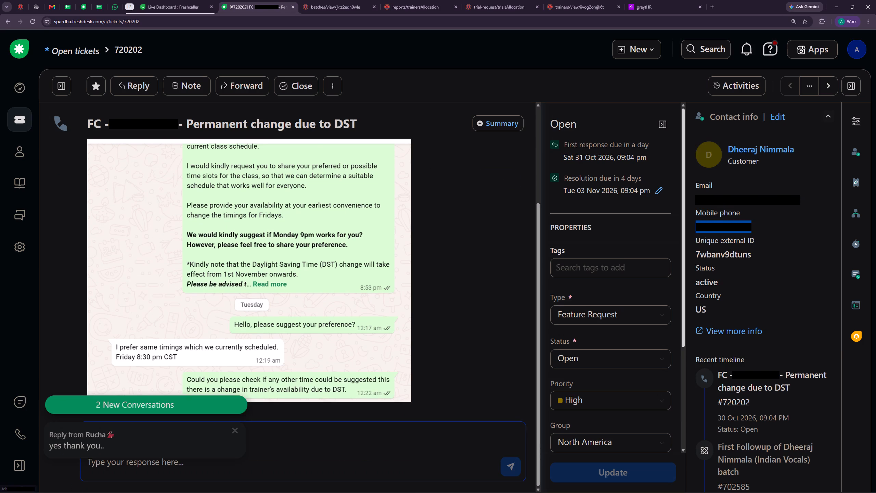
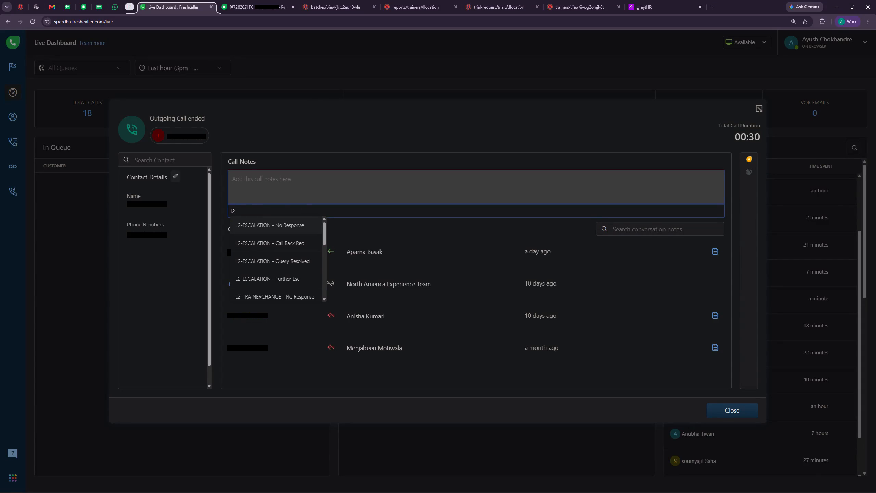
# Tag the ended outgoing call as L2-ESCALATION - No Response, close its call notes, and return to ticket #720202.
pyautogui.click(288, 225)
pyautogui.click(720, 406)
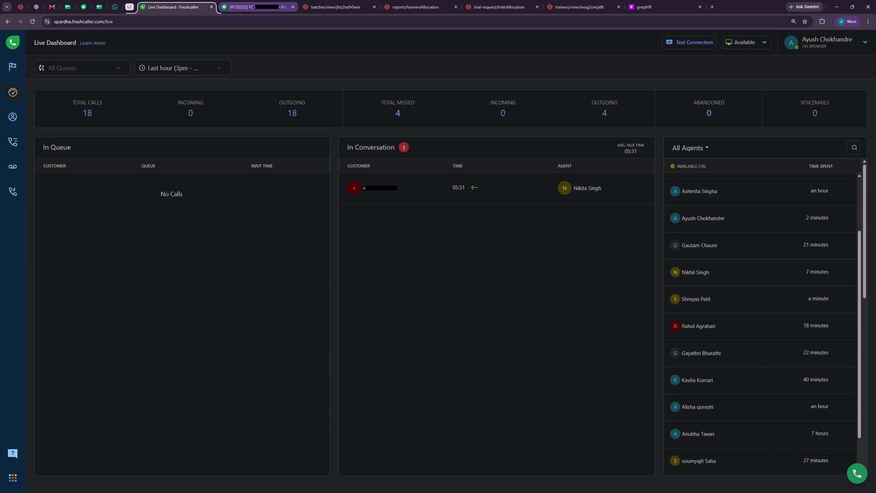
pyautogui.click(243, 0)
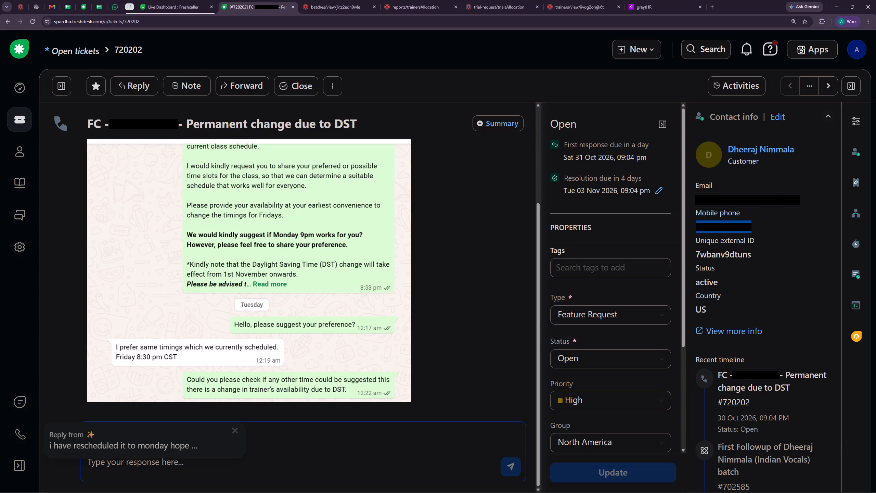
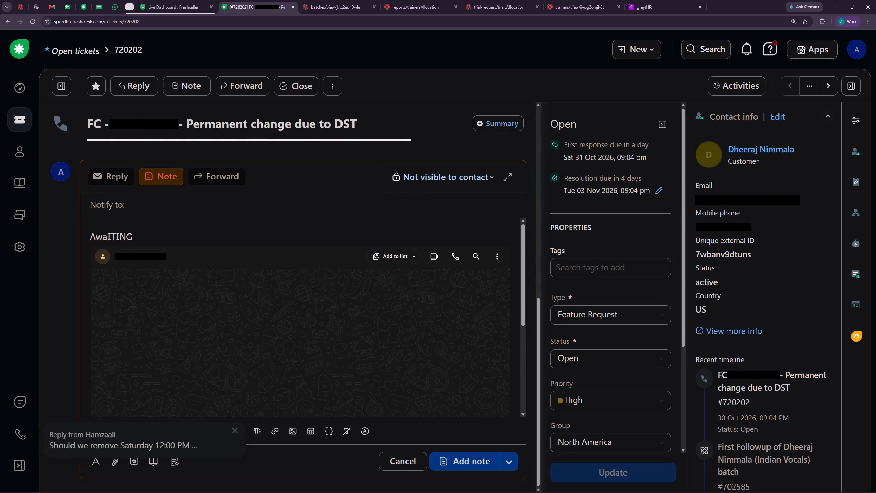
# Complete the private note's text above the chat screenshot as "Awaiting response." and add the note to the ticket.
pyautogui.press('BackSpace')
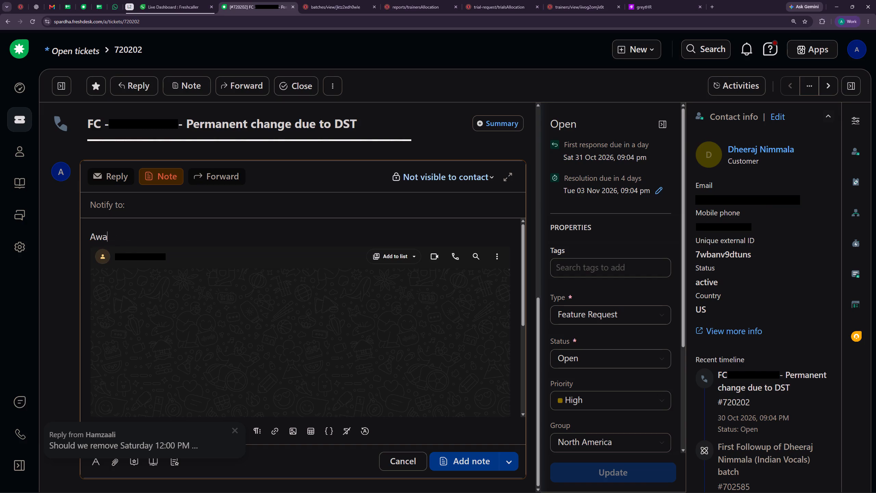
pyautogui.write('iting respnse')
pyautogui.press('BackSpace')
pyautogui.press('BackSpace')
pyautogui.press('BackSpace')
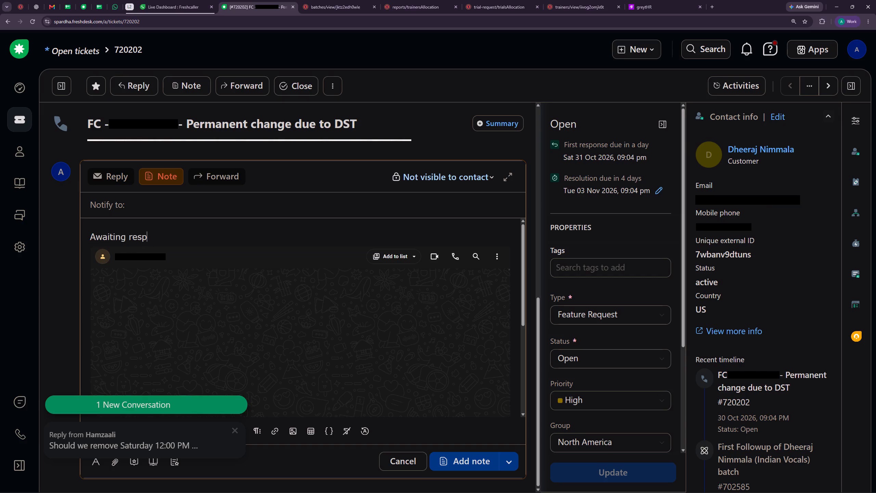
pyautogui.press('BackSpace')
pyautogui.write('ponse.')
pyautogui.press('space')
pyautogui.click(464, 463)
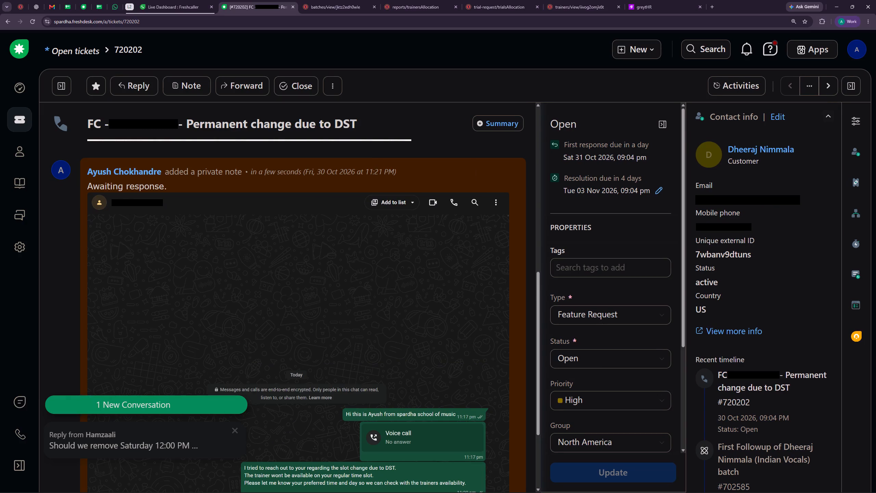
# Set the ticket's status to Waiting on Customer.
pyautogui.click(623, 366)
pyautogui.click(616, 340)
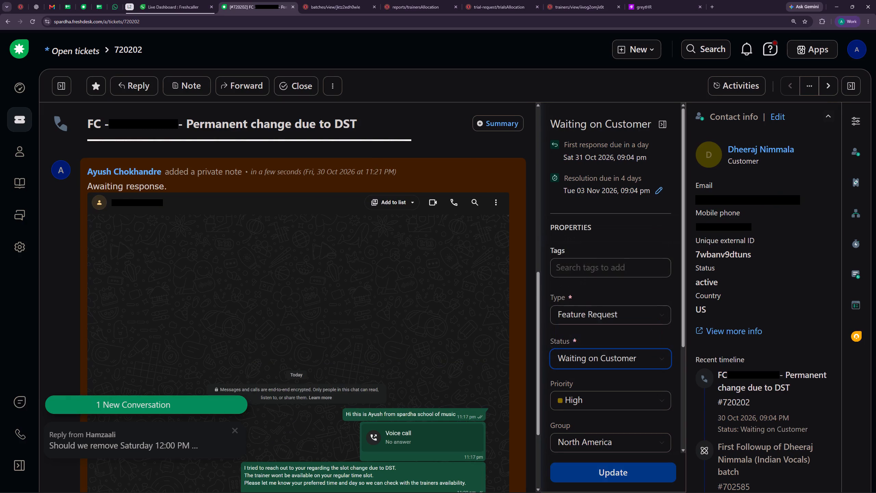
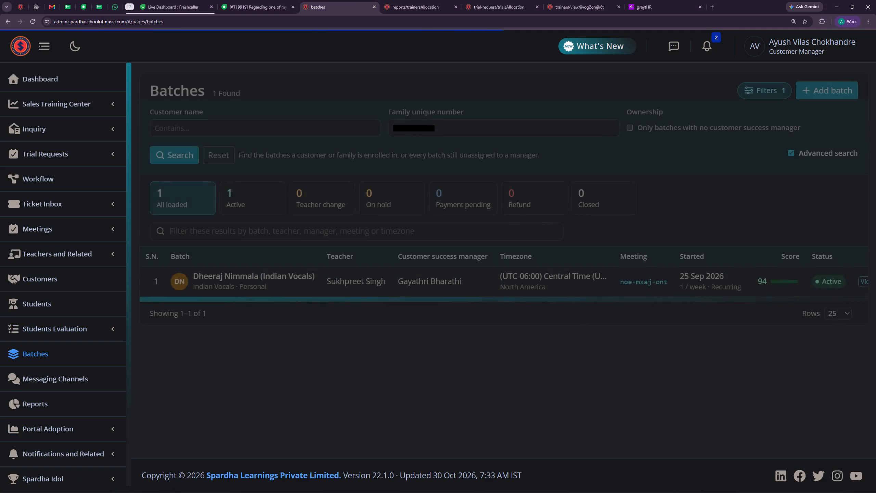
# Search batches by the copied family unique number, open the student's Carnatic Vocals batch, and check it against ticket 719919.
pyautogui.moveTo(454, 133); pyautogui.dragTo(359, 129)
pyautogui.hotkey('ctrl', 'v')
pyautogui.click(179, 155)
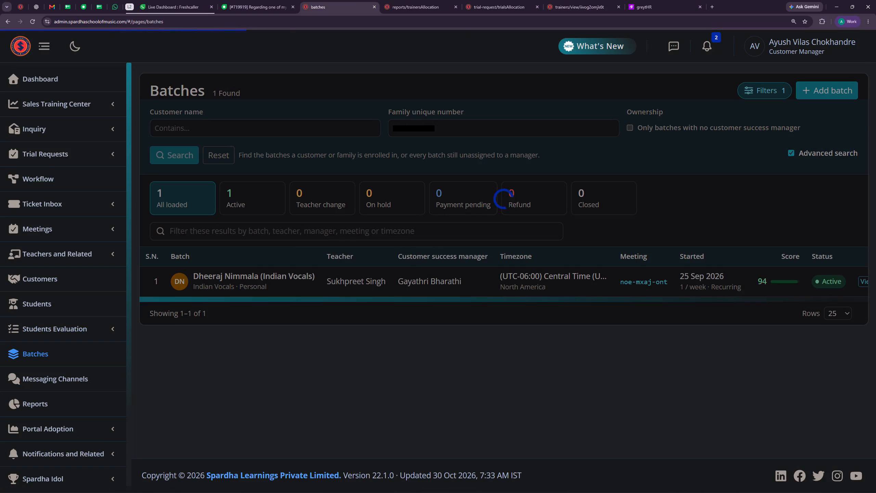
pyautogui.moveTo(604, 327); pyautogui.dragTo(665, 327)
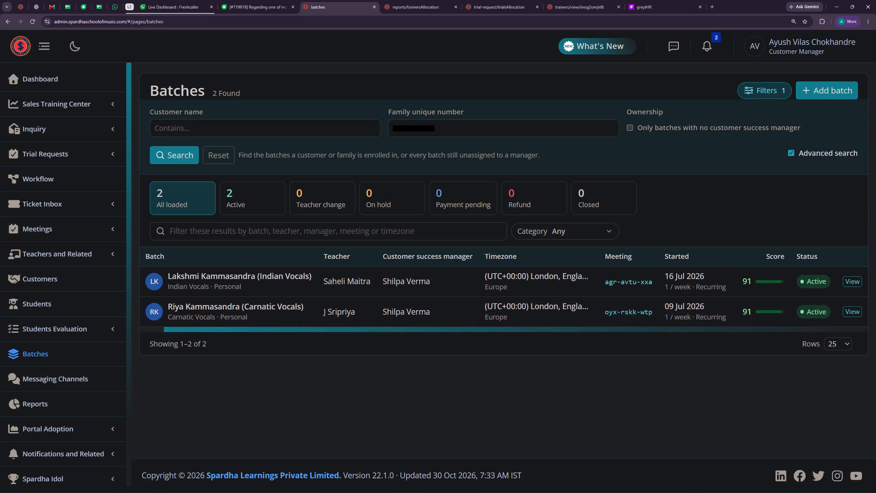
pyautogui.click(854, 313)
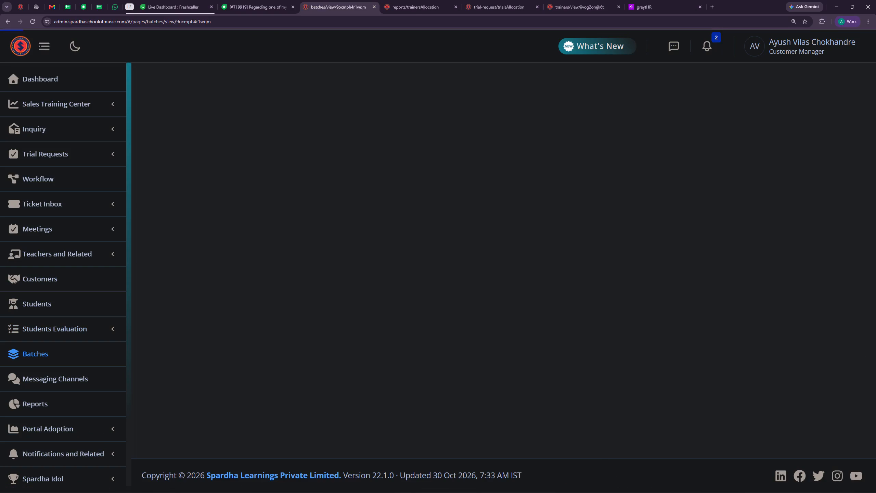
pyautogui.click(260, 0)
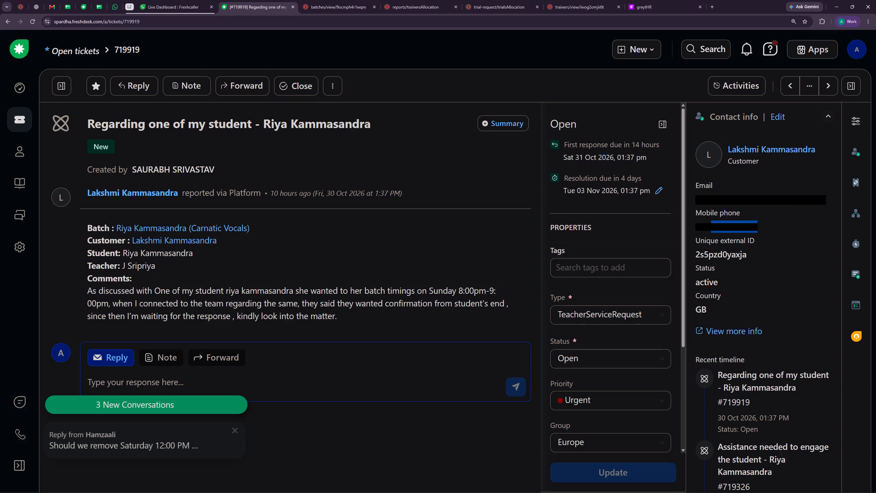
pyautogui.click(309, 0)
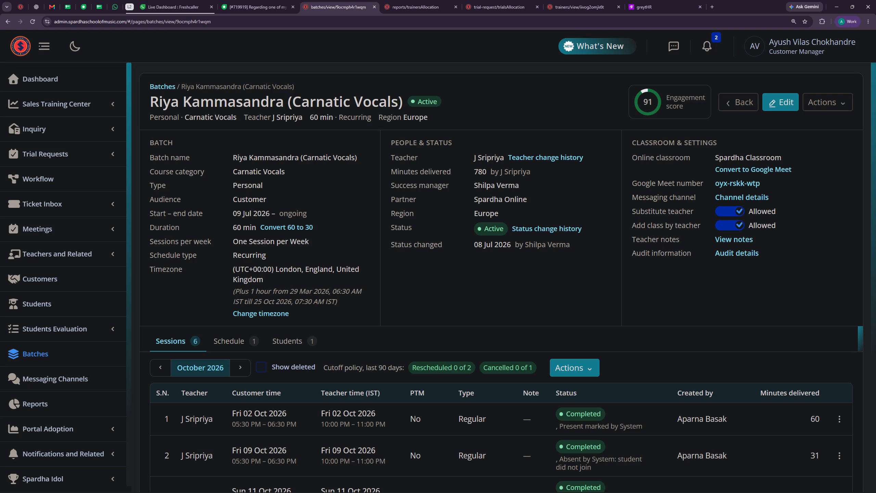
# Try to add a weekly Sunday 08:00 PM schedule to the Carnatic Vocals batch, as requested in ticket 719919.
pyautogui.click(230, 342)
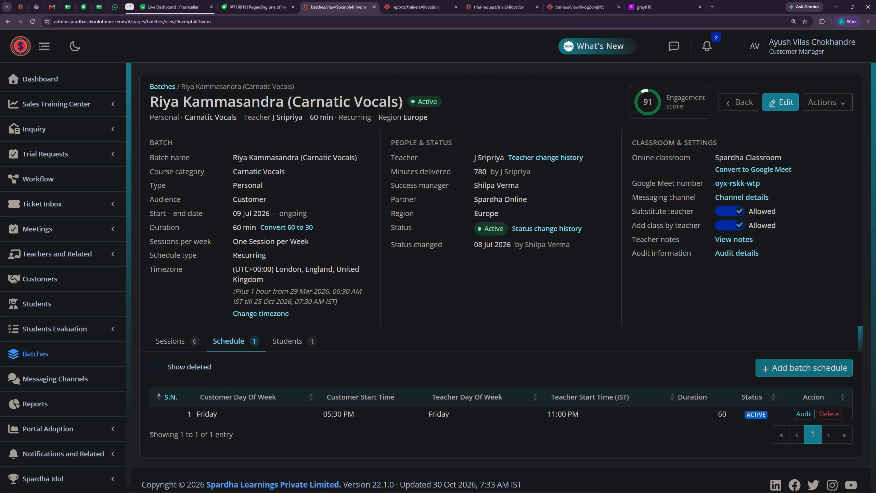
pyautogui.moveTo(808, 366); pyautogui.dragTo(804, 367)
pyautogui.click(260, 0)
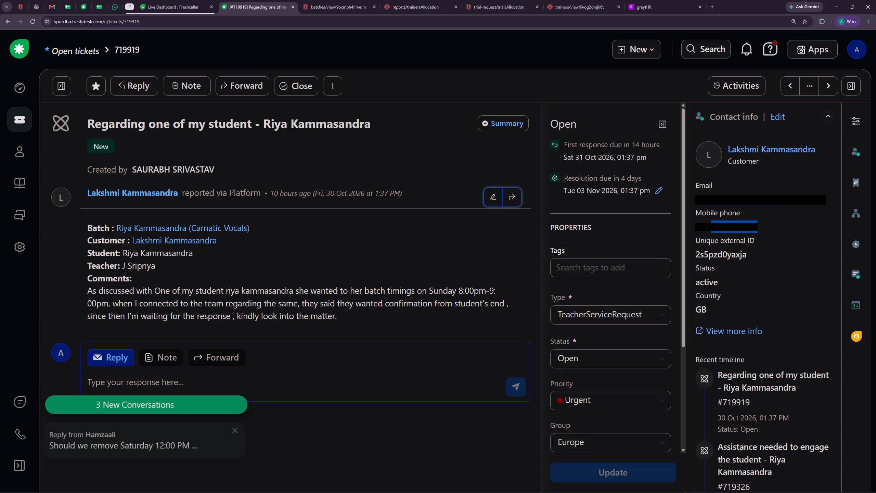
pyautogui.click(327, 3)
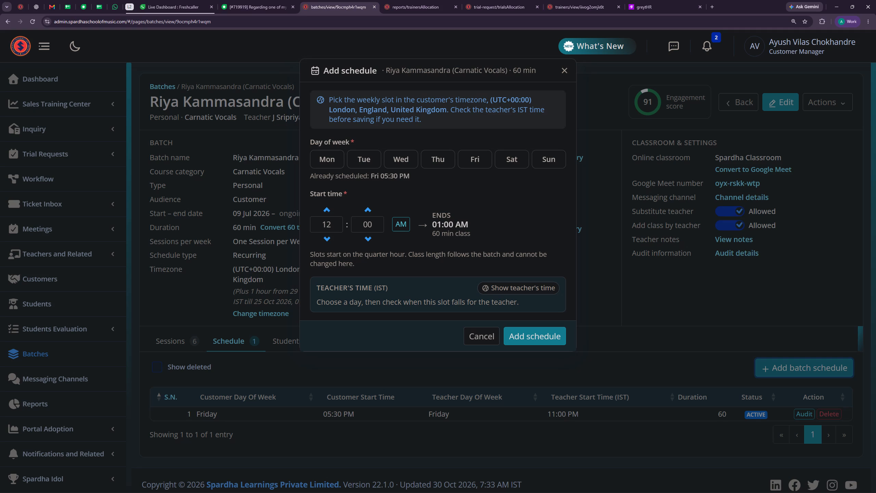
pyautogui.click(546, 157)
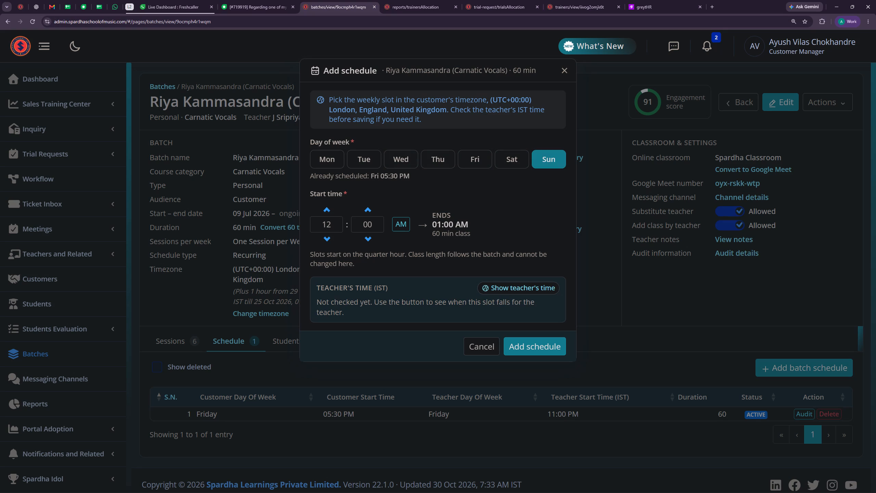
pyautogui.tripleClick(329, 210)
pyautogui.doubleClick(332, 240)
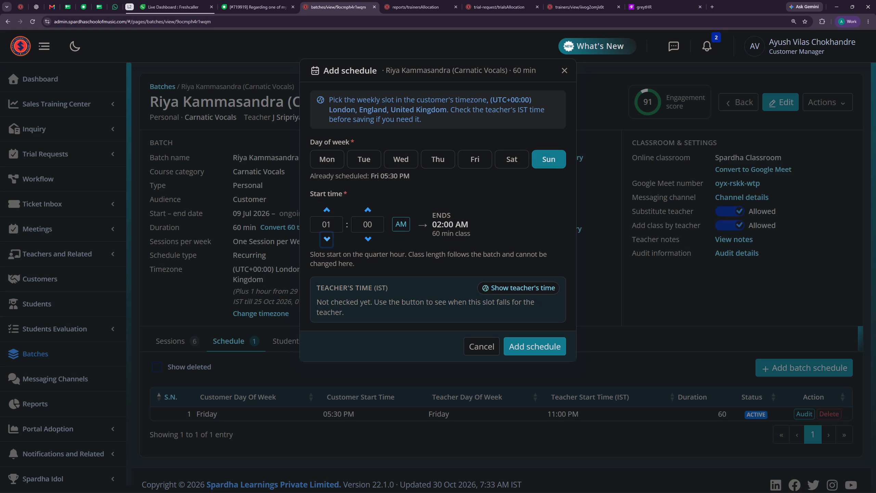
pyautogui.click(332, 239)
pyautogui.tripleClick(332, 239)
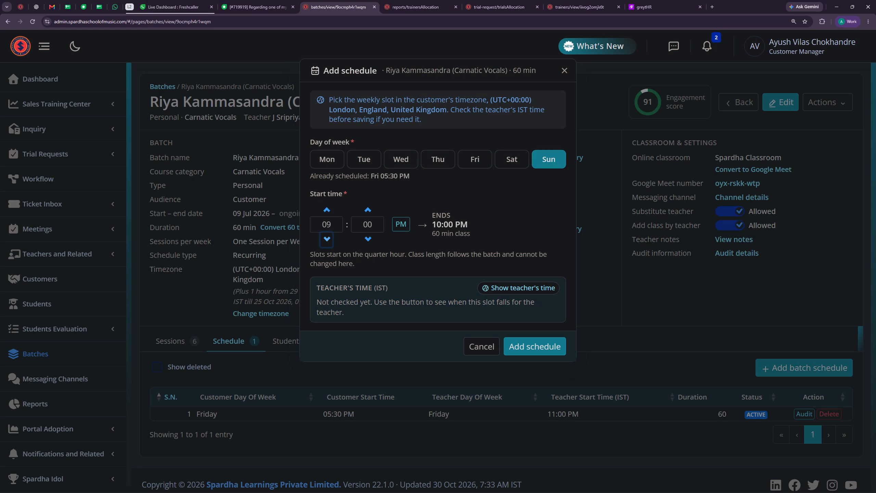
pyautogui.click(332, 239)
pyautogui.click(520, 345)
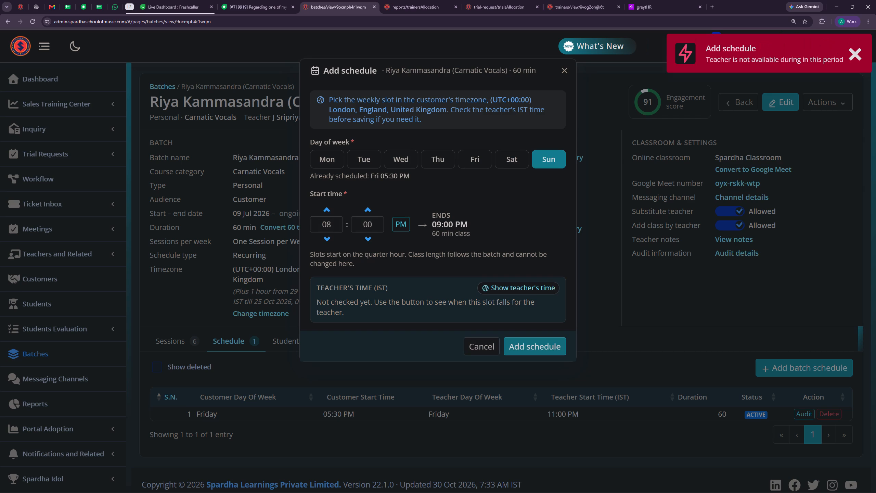
pyautogui.click(257, 0)
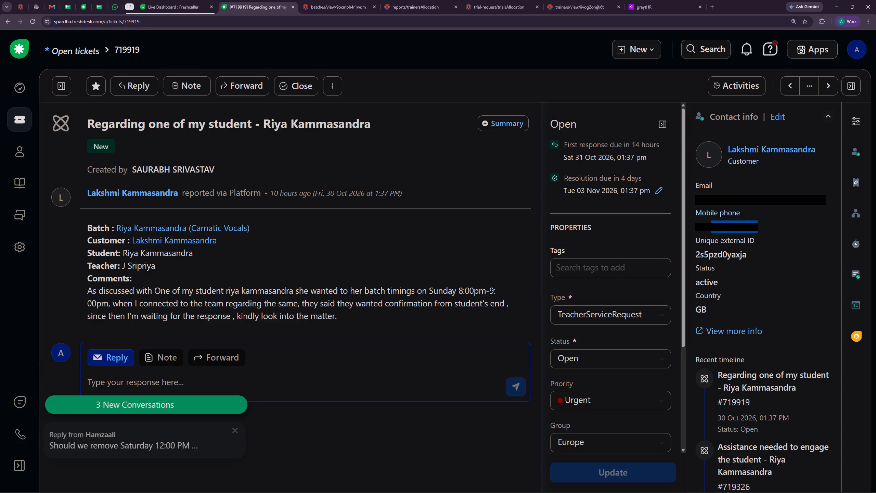
pyautogui.click(794, 250)
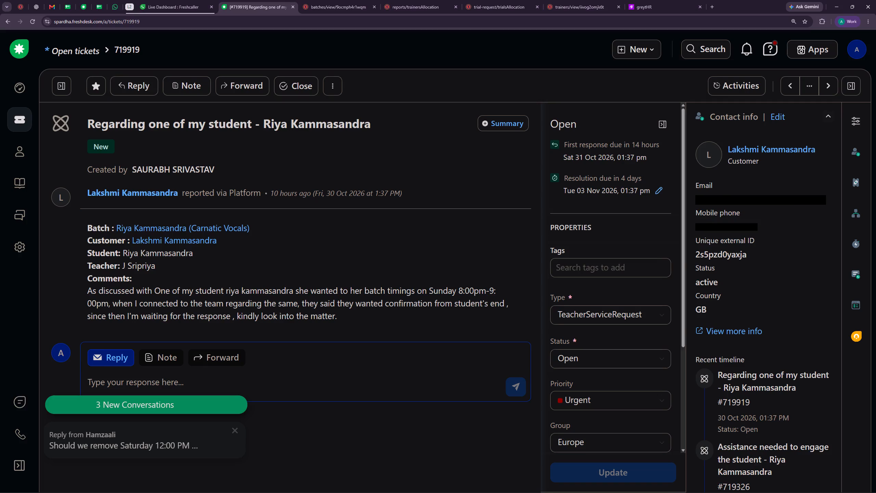
pyautogui.moveTo(771, 225); pyautogui.dragTo(695, 227)
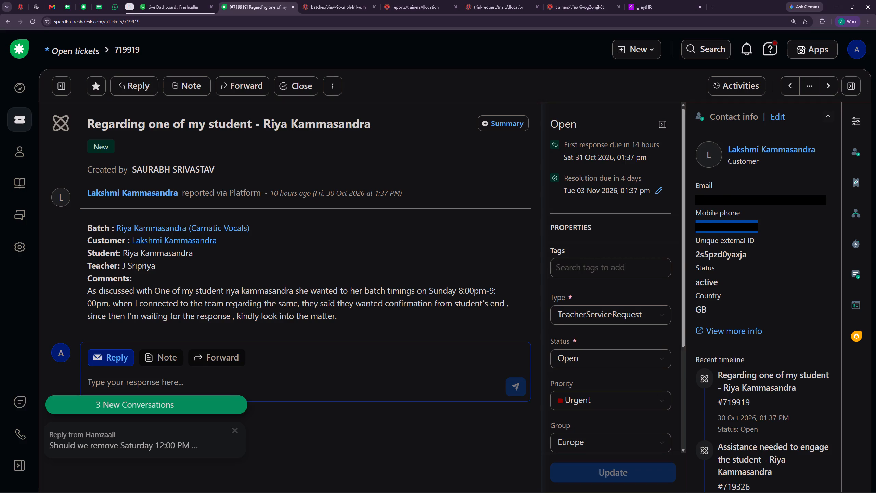
pyautogui.hotkey('ctrl', 'c')
pyautogui.click(165, 0)
pyautogui.click(858, 474)
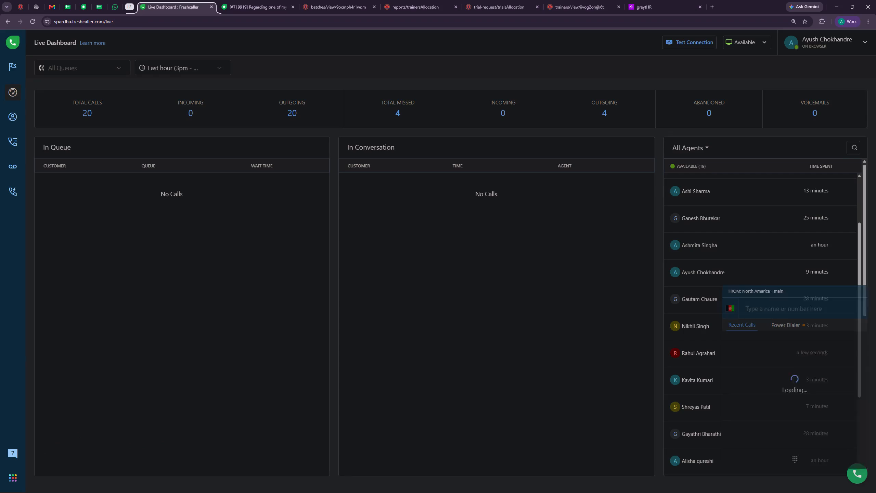
pyautogui.hotkey('ctrl', 'v')
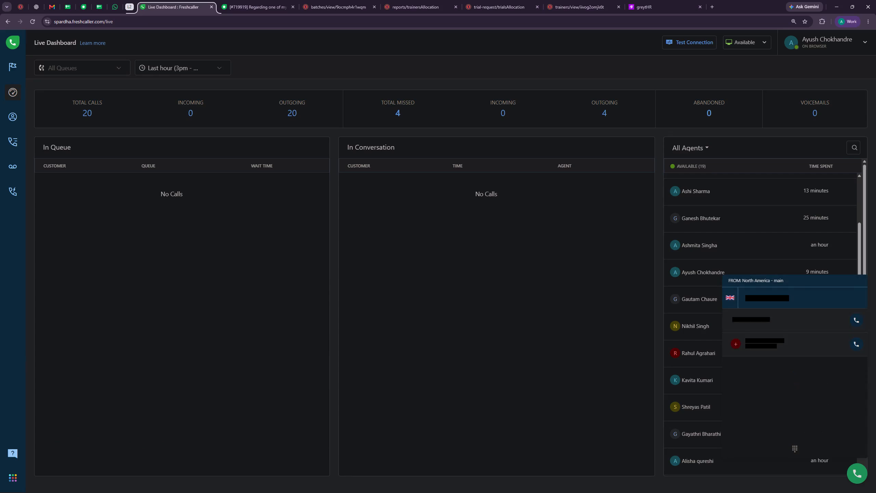
pyautogui.click(853, 345)
# During the call, compare the ticket's requested Sunday timing with the Add schedule form, and close the form without saving.
pyautogui.click(258, 0)
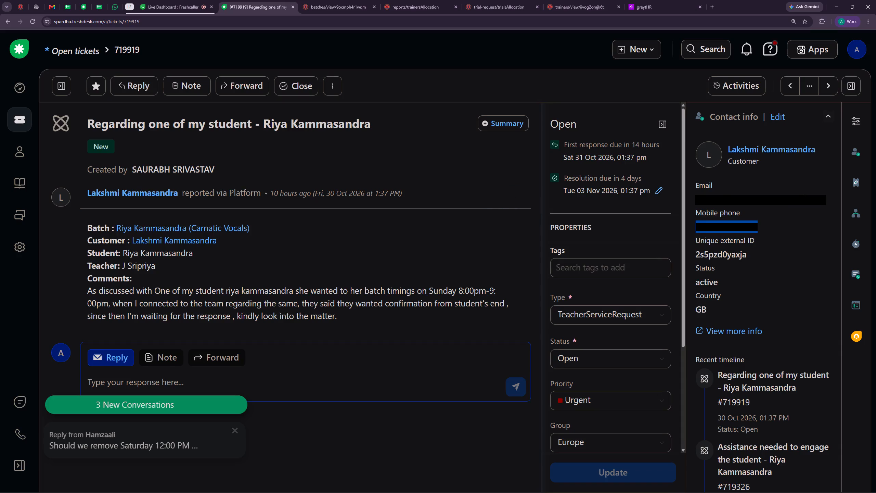
pyautogui.click(184, 0)
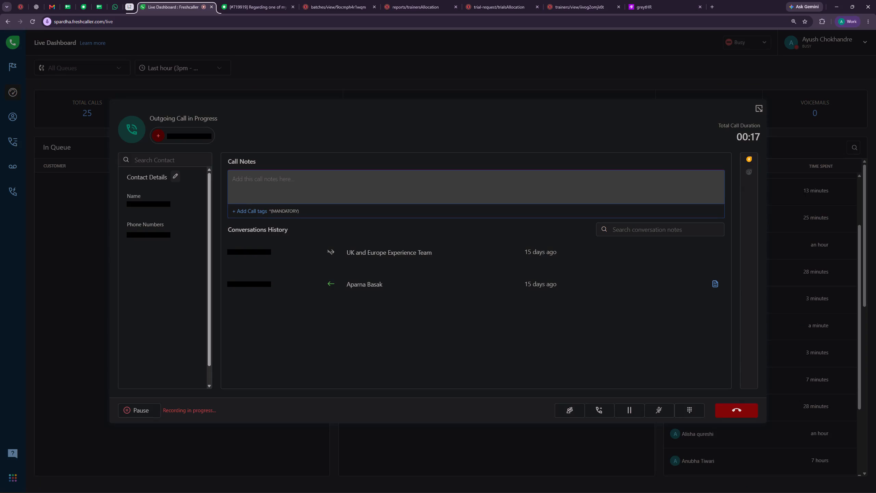
pyautogui.click(271, 1)
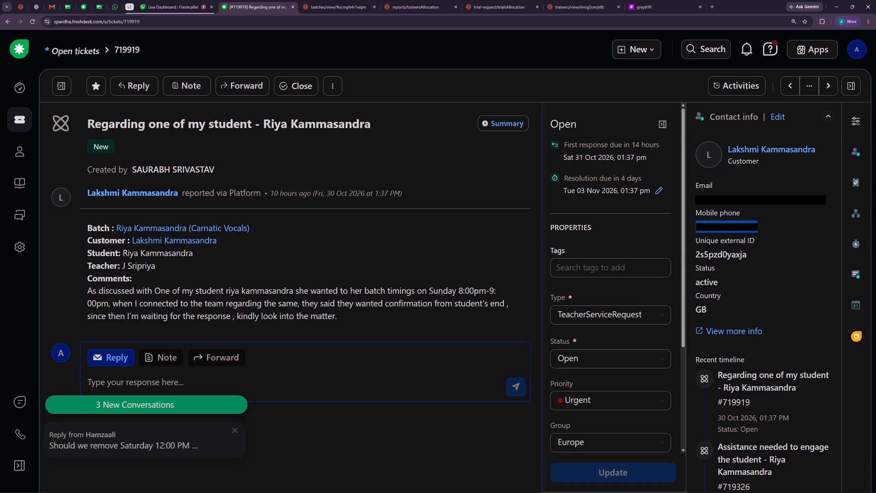
pyautogui.click(323, 4)
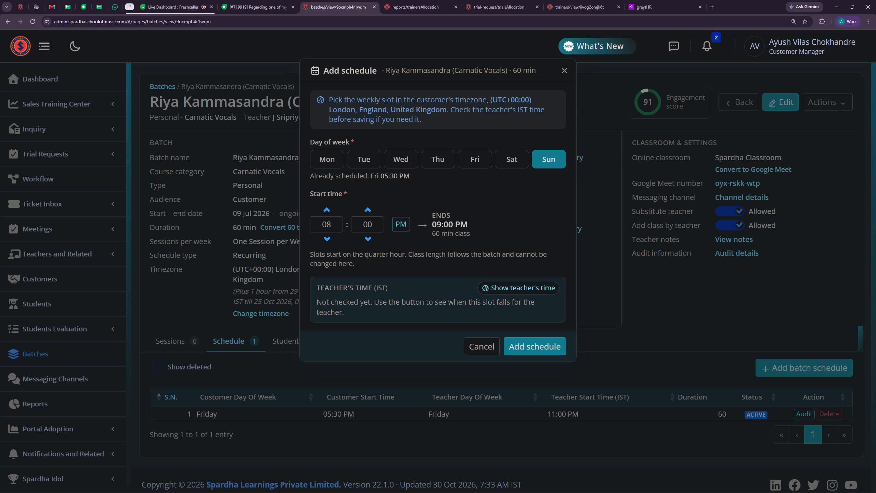
pyautogui.click(261, 0)
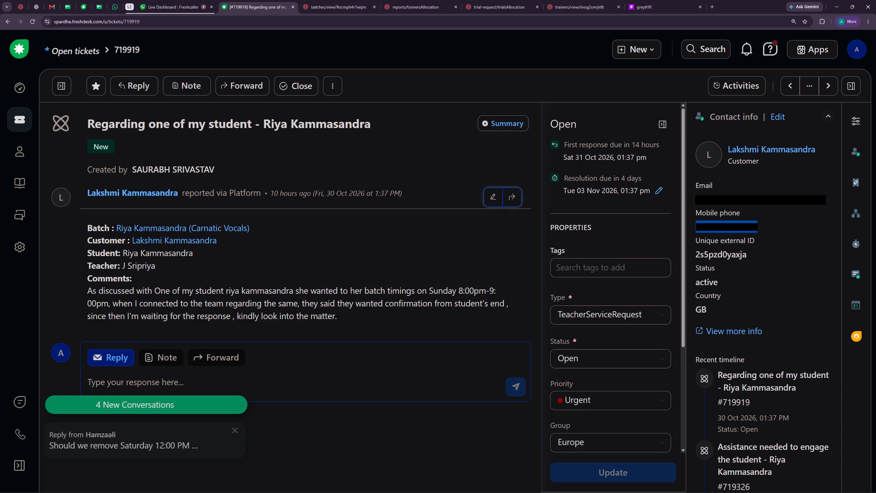
pyautogui.click(340, 4)
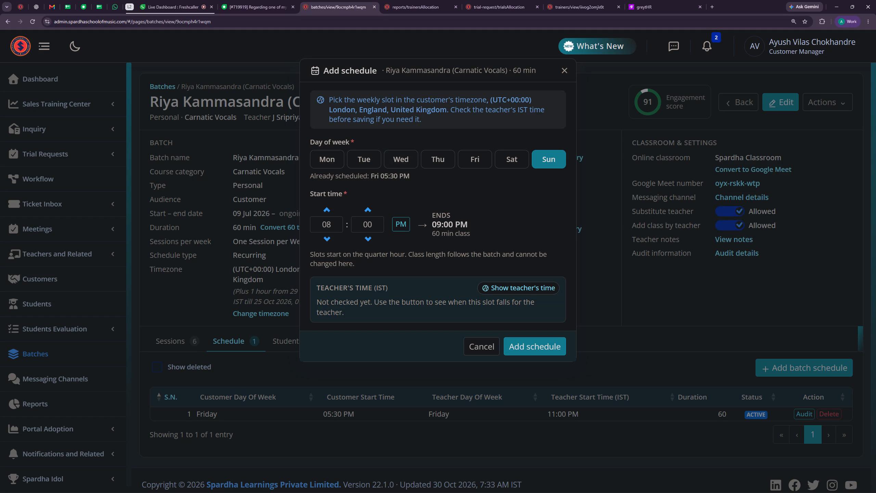
pyautogui.click(566, 72)
# Review the Carnatic Vocals batch's October 2026 sessions and their statuses, comparing them with the ticket's request.
pyautogui.click(171, 339)
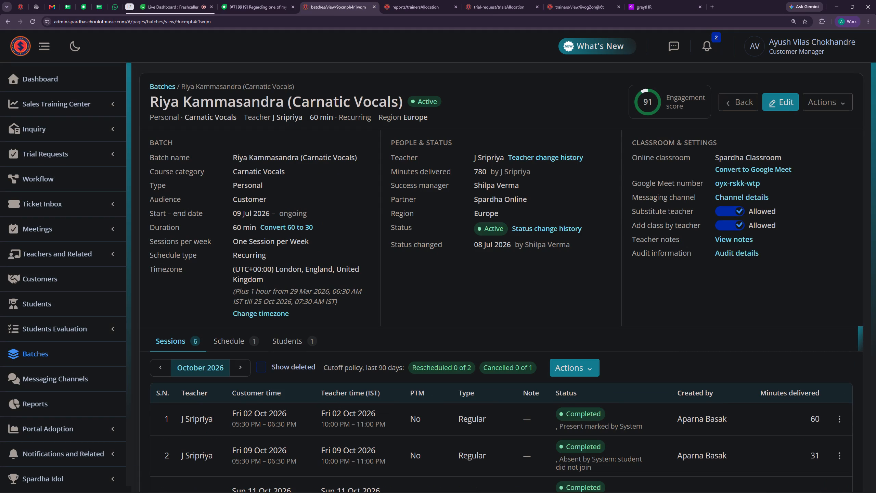
pyautogui.scroll(-4, 346, 341)
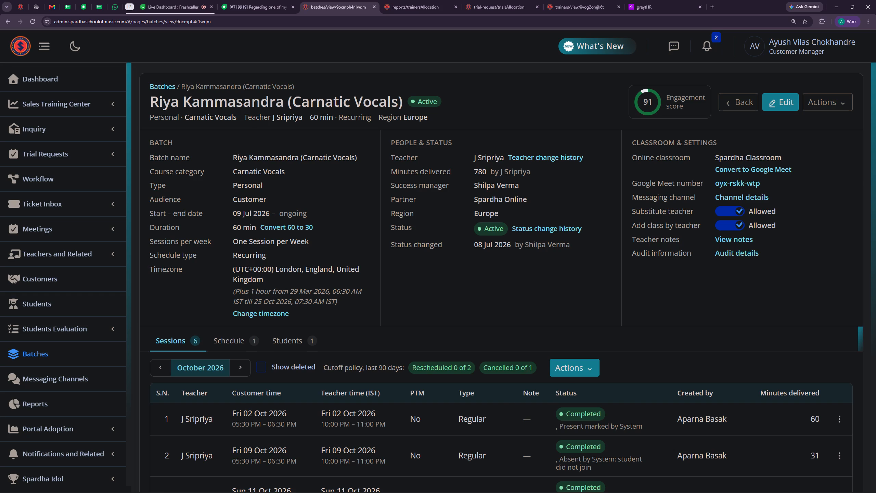
pyautogui.scroll(-3, 416, 354)
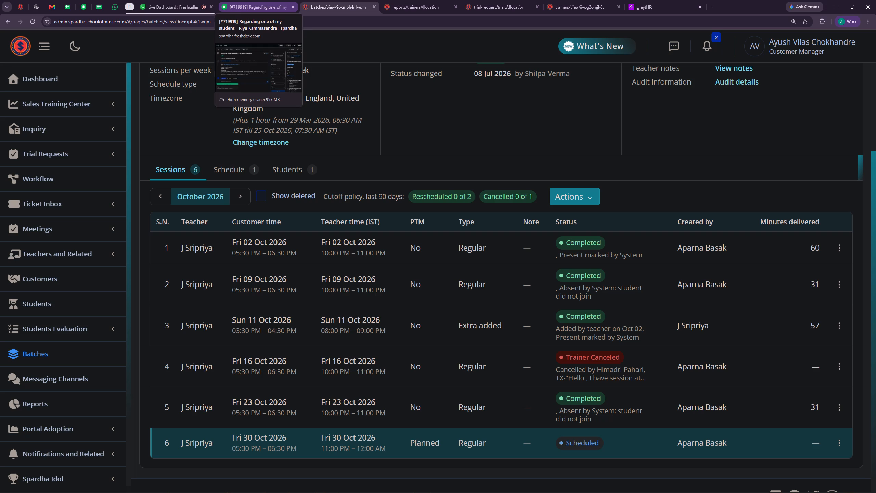
pyautogui.scroll(-1, 408, 216)
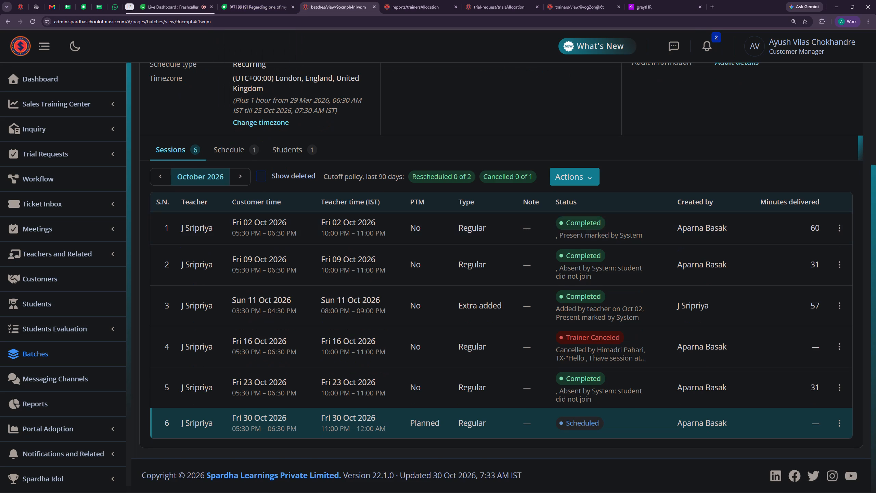
pyautogui.click(257, 6)
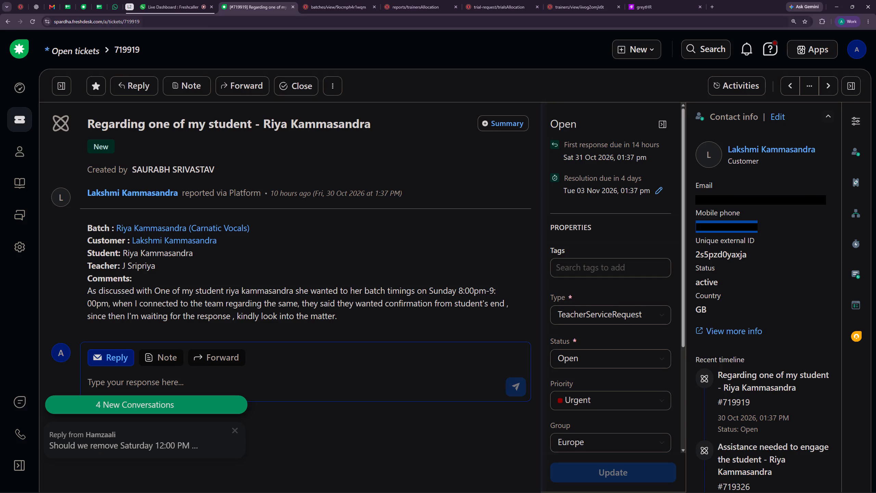
pyautogui.click(175, 5)
pyautogui.click(254, 5)
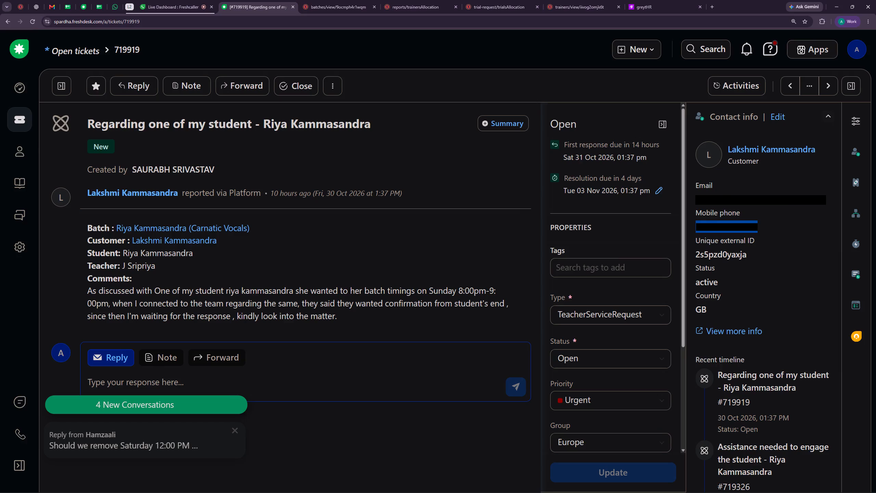
pyautogui.click(341, 14)
pyautogui.click(340, 5)
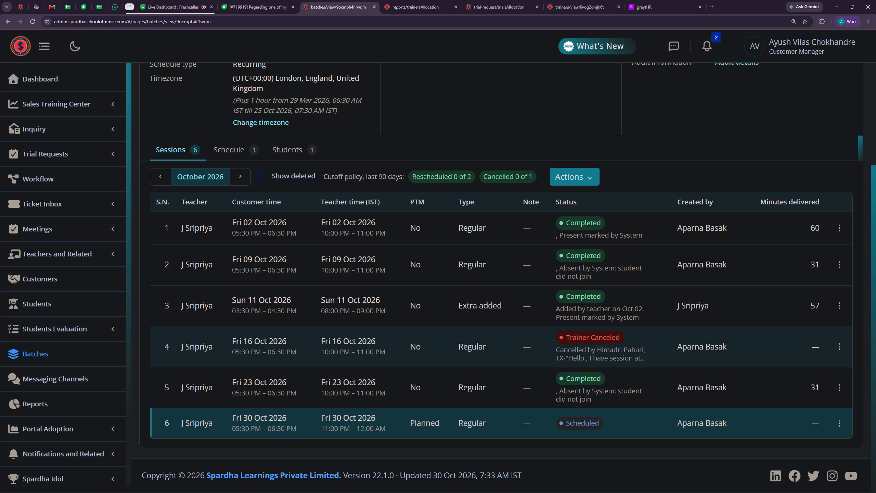
pyautogui.scroll(4, 363, 327)
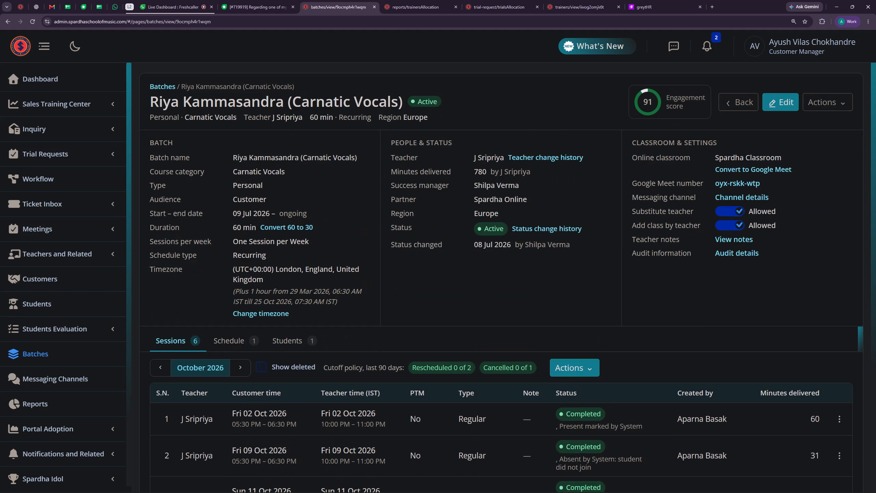
pyautogui.scroll(-3, 362, 333)
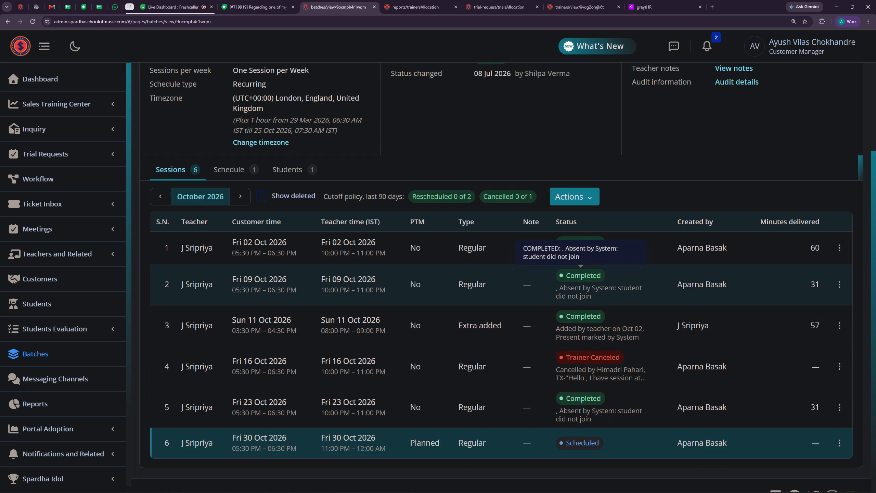
# Examine the Carnatic Vocals batch's November 2026 sessions and their customer and teacher times.
pyautogui.click(243, 197)
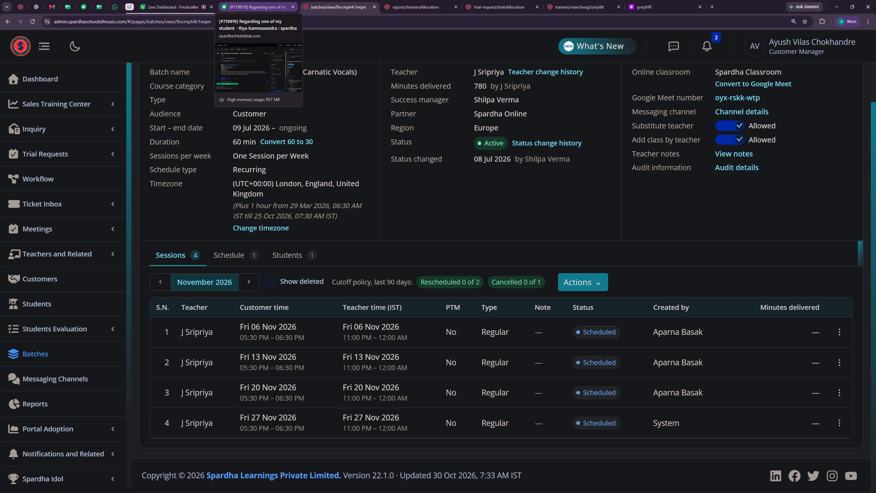
pyautogui.scroll(2, 450, 221)
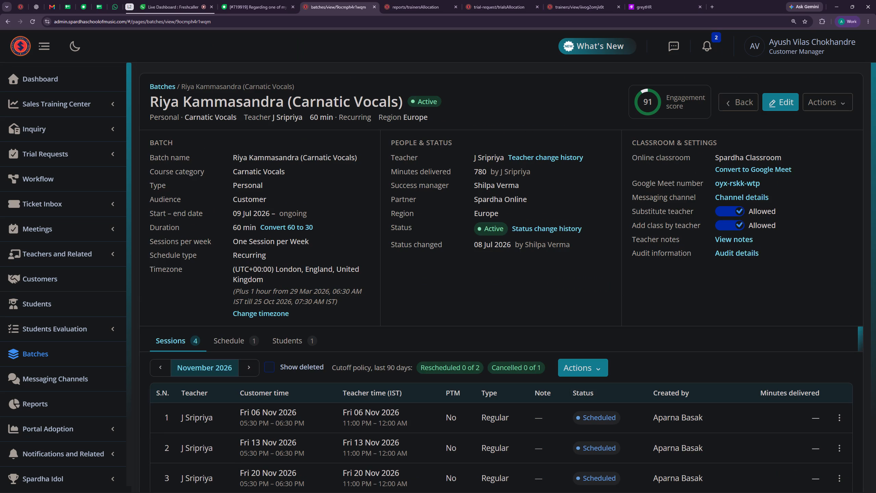
pyautogui.scroll(-2, 391, 302)
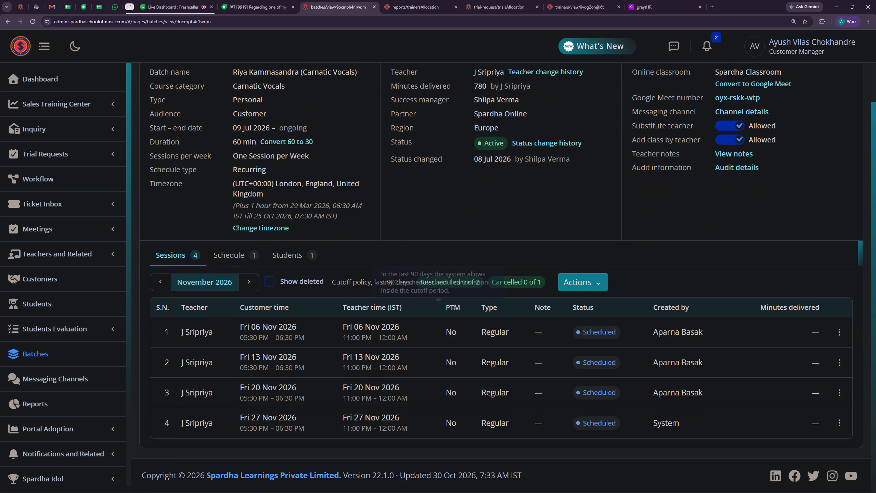
# Compare the Carnatic Vocals batch's October and November 2026 sessions and review its recurring schedule, including deleted entries.
pyautogui.click(164, 280)
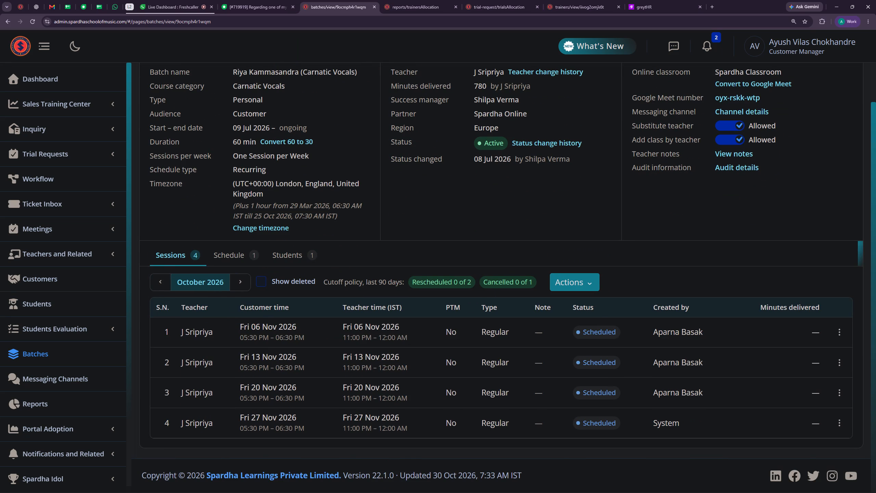
pyautogui.scroll(-1, 428, 339)
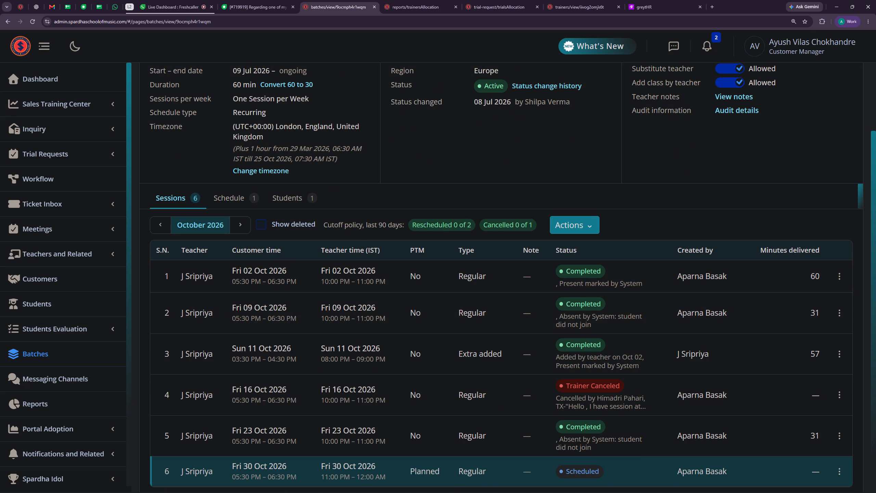
pyautogui.click(240, 224)
pyautogui.click(163, 279)
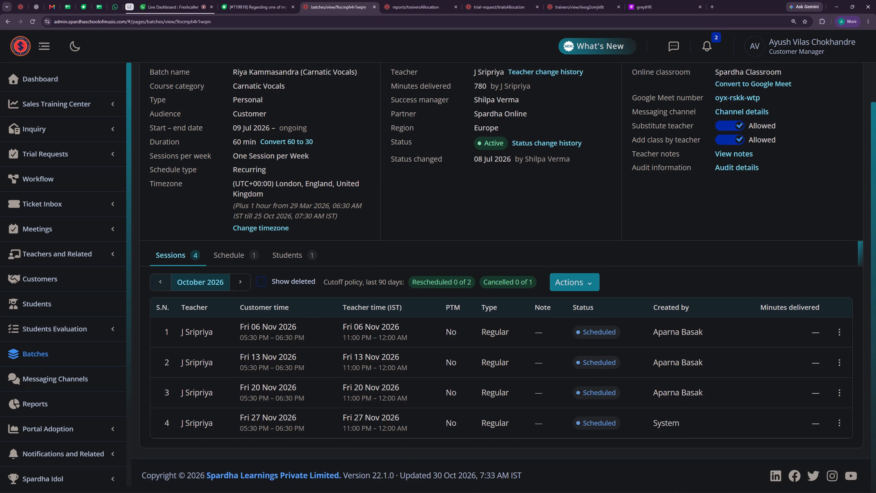
pyautogui.click(233, 245)
pyautogui.click(158, 367)
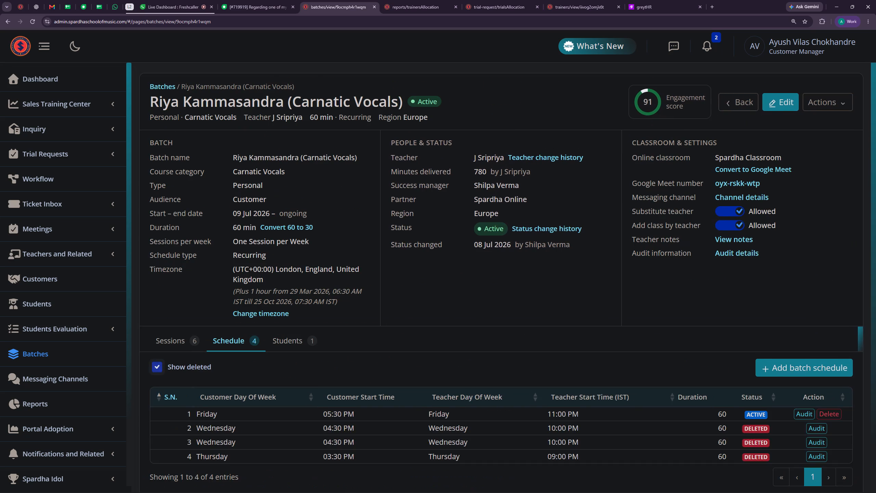
pyautogui.scroll(-1, 167, 365)
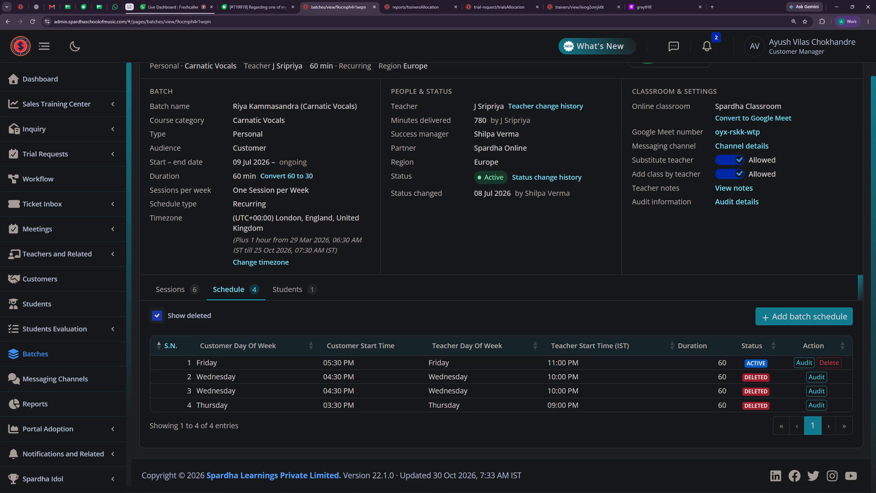
pyautogui.click(156, 315)
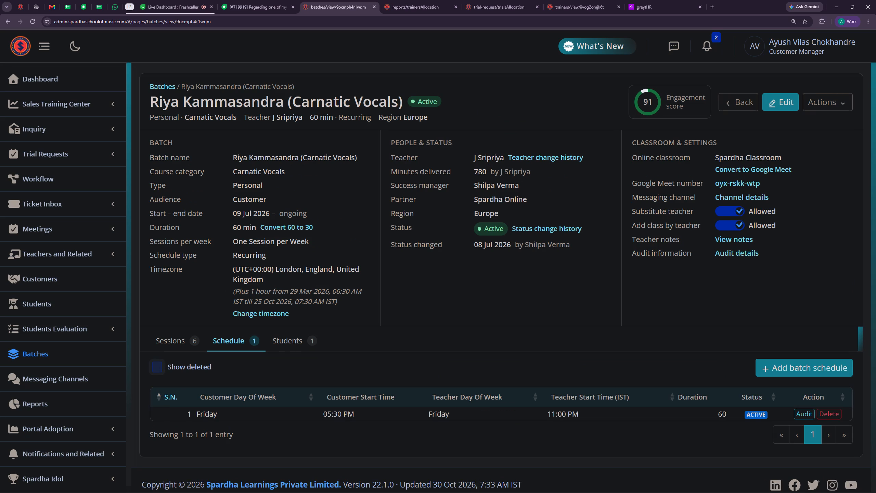
pyautogui.click(171, 338)
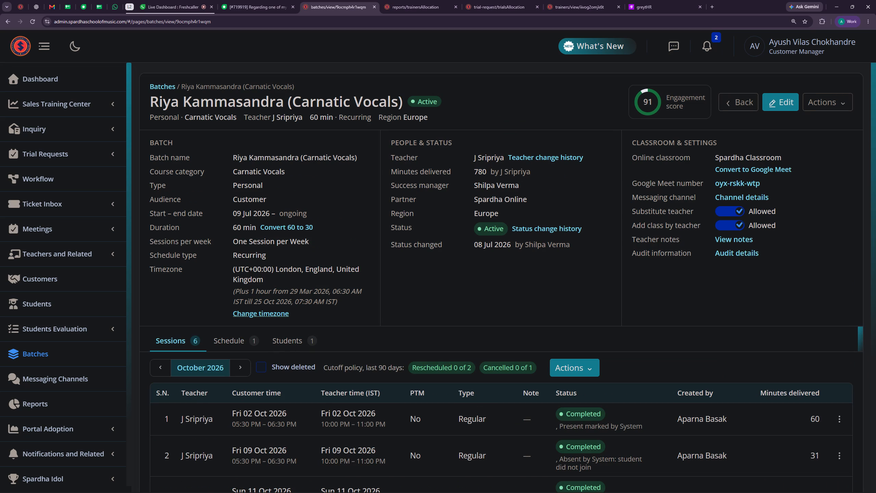
pyautogui.click(267, 6)
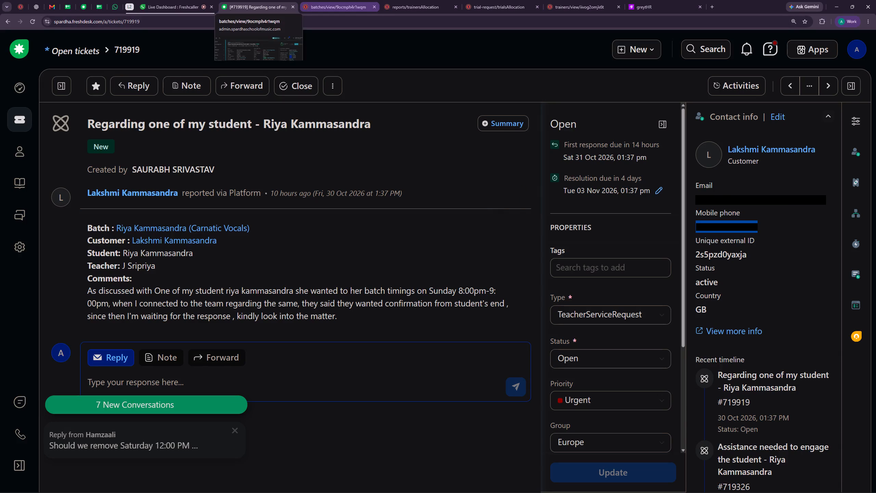
pyautogui.click(263, 5)
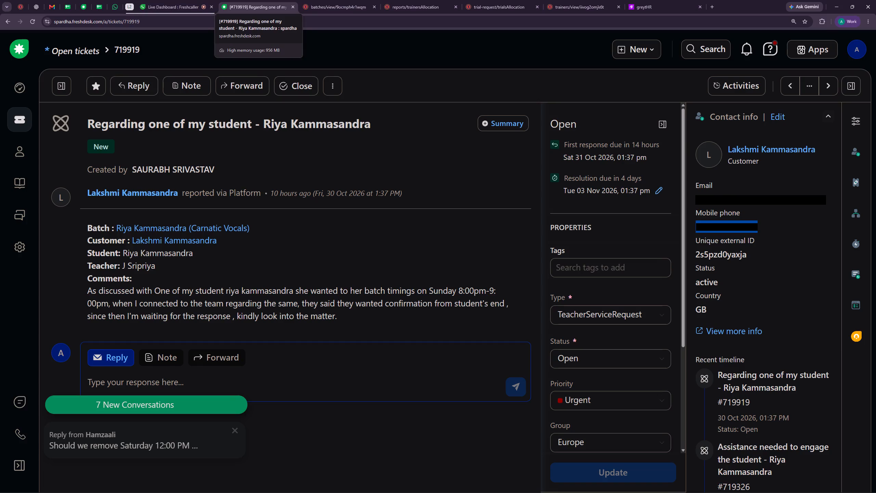
pyautogui.click(262, 4)
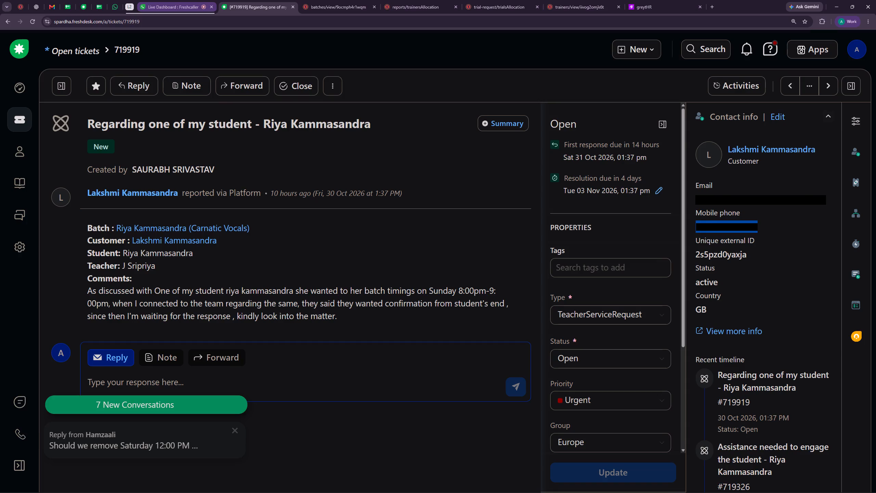
pyautogui.click(178, 5)
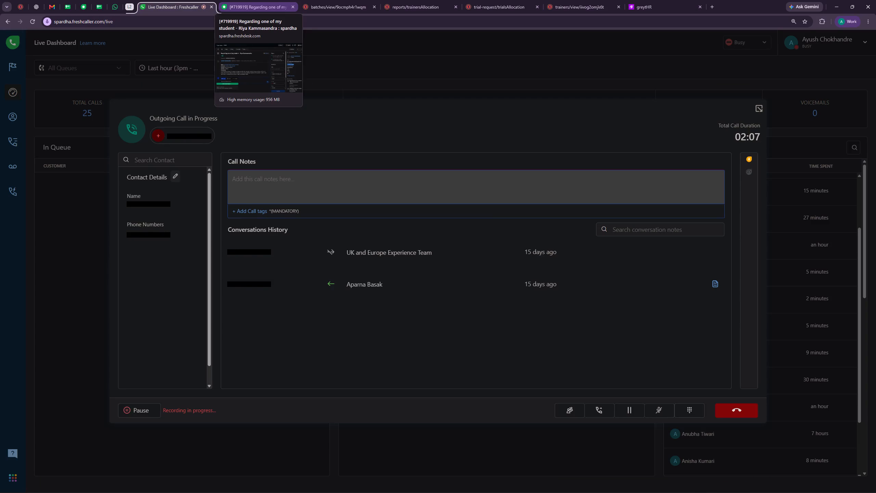
pyautogui.click(262, 4)
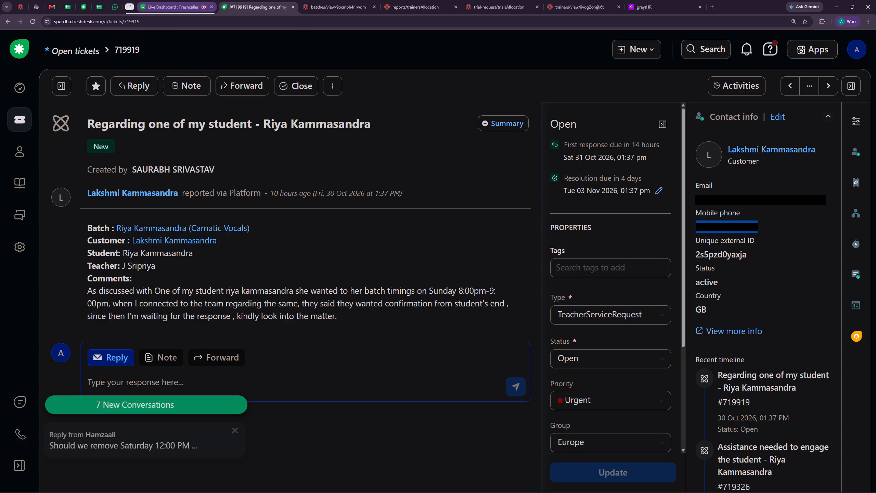
pyautogui.click(267, 5)
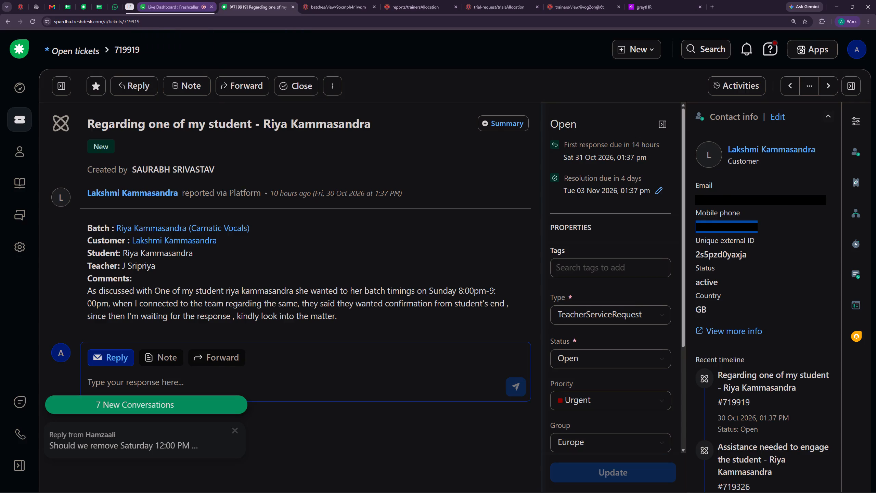
pyautogui.click(178, 4)
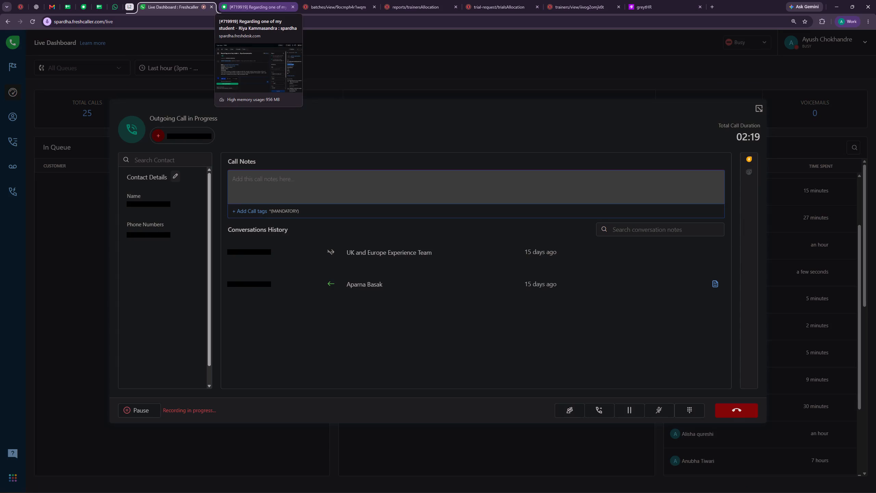
pyautogui.click(261, 4)
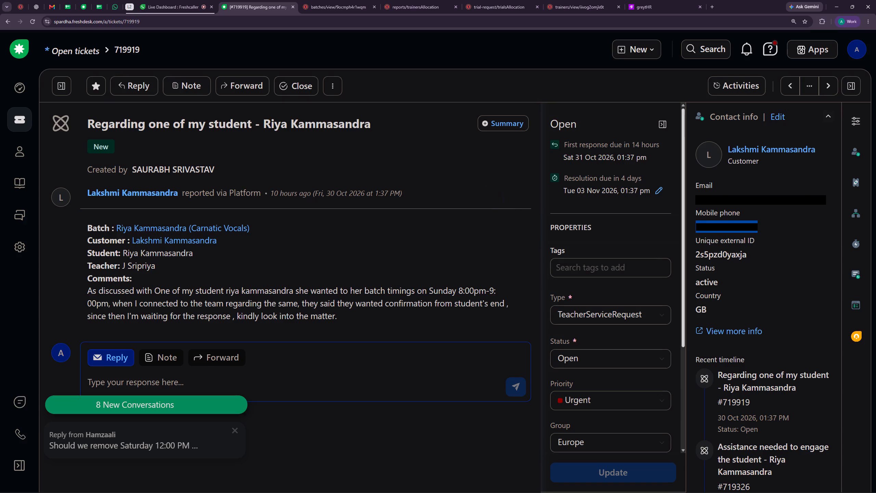
pyautogui.click(178, 5)
pyautogui.click(265, 4)
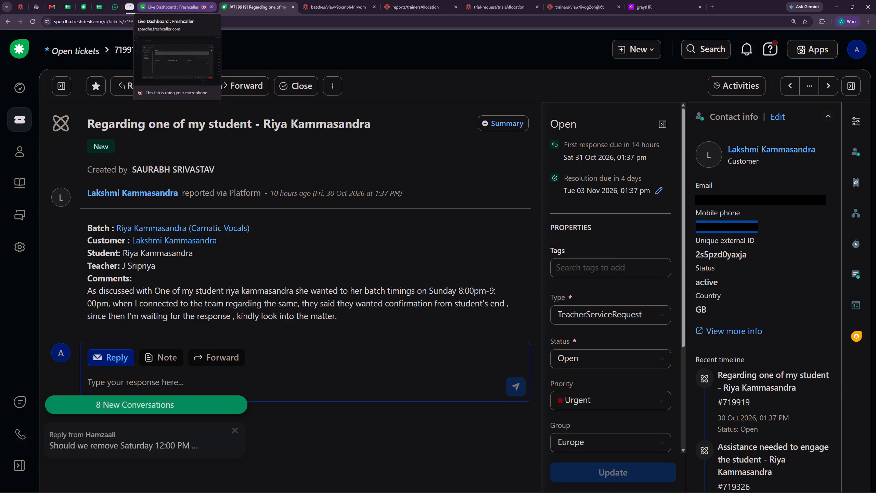
pyautogui.click(178, 4)
pyautogui.click(269, 3)
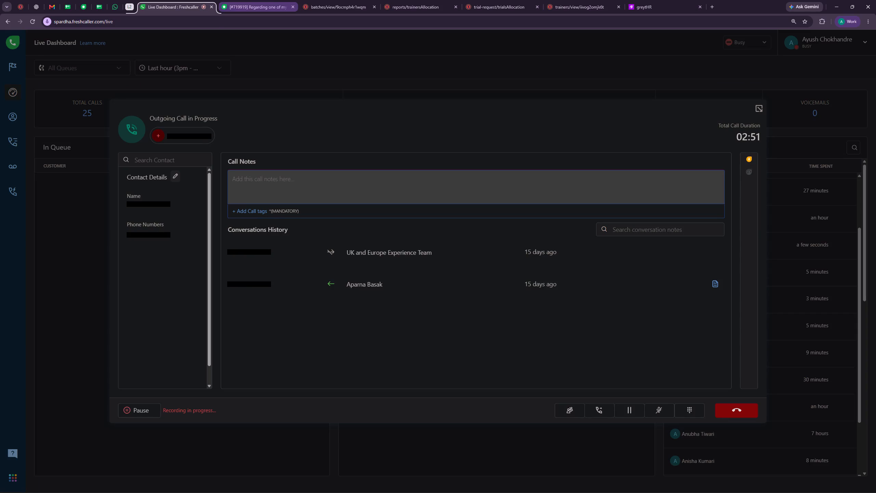
# Recheck the Carnatic Vocals batch's October 2026 sessions and its active and deleted schedules against the ticket's request.
pyautogui.click(336, 4)
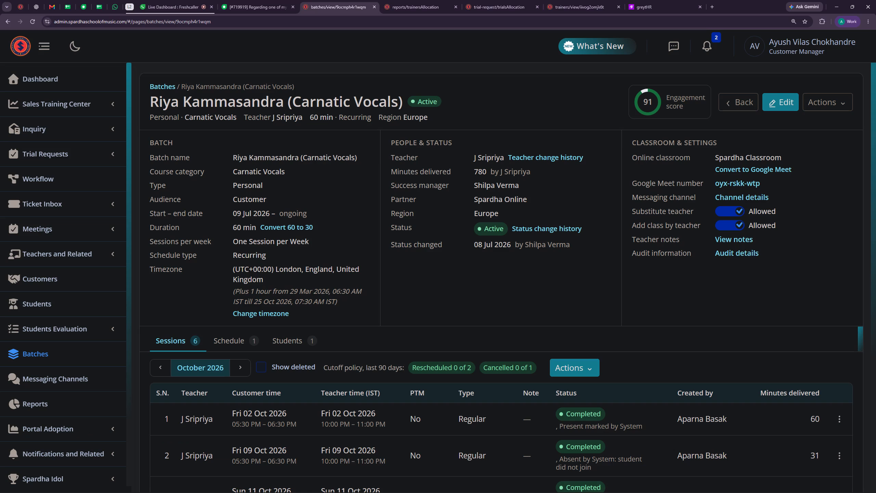
pyautogui.scroll(-2, 377, 221)
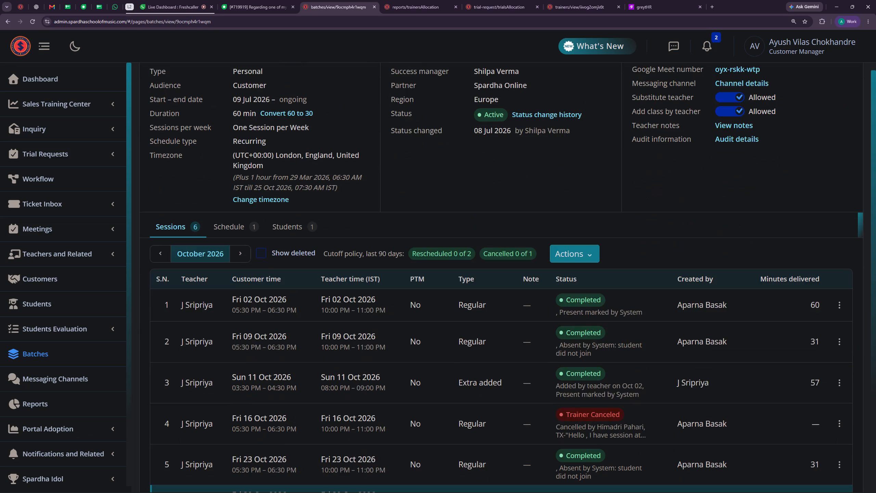
pyautogui.click(260, 10)
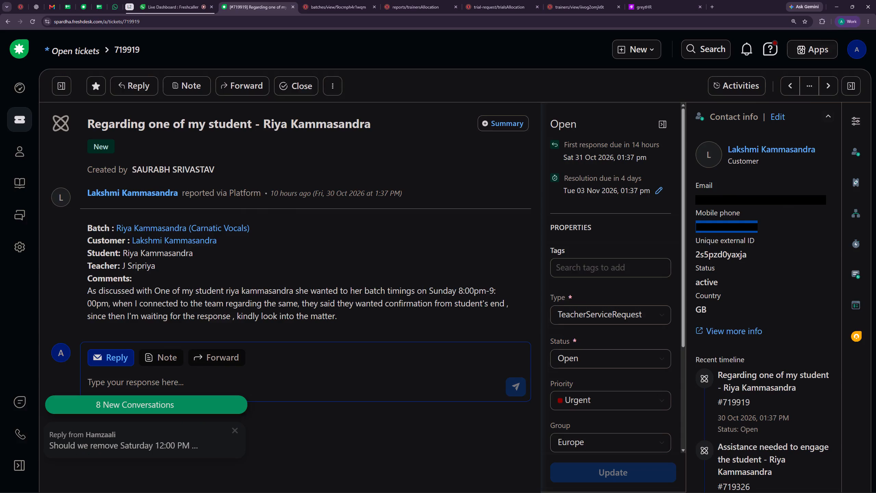
pyautogui.click(197, 5)
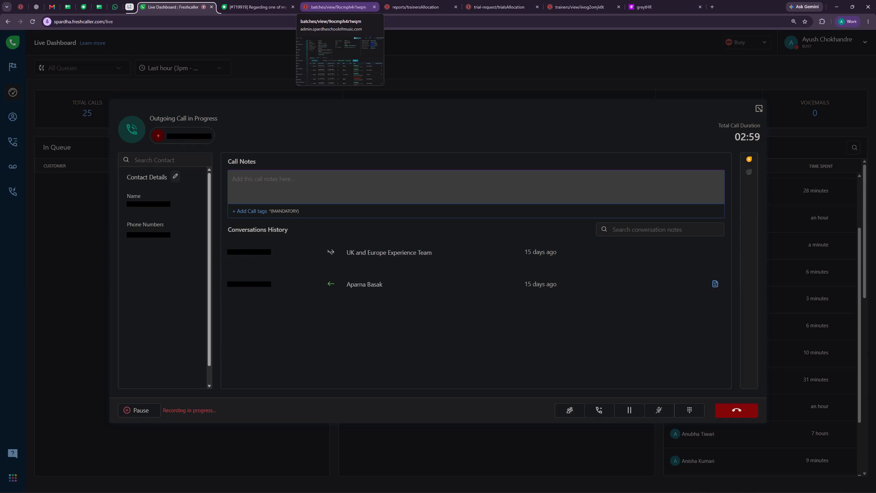
pyautogui.click(268, 4)
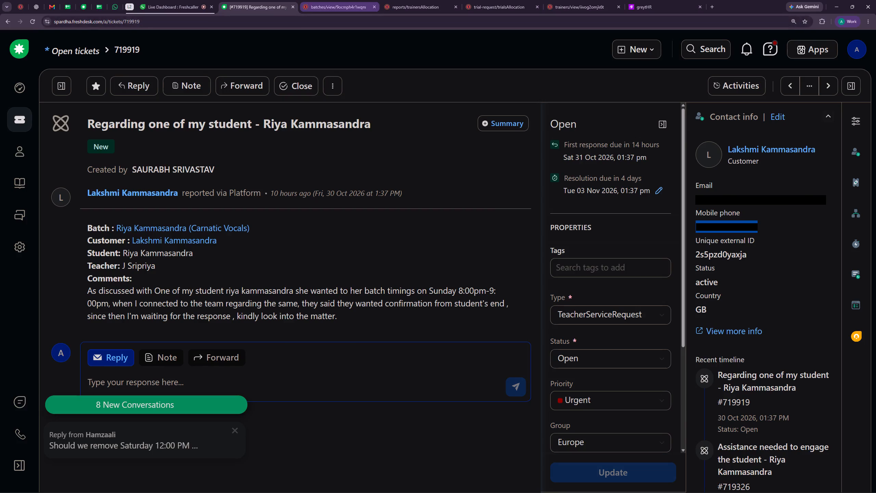
pyautogui.click(338, 5)
pyautogui.click(242, 228)
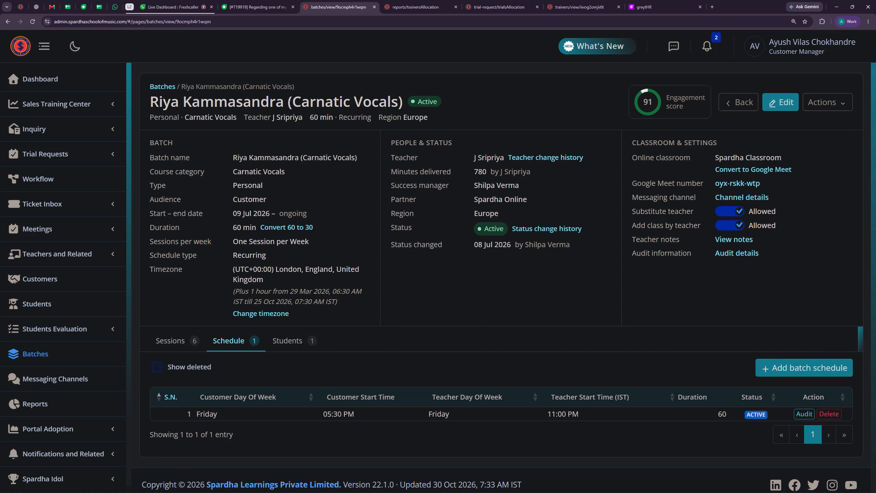
pyautogui.click(155, 365)
pyautogui.scroll(-4, 215, 372)
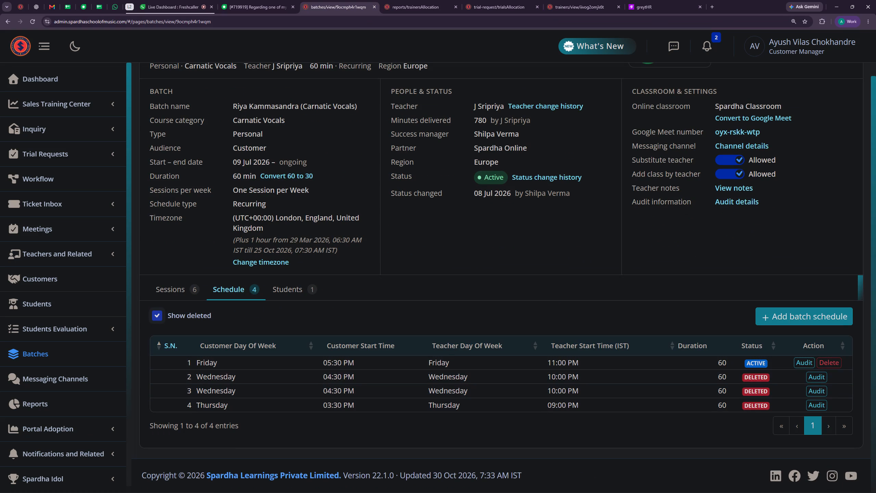
pyautogui.click(181, 293)
pyautogui.scroll(2, 414, 269)
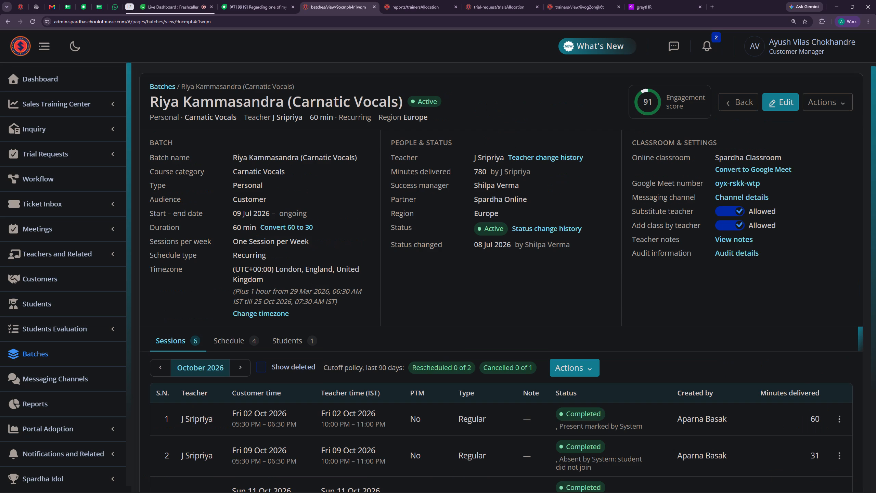
pyautogui.scroll(2, 414, 269)
# End the customer call in Freshcaller and close it out with the L2 escalation call tag.
pyautogui.click(264, 5)
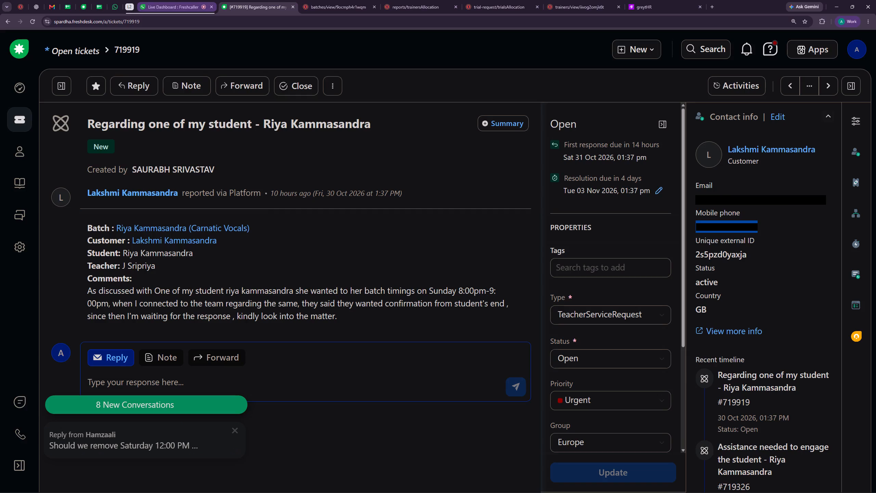
pyautogui.click(178, 5)
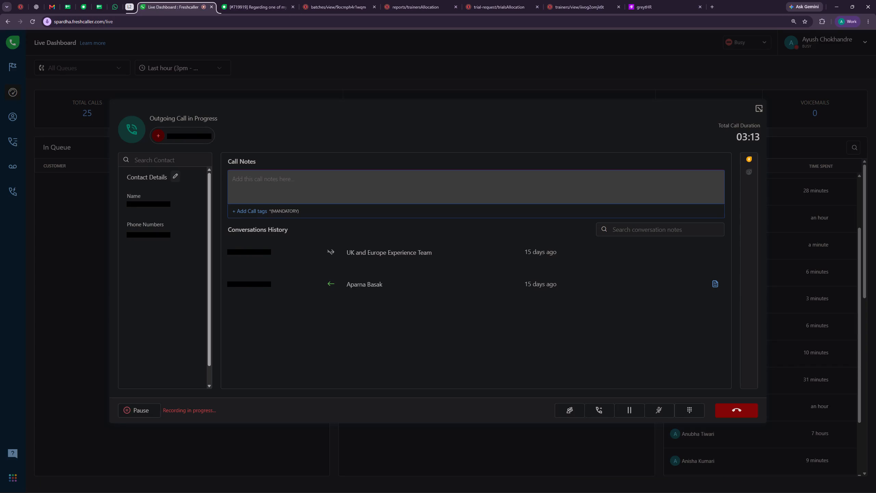
pyautogui.click(738, 410)
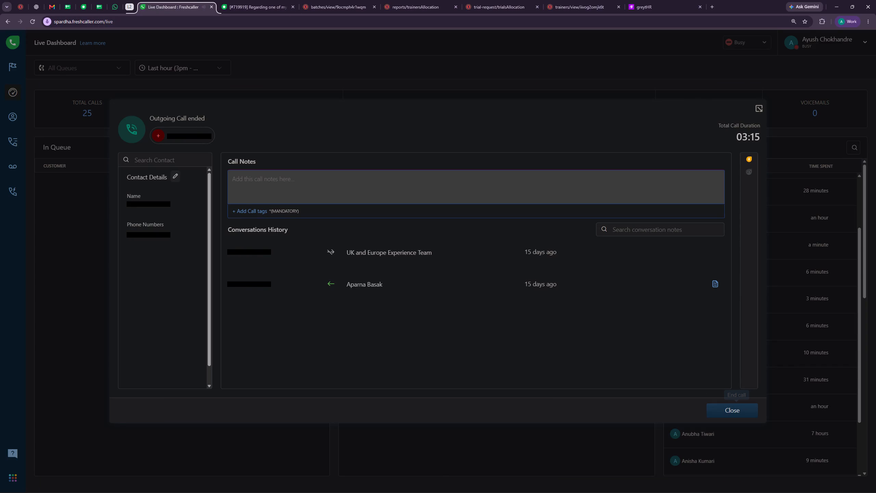
pyautogui.doubleClick(256, 212)
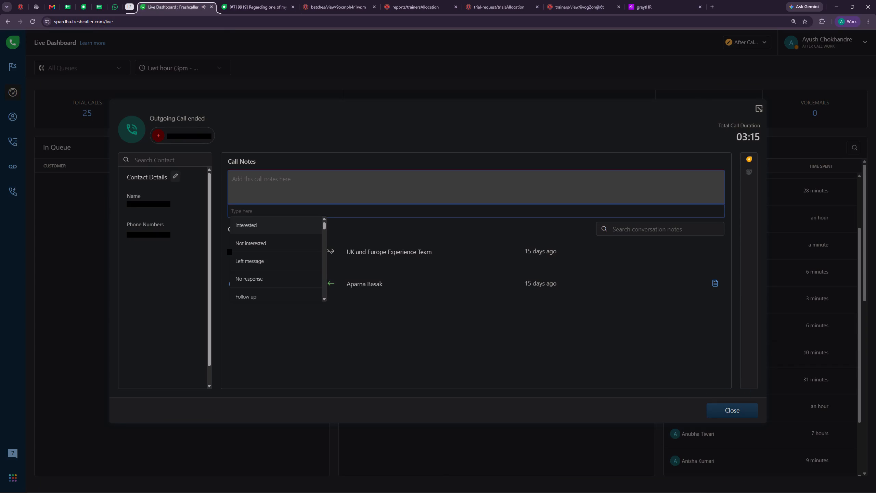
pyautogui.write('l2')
pyautogui.click(289, 261)
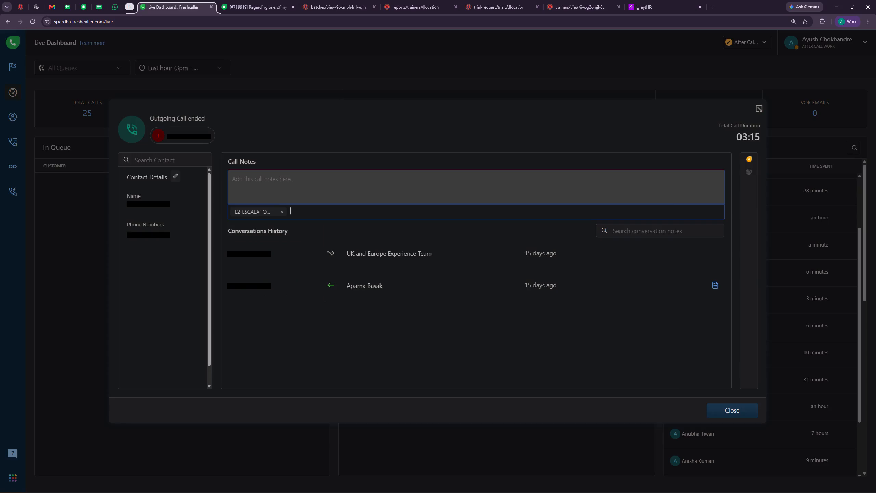
pyautogui.click(740, 410)
# Start an internal note on ticket 719919 that mentions Aparna so she is notified.
pyautogui.click(256, 0)
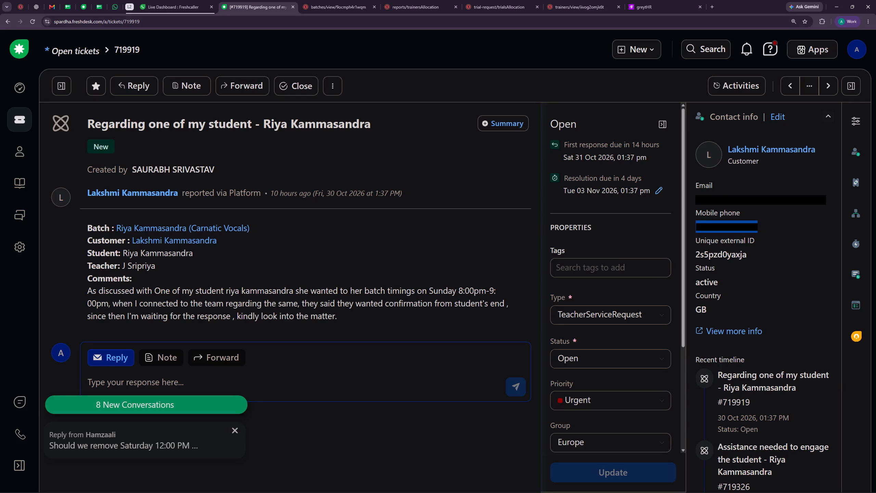
pyautogui.click(235, 429)
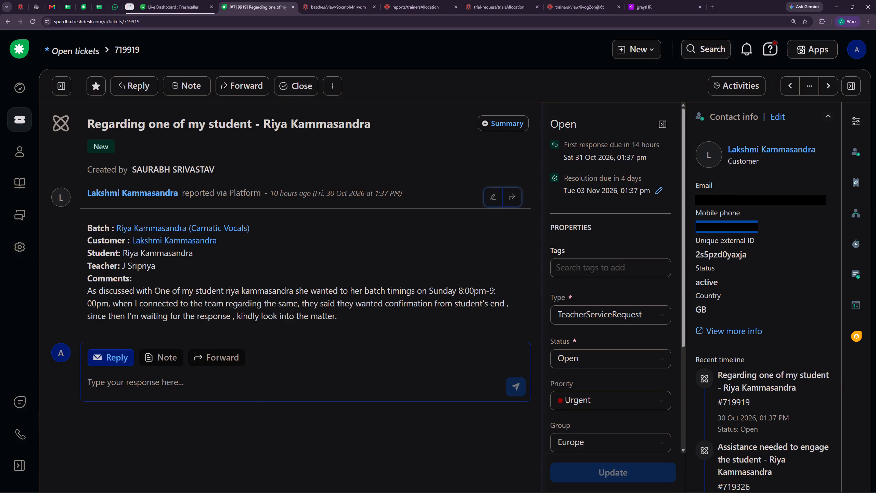
pyautogui.click(334, 7)
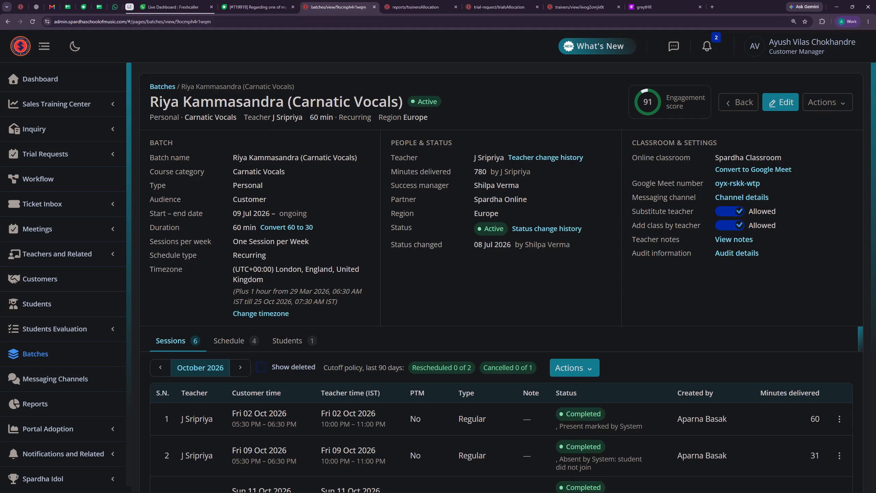
pyautogui.click(246, 0)
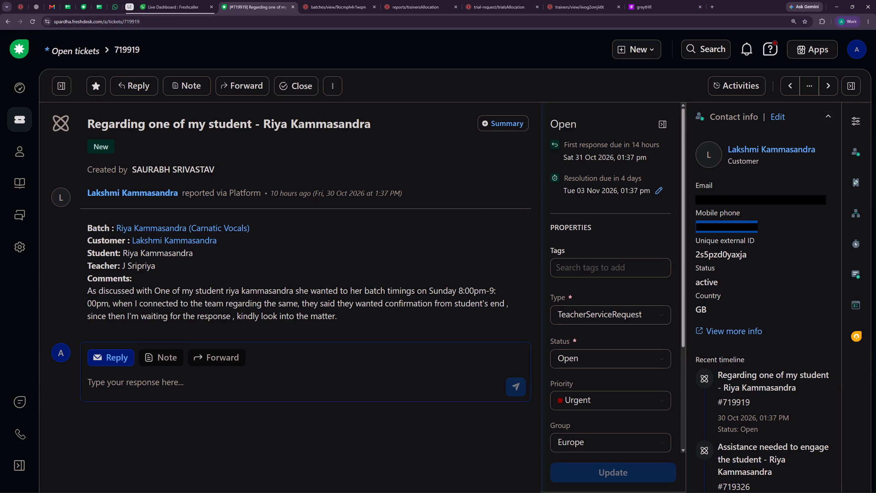
pyautogui.click(157, 355)
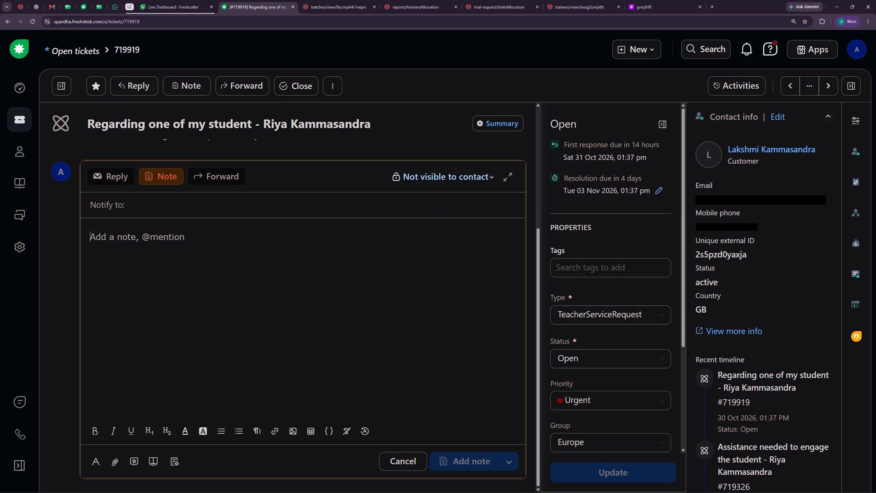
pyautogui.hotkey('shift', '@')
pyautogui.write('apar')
pyautogui.click(179, 277)
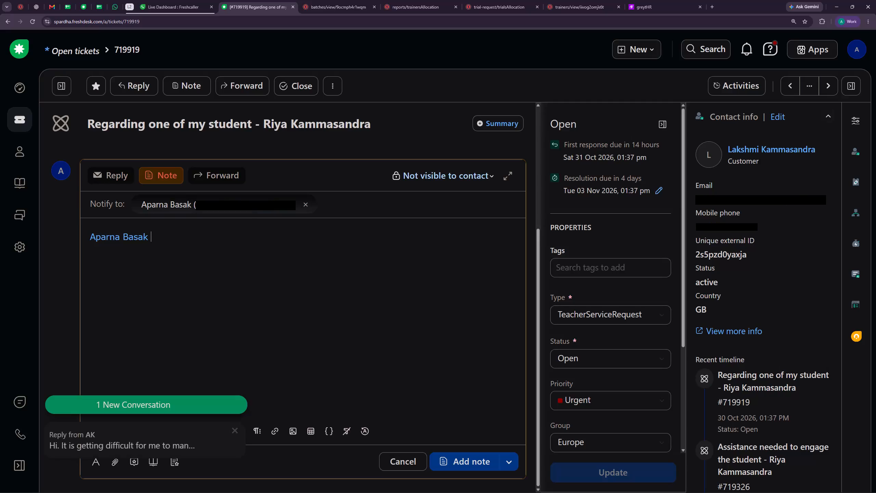
# Write in the note "Please look into this as the cx has mentioned they have already talked with you multiple times".
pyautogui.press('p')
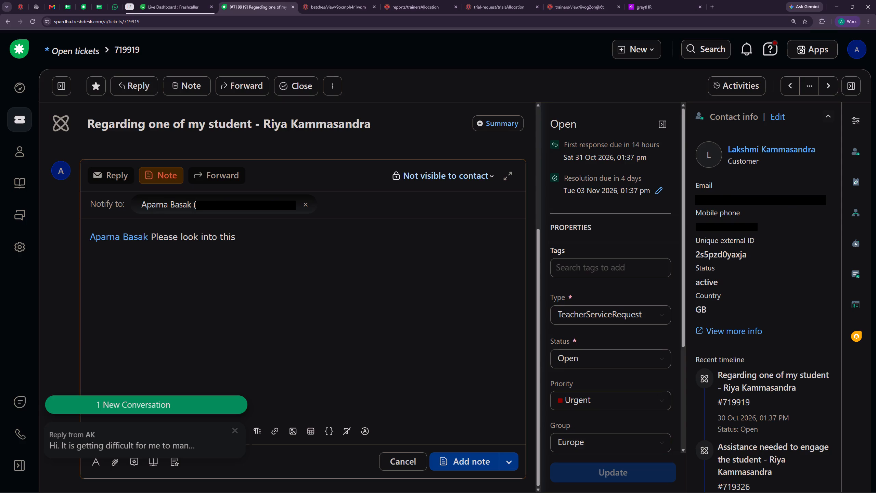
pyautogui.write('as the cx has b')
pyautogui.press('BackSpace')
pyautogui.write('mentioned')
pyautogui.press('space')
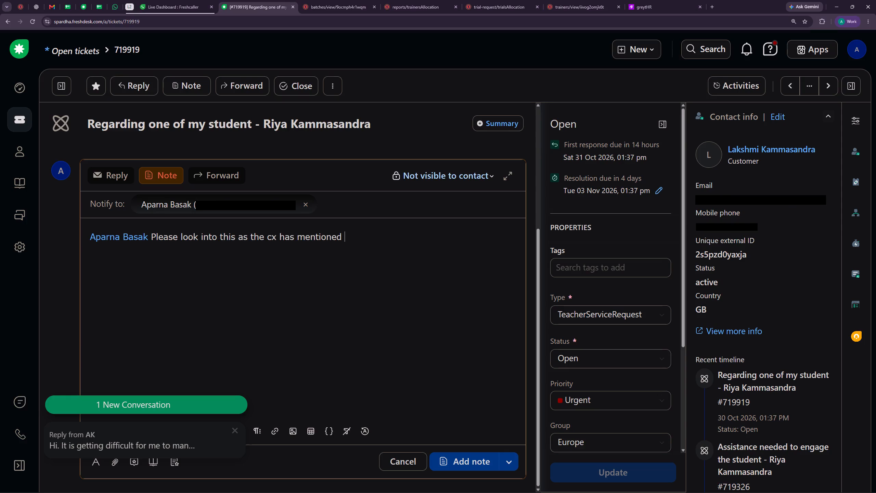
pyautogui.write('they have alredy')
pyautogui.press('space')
pyautogui.rightClick(401, 240)
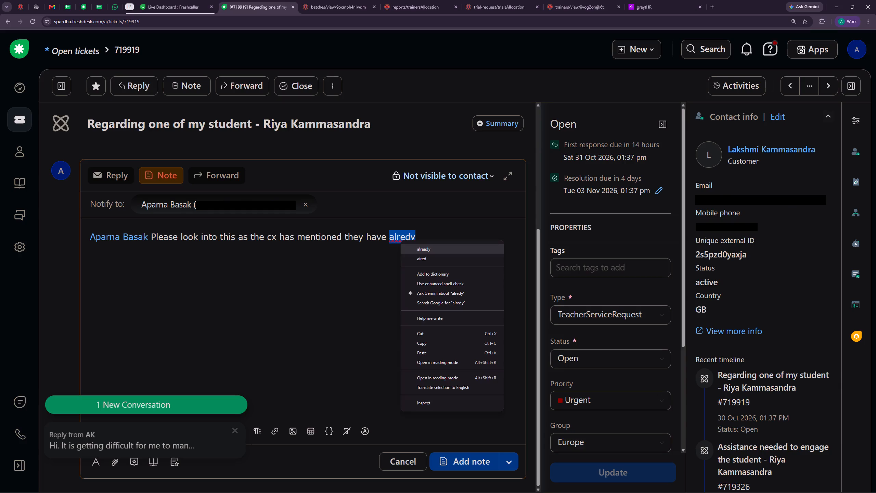
pyautogui.click(439, 252)
pyautogui.click(441, 246)
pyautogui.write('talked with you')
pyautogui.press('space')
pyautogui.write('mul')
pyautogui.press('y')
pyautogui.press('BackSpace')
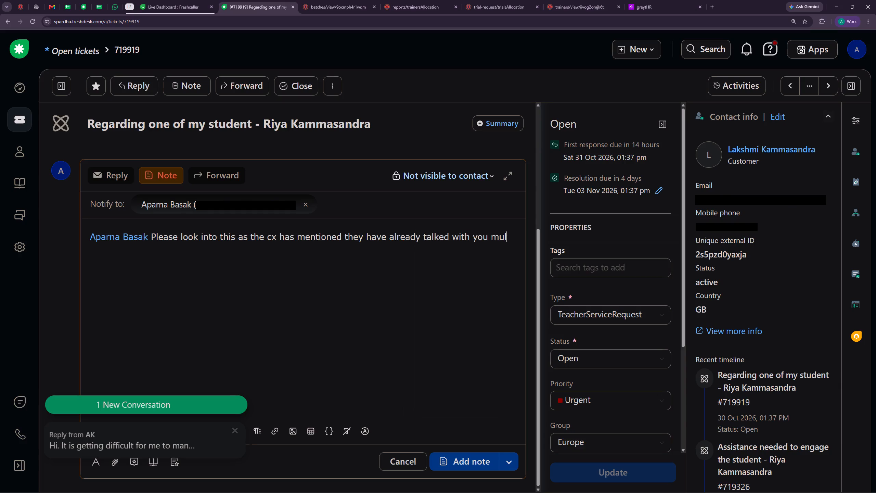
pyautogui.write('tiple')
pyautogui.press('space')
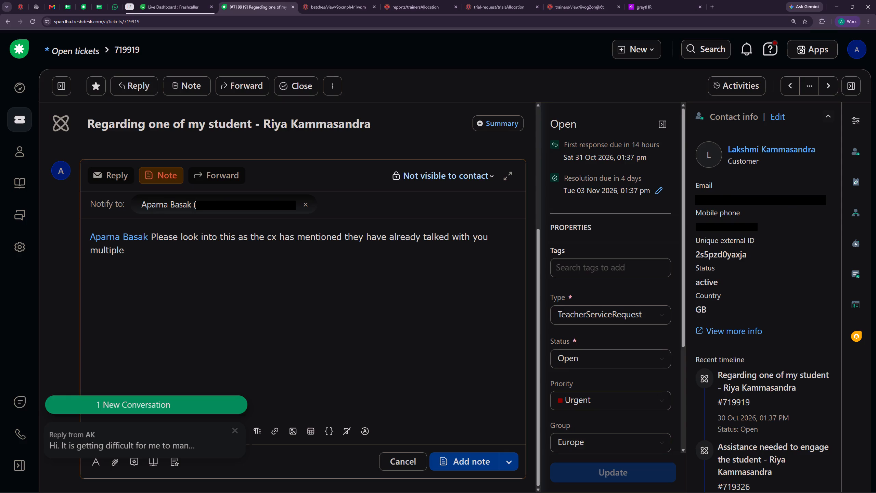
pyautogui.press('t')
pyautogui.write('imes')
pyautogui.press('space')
# Continue the note with "and they don't want any other person to contact", correcting the misspelled words.
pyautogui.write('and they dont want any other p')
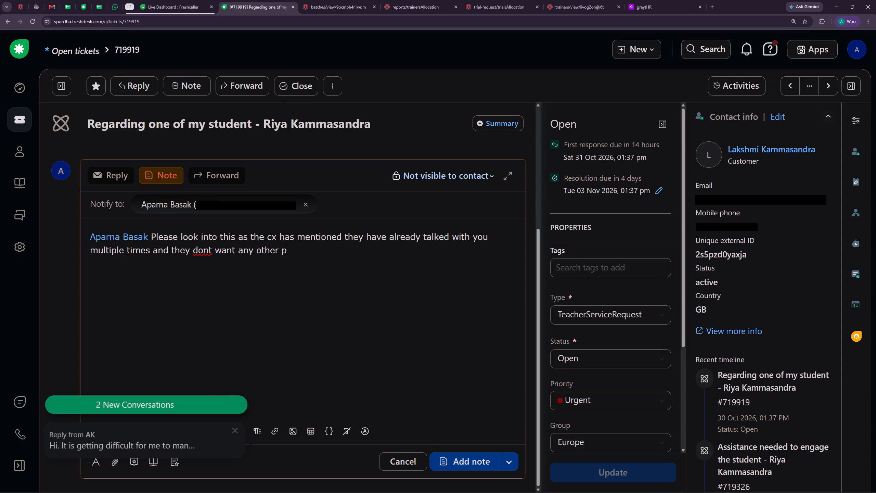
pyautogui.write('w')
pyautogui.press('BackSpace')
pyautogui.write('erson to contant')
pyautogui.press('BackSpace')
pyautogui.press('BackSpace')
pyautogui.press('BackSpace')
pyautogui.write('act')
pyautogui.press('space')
pyautogui.rightClick(206, 246)
pyautogui.click(236, 254)
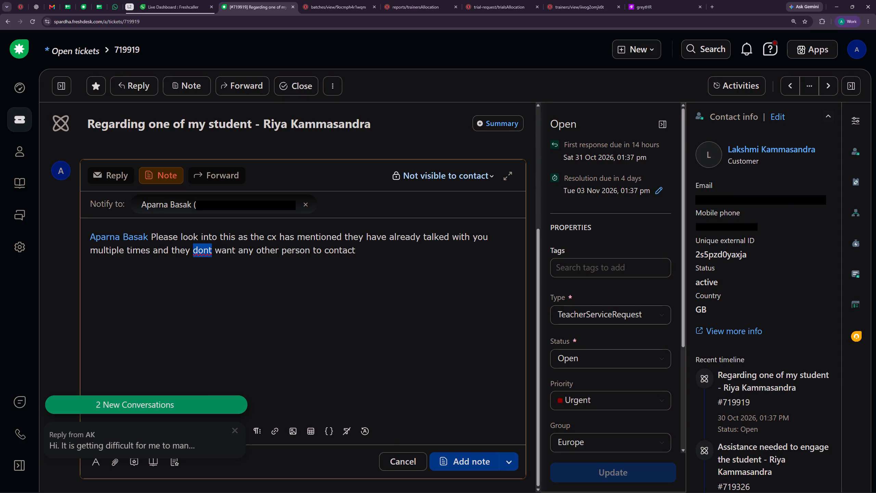
pyautogui.click(374, 259)
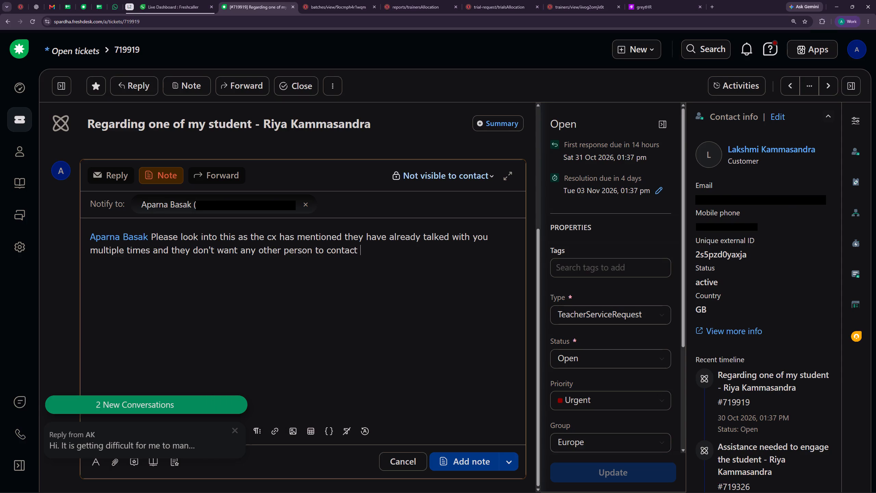
# Add "and also the cx is really frustrated cause the tx keep Changning the slots", using the suggested spelling for the flagged word.
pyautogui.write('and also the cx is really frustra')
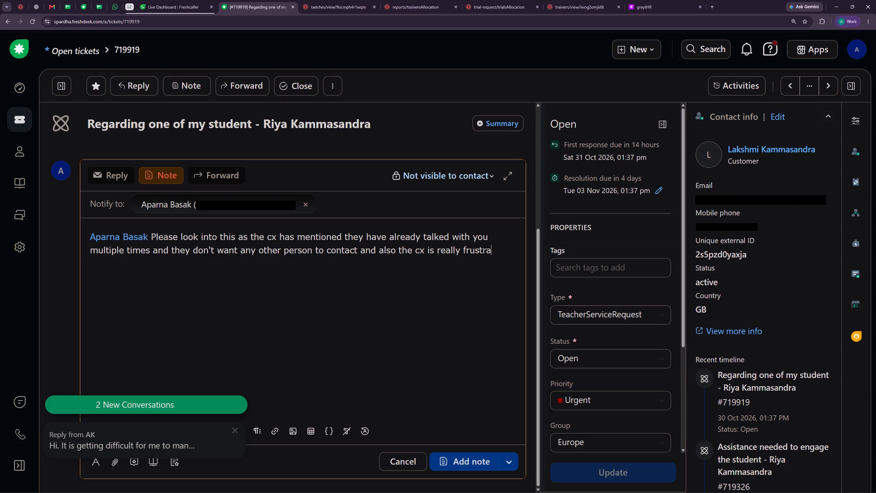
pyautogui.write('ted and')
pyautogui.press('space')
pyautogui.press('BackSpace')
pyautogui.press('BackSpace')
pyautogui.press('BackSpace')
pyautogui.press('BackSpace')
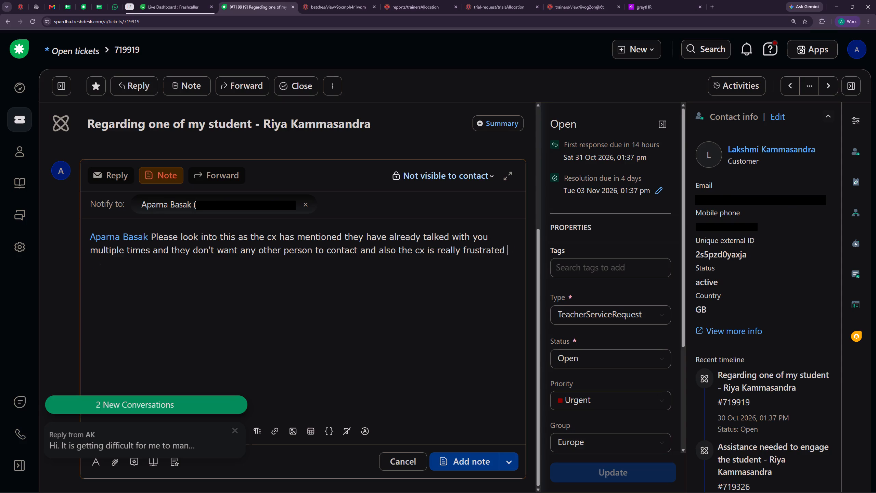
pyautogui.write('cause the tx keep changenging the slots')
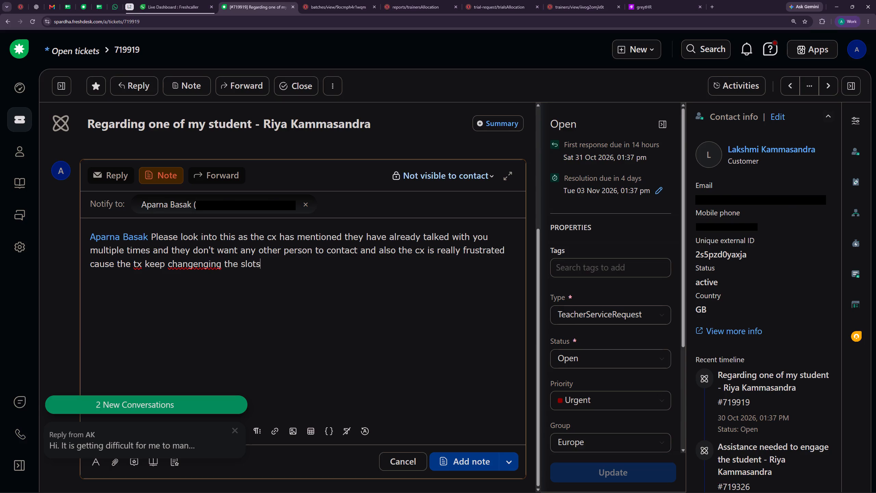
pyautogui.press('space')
pyautogui.rightClick(198, 262)
pyautogui.click(234, 272)
pyautogui.click(268, 266)
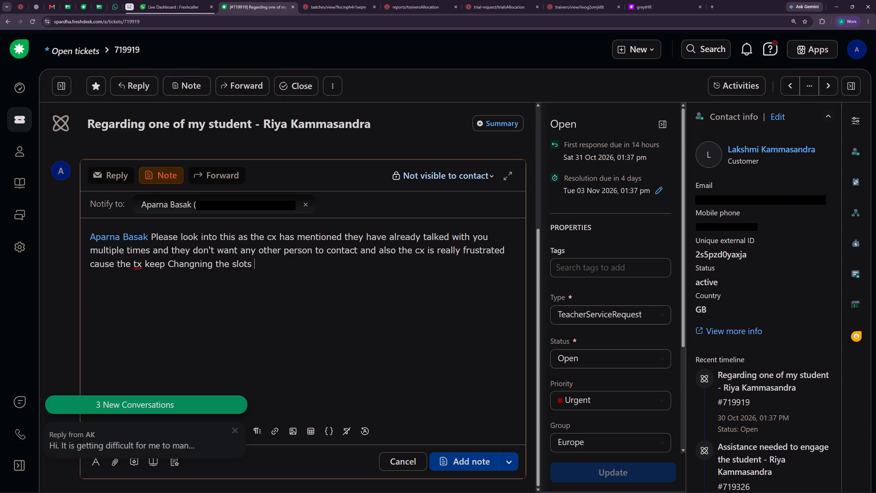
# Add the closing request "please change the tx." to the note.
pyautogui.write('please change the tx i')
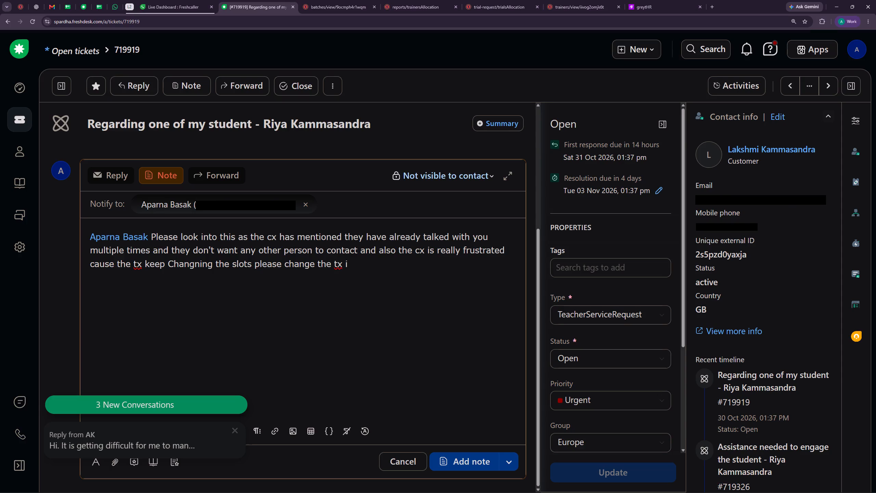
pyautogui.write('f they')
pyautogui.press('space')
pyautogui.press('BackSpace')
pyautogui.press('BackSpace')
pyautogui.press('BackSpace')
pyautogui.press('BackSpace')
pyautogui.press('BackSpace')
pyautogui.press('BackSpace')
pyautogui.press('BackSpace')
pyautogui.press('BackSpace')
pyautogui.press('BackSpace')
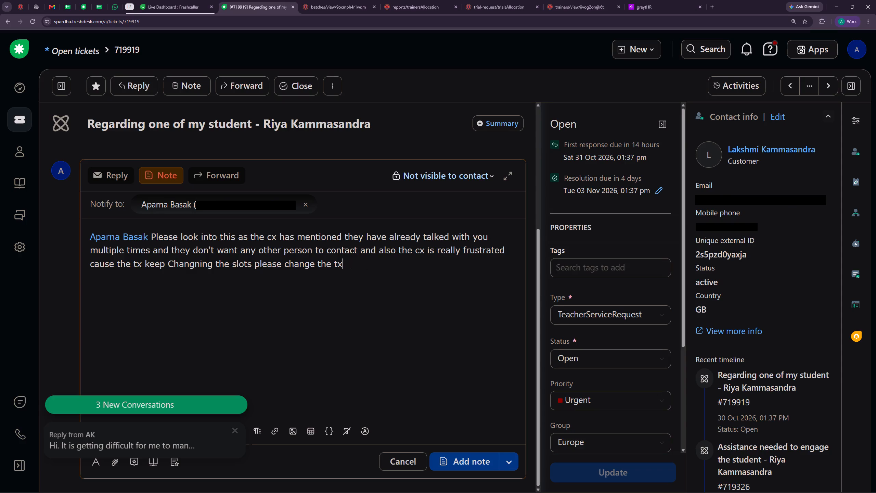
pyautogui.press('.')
# Insert a period after "slots" to end the sentence about the customer's frustration.
pyautogui.click(252, 264)
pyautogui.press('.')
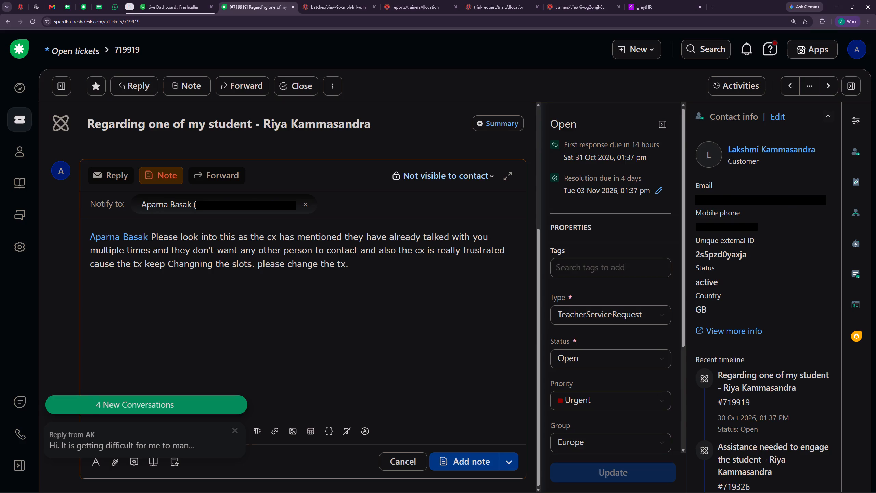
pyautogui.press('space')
pyautogui.press('BackSpace')
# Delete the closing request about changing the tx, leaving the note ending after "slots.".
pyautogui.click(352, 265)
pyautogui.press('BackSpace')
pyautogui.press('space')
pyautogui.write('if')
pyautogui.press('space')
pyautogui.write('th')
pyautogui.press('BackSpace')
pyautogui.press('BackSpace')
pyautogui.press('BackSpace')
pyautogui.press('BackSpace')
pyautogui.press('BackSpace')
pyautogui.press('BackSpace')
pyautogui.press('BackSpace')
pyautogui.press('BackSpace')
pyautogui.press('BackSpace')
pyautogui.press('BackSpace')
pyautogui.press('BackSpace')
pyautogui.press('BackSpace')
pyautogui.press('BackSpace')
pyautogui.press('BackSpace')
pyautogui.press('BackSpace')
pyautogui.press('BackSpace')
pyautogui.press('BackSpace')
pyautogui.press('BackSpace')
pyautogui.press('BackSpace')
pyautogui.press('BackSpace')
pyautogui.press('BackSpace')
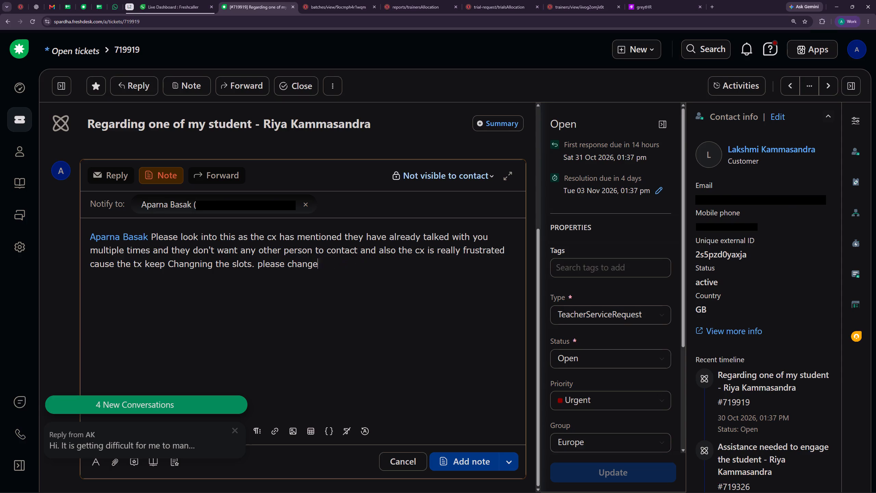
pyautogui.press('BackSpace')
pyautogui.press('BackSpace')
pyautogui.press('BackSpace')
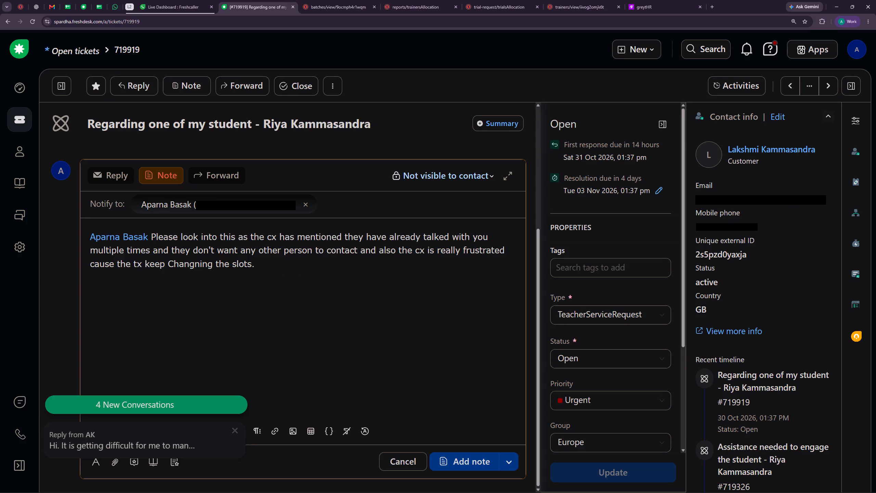
# Add the closing request "Please proceed with tx change." at the end of the note.
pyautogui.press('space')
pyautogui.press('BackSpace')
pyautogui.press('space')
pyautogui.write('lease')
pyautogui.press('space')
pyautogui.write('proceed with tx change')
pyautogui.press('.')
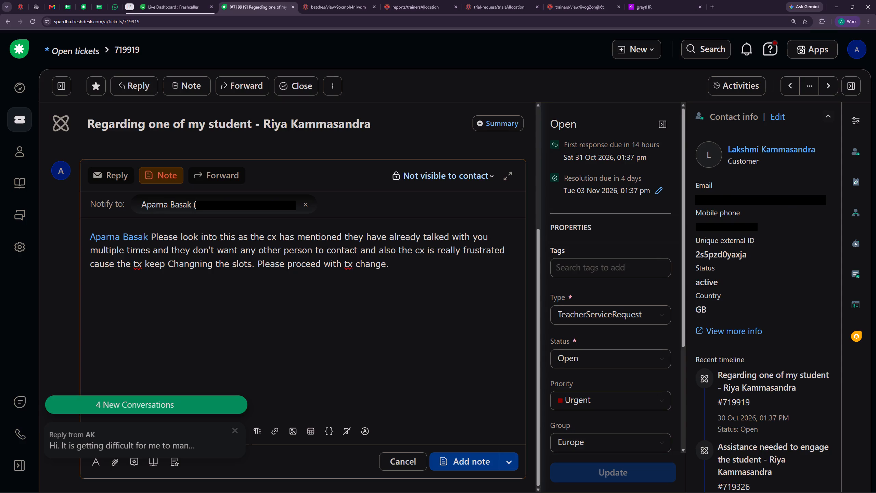
# Replace the final period by continuing the request with "they dont wanna continue with the tx if they keep changing the slot.".
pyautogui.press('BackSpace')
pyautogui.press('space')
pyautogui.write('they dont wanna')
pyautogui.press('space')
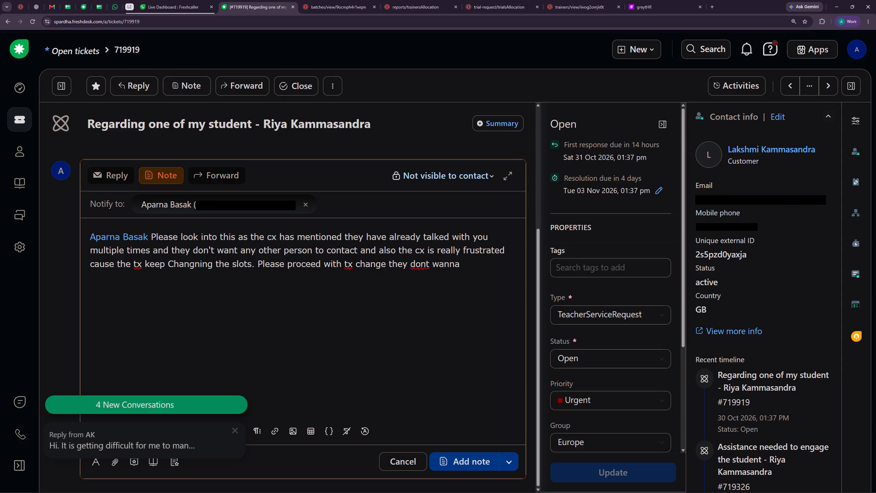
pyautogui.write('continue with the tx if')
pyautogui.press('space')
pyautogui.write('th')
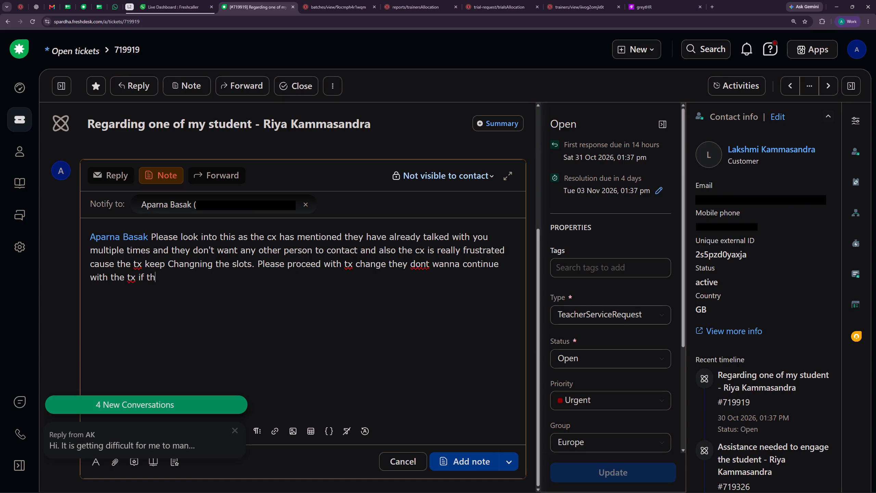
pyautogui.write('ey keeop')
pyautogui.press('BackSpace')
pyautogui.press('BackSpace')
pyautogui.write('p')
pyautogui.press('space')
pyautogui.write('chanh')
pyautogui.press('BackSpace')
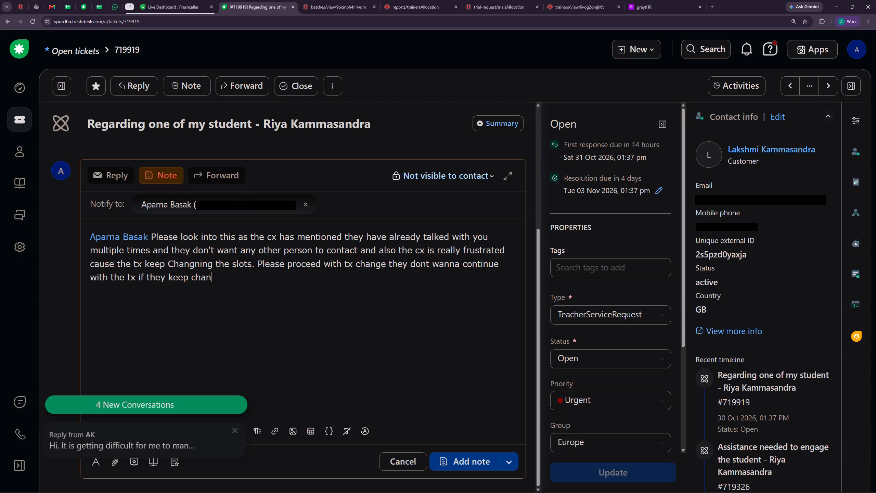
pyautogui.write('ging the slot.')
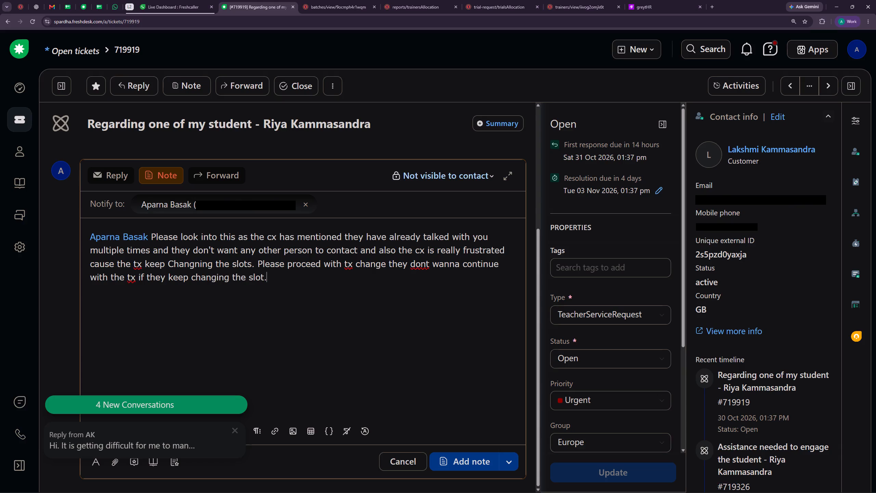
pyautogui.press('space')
# Correct the flagged word "dont" to "don't" in the note using the suggested spelling.
pyautogui.rightClick(418, 262)
pyautogui.click(442, 271)
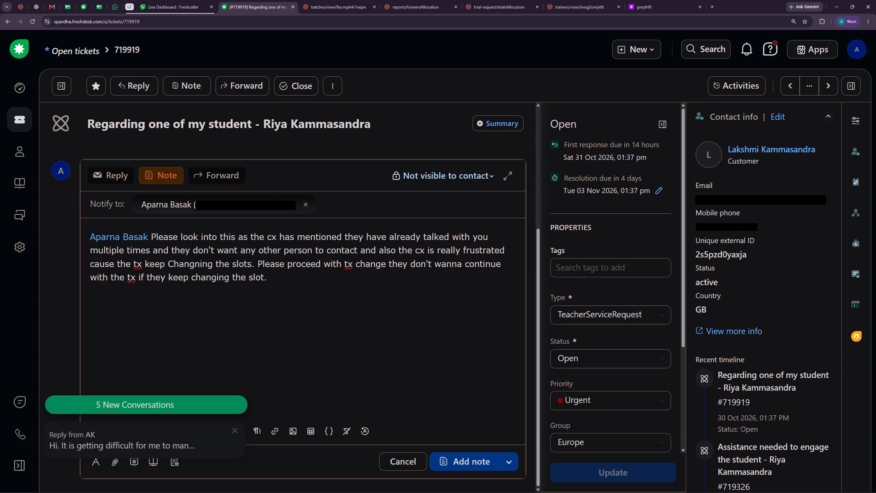
pyautogui.scroll(5, 436, 402)
pyautogui.scroll(-6, 439, 404)
pyautogui.click(476, 464)
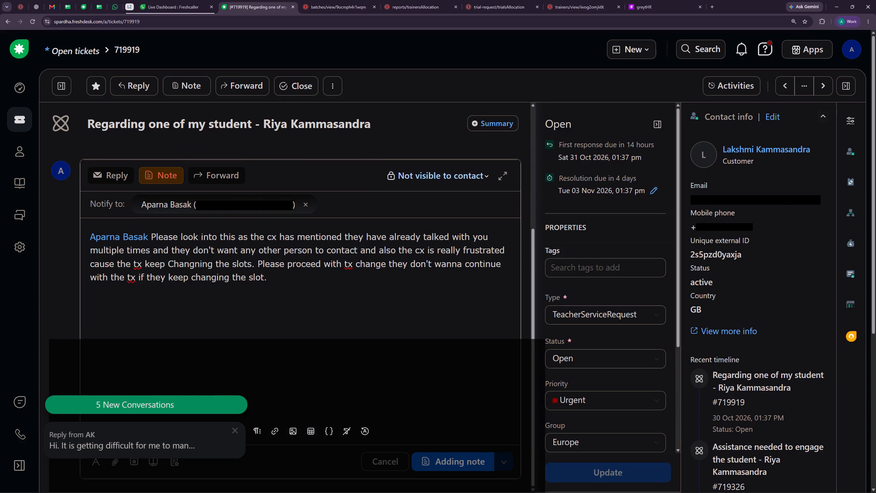
pyautogui.moveTo(150, 23); pyautogui.dragTo(52, 23)
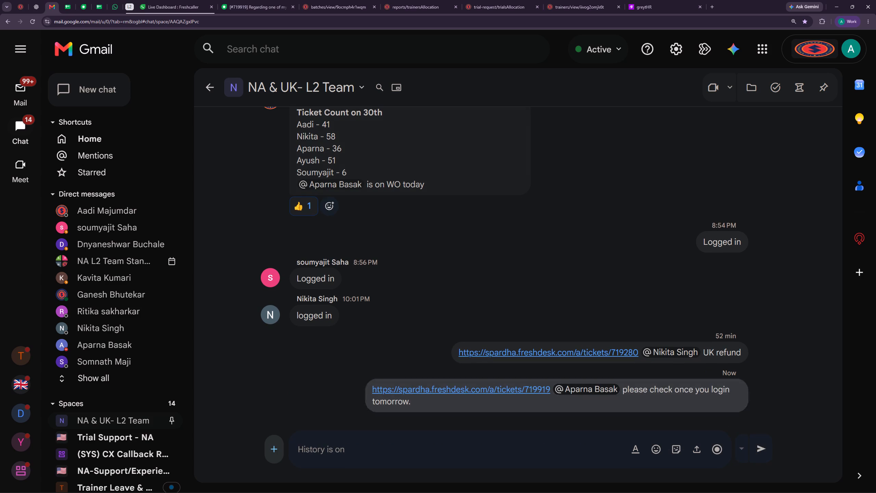
pyautogui.click(274, 5)
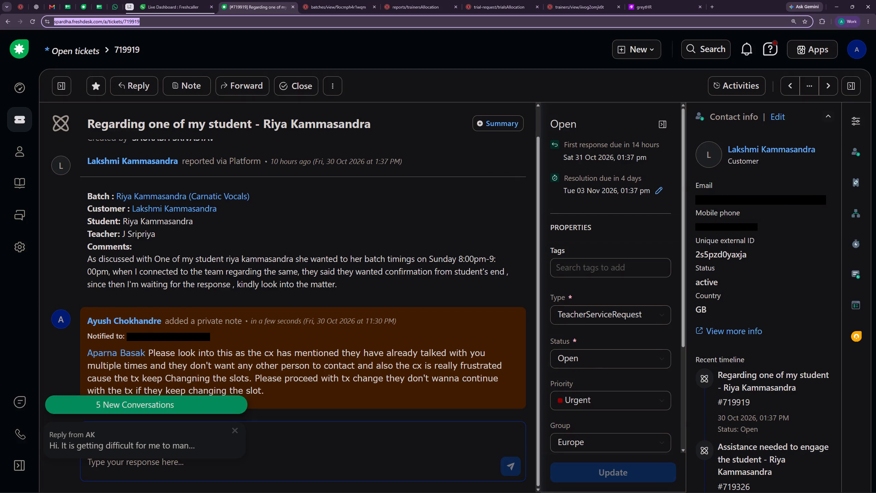
pyautogui.scroll(-2, 632, 322)
pyautogui.click(620, 373)
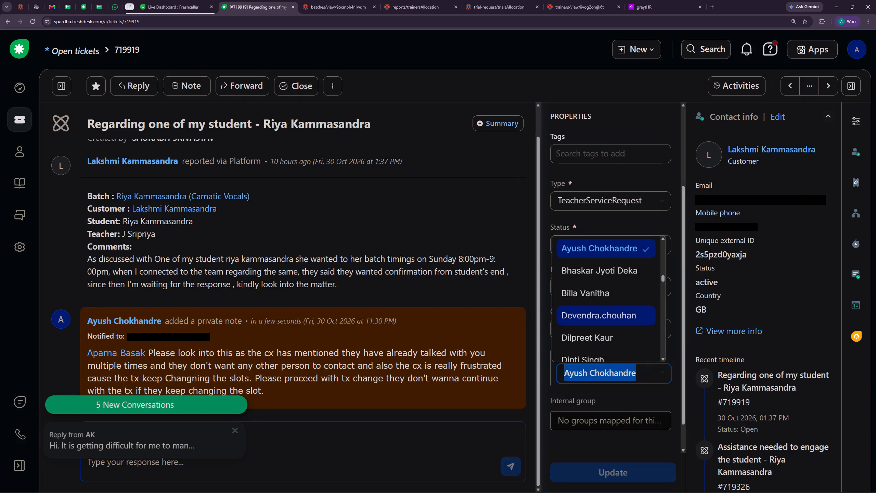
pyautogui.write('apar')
pyautogui.click(620, 347)
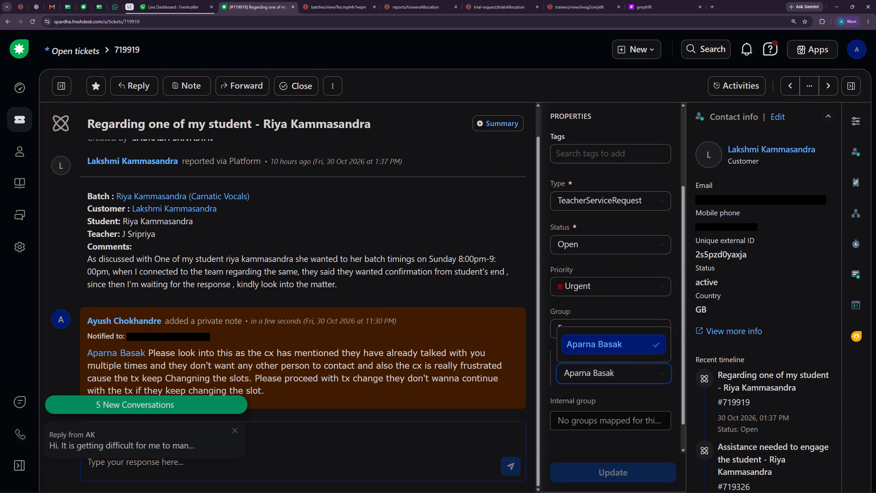
pyautogui.click(619, 473)
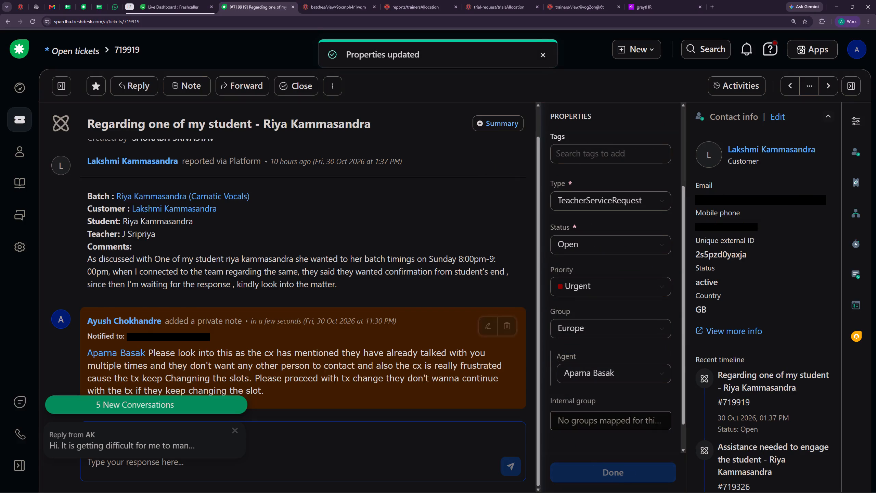
pyautogui.click(232, 429)
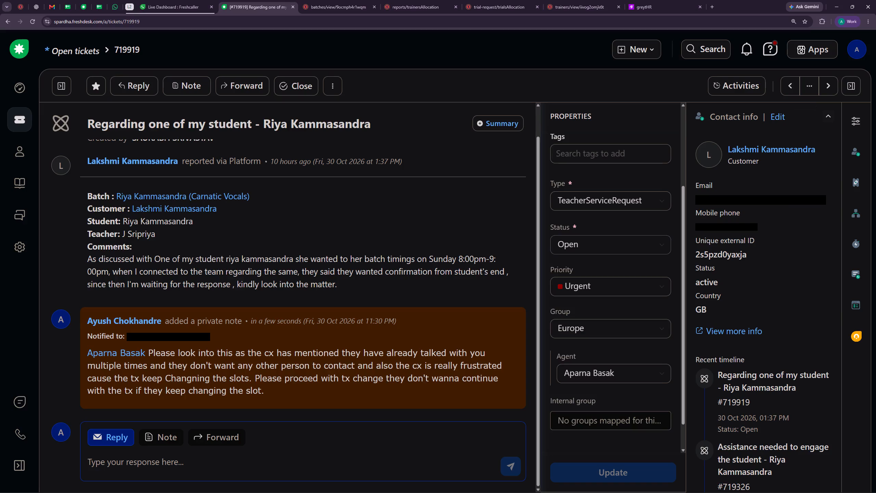
pyautogui.click(789, 86)
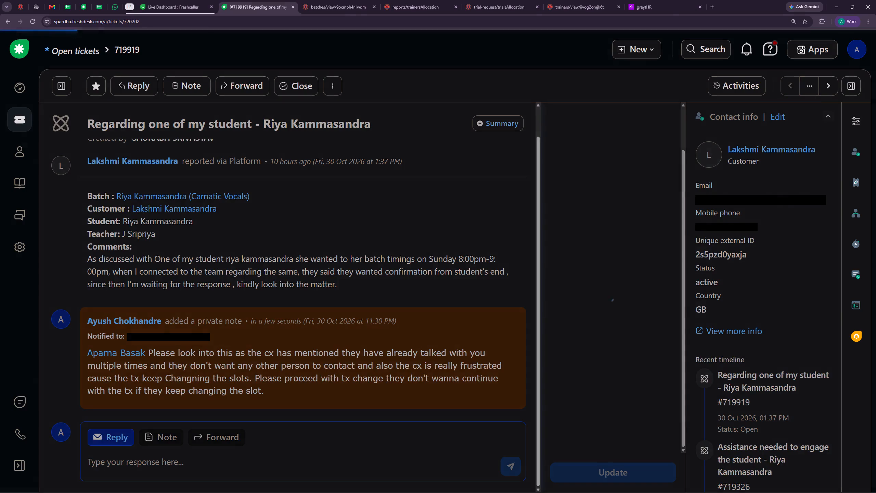
# Move on through the open tickets to ticket 719846, "Reason for cancelling", and read the teacher's service request.
pyautogui.scroll(-4, 546, 226)
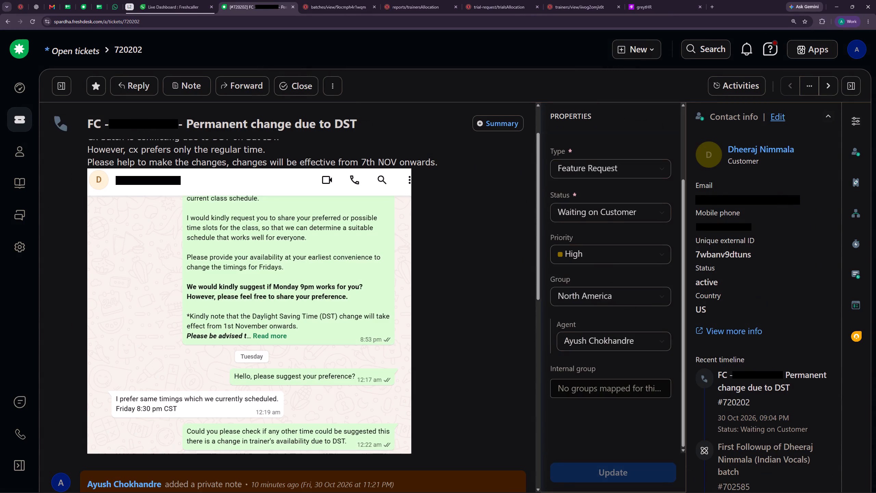
pyautogui.click(826, 86)
pyautogui.click(830, 86)
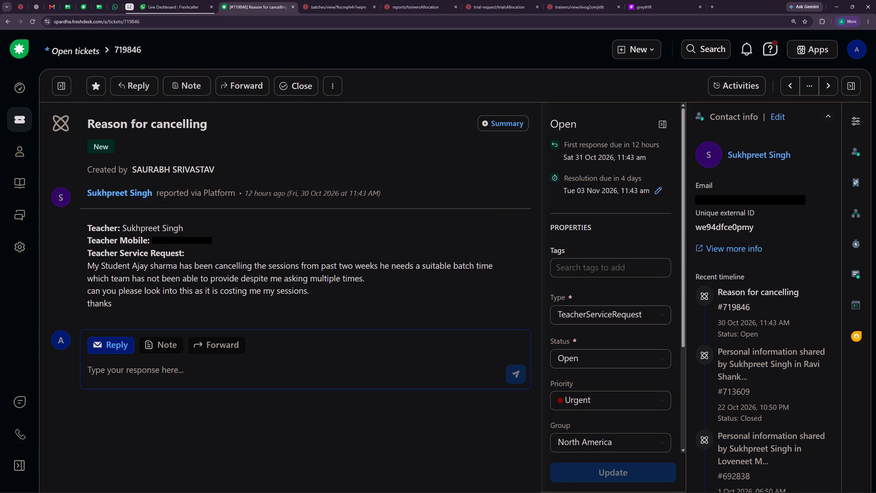
pyautogui.scroll(4, 325, 270)
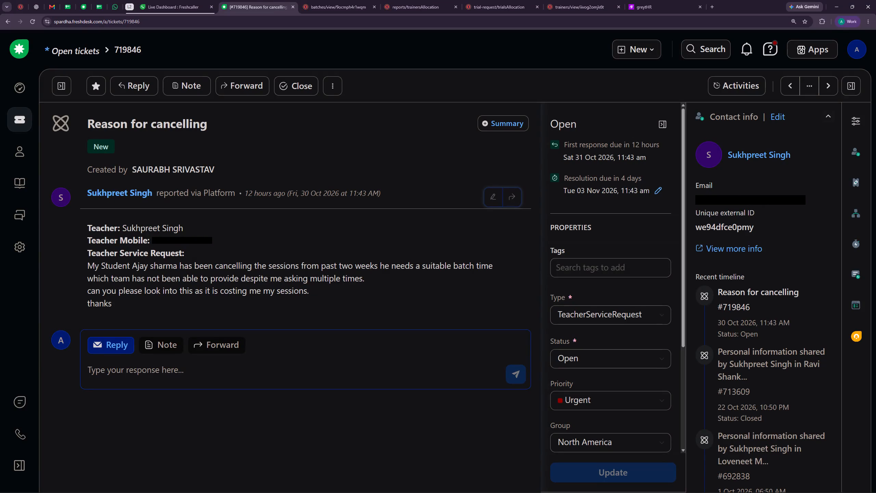
pyautogui.scroll(-6, 777, 318)
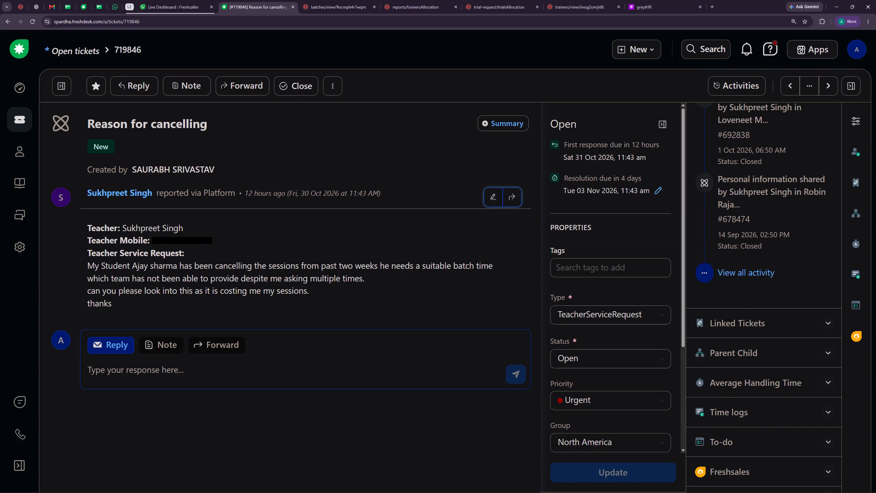
# Copy the student's name from the request and search the admin portal's batches by that customer name, with the family unique number cleared.
pyautogui.moveTo(133, 267); pyautogui.dragTo(168, 267)
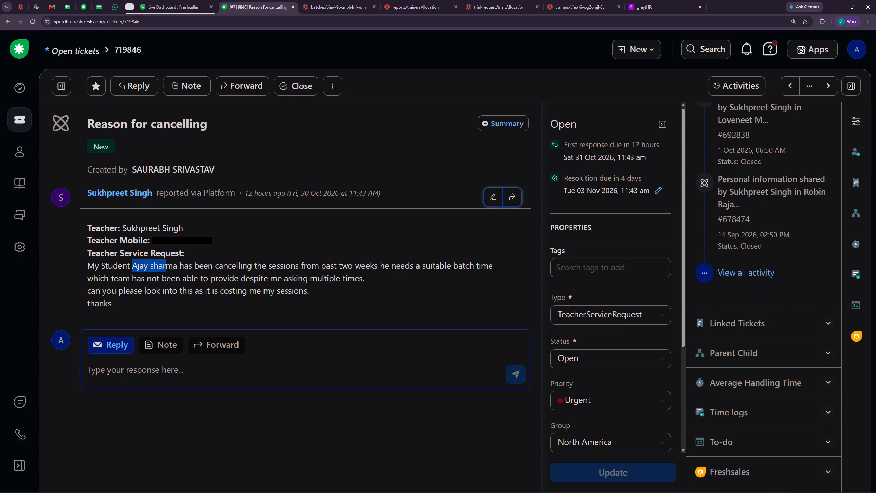
pyautogui.moveTo(168, 267); pyautogui.dragTo(176, 265)
pyautogui.hotkey('ctrl', 'c')
pyautogui.scroll(-5, 343, 272)
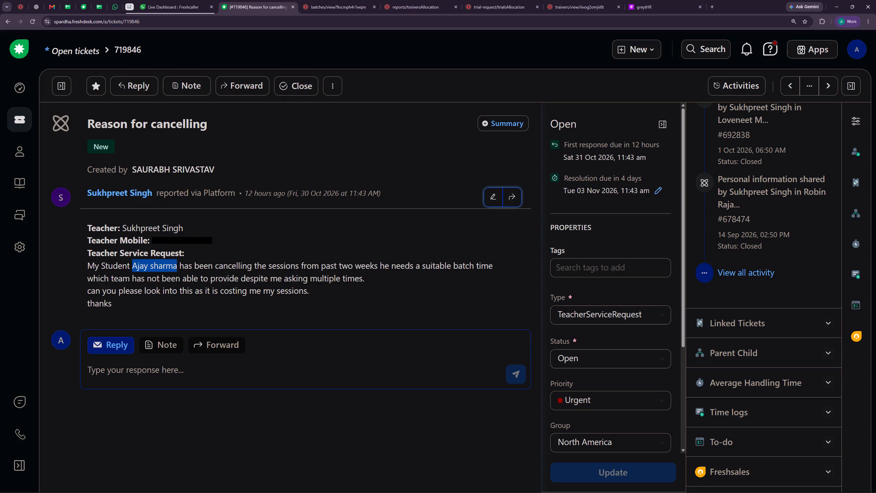
pyautogui.scroll(2, 349, 274)
pyautogui.click(348, 14)
pyautogui.click(348, 4)
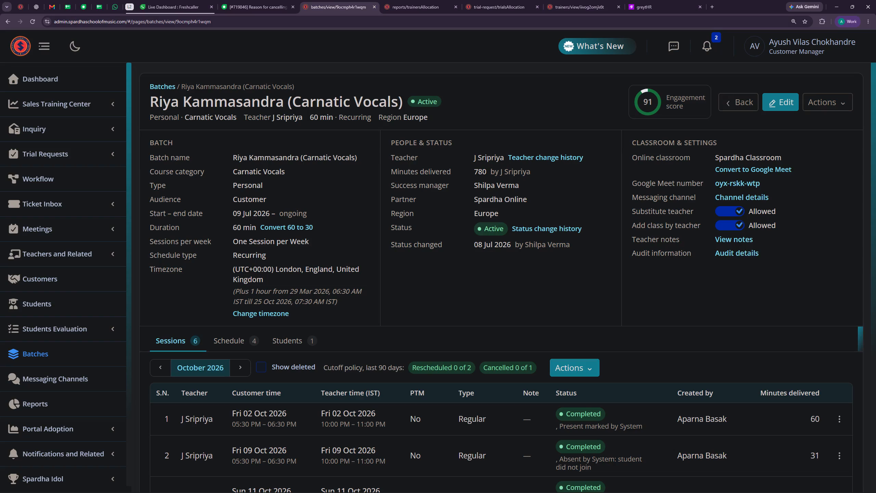
pyautogui.click(51, 352)
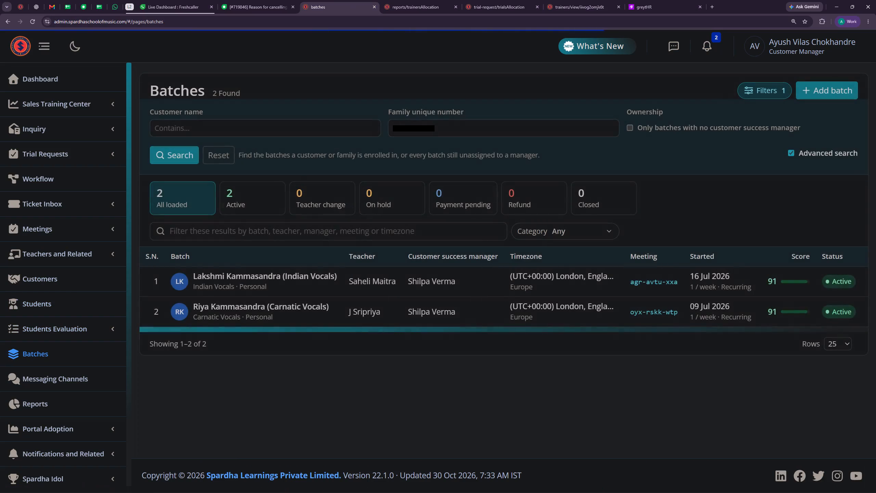
pyautogui.click(280, 128)
pyautogui.hotkey('ctrl', 'v')
pyautogui.moveTo(452, 131); pyautogui.dragTo(359, 130)
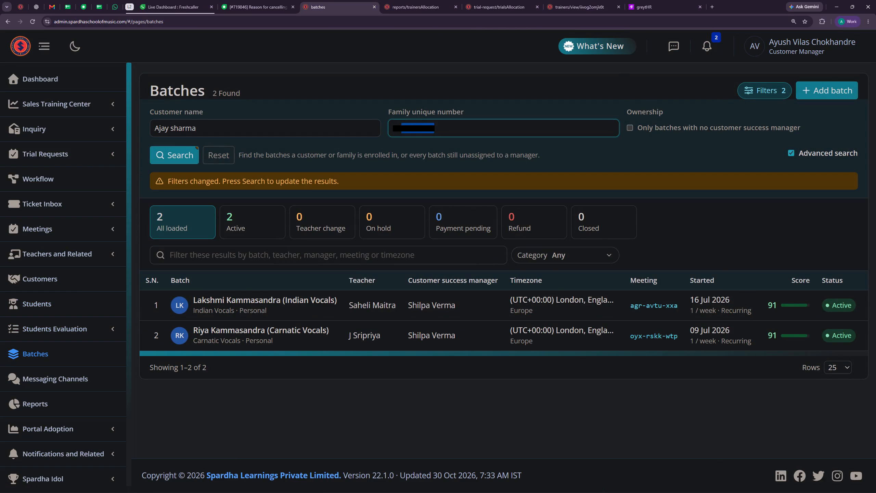
pyautogui.press('BackSpace')
pyautogui.click(167, 153)
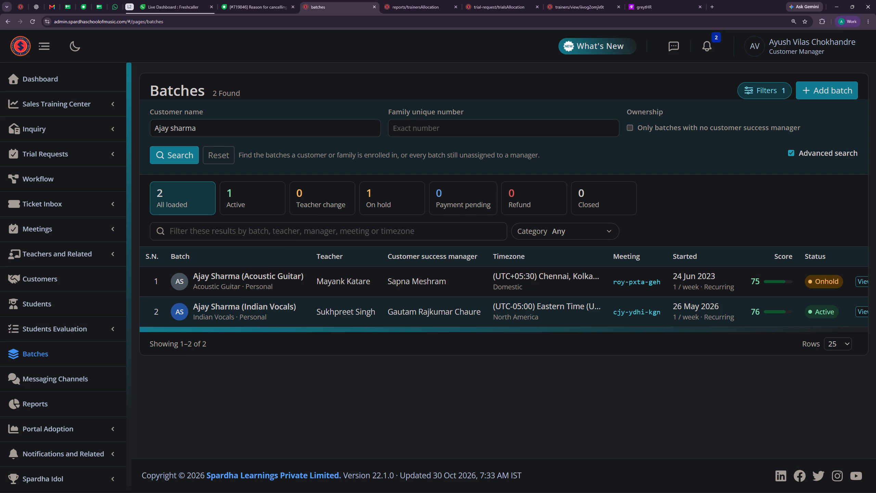
pyautogui.moveTo(338, 326); pyautogui.dragTo(348, 326)
# Open the student's active Indian Vocals batch and review its October and November 2026 sessions, including the cancellation details.
pyautogui.moveTo(348, 326); pyautogui.dragTo(437, 330)
pyautogui.click(408, 373)
pyautogui.click(342, 312)
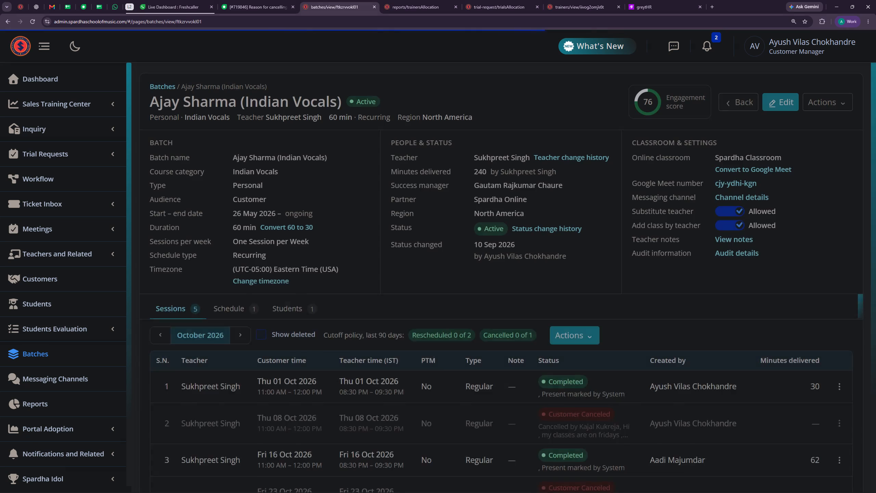
pyautogui.scroll(-2, 448, 317)
pyautogui.scroll(-3, 595, 368)
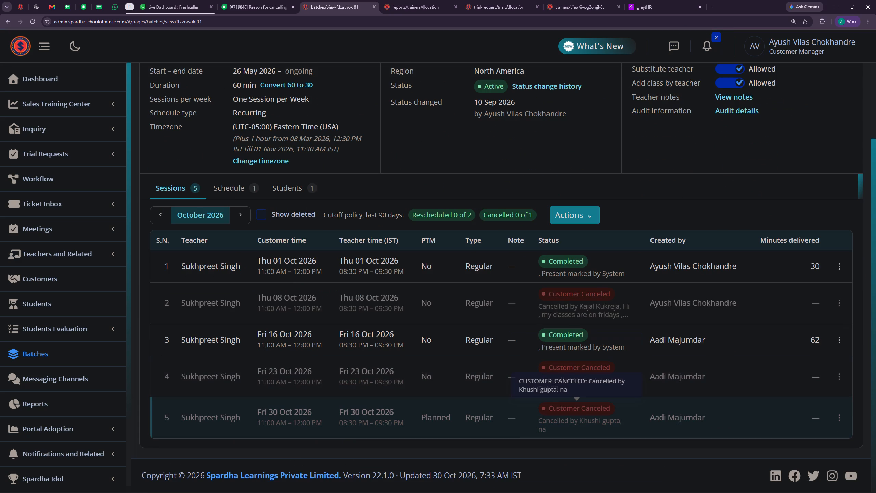
pyautogui.click(241, 215)
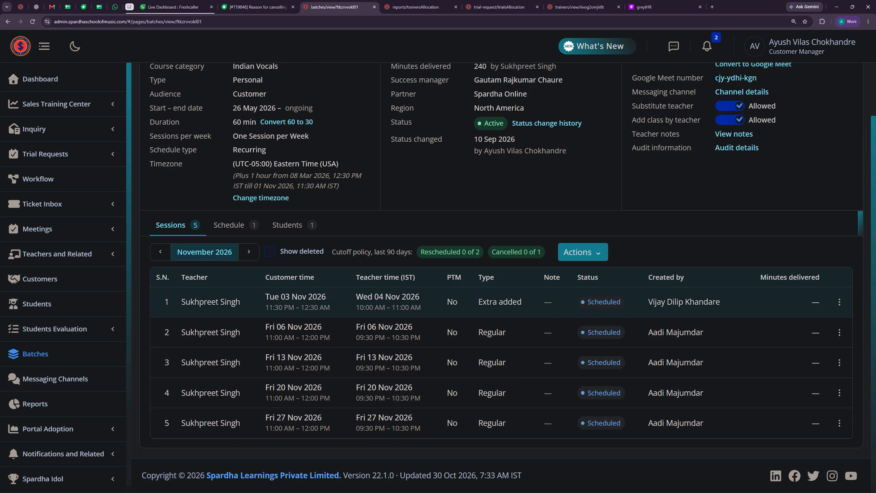
pyautogui.scroll(2, 260, 305)
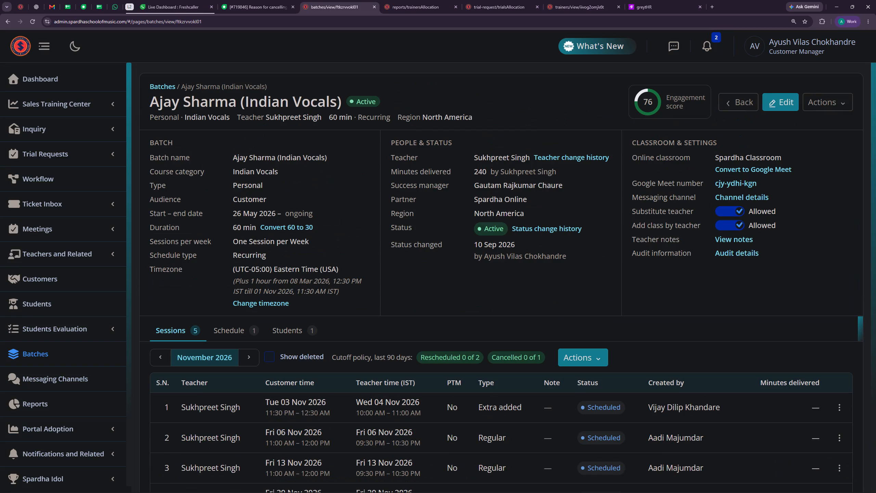
# Open the customer profile from the batch's enrolled student, reveal the contact details and select the phone number.
pyautogui.click(294, 334)
pyautogui.click(367, 393)
pyautogui.click(361, 405)
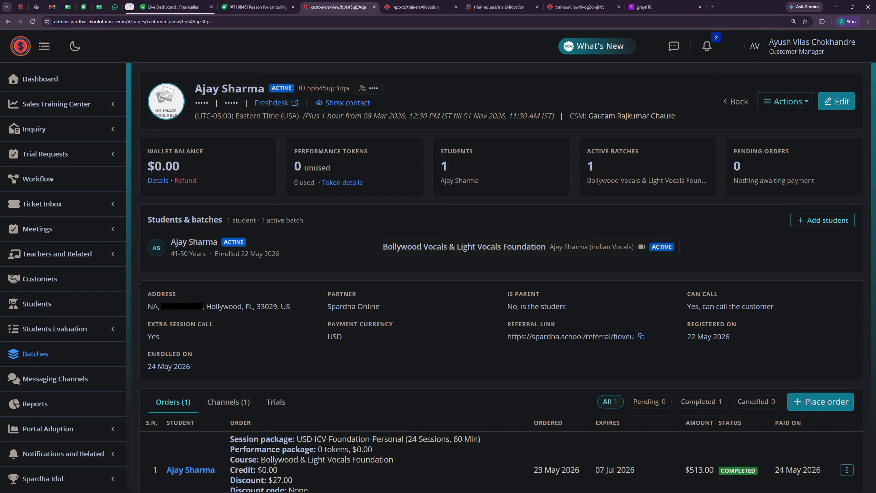
pyautogui.click(347, 104)
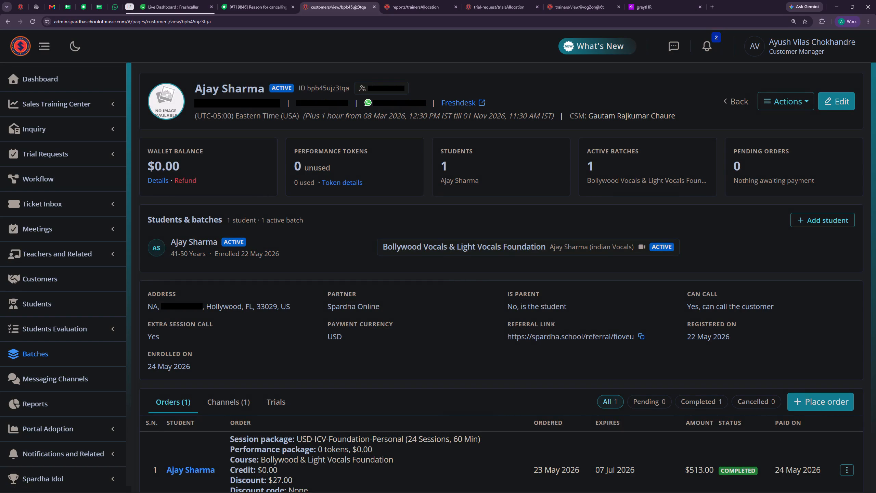
pyautogui.moveTo(308, 101); pyautogui.dragTo(350, 101)
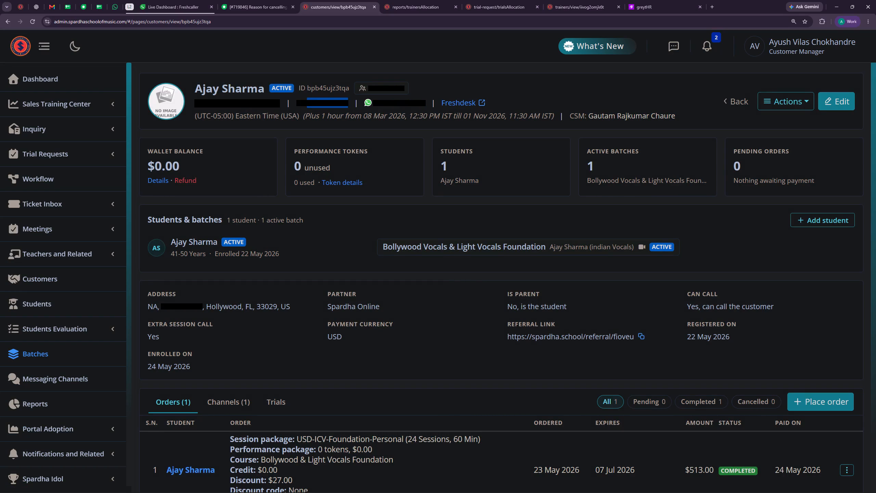
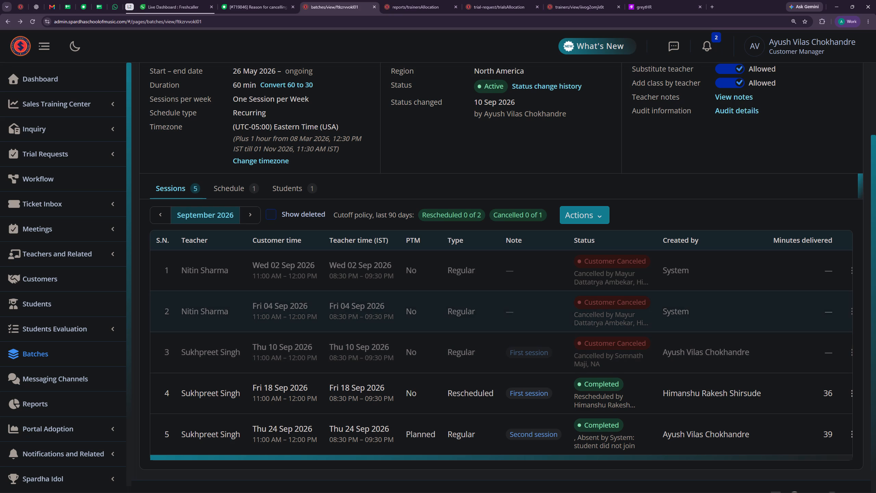
# Show the batch's sessions for October 2026 and examine their statuses and cancellation remarks.
pyautogui.click(248, 214)
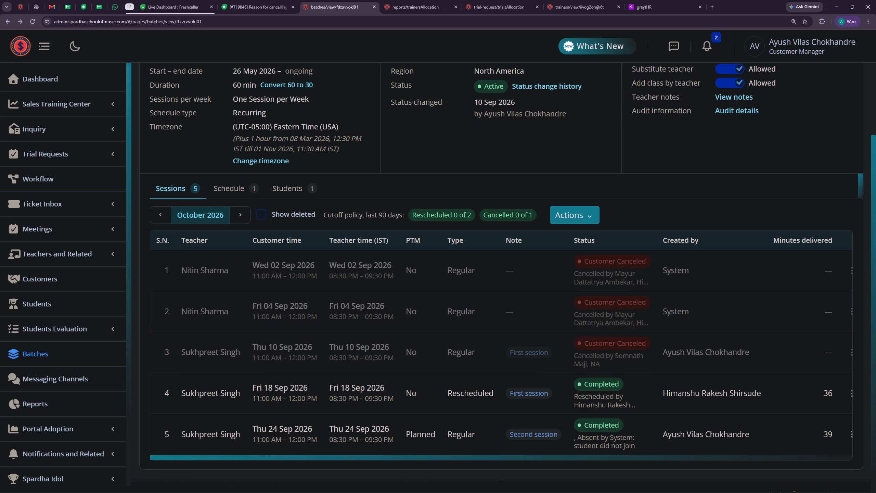
pyautogui.scroll(-1, 562, 374)
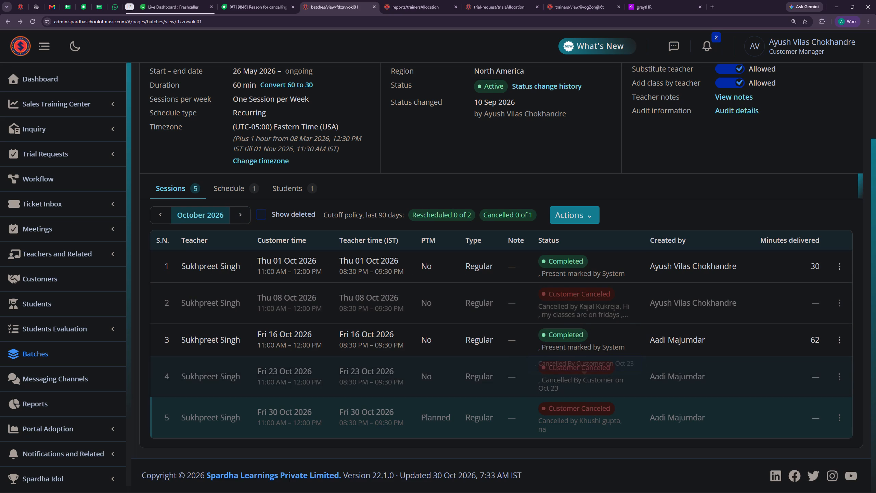
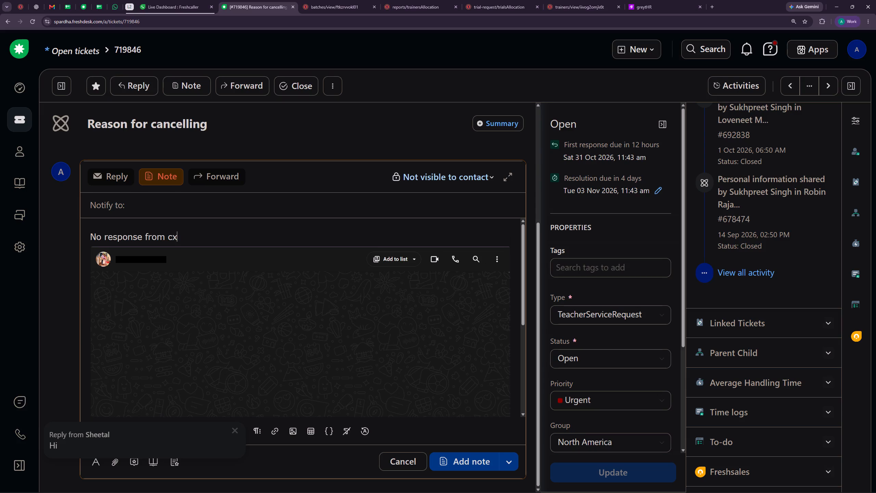
pyautogui.press('.')
pyautogui.click(472, 462)
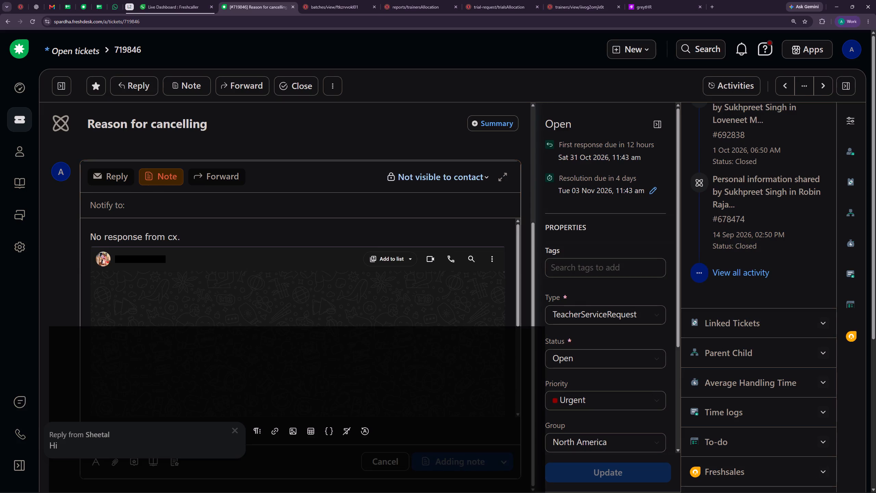
pyautogui.click(332, 0)
pyautogui.scroll(5, 330, 115)
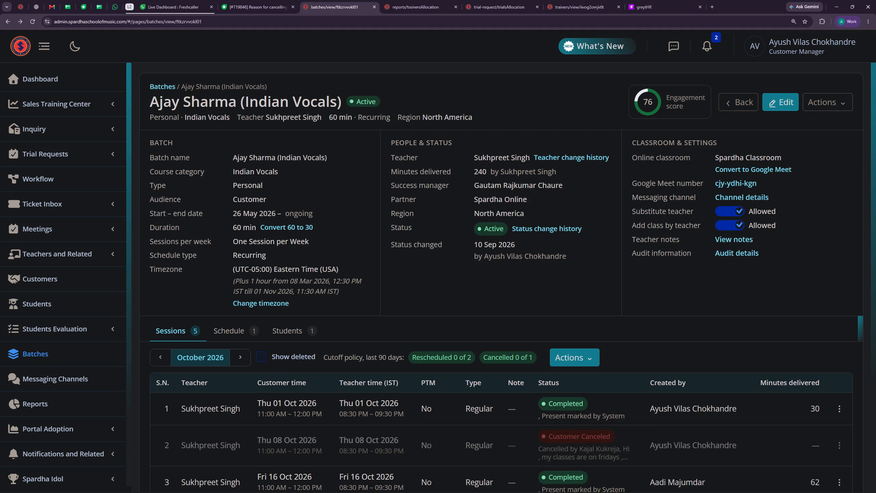
pyautogui.moveTo(210, 26); pyautogui.dragTo(50, 26)
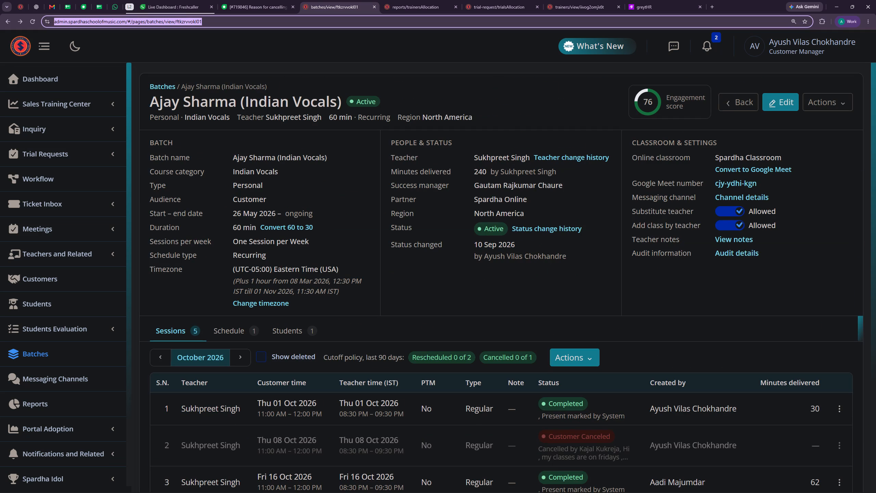
pyautogui.hotkey('ctrl', 'c')
pyautogui.click(248, 0)
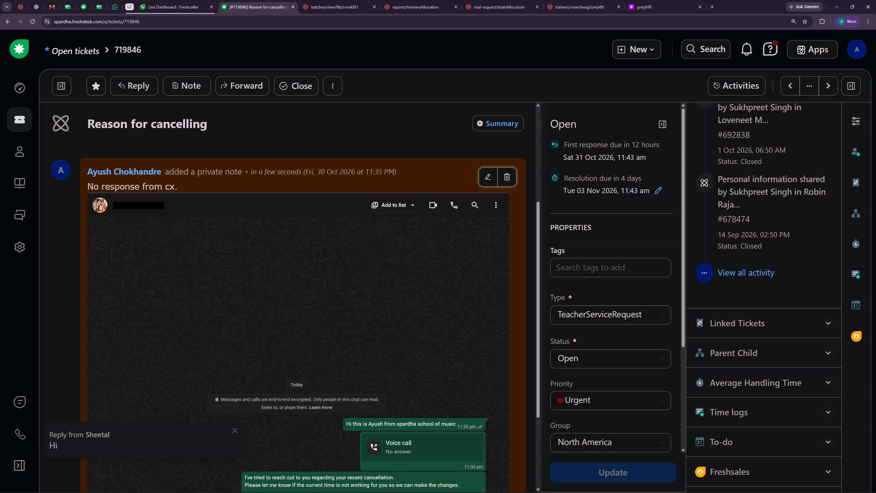
pyautogui.click(484, 180)
pyautogui.keyDown('ctrl'); pyautogui.click(123, 189); pyautogui.keyUp('ctrl')
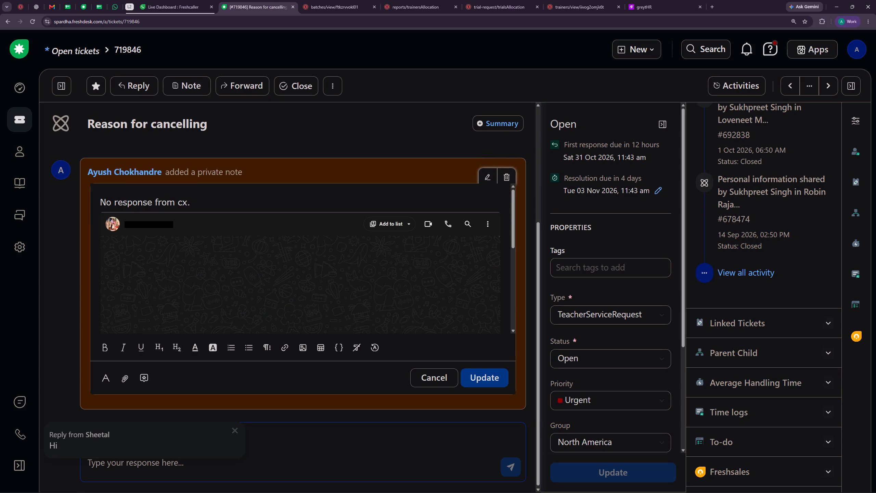
pyautogui.click(204, 192)
pyautogui.scroll(4, 305, 196)
pyautogui.click(484, 197)
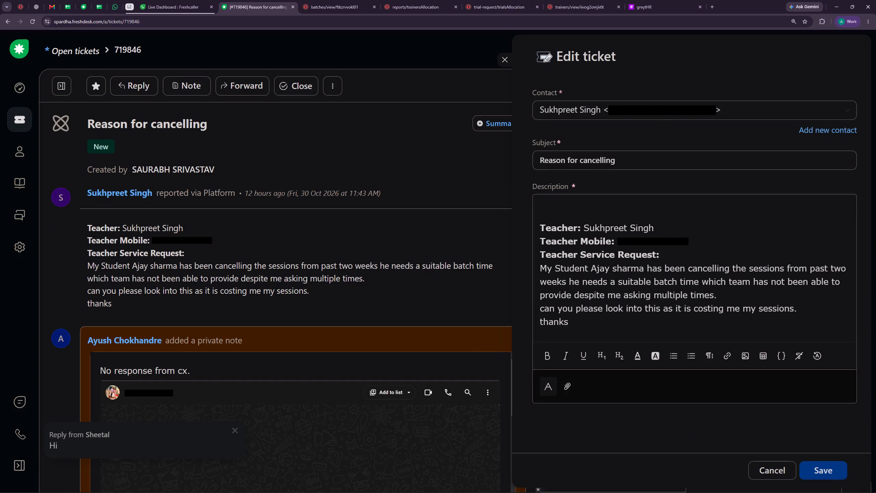
pyautogui.click(556, 217)
pyautogui.hotkey('ctrl', 'v')
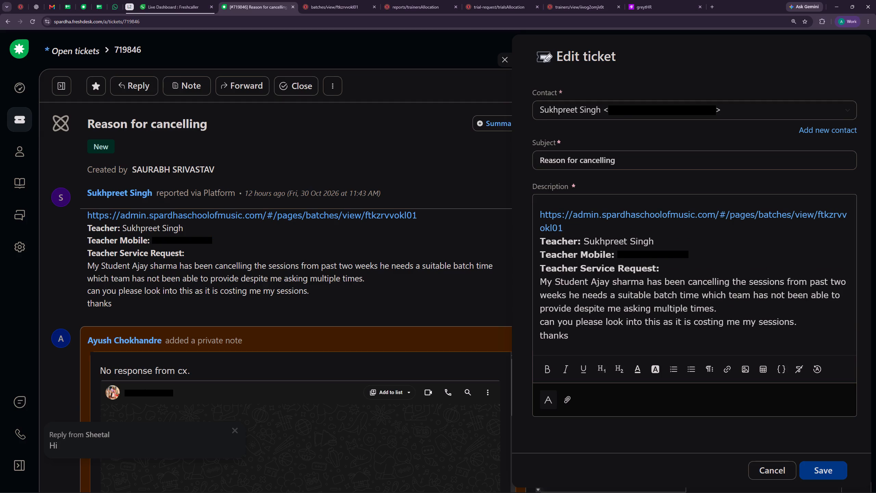
pyautogui.click(823, 472)
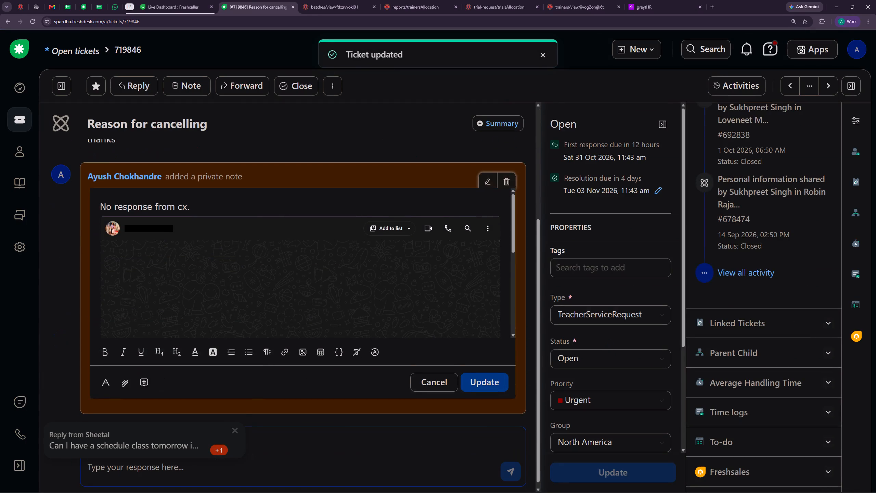
# Save the "No response from cx." private note that is still open for editing.
pyautogui.scroll(-4, 392, 333)
pyautogui.click(483, 389)
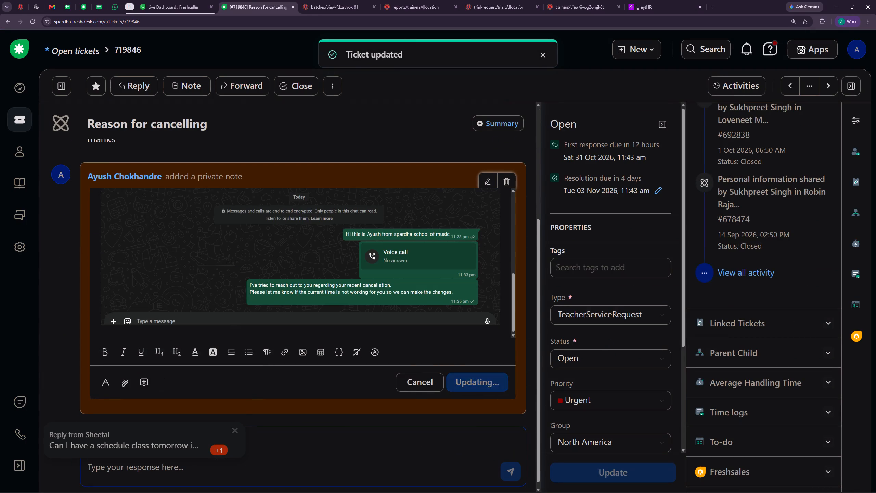
pyautogui.scroll(5, 397, 248)
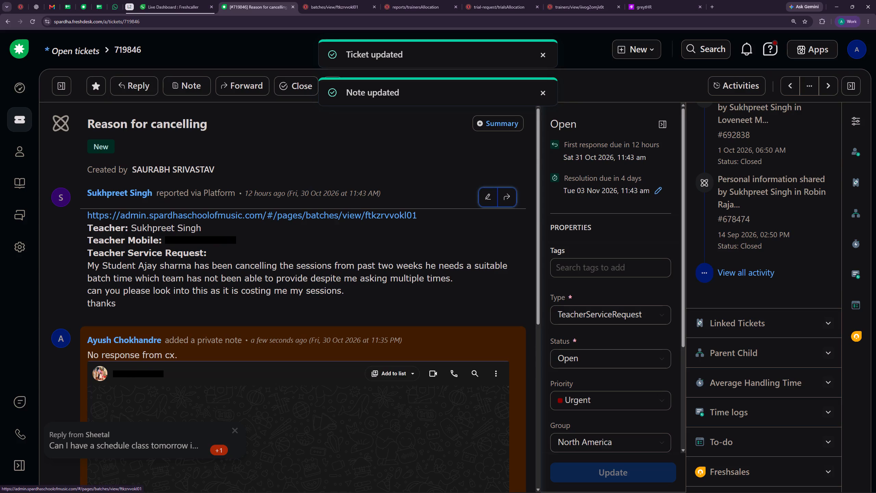
pyautogui.scroll(3, 726, 306)
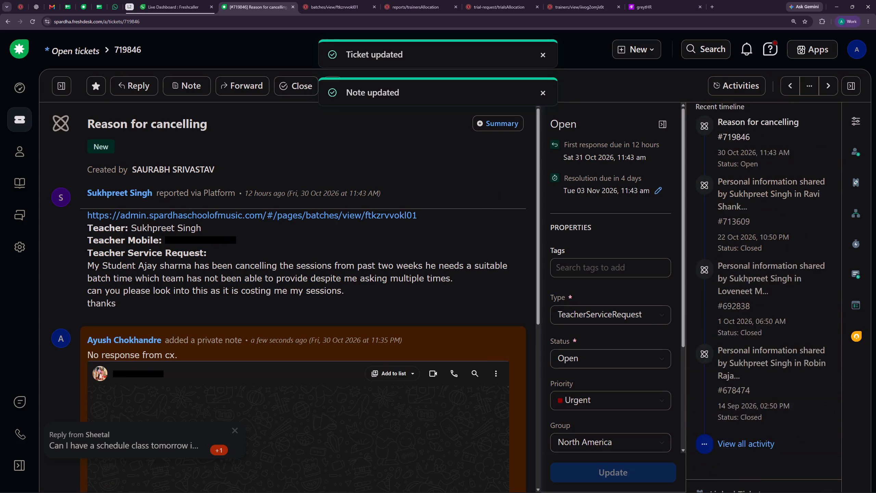
pyautogui.scroll(11, 728, 307)
pyautogui.scroll(-1, 404, 319)
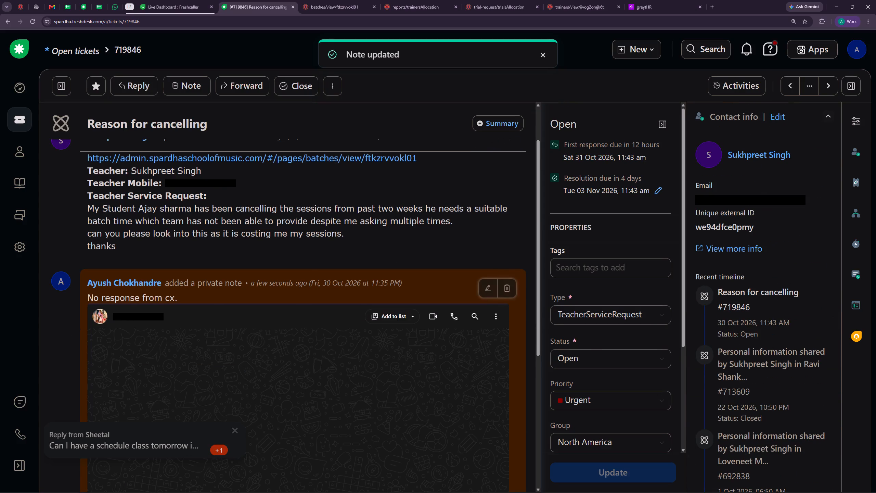
pyautogui.click(587, 358)
pyautogui.click(586, 339)
pyautogui.click(598, 470)
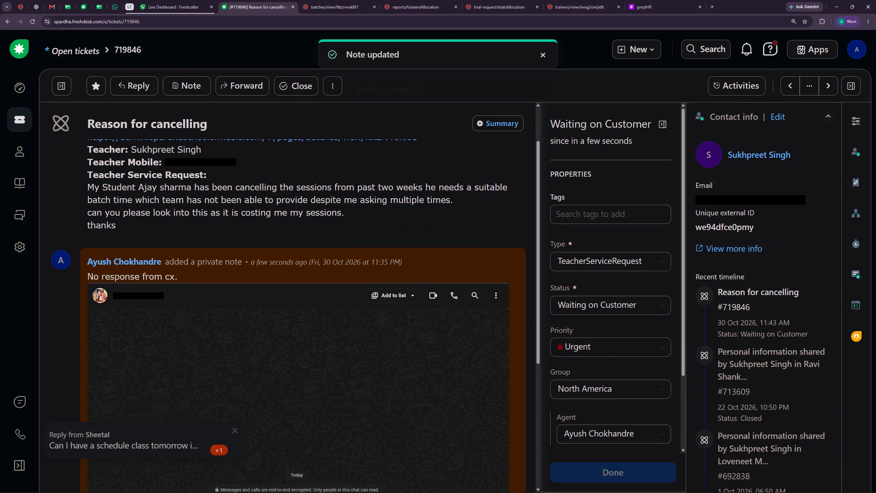
# Move on to the next open ticket, 719730, the customer chat conversation about a call back.
pyautogui.click(830, 88)
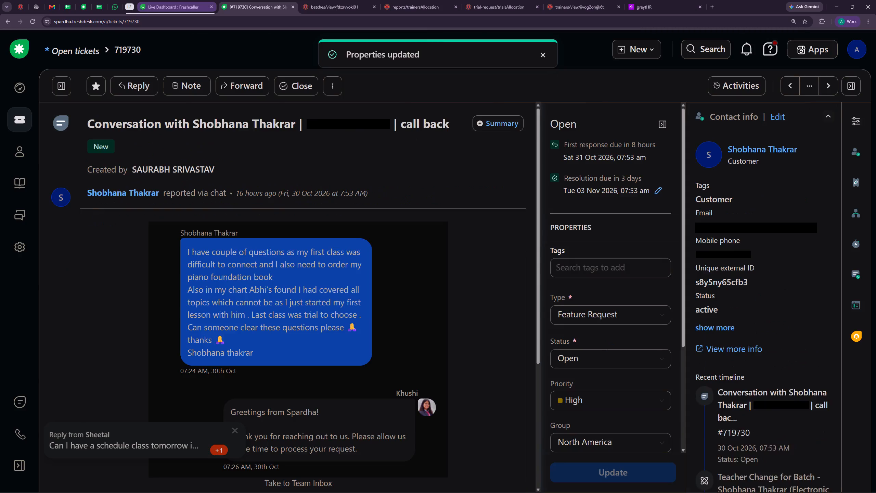
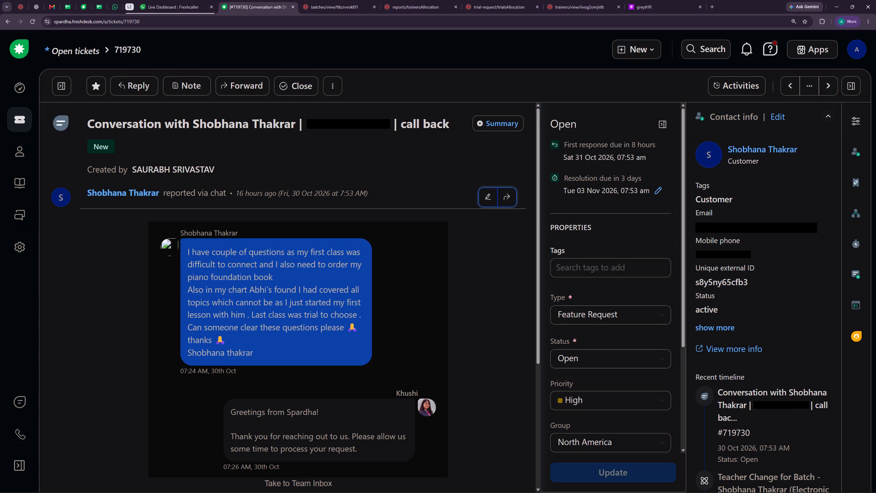
# Search batches by family unique number using the mobile number copied from ticket 719730's contact info, and open the customer's Electronic Keyboard batch.
pyautogui.moveTo(759, 250); pyautogui.dragTo(735, 258)
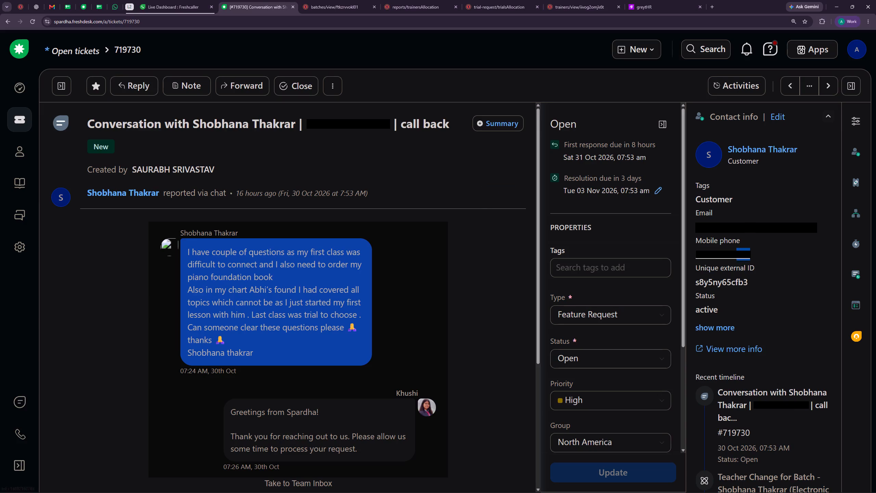
pyautogui.moveTo(735, 258); pyautogui.dragTo(705, 259)
pyautogui.hotkey('ctrl', 'c')
pyautogui.click(327, 0)
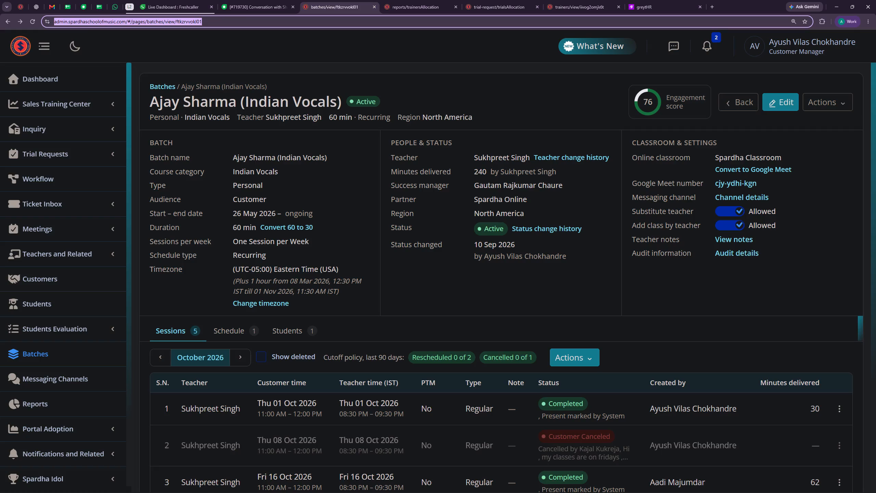
pyautogui.click(52, 356)
pyautogui.moveTo(468, 130); pyautogui.dragTo(346, 130)
pyautogui.hotkey('ctrl', 'v')
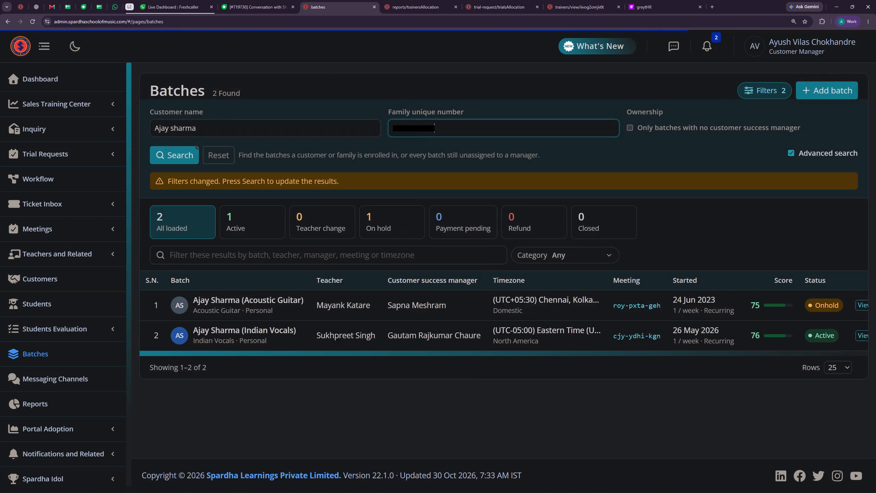
pyautogui.click(175, 161)
pyautogui.click(860, 281)
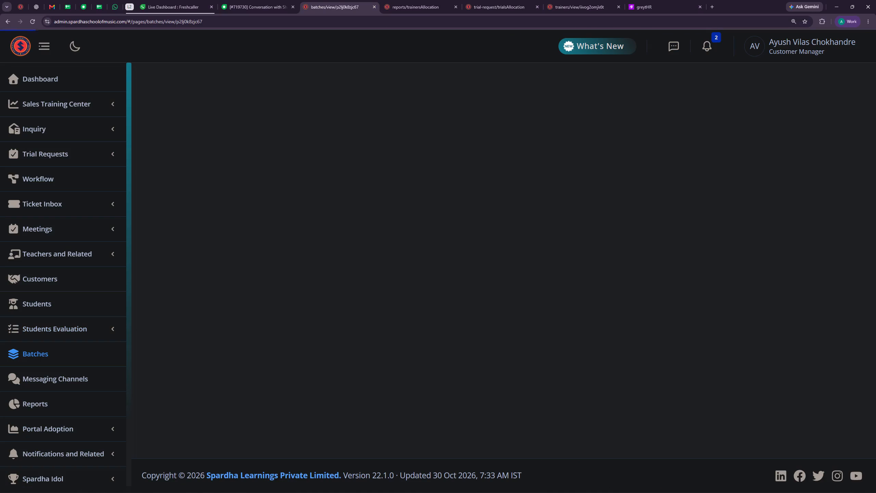
pyautogui.scroll(-1, 464, 326)
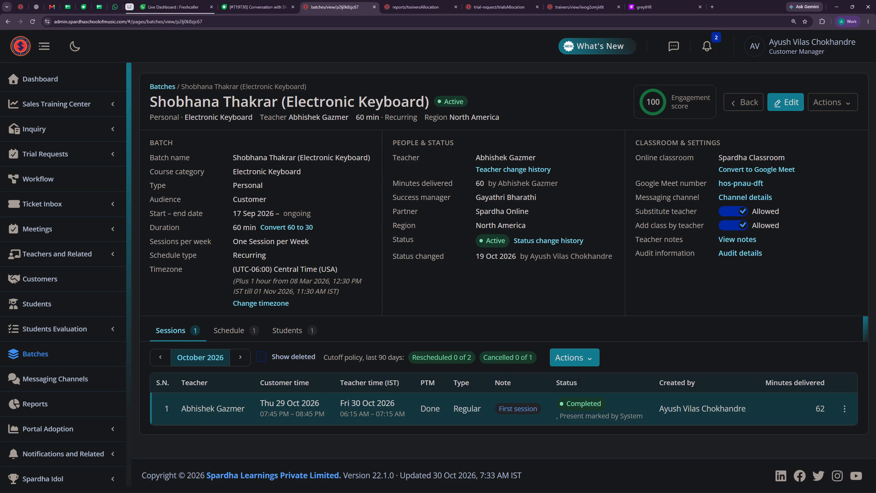
# Check the Electronic Keyboard batch's sessions for November 2026 and return to the October 2026 sessions.
pyautogui.click(236, 355)
pyautogui.scroll(-4, 307, 375)
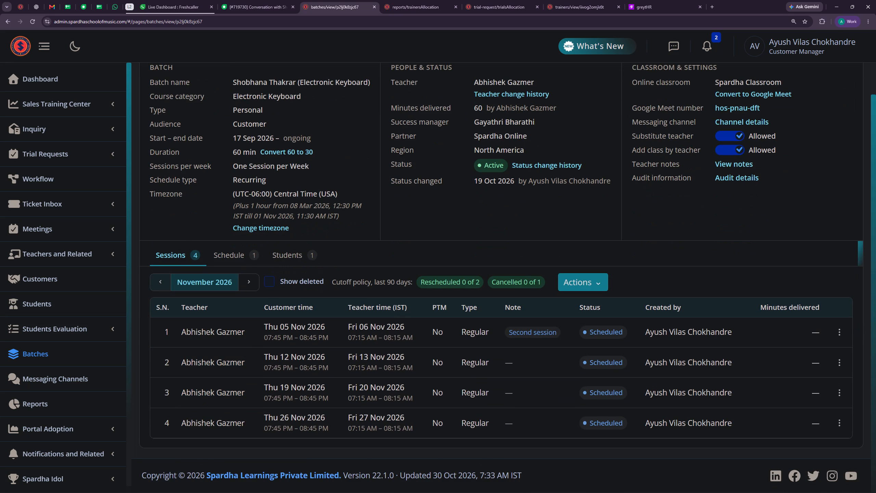
pyautogui.click(162, 287)
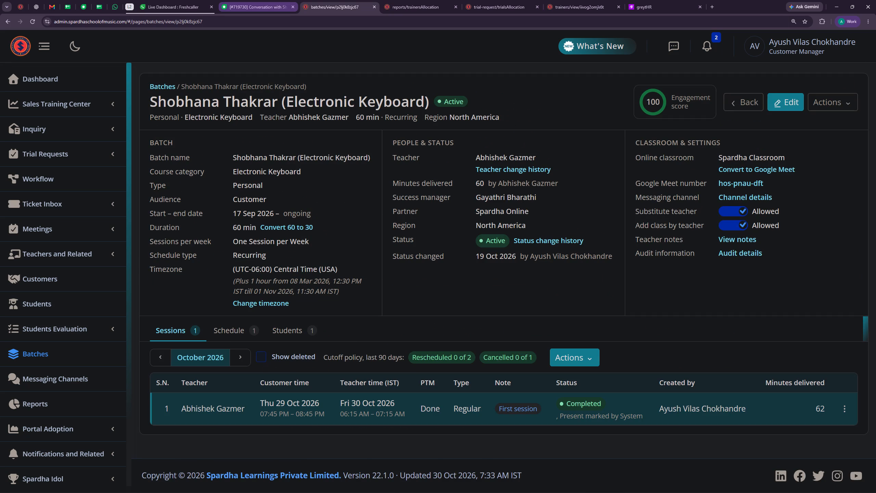
pyautogui.click(256, 2)
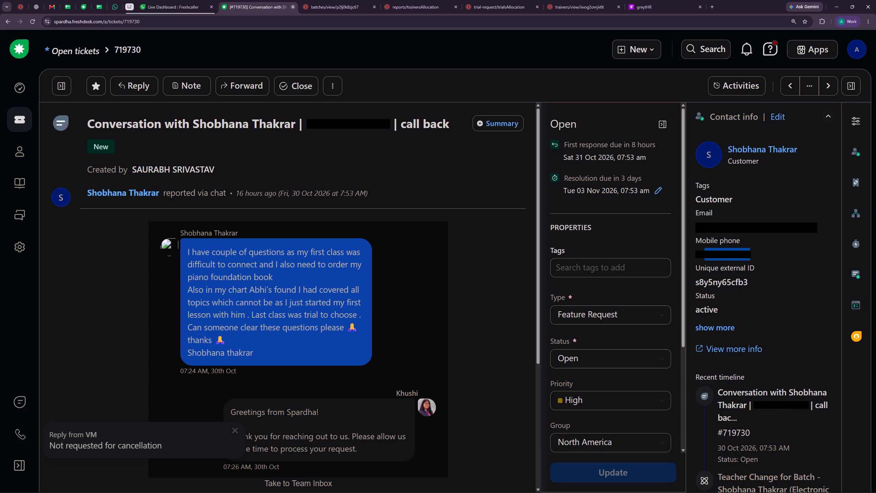
pyautogui.click(336, 5)
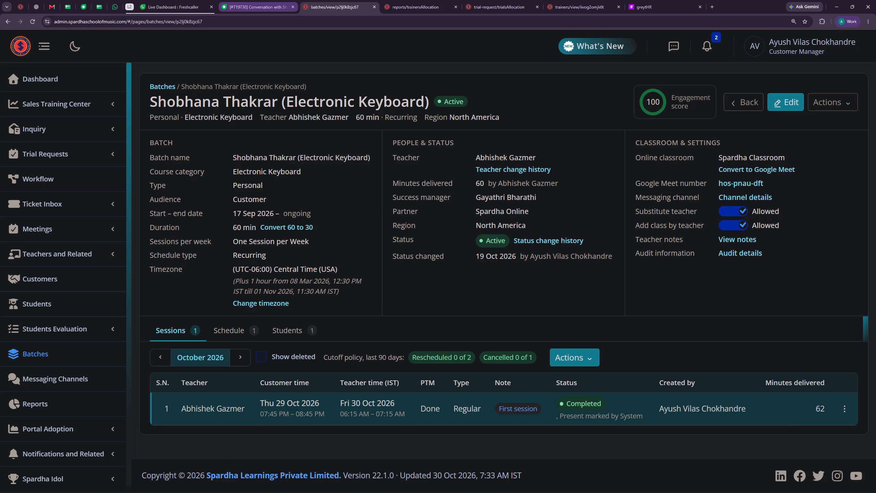
pyautogui.click(263, 8)
pyautogui.click(182, 0)
pyautogui.click(267, 0)
pyautogui.click(340, 8)
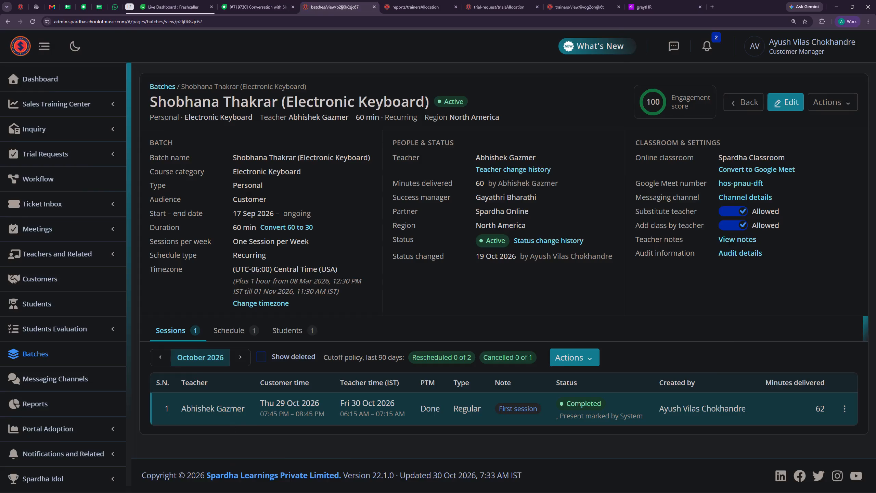
pyautogui.click(286, 8)
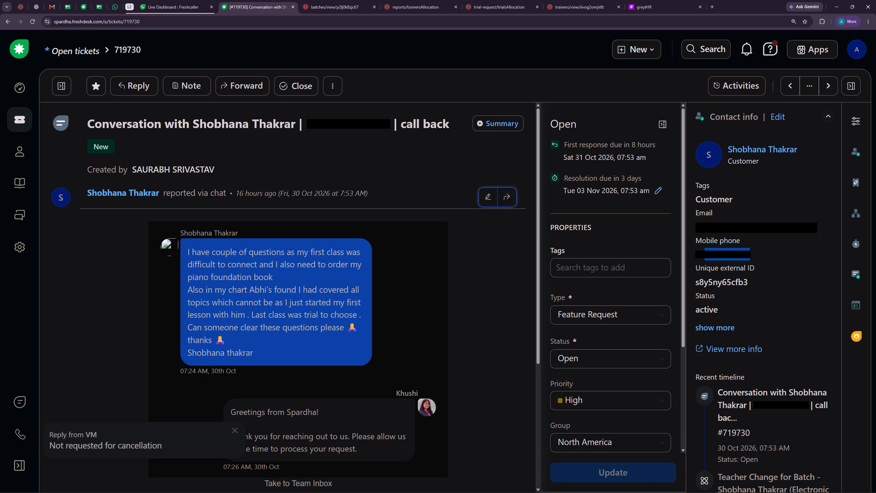
pyautogui.scroll(-3, 306, 257)
pyautogui.click(776, 254)
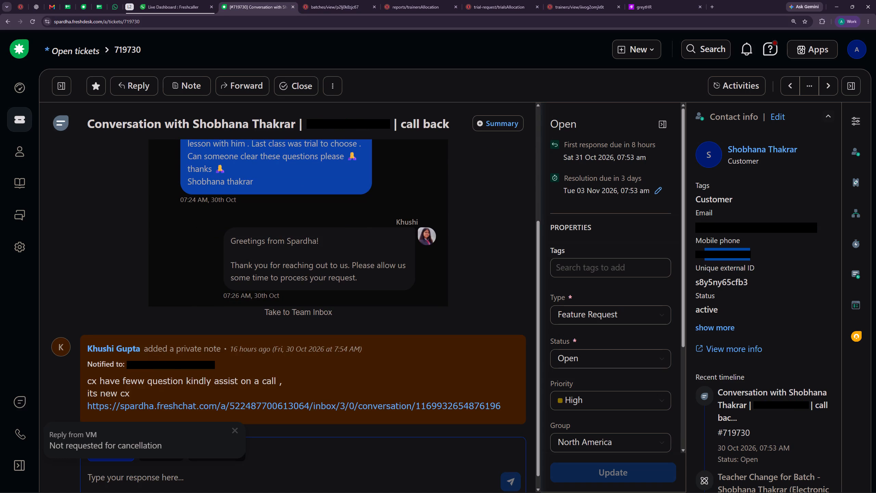
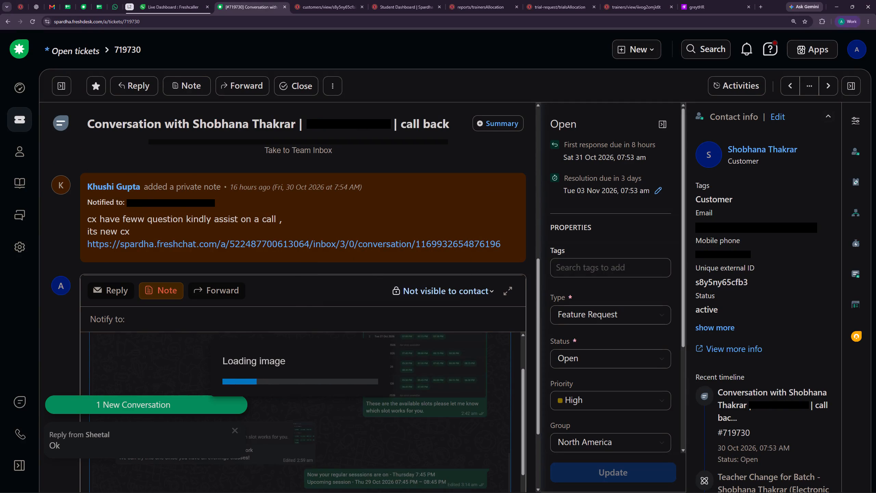
# Begin a line of text above the pasted chat screenshot in ticket #719730's private note, starting with "cX".
pyautogui.scroll(-4, 352, 380)
pyautogui.scroll(-8, 372, 405)
pyautogui.scroll(4, 356, 401)
pyautogui.scroll(2, 143, 305)
pyautogui.scroll(-2, 169, 363)
pyautogui.click(112, 277)
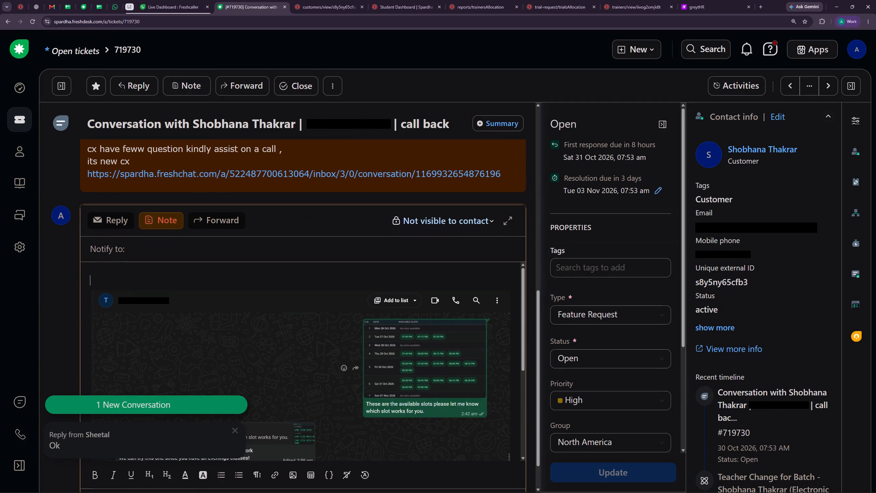
pyautogui.press('BackSpace')
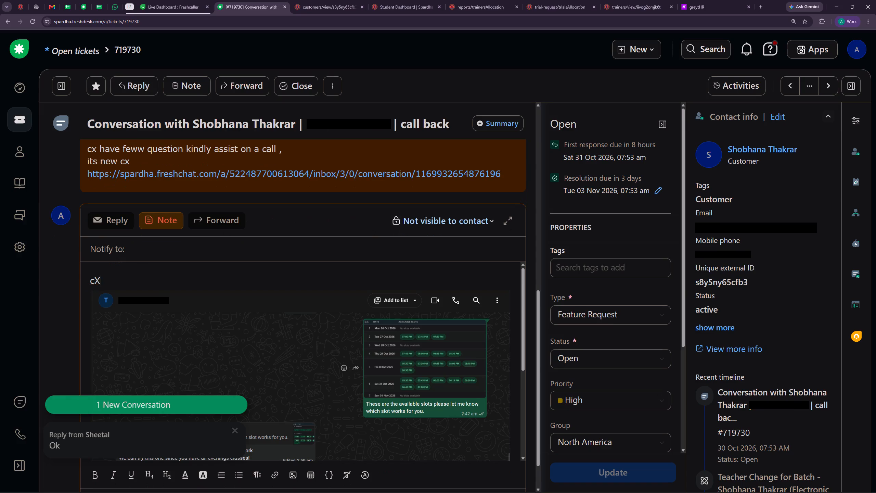
# Add a private note to ticket 719730 reading "Cx has been informed." and "Closing the ticket." above the chat screenshot.
pyautogui.press('BackSpace')
pyautogui.press('BackSpace')
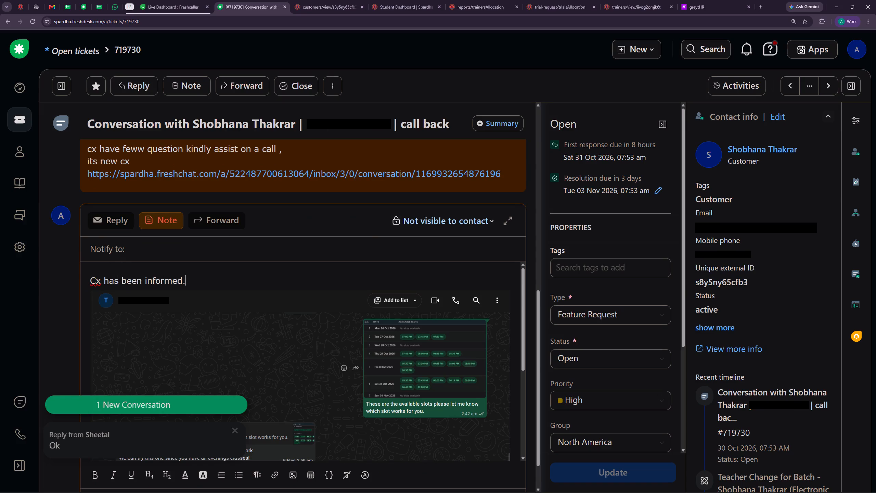
pyautogui.scroll(-5, 183, 335)
pyautogui.hotkey('shift', 'Return')
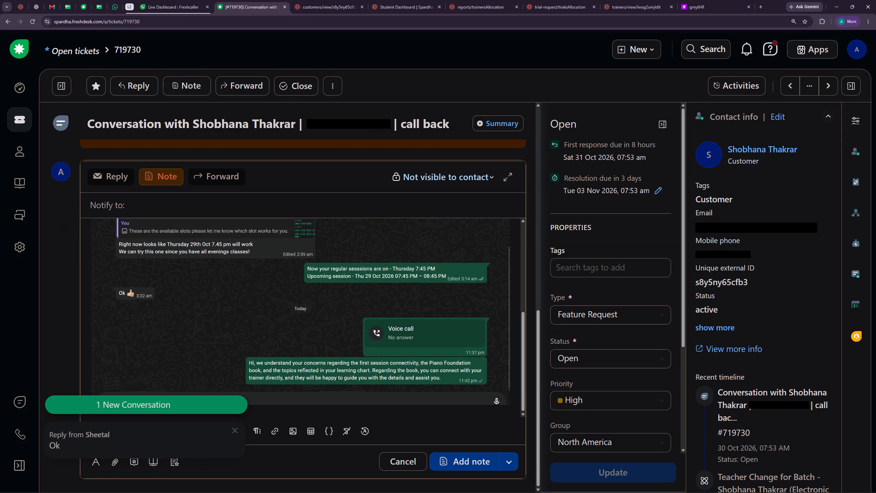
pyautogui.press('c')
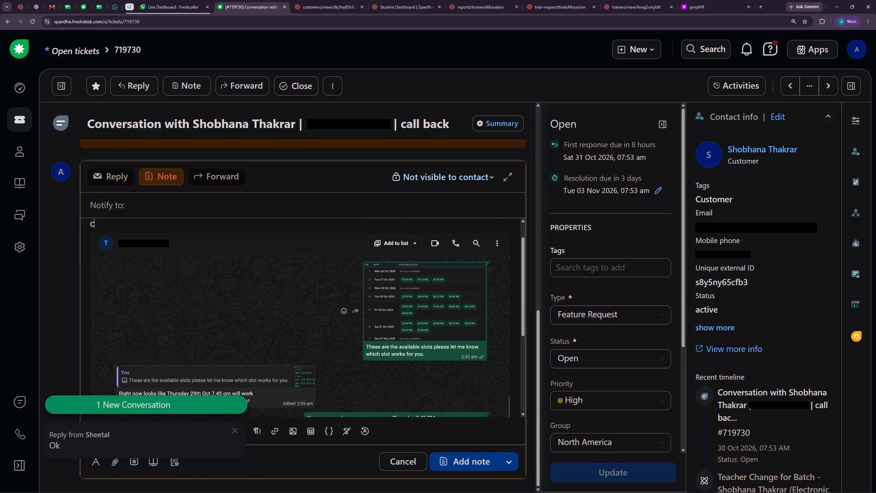
pyautogui.press('BackSpace')
pyautogui.press('Return')
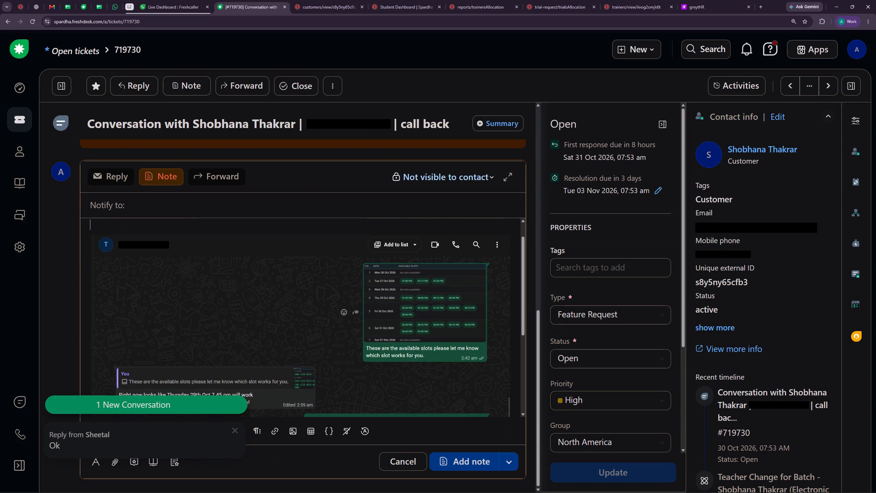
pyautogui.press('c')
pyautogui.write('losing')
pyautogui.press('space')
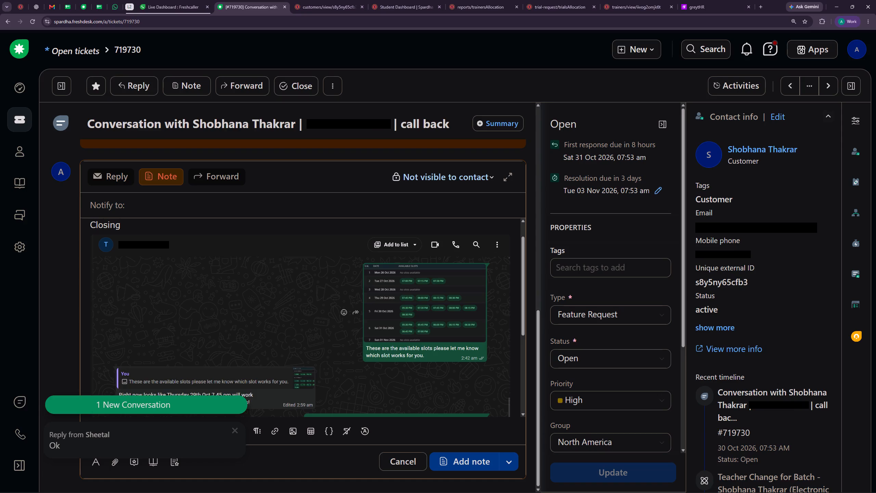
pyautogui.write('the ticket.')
pyautogui.click(456, 459)
# Set the status of ticket 719730 to Closed and update the ticket.
pyautogui.click(609, 360)
pyautogui.click(610, 307)
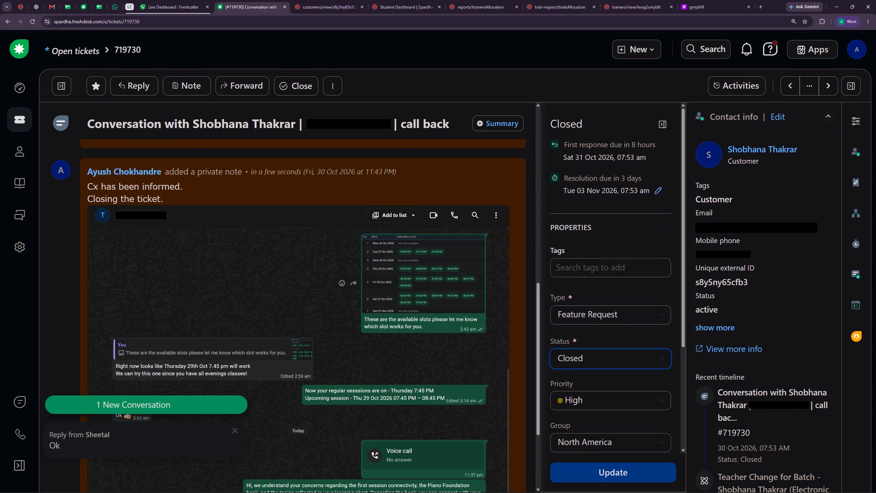
pyautogui.click(628, 469)
pyautogui.click(828, 85)
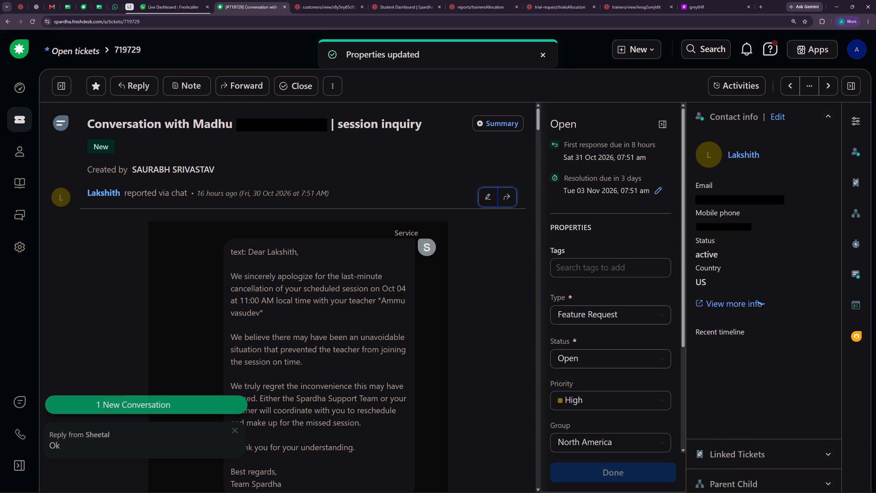
pyautogui.click(237, 430)
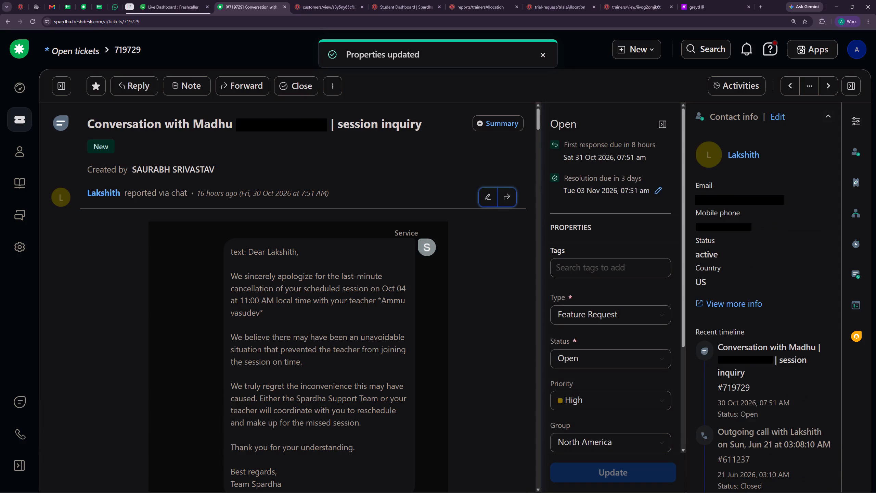
pyautogui.scroll(-6, 255, 306)
pyautogui.scroll(6, 267, 307)
pyautogui.scroll(-20, 269, 308)
pyautogui.scroll(-8, 269, 308)
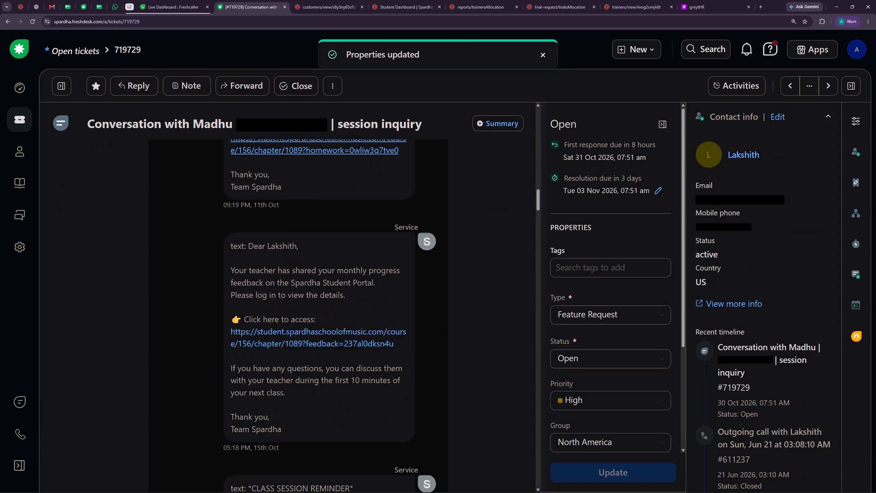
pyautogui.scroll(-20, 315, 310)
pyautogui.moveTo(539, 267); pyautogui.dragTo(538, 302)
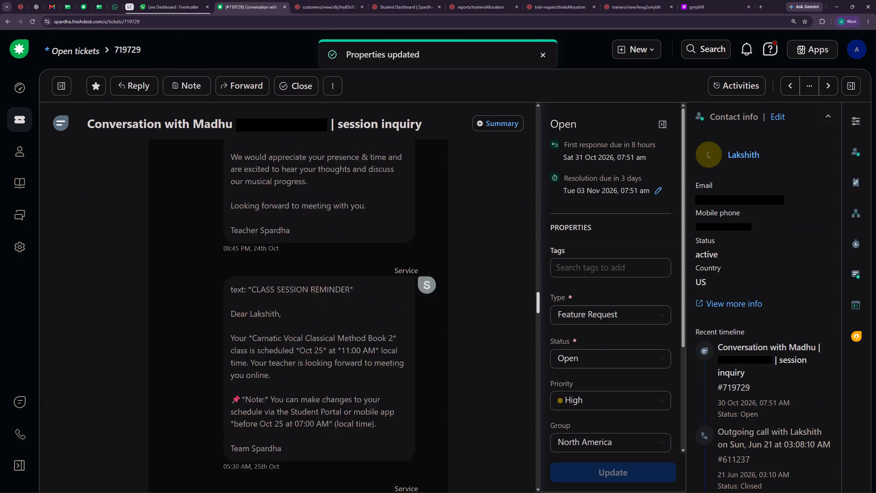
pyautogui.moveTo(538, 302); pyautogui.dragTo(550, 424)
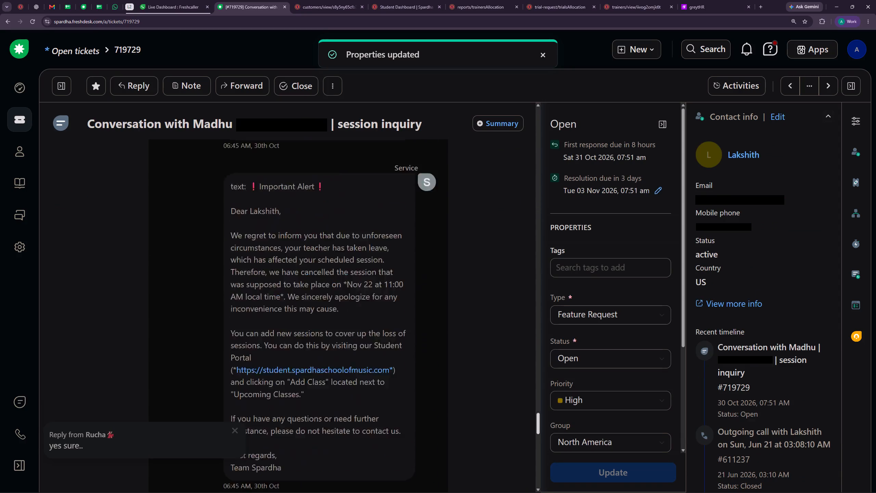
pyautogui.moveTo(550, 424); pyautogui.dragTo(549, 459)
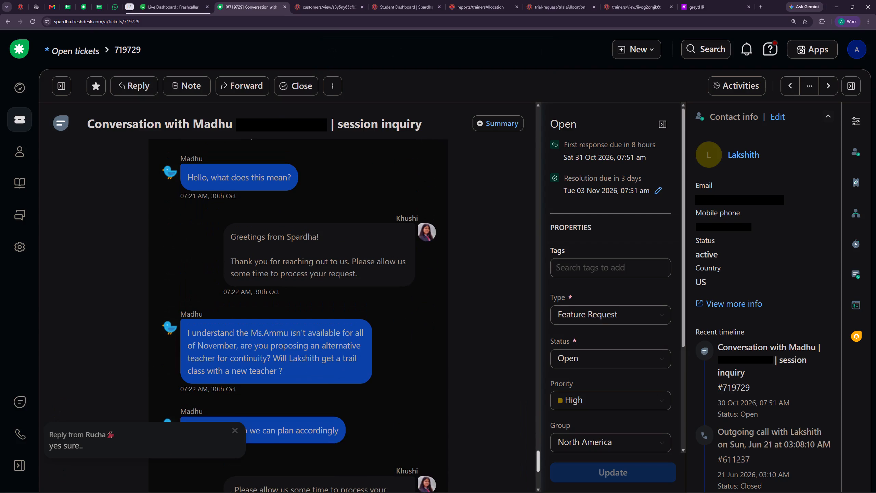
pyautogui.moveTo(549, 459); pyautogui.dragTo(544, 445)
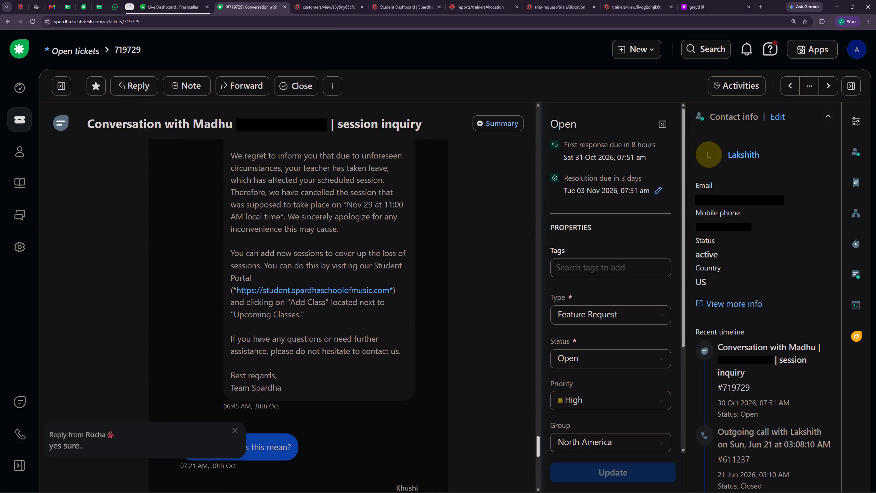
pyautogui.moveTo(544, 445); pyautogui.dragTo(545, 459)
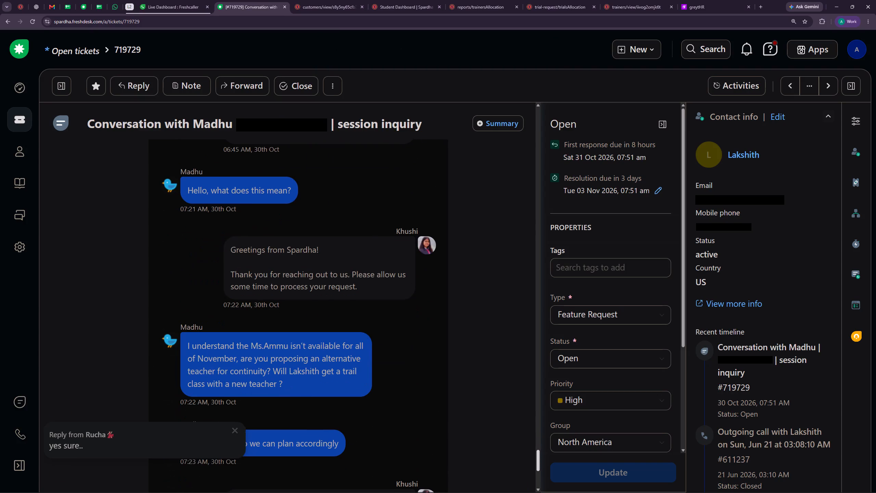
pyautogui.moveTo(545, 459); pyautogui.dragTo(545, 460)
pyautogui.click(232, 431)
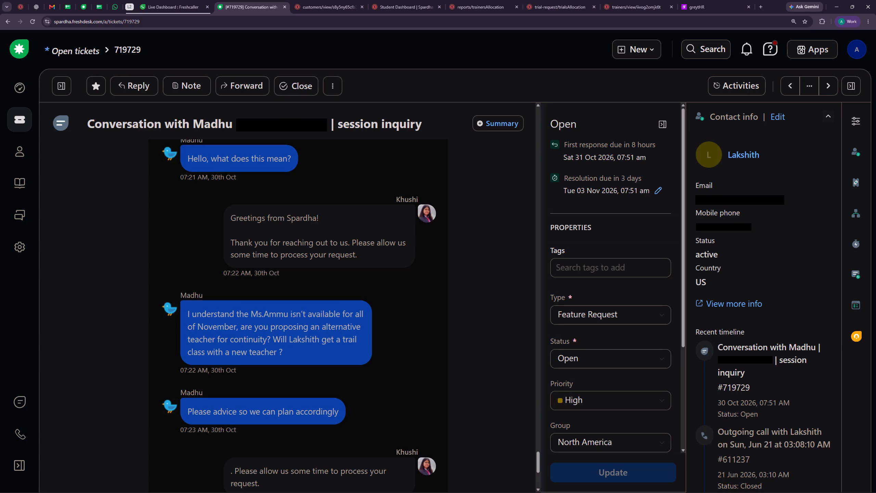
pyautogui.scroll(-4, 396, 363)
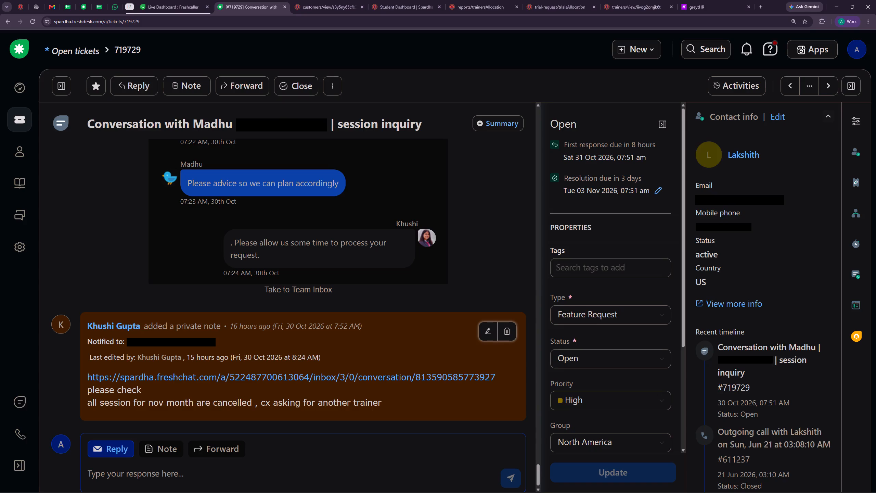
pyautogui.scroll(5, 413, 330)
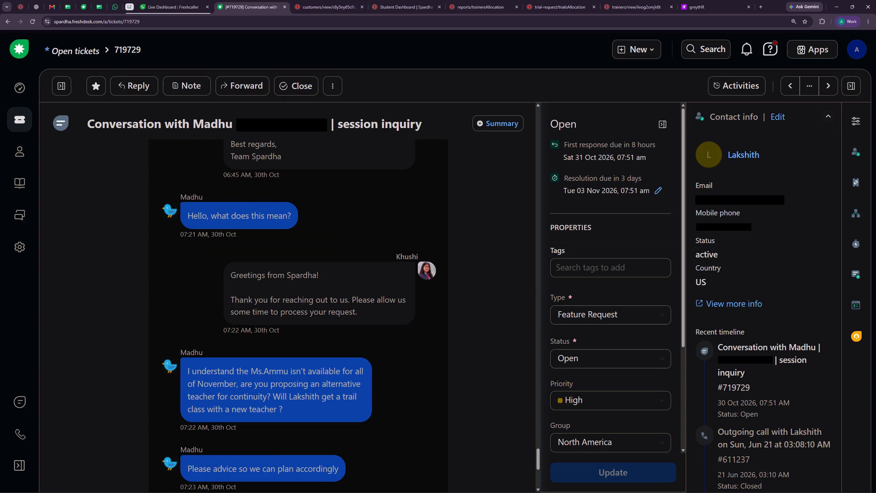
pyautogui.scroll(7, 408, 330)
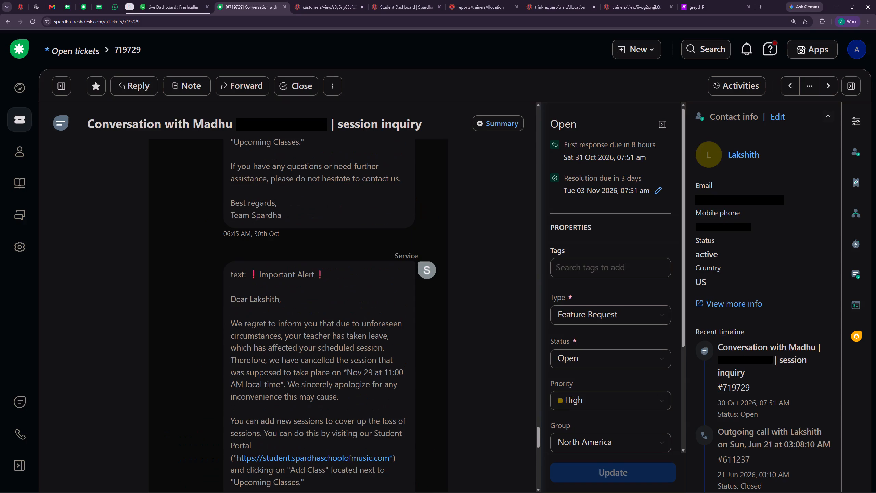
# Search the admin portal's batches by family unique number, using the mobile phone copied from the ticket's contact info.
pyautogui.moveTo(755, 221); pyautogui.dragTo(705, 232)
pyautogui.hotkey('ctrl', 'c')
pyautogui.click(332, 0)
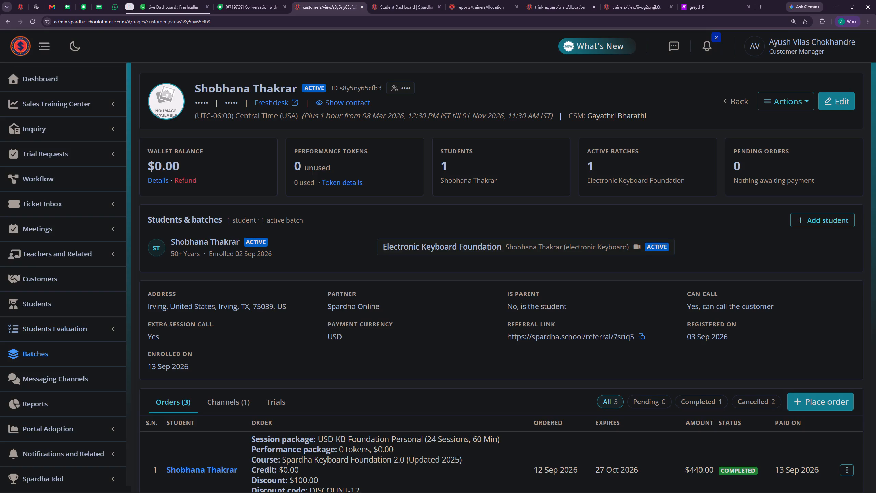
pyautogui.click(42, 353)
pyautogui.moveTo(466, 136); pyautogui.dragTo(351, 136)
pyautogui.hotkey('ctrl', 'v')
pyautogui.click(156, 152)
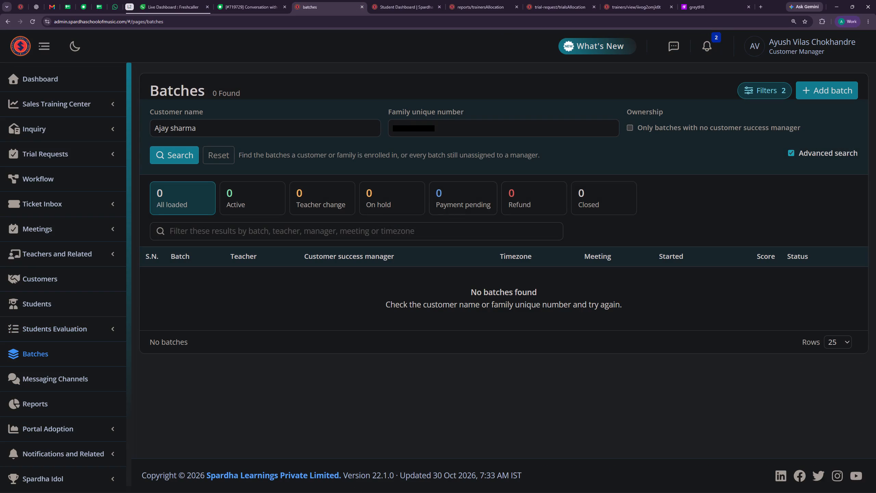
# Search the batches again using the number from the ticket's subject, and open the Carnatic Vocals batch.
pyautogui.click(255, 0)
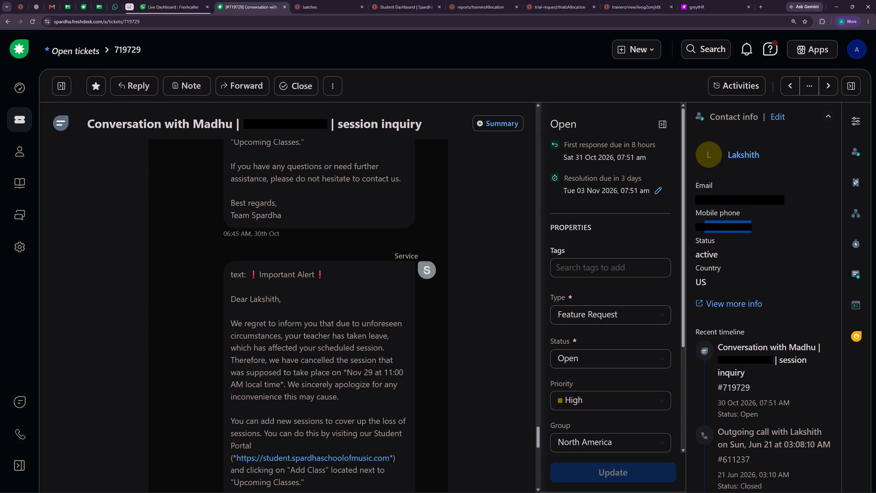
pyautogui.moveTo(259, 122); pyautogui.dragTo(326, 122)
pyautogui.hotkey('ctrl', 'c')
pyautogui.click(391, 0)
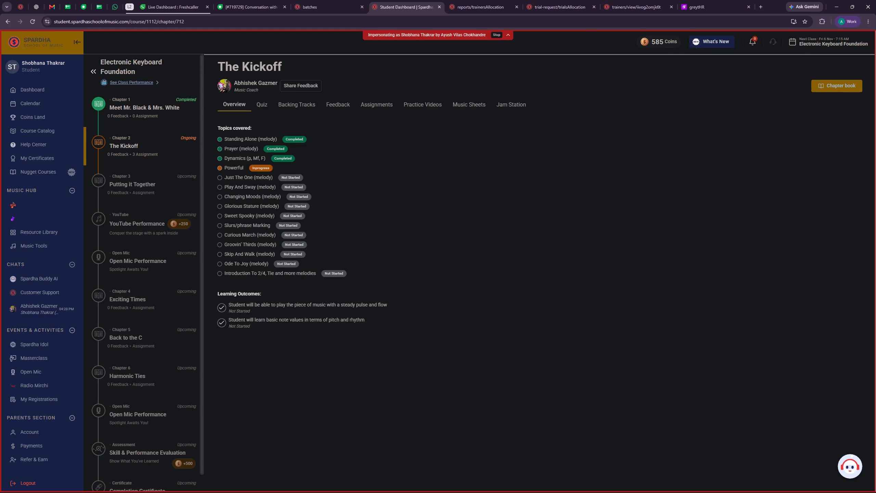
pyautogui.click(321, 0)
pyautogui.moveTo(449, 128); pyautogui.dragTo(332, 128)
pyautogui.hotkey('ctrl', 'v')
pyautogui.click(188, 162)
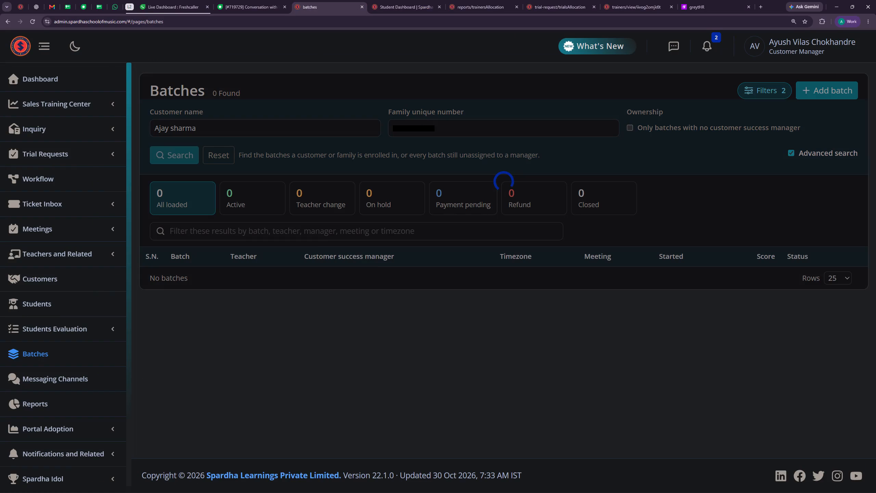
pyautogui.click(852, 283)
# Check the Carnatic Vocals batch's sessions for October and November 2026, and view its schedule.
pyautogui.scroll(-4, 494, 258)
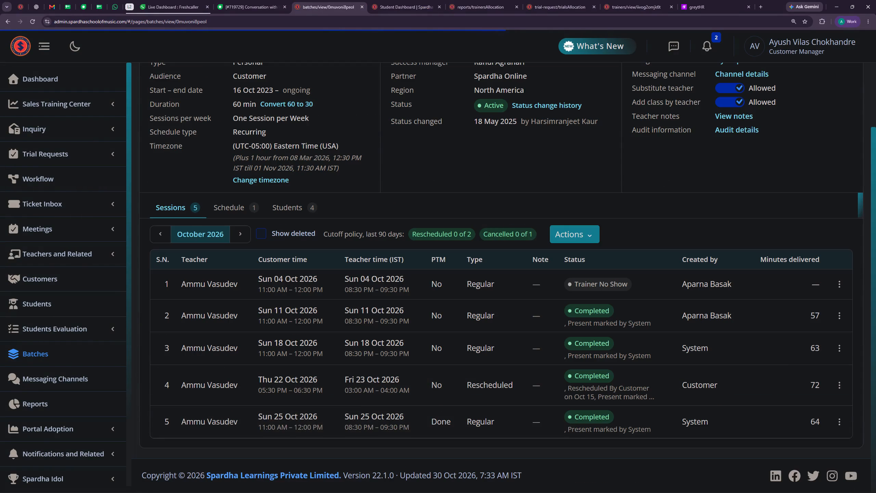
pyautogui.click(247, 240)
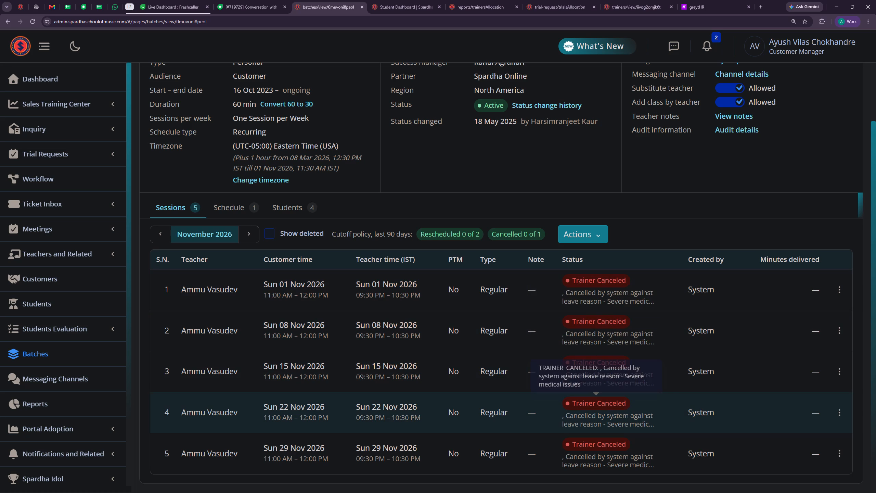
pyautogui.click(231, 236)
pyautogui.click(243, 236)
pyautogui.click(158, 283)
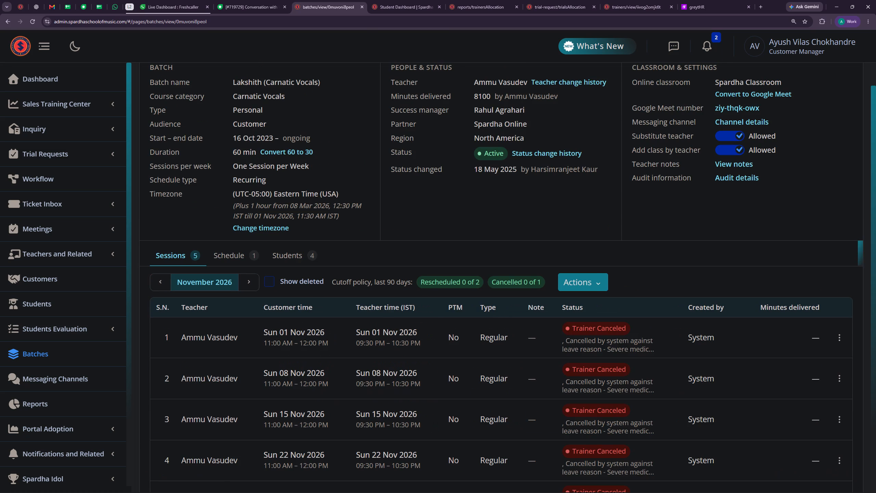
pyautogui.scroll(3, 342, 203)
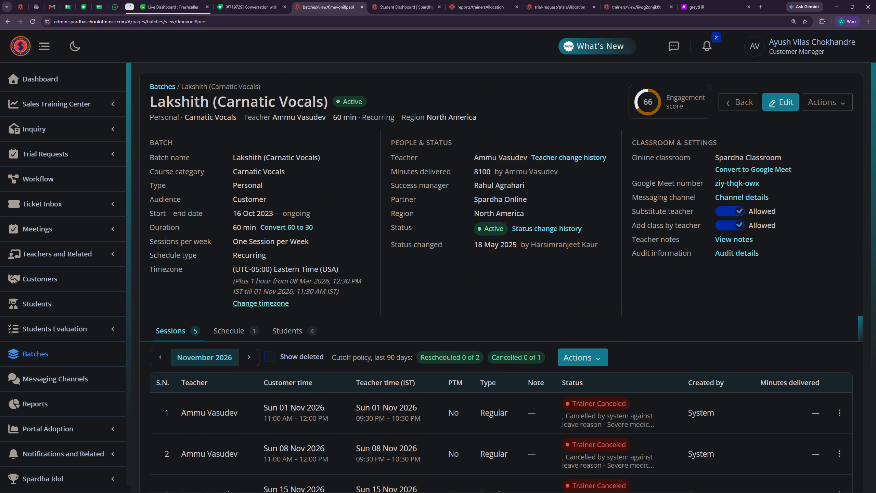
pyautogui.click(233, 333)
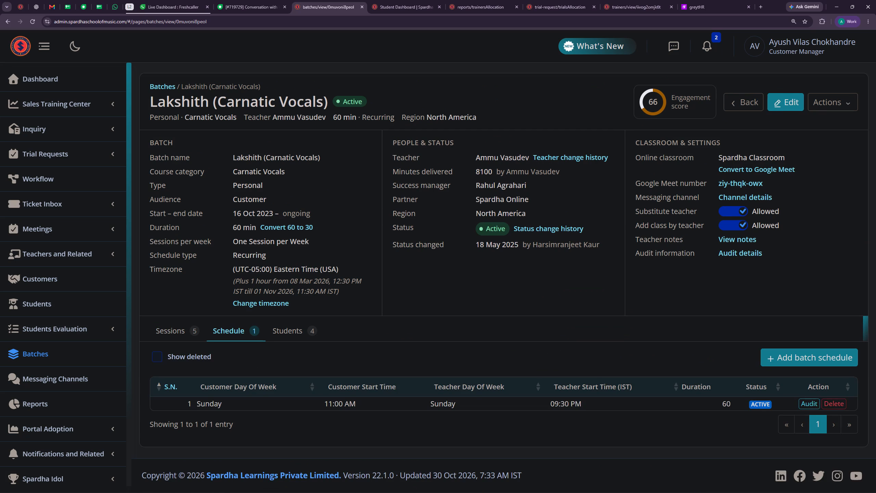
pyautogui.click(253, 7)
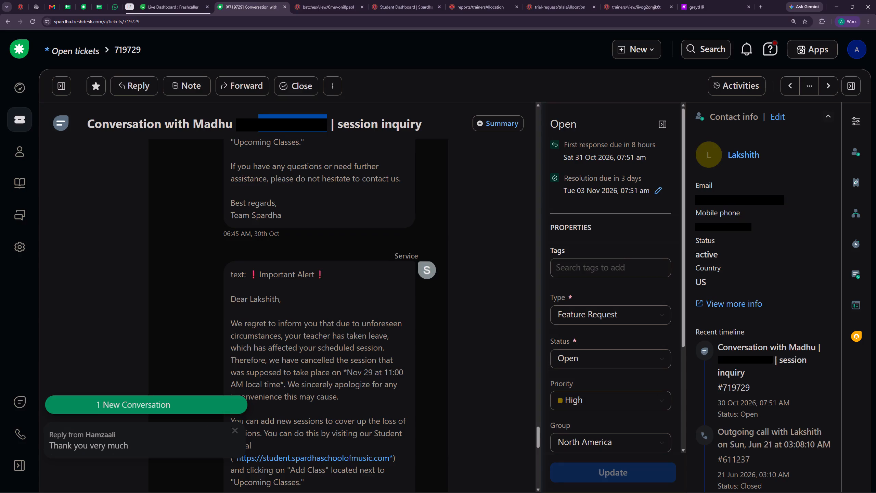
pyautogui.scroll(-5, 297, 354)
pyautogui.click(236, 432)
pyautogui.click(490, 285)
pyautogui.scroll(-5, 449, 295)
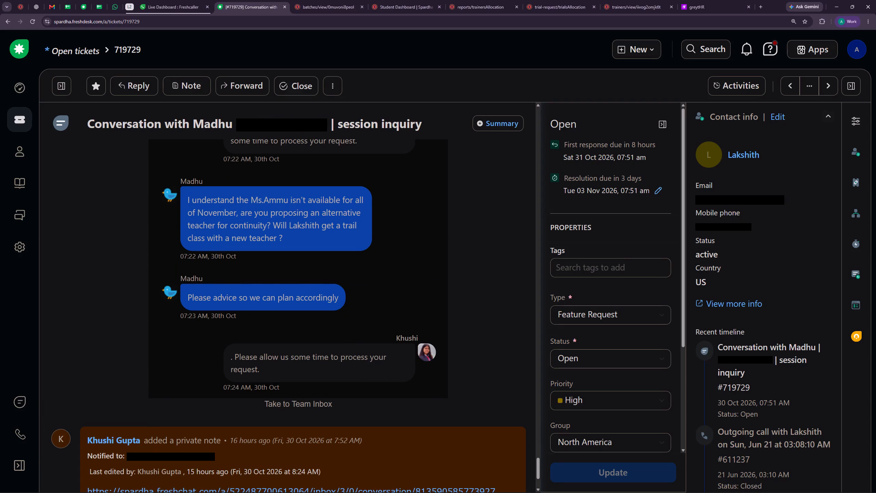
pyautogui.scroll(-1, 296, 259)
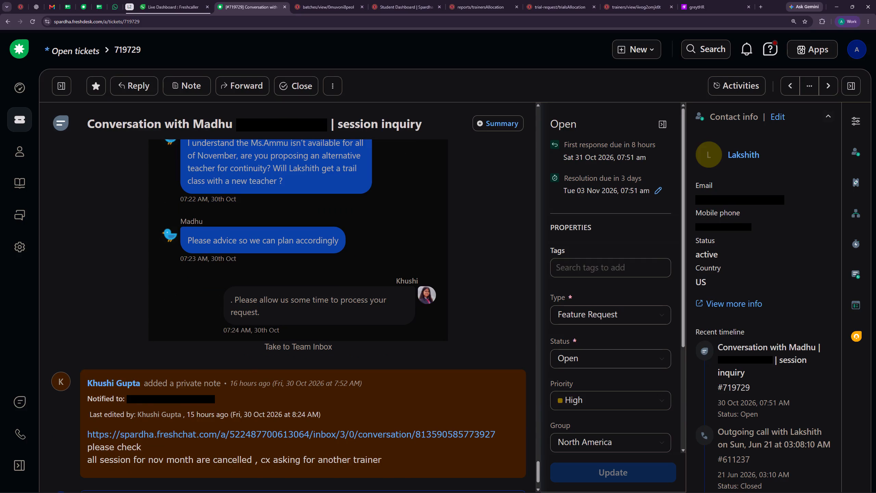
pyautogui.scroll(-3, 298, 257)
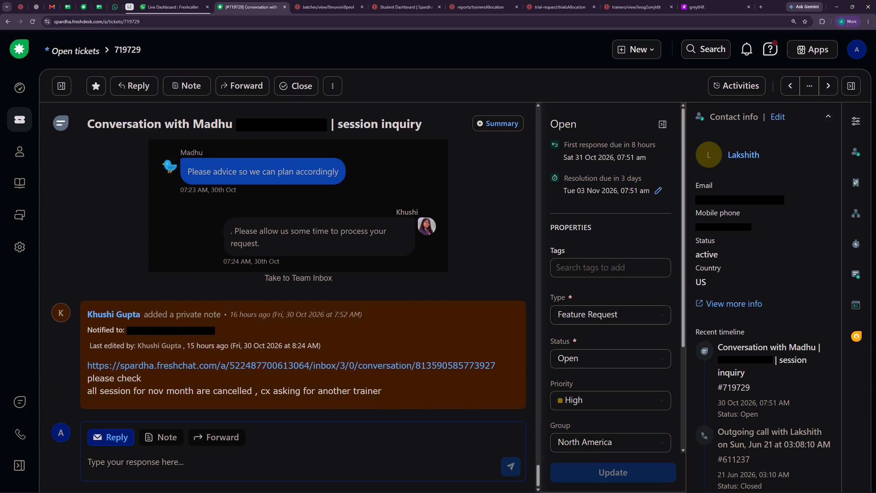
pyautogui.click(339, 0)
pyautogui.click(256, 4)
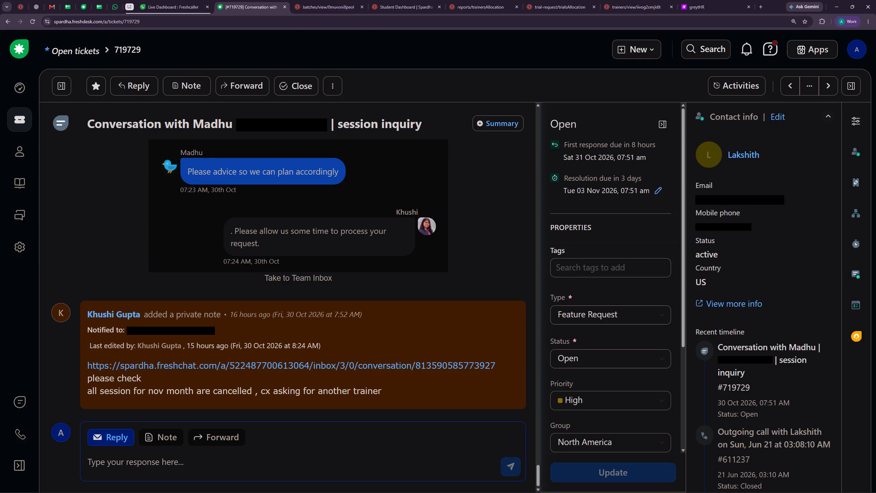
# Search the computer's installed apps for "d" and open a match.
pyautogui.click(360, 482)
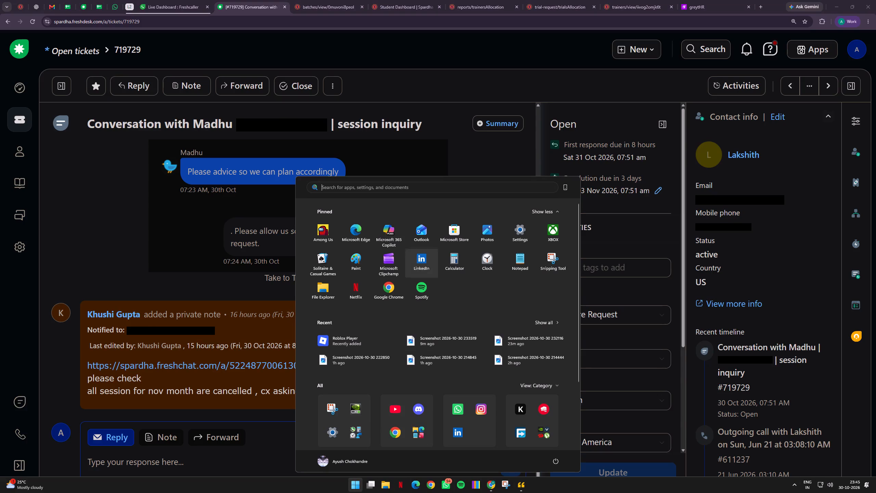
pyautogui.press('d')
pyautogui.click(345, 242)
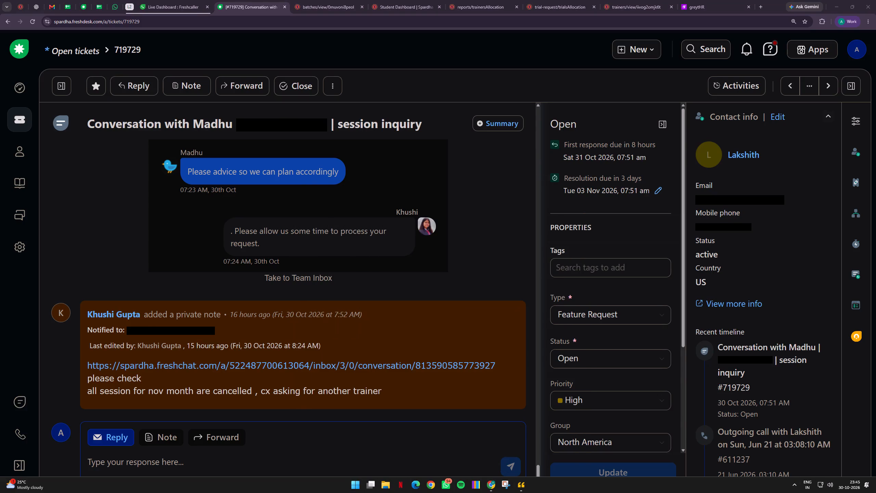
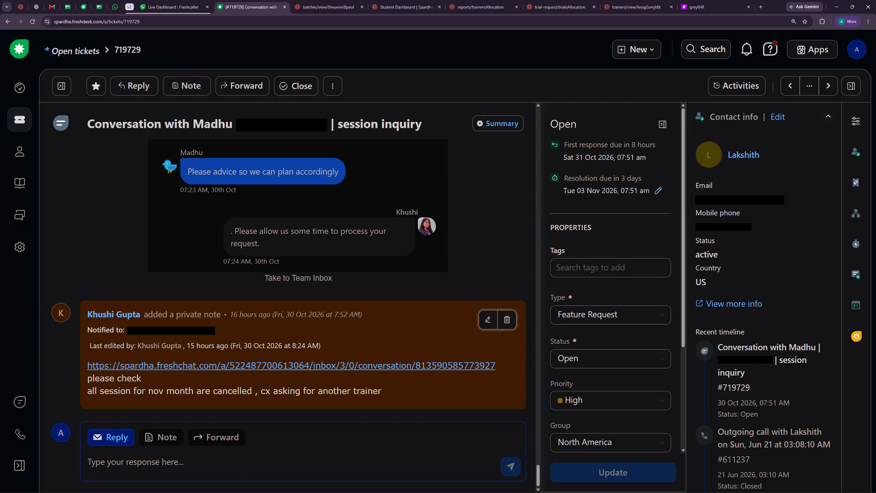
# Show the computer's hidden background apps in the system tray.
pyautogui.click(786, 483)
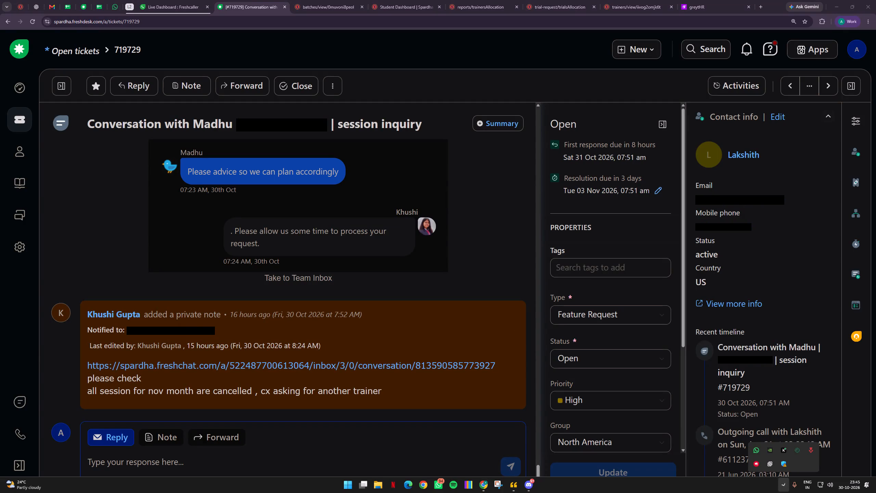
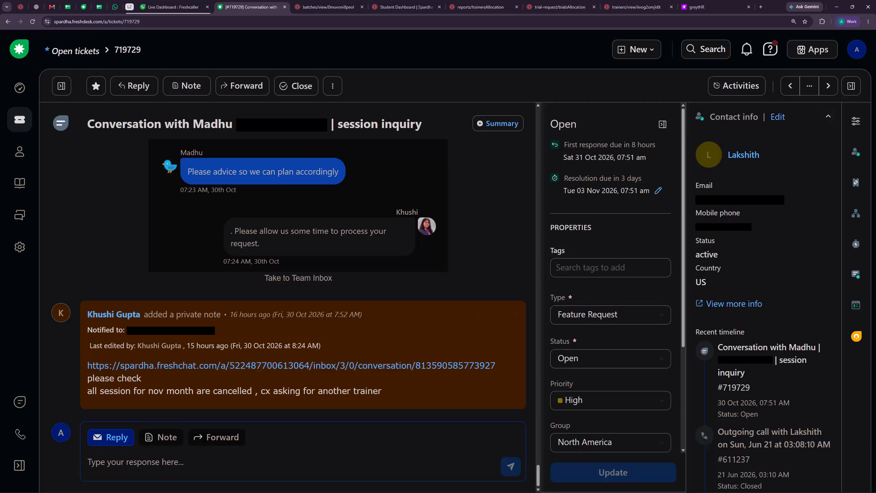
pyautogui.moveTo(768, 224); pyautogui.dragTo(719, 226)
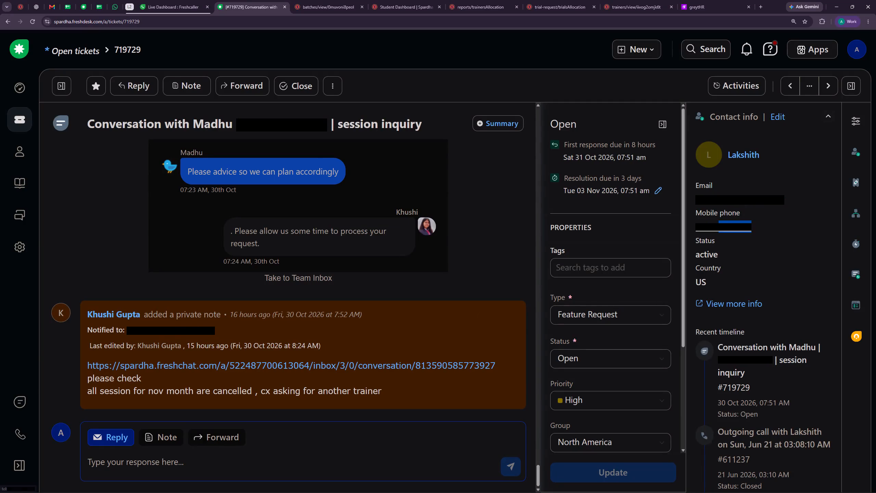
pyautogui.moveTo(719, 226); pyautogui.dragTo(706, 228)
pyautogui.hotkey('ctrl', 'c')
pyautogui.click(783, 262)
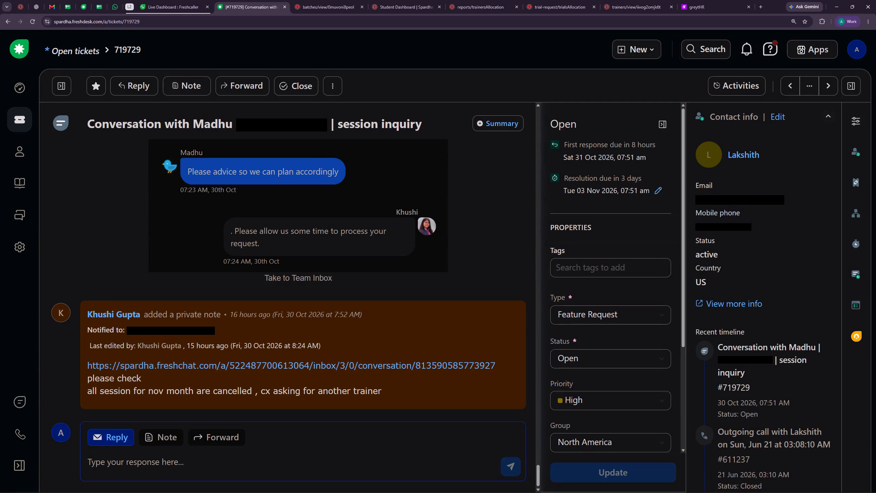
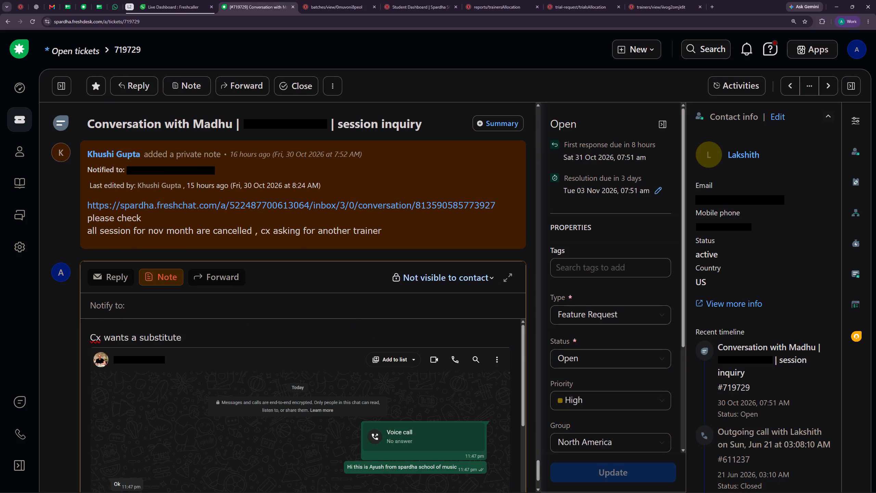
# Complete the private note's text as "Cx wants a substitute tx." and add it to ticket 719729, ignoring the incoming call.
pyautogui.write('tra')
pyautogui.press('BackSpace')
pyautogui.press('BackSpace')
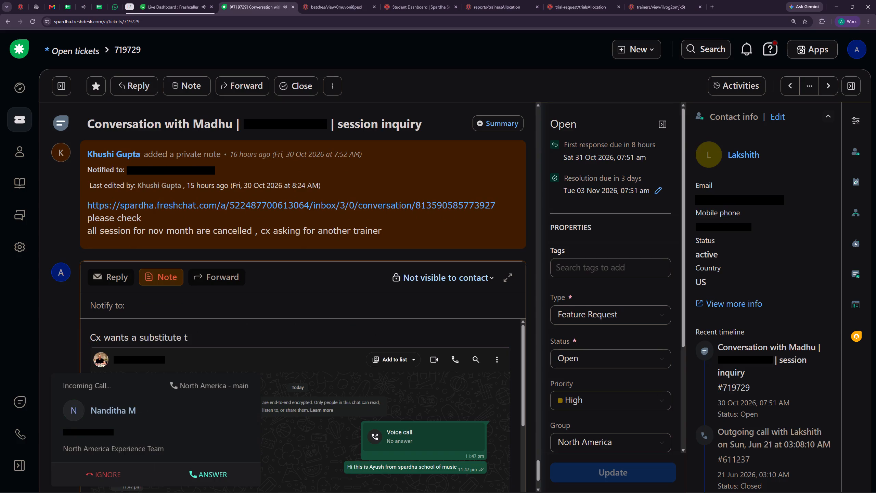
pyautogui.press('x')
pyautogui.click(108, 475)
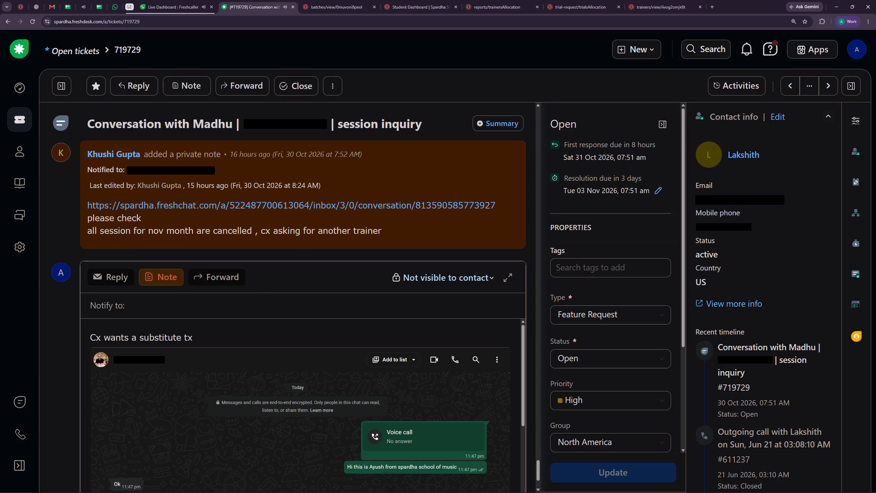
pyautogui.click(203, 340)
pyautogui.press('.')
pyautogui.scroll(-4, 384, 392)
pyautogui.scroll(-6, 455, 468)
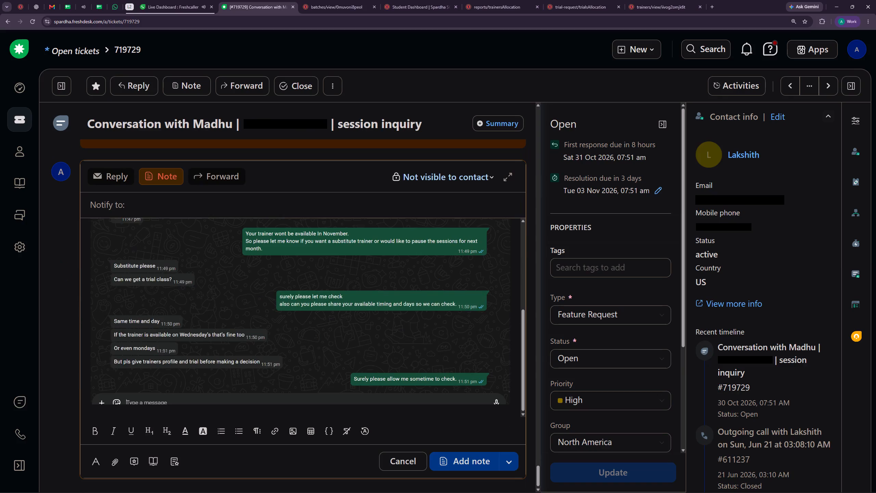
pyautogui.click(454, 465)
# Update the status of ticket 719729 to Waiting on Customer.
pyautogui.click(602, 362)
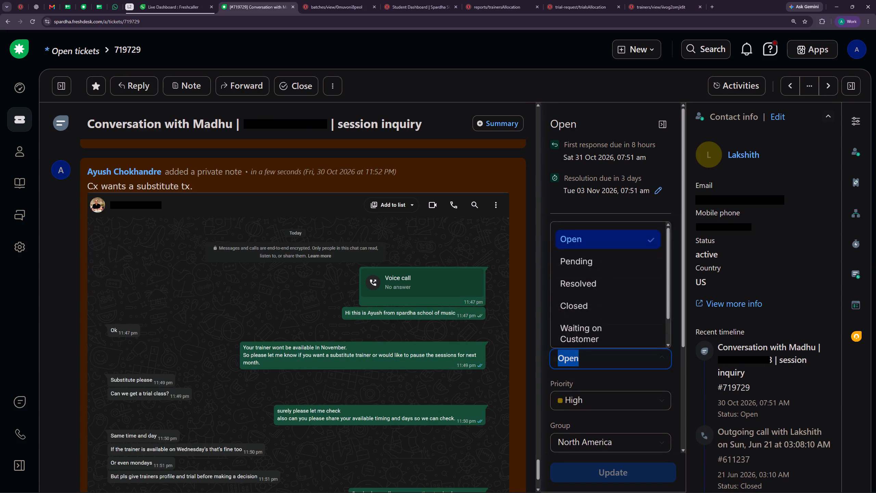
pyautogui.click(597, 329)
pyautogui.click(617, 468)
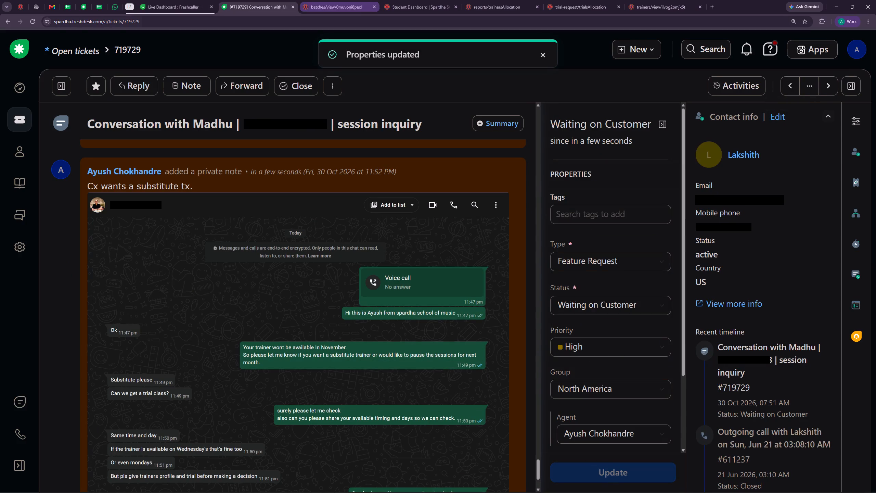
# Return to the customer's Carnatic Vocals batch page in the admin portal.
pyautogui.click(350, 2)
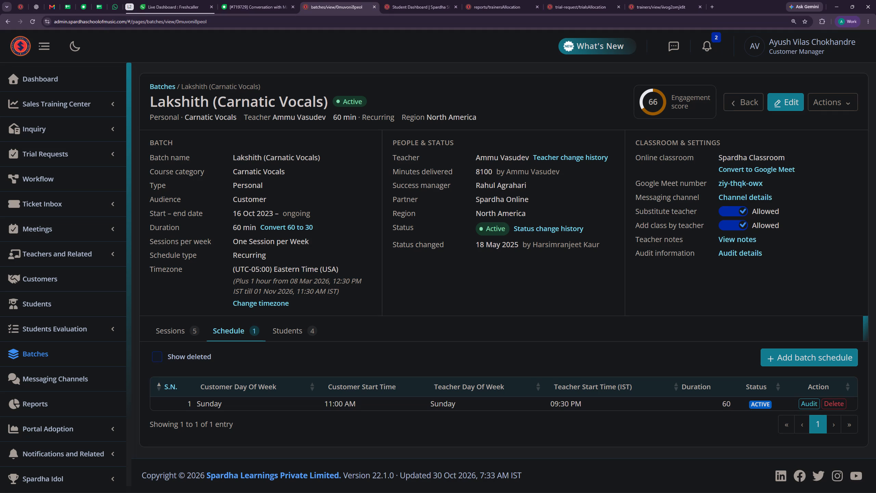
# Close the Notepad window holding the message templates and its app, and return to Chrome.
pyautogui.hotkey('alt', 'Tab')
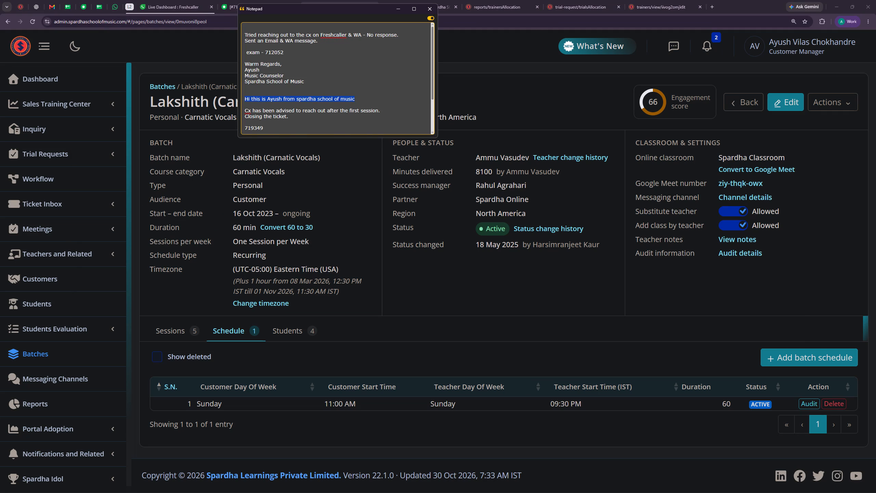
pyautogui.click(429, 9)
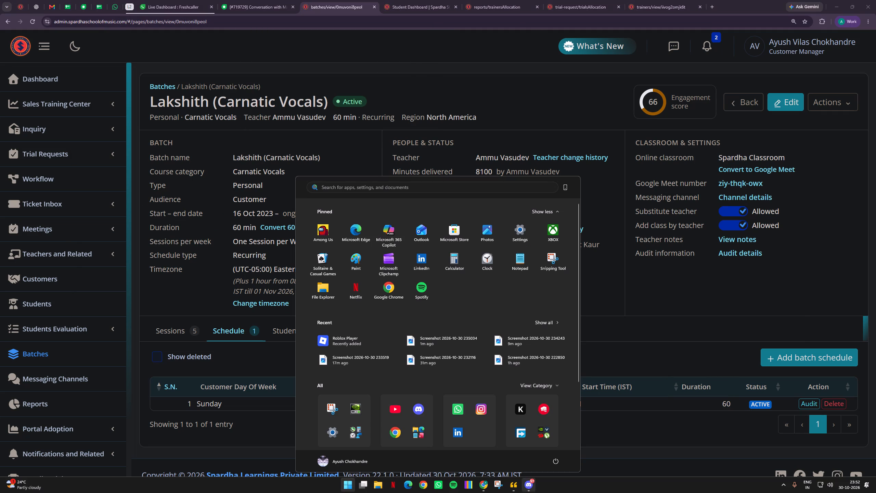
pyautogui.rightClick(515, 486)
pyautogui.click(515, 468)
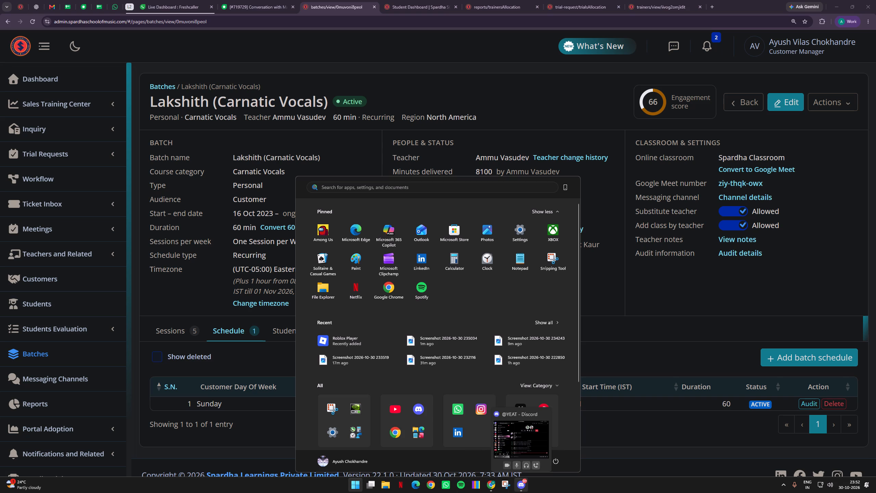
pyautogui.click(493, 483)
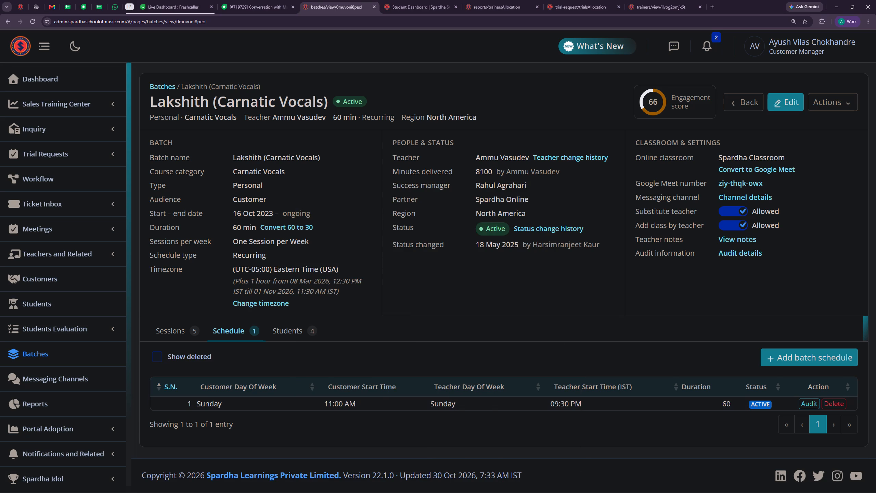
# Switch to the Discord window.
pyautogui.hotkey('alt', 'Tab')
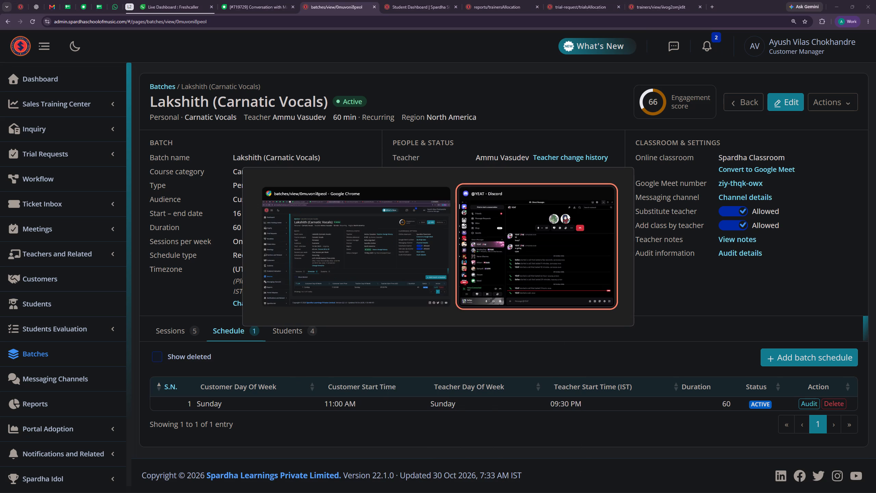
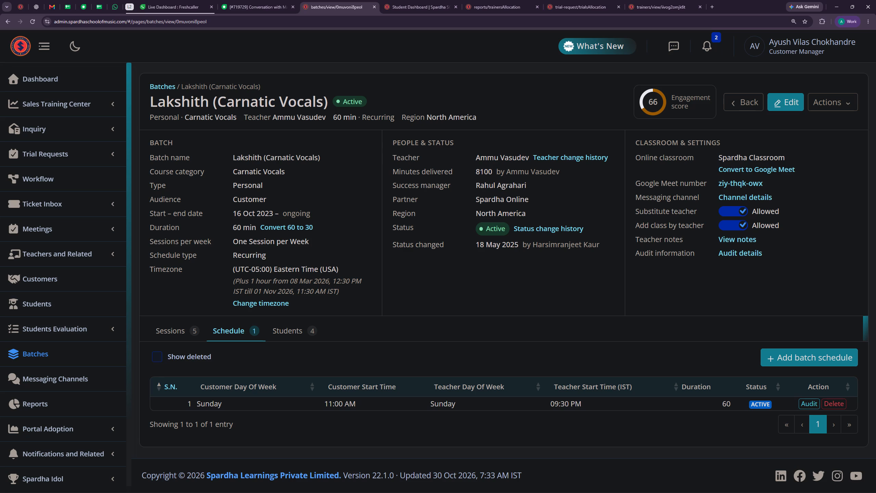
# Show the Carnatic Vocals batch's November 2026 sessions to check their dates and status.
pyautogui.click(179, 328)
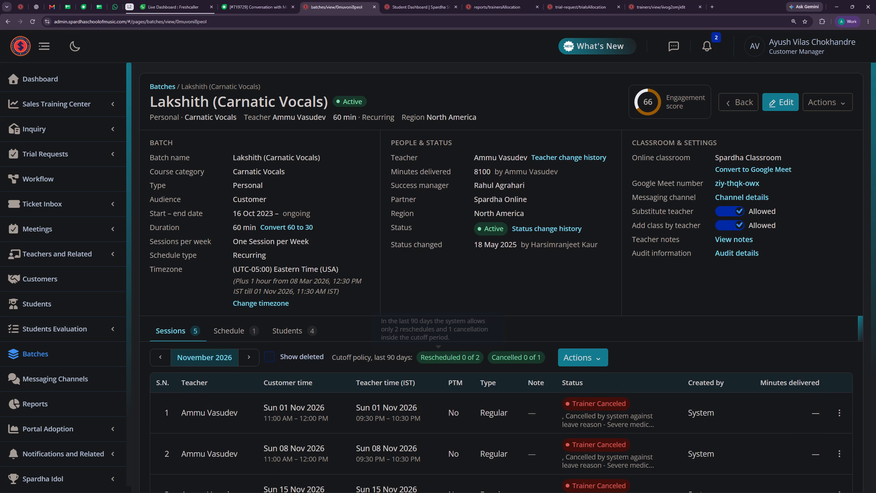
# Copy the batch's timezone, (UTC-05:00) Eastern Time (USA), and switch to the Trials allocation page.
pyautogui.moveTo(228, 266); pyautogui.dragTo(345, 267)
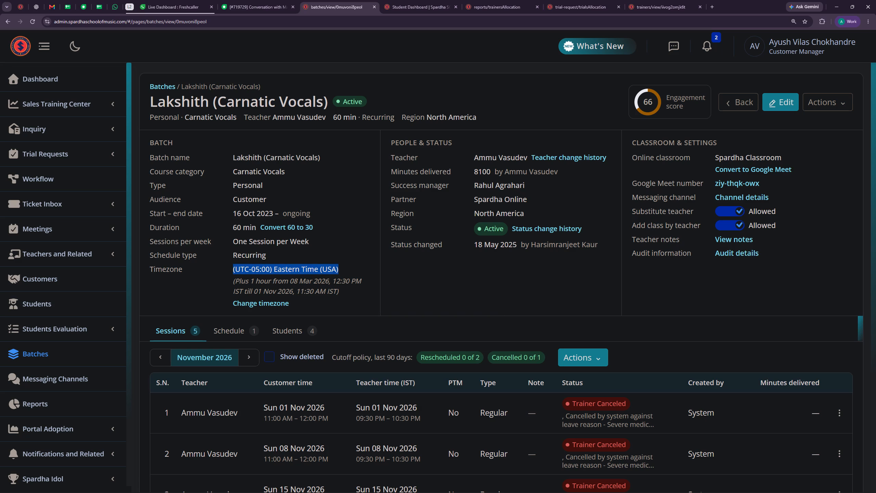
pyautogui.hotkey('ctrl', 'c')
pyautogui.click(613, 1)
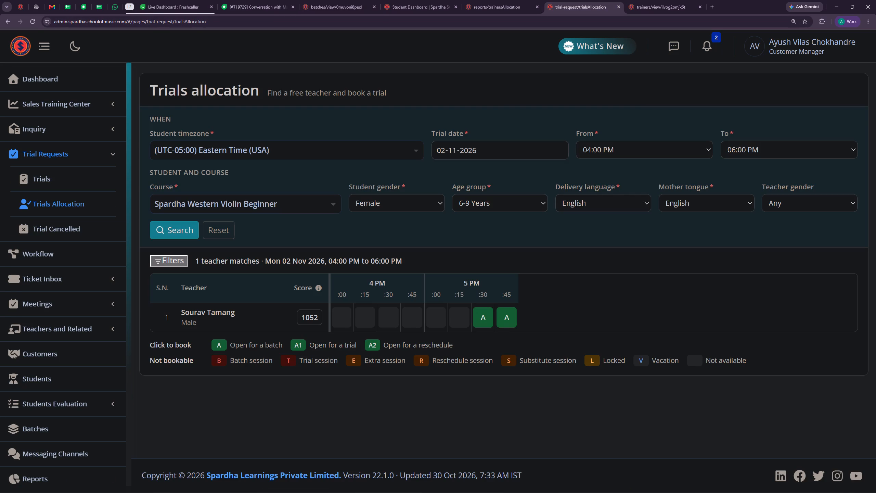
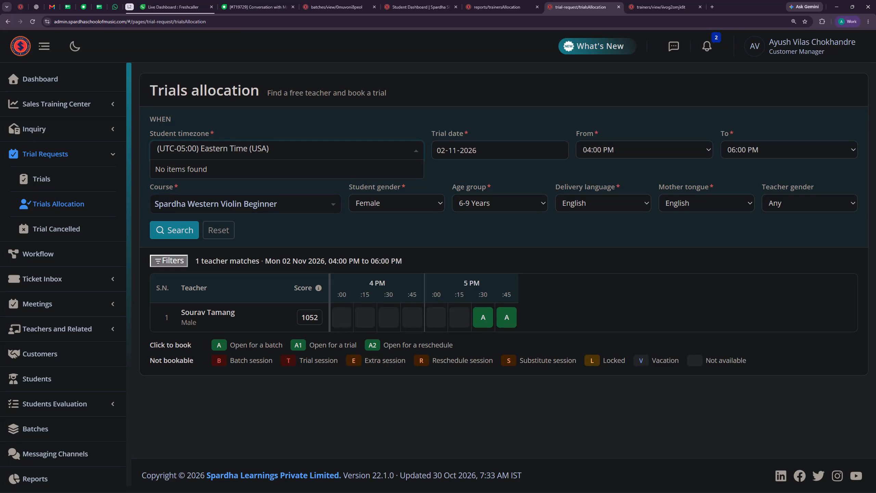
# Set the student timezone on the Trials allocation page to (UTC-05:00) Eastern Time (USA).
pyautogui.click(160, 148)
pyautogui.press('BackSpace')
pyautogui.press('BackSpace')
pyautogui.click(243, 170)
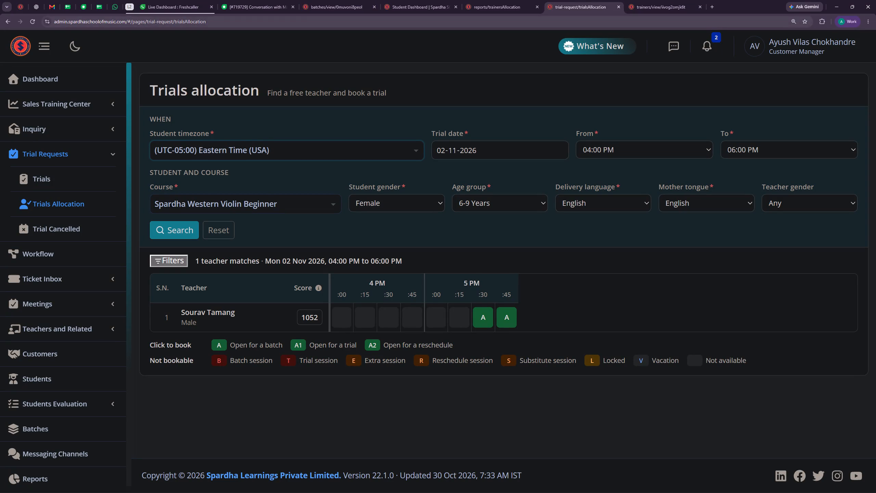
# Close the impersonated Student Dashboard page.
pyautogui.click(406, 0)
pyautogui.click(472, 0)
pyautogui.click(422, 0)
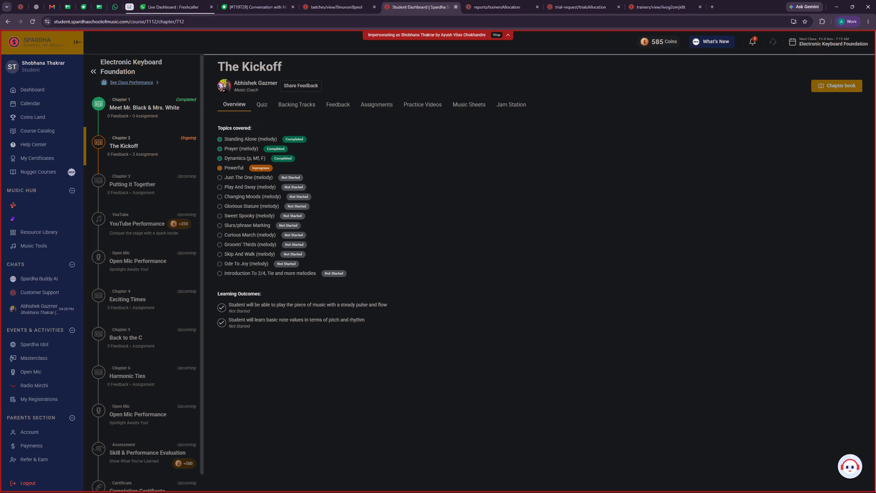
pyautogui.click(457, 4)
# Go to the Teachers Allocation report and re-enter its timezone filter as (UTC-05:00) Eastern Time (USA).
pyautogui.click(420, 4)
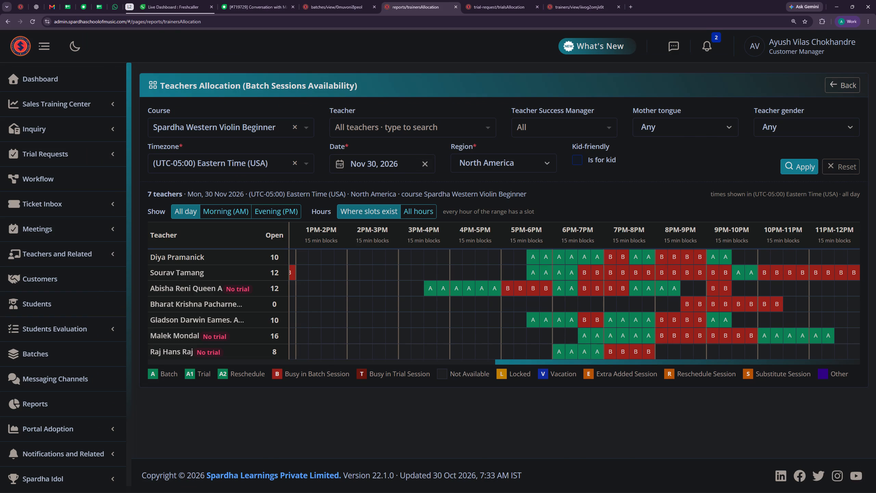
pyautogui.click(348, 1)
pyautogui.click(414, 0)
pyautogui.click(495, 0)
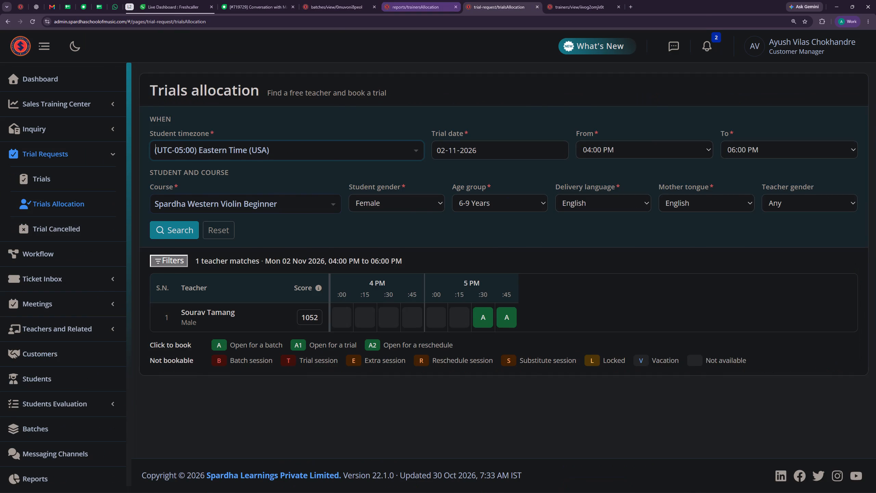
pyautogui.click(421, 1)
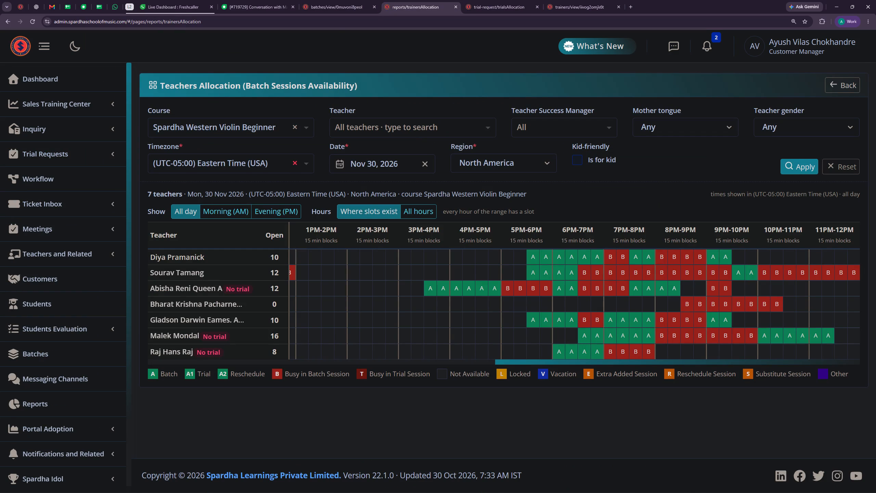
pyautogui.click(295, 163)
pyautogui.hotkey('ctrl', 'v')
pyautogui.hotkey('ctrl', 'c')
pyautogui.click(153, 161)
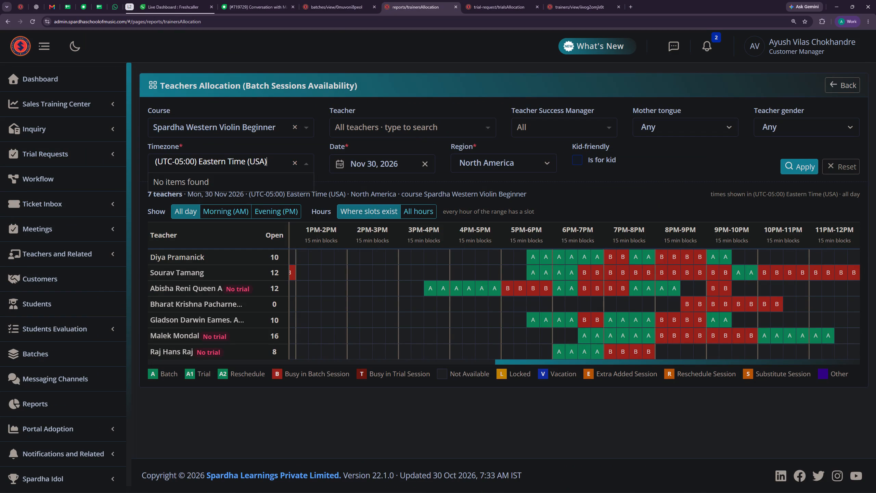
pyautogui.click(154, 162)
pyautogui.press('BackSpace')
pyautogui.click(196, 179)
# Replace the report's course filter with the batch's active course, Carnatic Vocal Classical Intermediate Method Book 2, copied from its student list.
pyautogui.click(295, 127)
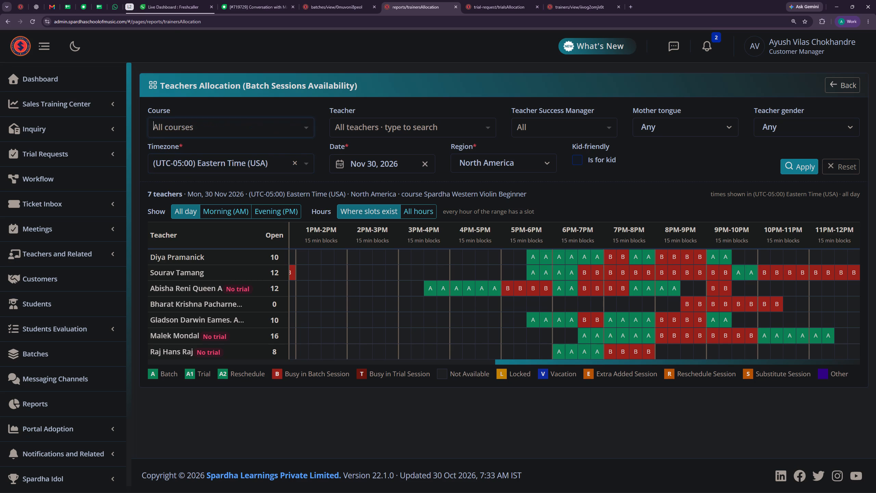
pyautogui.click(359, 0)
pyautogui.click(293, 328)
pyautogui.scroll(-6, 439, 325)
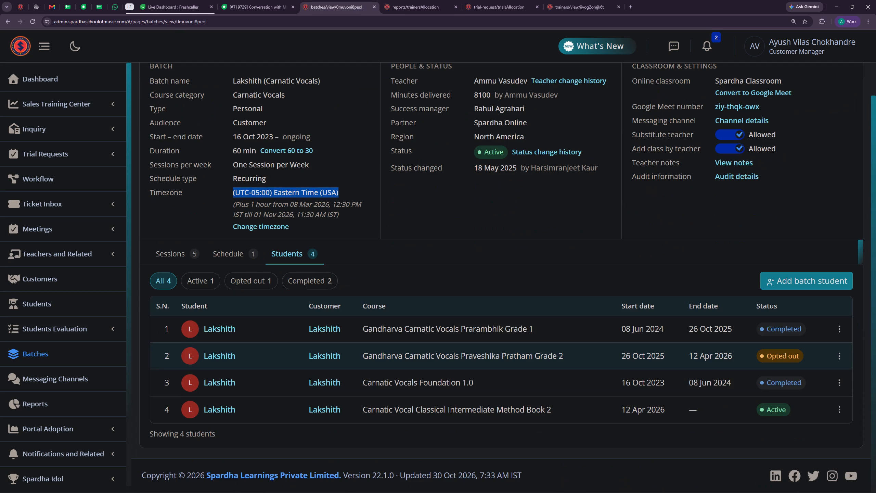
pyautogui.moveTo(362, 406); pyautogui.dragTo(558, 406)
pyautogui.hotkey('ctrl', 'c')
pyautogui.click(410, 0)
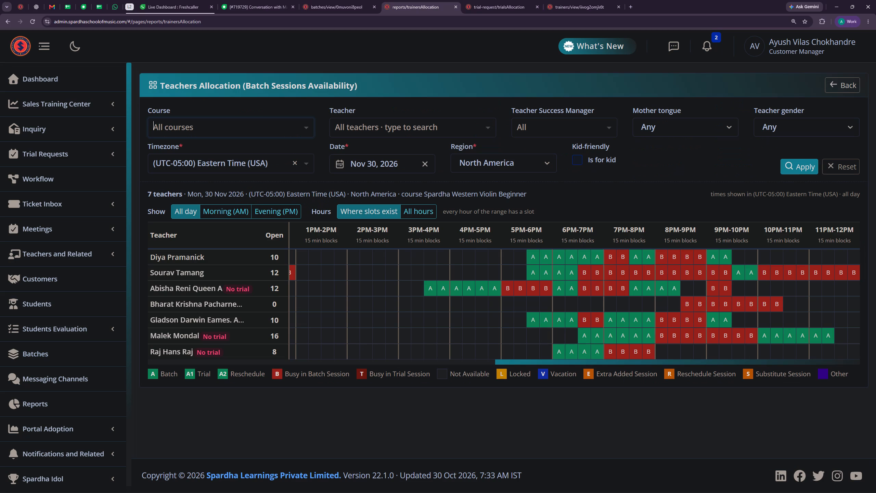
pyautogui.hotkey('ctrl', 'v')
pyautogui.click(214, 148)
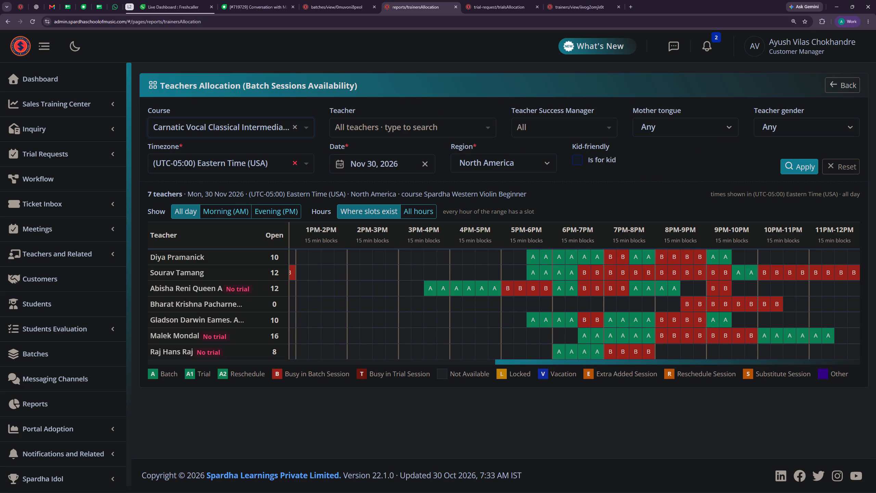
# Open the report's date filter, and show the Carnatic Vocals batch's schedule to check its class day and start time.
pyautogui.click(379, 168)
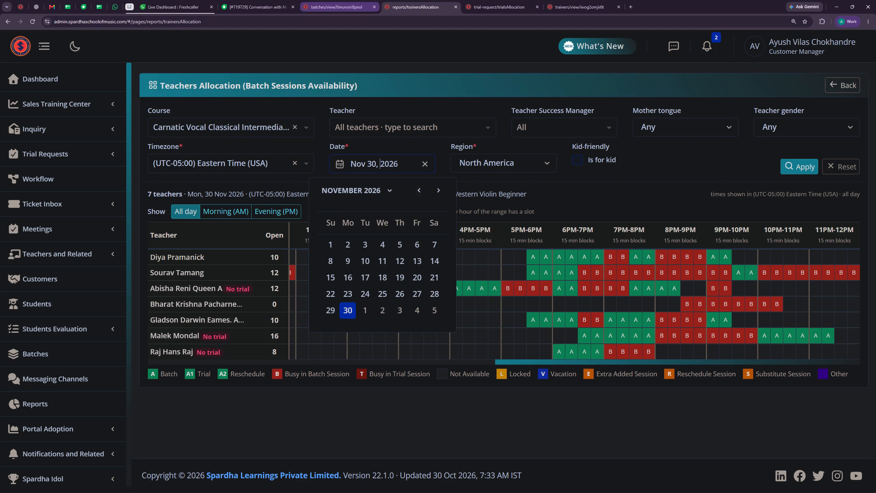
pyautogui.click(345, 0)
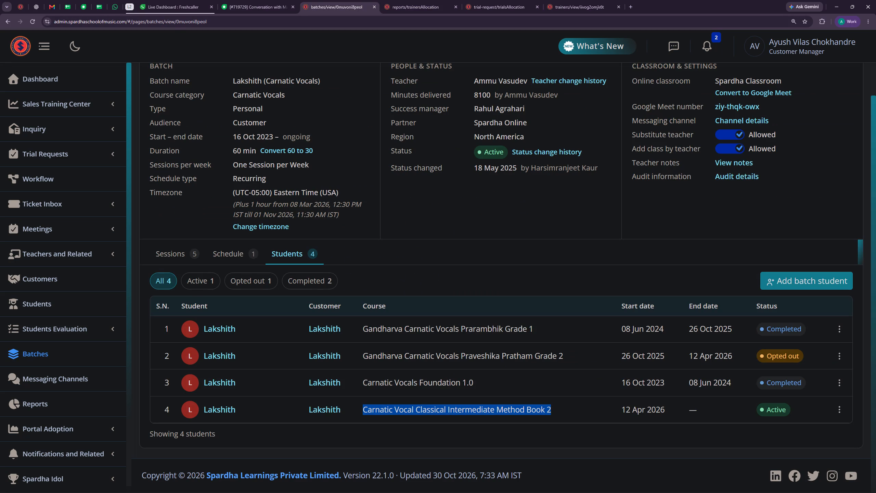
pyautogui.click(232, 257)
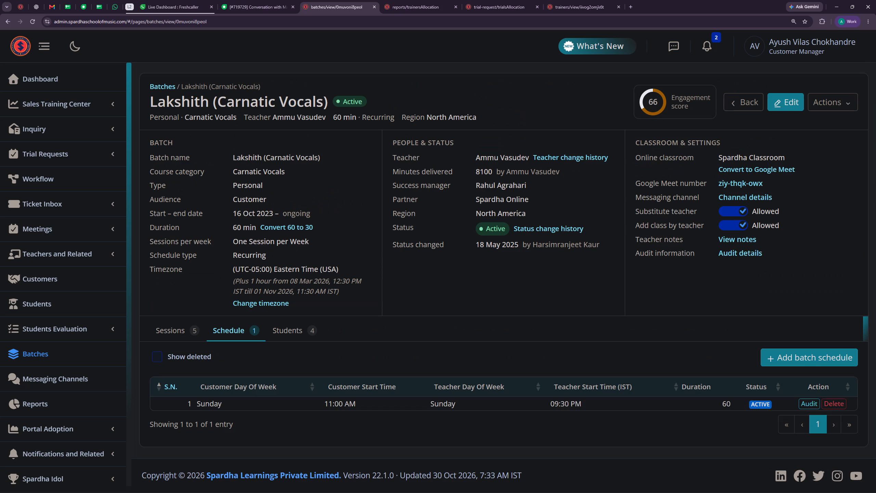
# Set the Teachers Allocation report's date filter to Nov 1, 2026, and apply the filters to load teacher availability for that Sunday.
pyautogui.scroll(1, 383, 243)
pyautogui.click(411, 0)
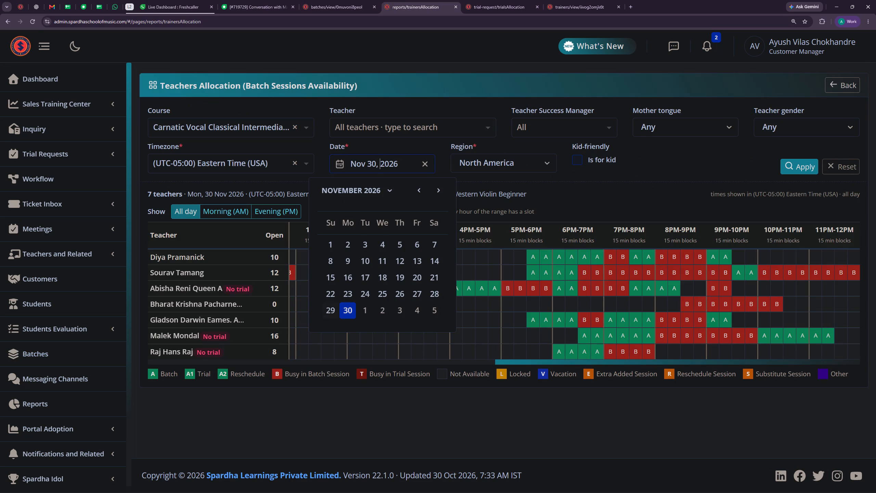
pyautogui.click(441, 192)
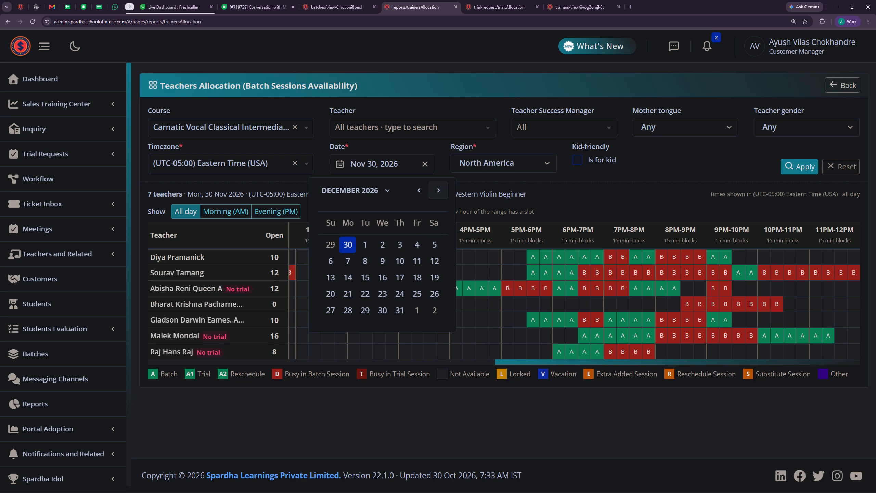
pyautogui.click(422, 192)
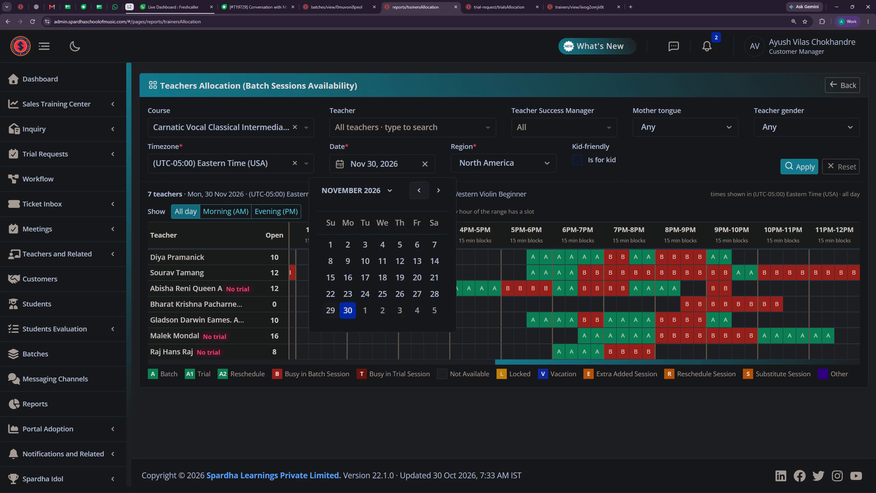
pyautogui.click(415, 190)
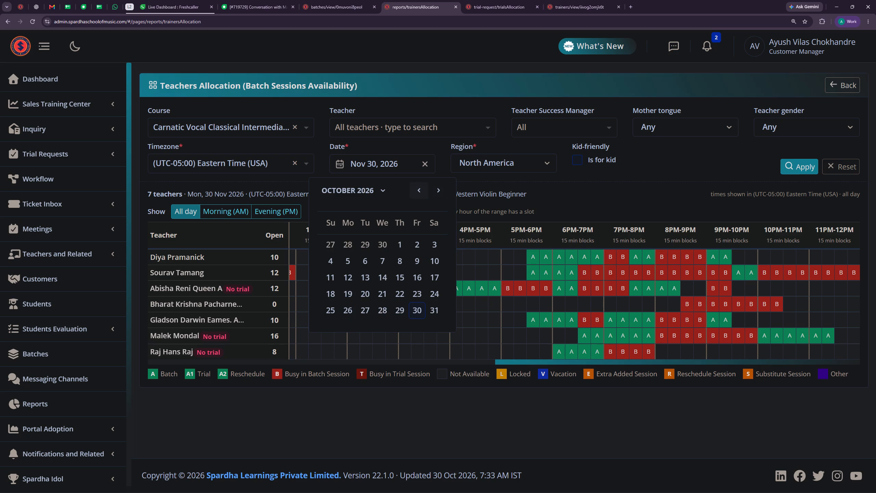
pyautogui.click(435, 191)
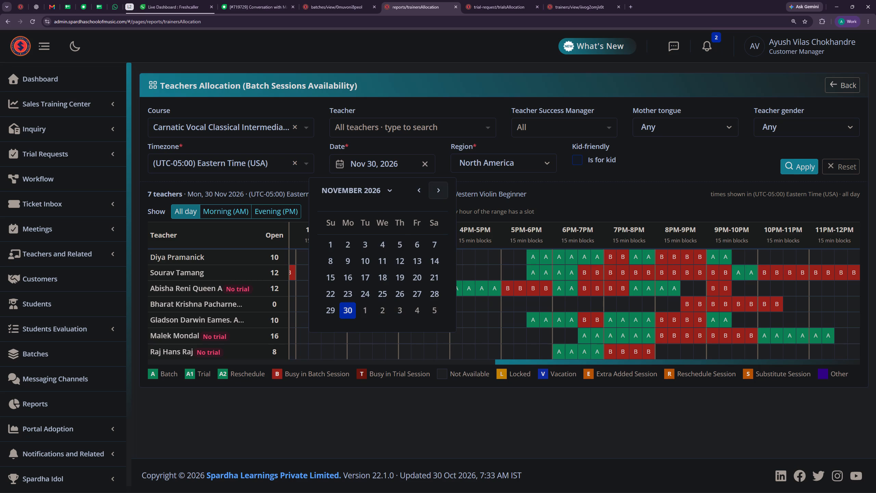
pyautogui.click(331, 243)
pyautogui.click(795, 165)
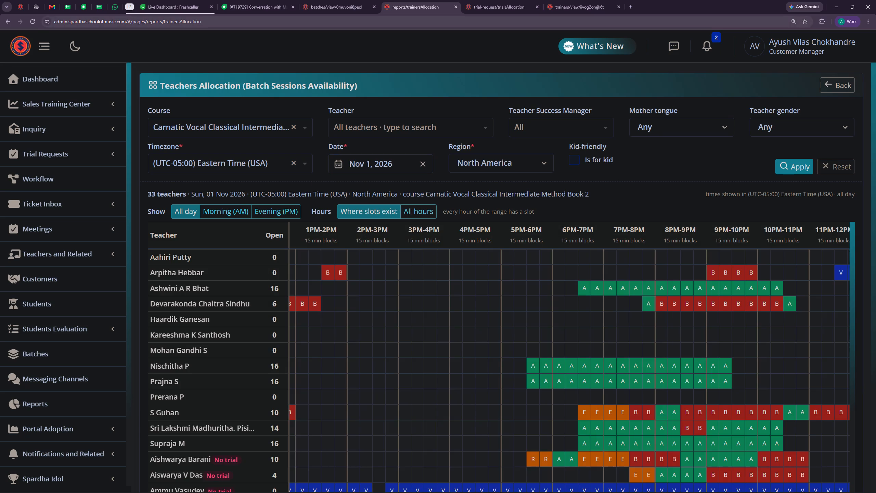
# Switch to Gmail's chat with the NA & UK- L2 Team space open.
pyautogui.click(59, 0)
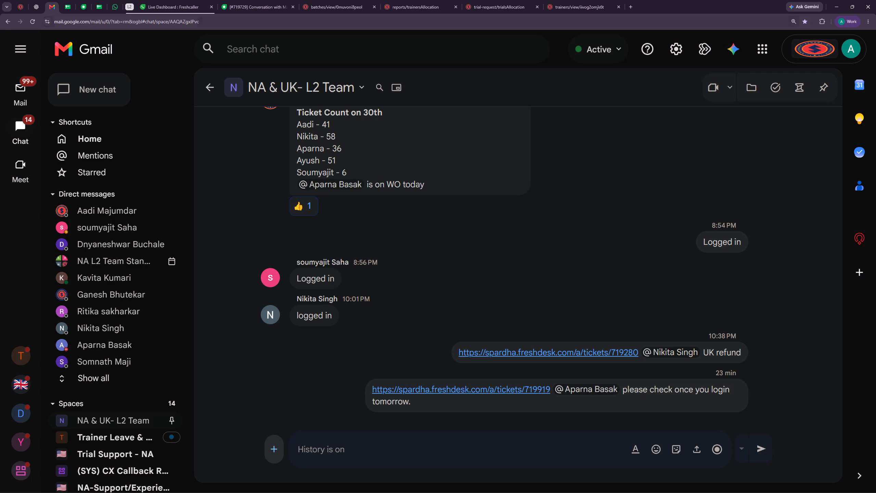
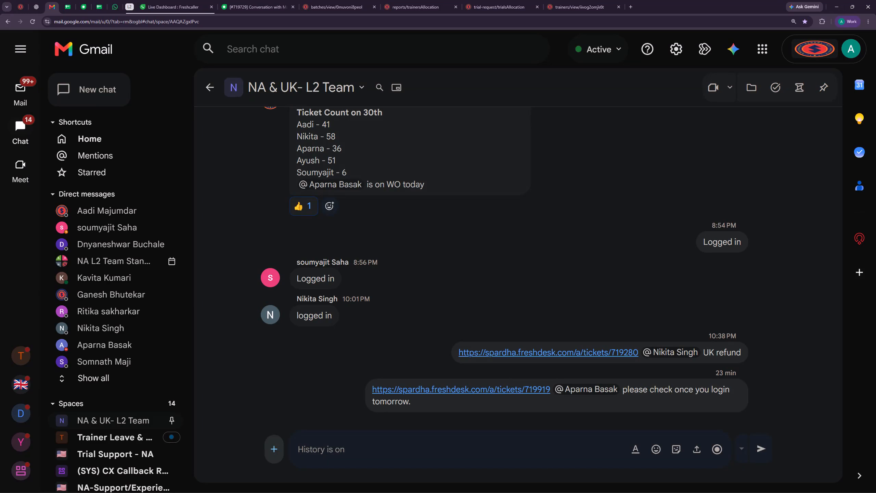
# Open the Gmail chat Home feed to check the latest team conversations.
pyautogui.click(119, 140)
pyautogui.scroll(4, 375, 192)
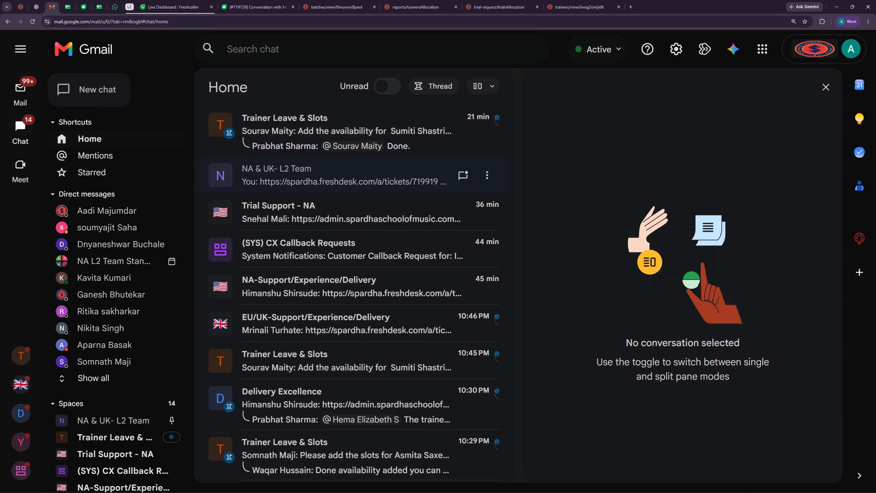
# Review the customer's substitute-trainer and timing request in ticket 719729 against the Carnatic Vocals batch schedule and Teachers Allocation report, dismissing the reply notification.
pyautogui.click(238, 0)
pyautogui.scroll(-7, 269, 307)
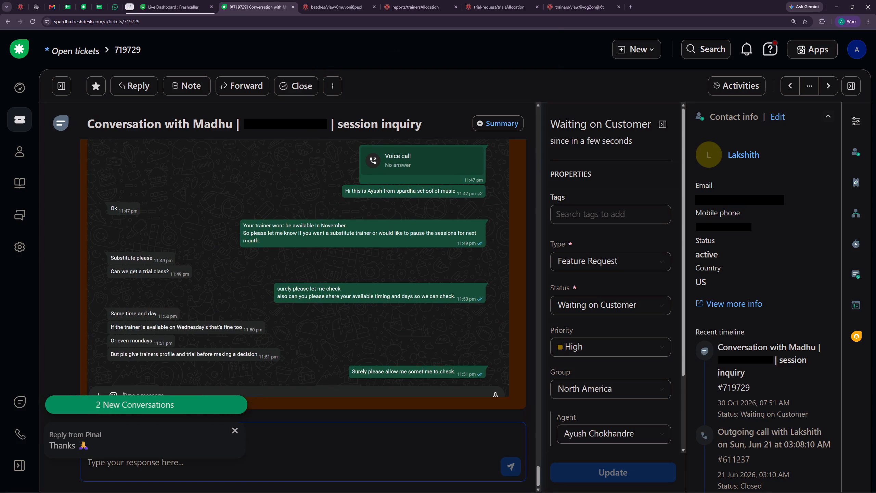
pyautogui.click(235, 429)
pyautogui.click(346, 0)
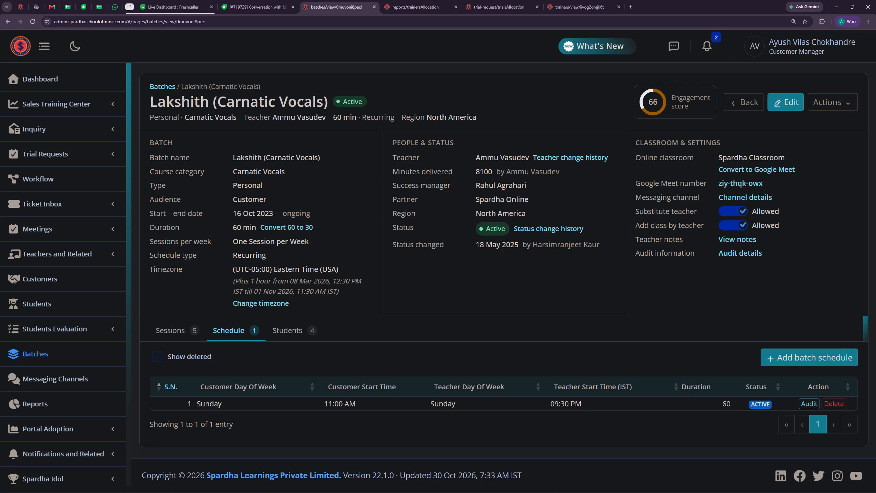
pyautogui.click(414, 0)
pyautogui.click(351, 0)
pyautogui.click(270, 5)
pyautogui.click(342, 5)
pyautogui.click(257, 10)
pyautogui.scroll(3, 391, 220)
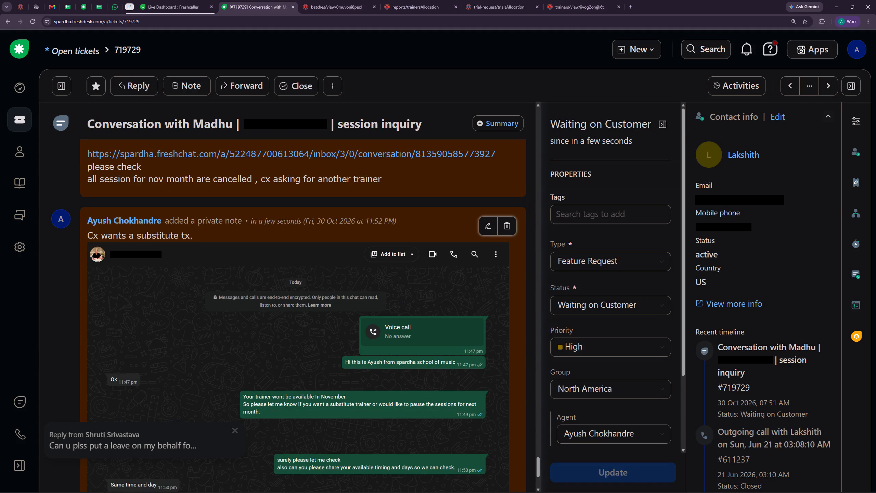
pyautogui.click(824, 87)
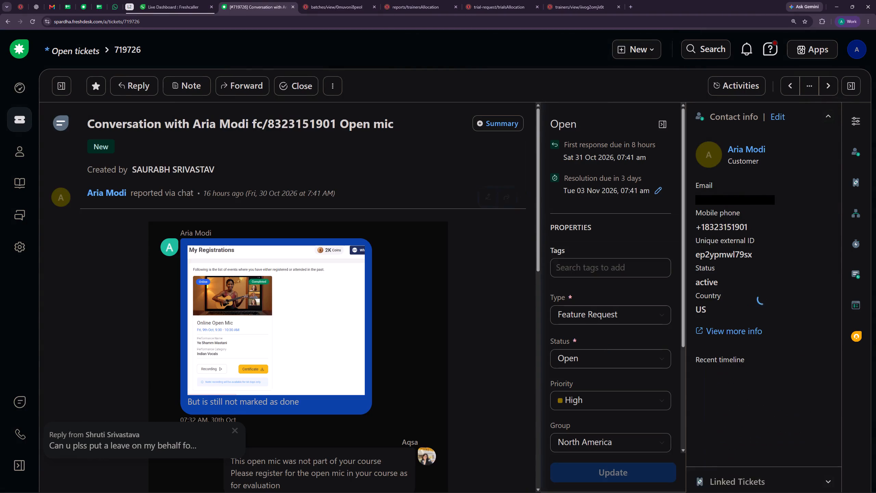
pyautogui.scroll(-5, 373, 278)
pyautogui.scroll(-4, 338, 341)
pyautogui.click(235, 431)
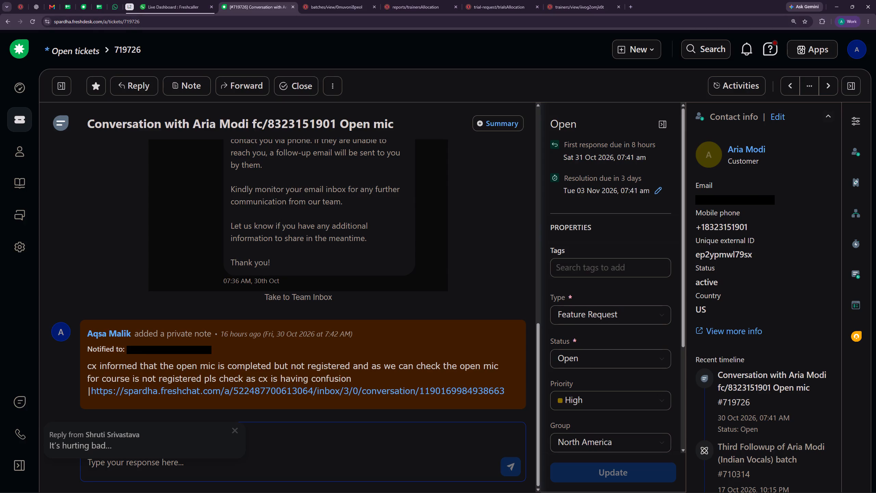
pyautogui.scroll(3, 352, 256)
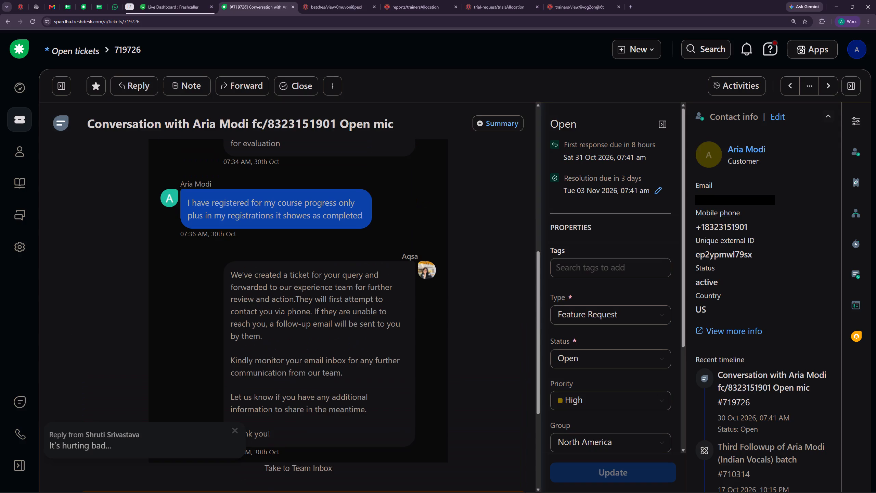
pyautogui.scroll(2, 345, 280)
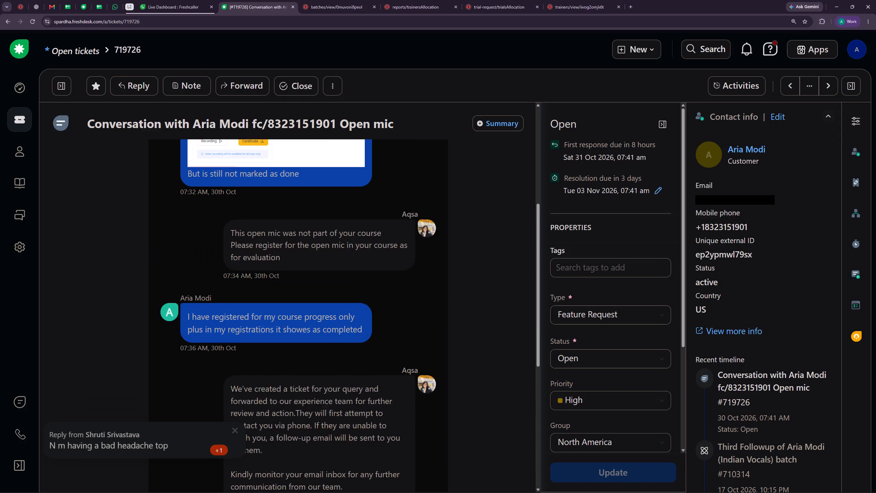
pyautogui.scroll(2, 345, 280)
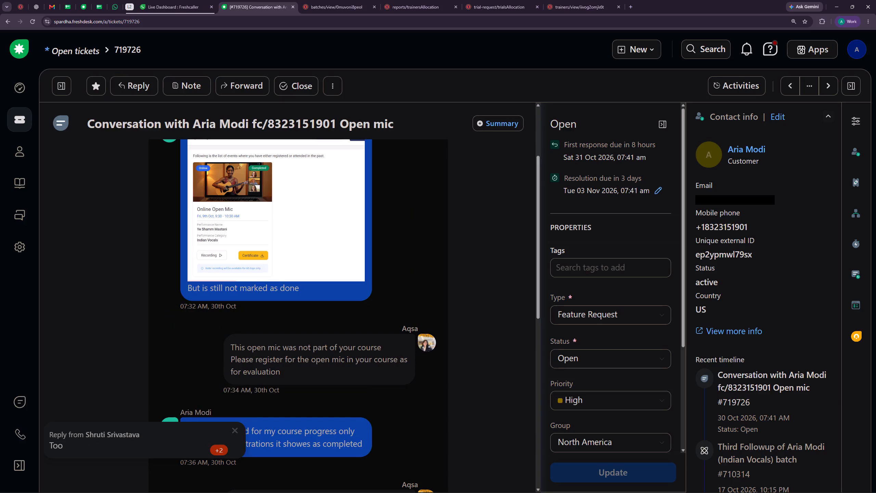
pyautogui.scroll(1, 314, 277)
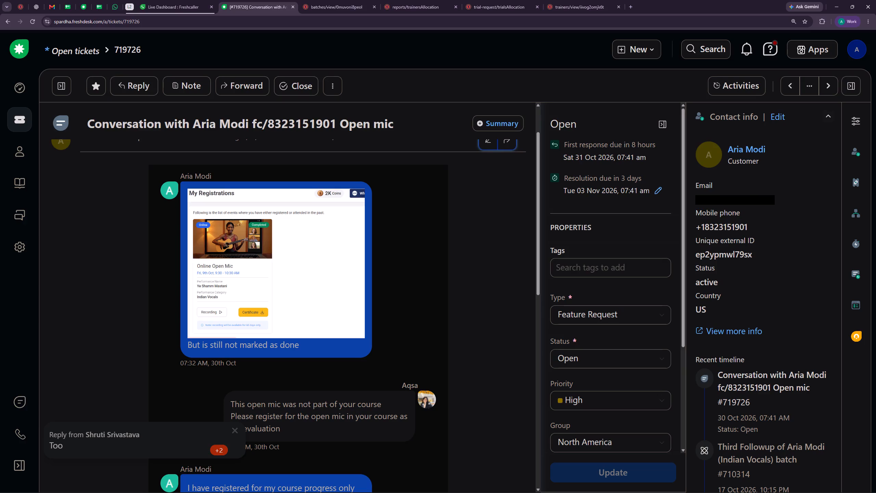
pyautogui.scroll(3, 310, 281)
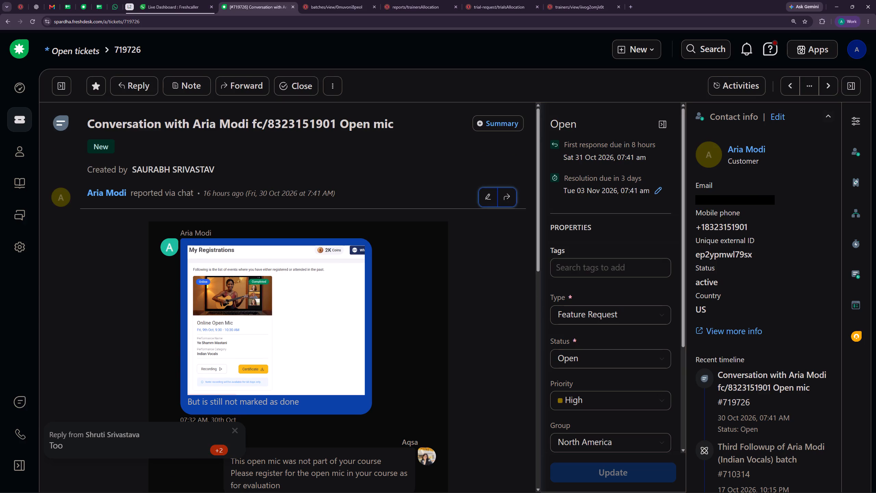
pyautogui.scroll(-4, 305, 319)
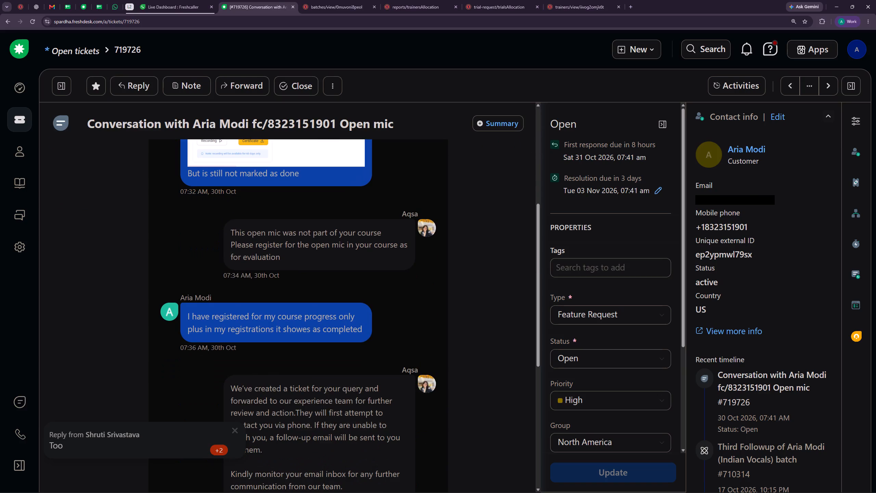
pyautogui.scroll(-8, 307, 321)
pyautogui.click(234, 429)
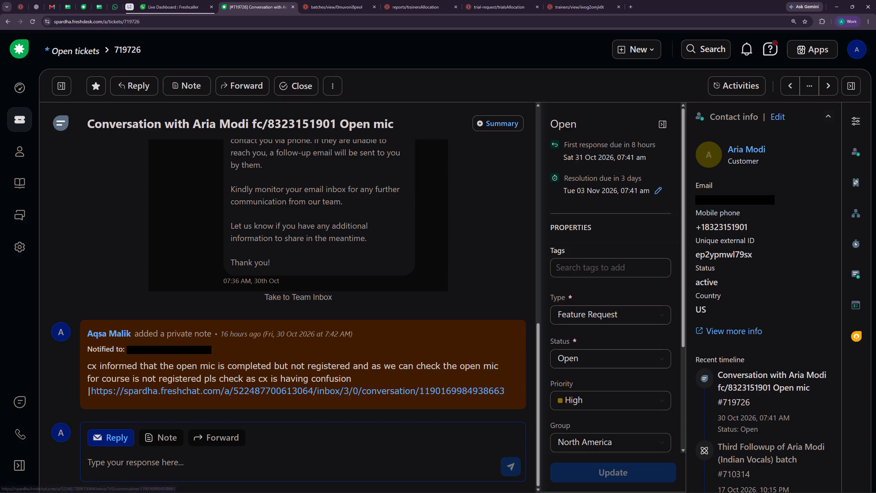
# Find the ticket contact's batch by using their mobile number without country code as the family unique number, and open its details.
pyautogui.moveTo(759, 233); pyautogui.dragTo(713, 235)
pyautogui.click(784, 228)
pyautogui.moveTo(767, 226); pyautogui.dragTo(707, 228)
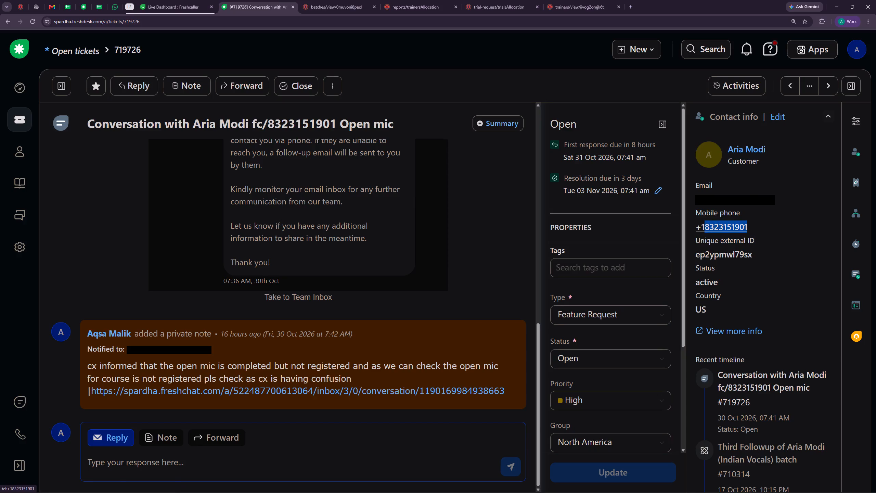
pyautogui.moveTo(707, 228); pyautogui.dragTo(706, 228)
pyautogui.hotkey('ctrl', 'c')
pyautogui.click(321, 2)
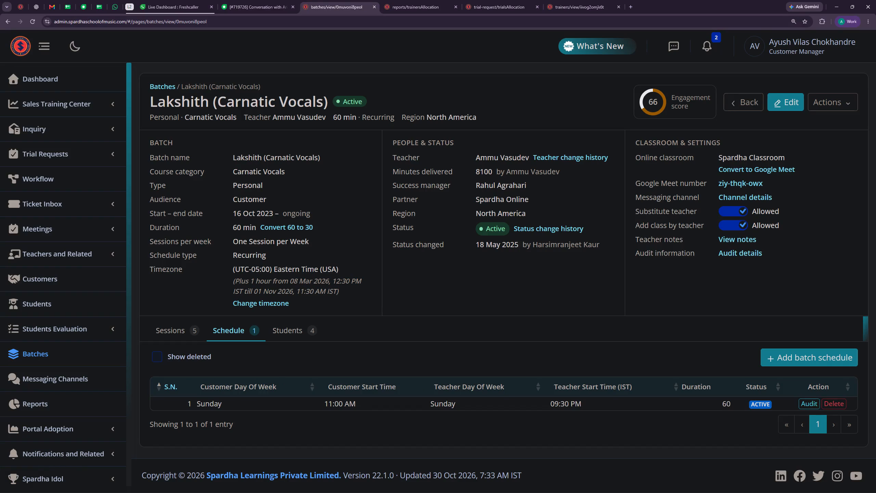
pyautogui.click(46, 354)
pyautogui.moveTo(462, 128); pyautogui.dragTo(363, 128)
pyautogui.hotkey('ctrl', 'v')
pyautogui.click(162, 159)
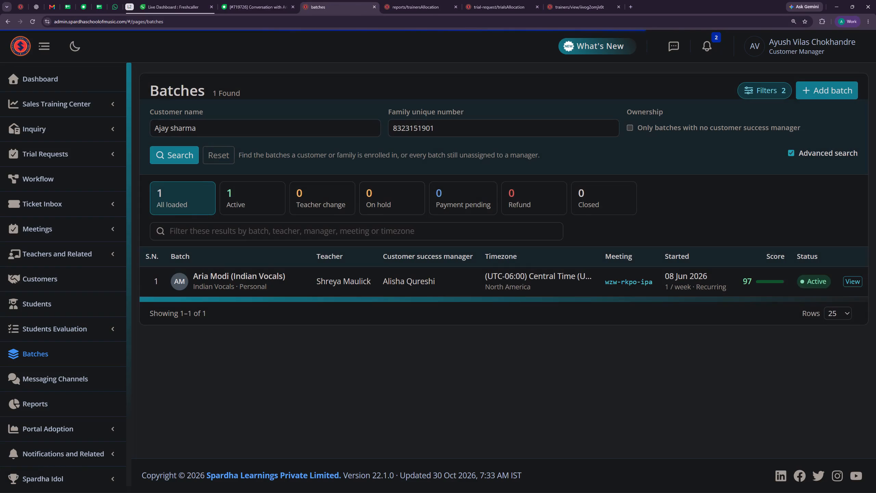
pyautogui.click(848, 280)
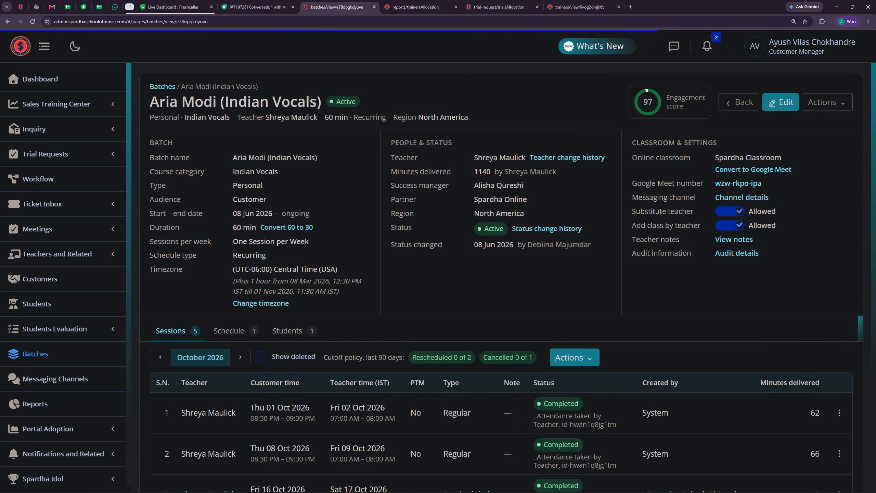
# Open the customer's profile from the Indian Vocals batch's student list and impersonate the student's dashboard.
pyautogui.scroll(-1, 305, 330)
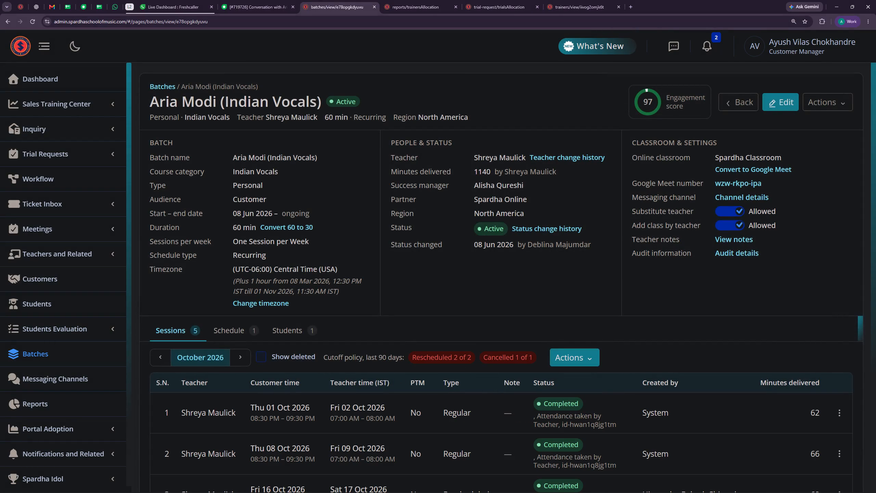
pyautogui.scroll(-2, 305, 330)
pyautogui.click(826, 100)
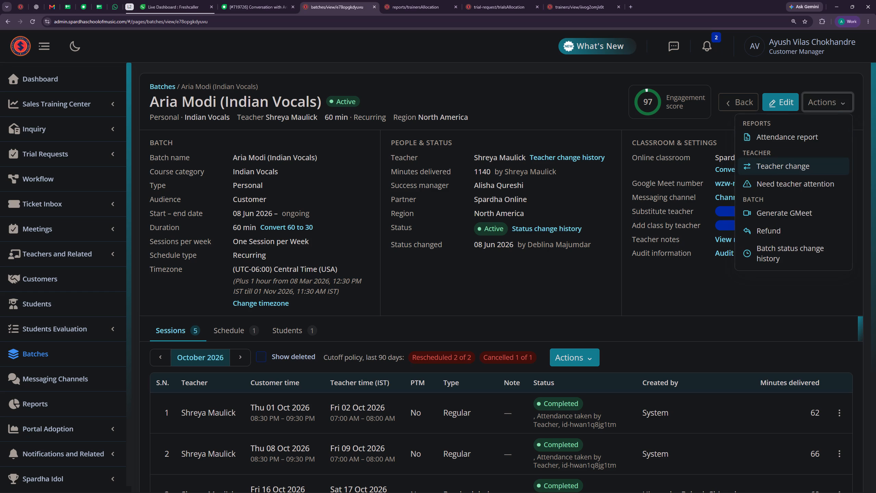
pyautogui.click(709, 297)
pyautogui.click(287, 328)
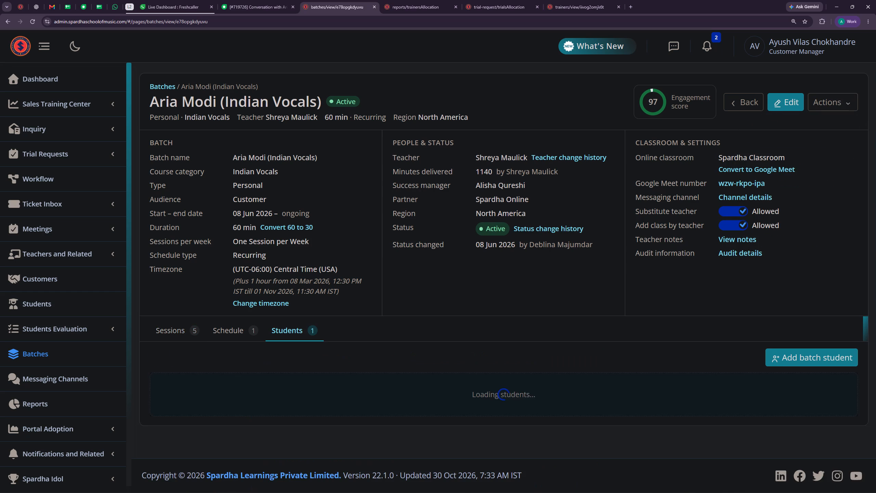
pyautogui.click(347, 407)
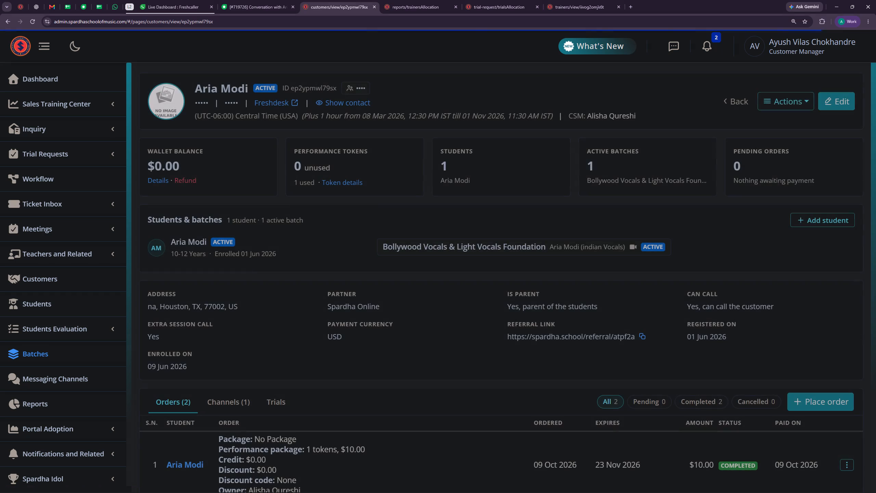
pyautogui.click(789, 99)
pyautogui.click(752, 158)
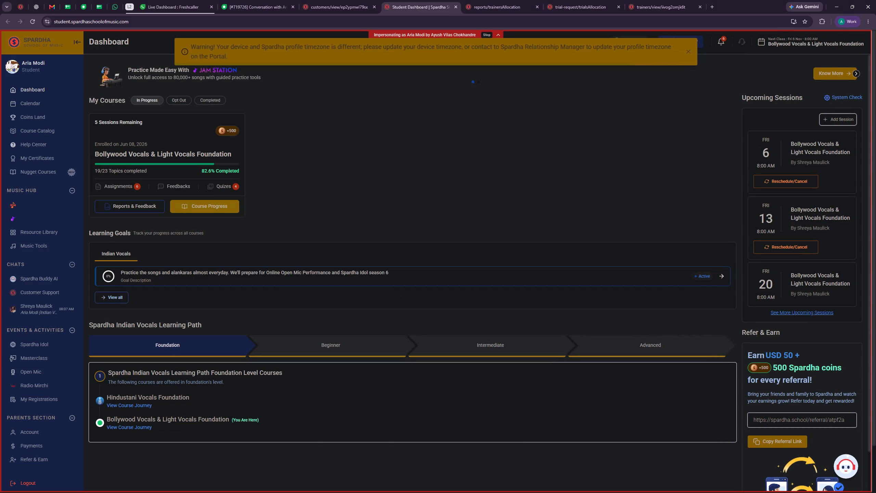
# Check both Open Mic Performance chapters' registration status in the Bollywood Vocals & Light Vocals Foundation course progress.
pyautogui.click(196, 203)
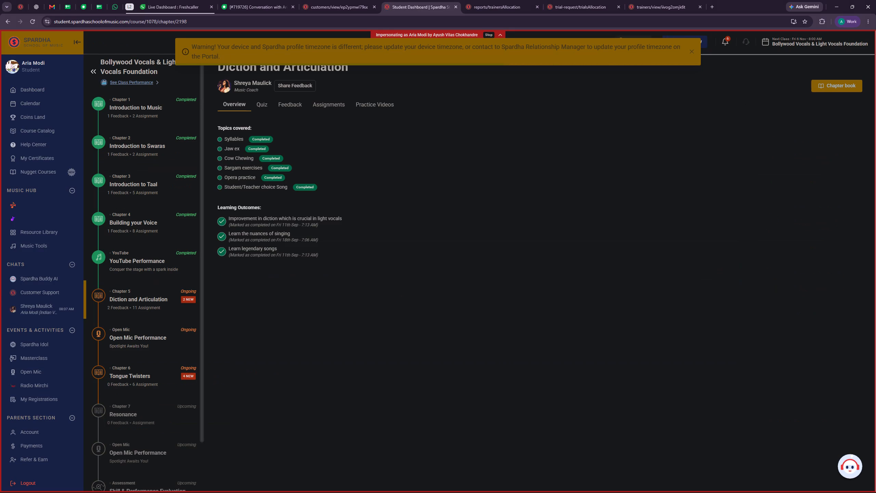
pyautogui.scroll(-1, 148, 274)
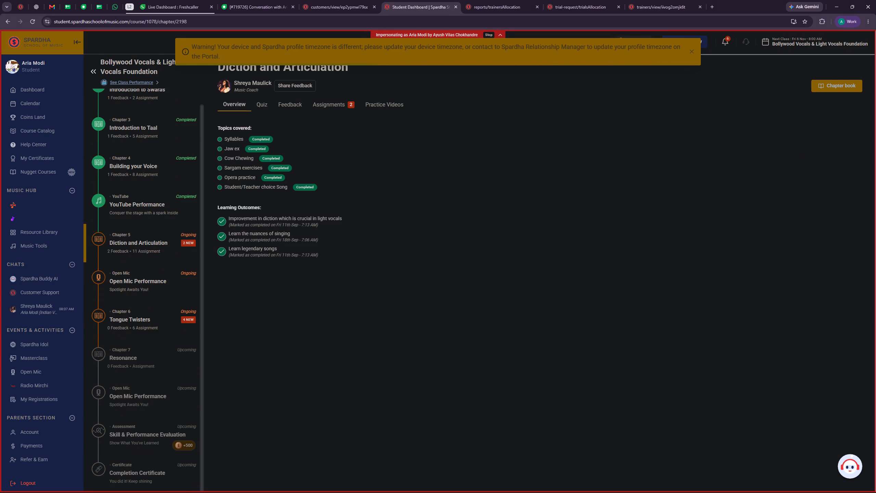
pyautogui.click(139, 277)
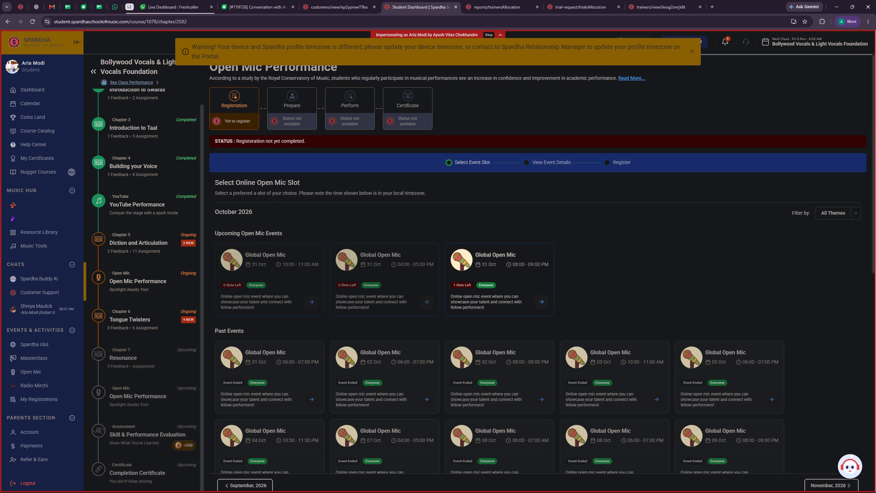
pyautogui.scroll(-2, 174, 277)
pyautogui.click(149, 285)
pyautogui.click(144, 393)
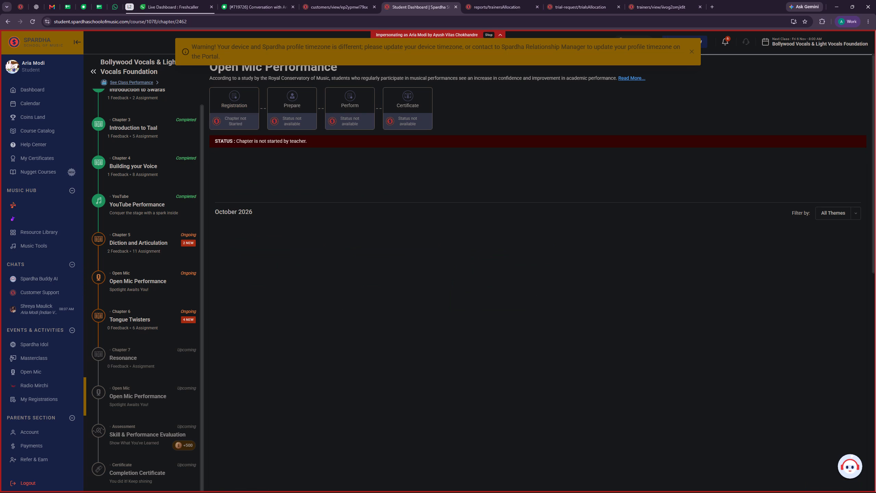
pyautogui.click(150, 282)
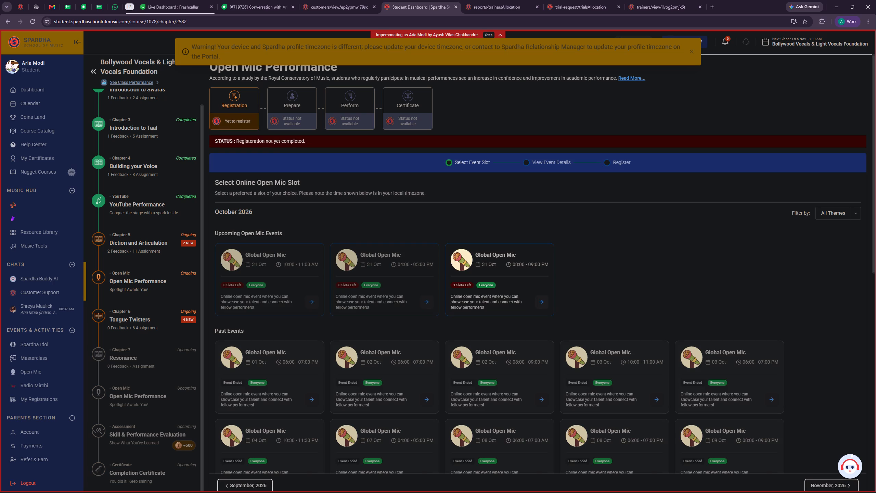
# Review the student's Online Open Mic entry in My Registrations, opening its recording notice and dismissing it.
pyautogui.click(44, 396)
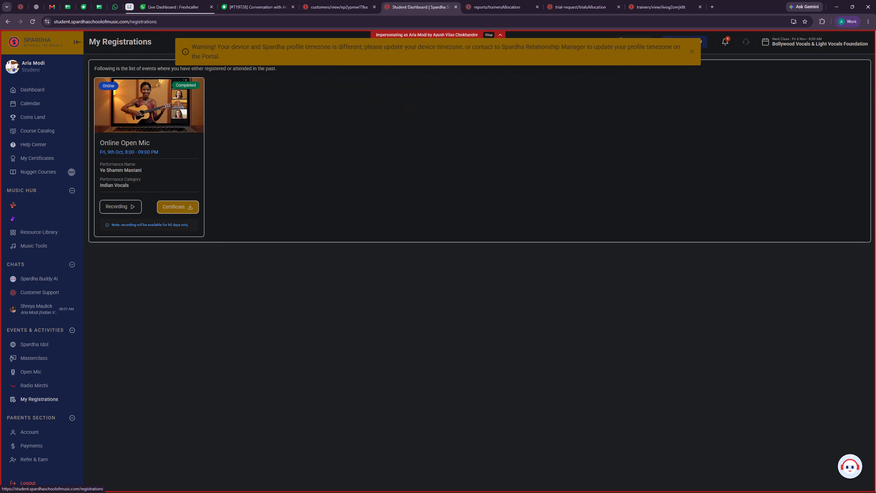
pyautogui.scroll(1, 204, 187)
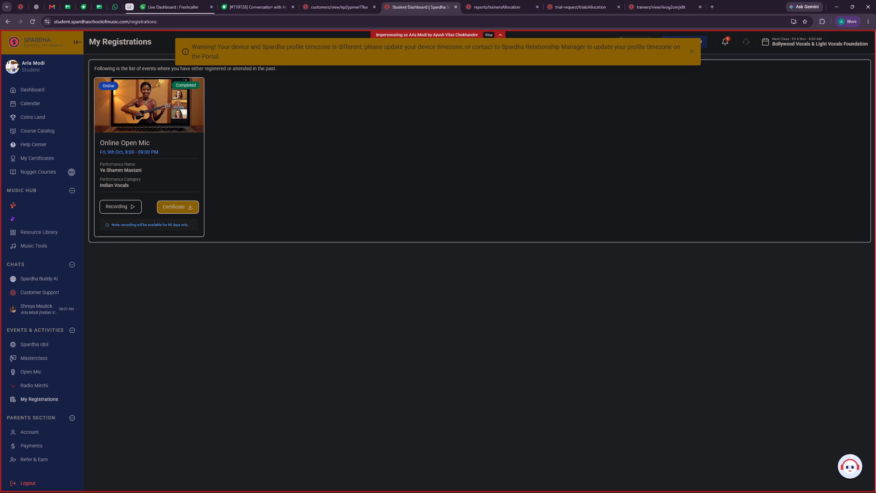
pyautogui.click(133, 207)
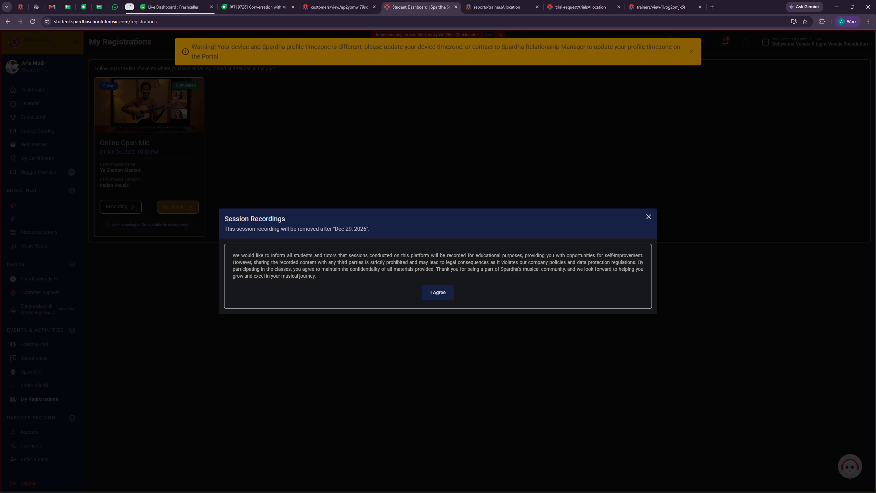
pyautogui.click(648, 216)
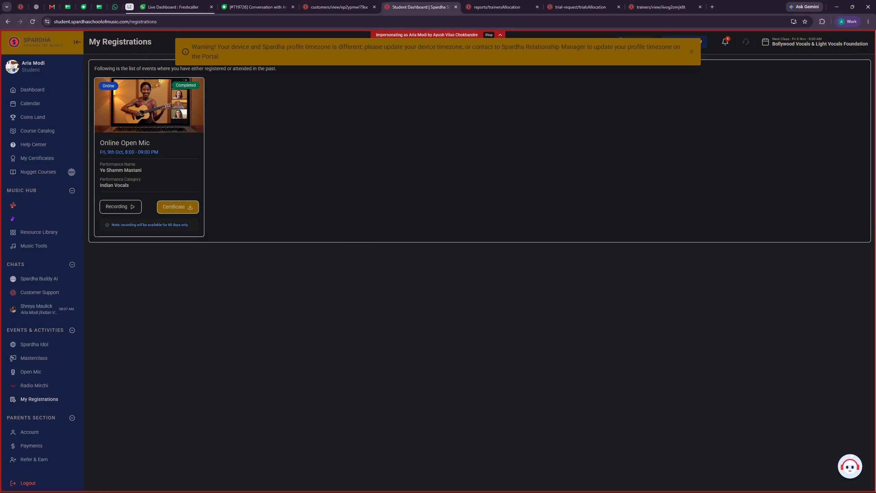
pyautogui.click(166, 0)
pyautogui.click(246, 0)
pyautogui.scroll(4, 360, 309)
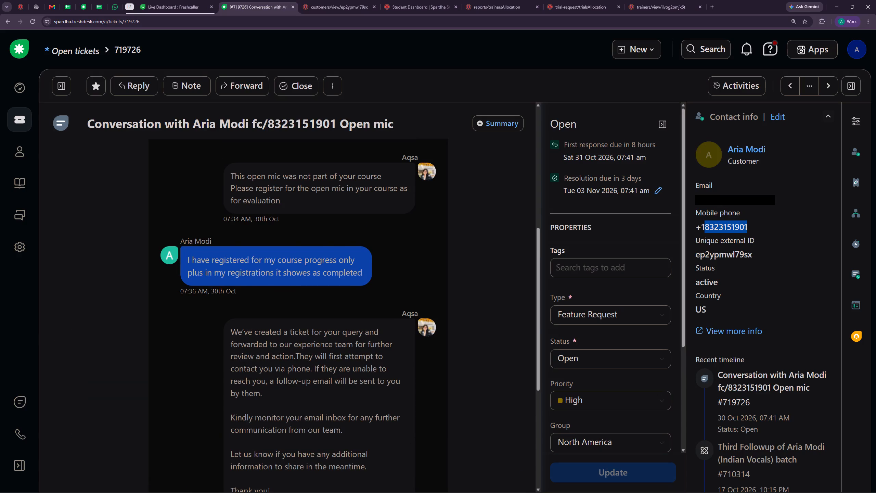
pyautogui.scroll(4, 364, 315)
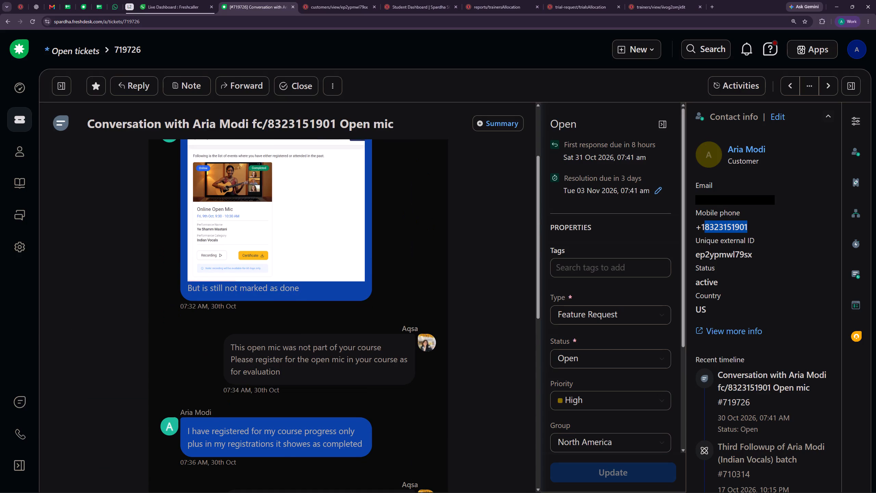